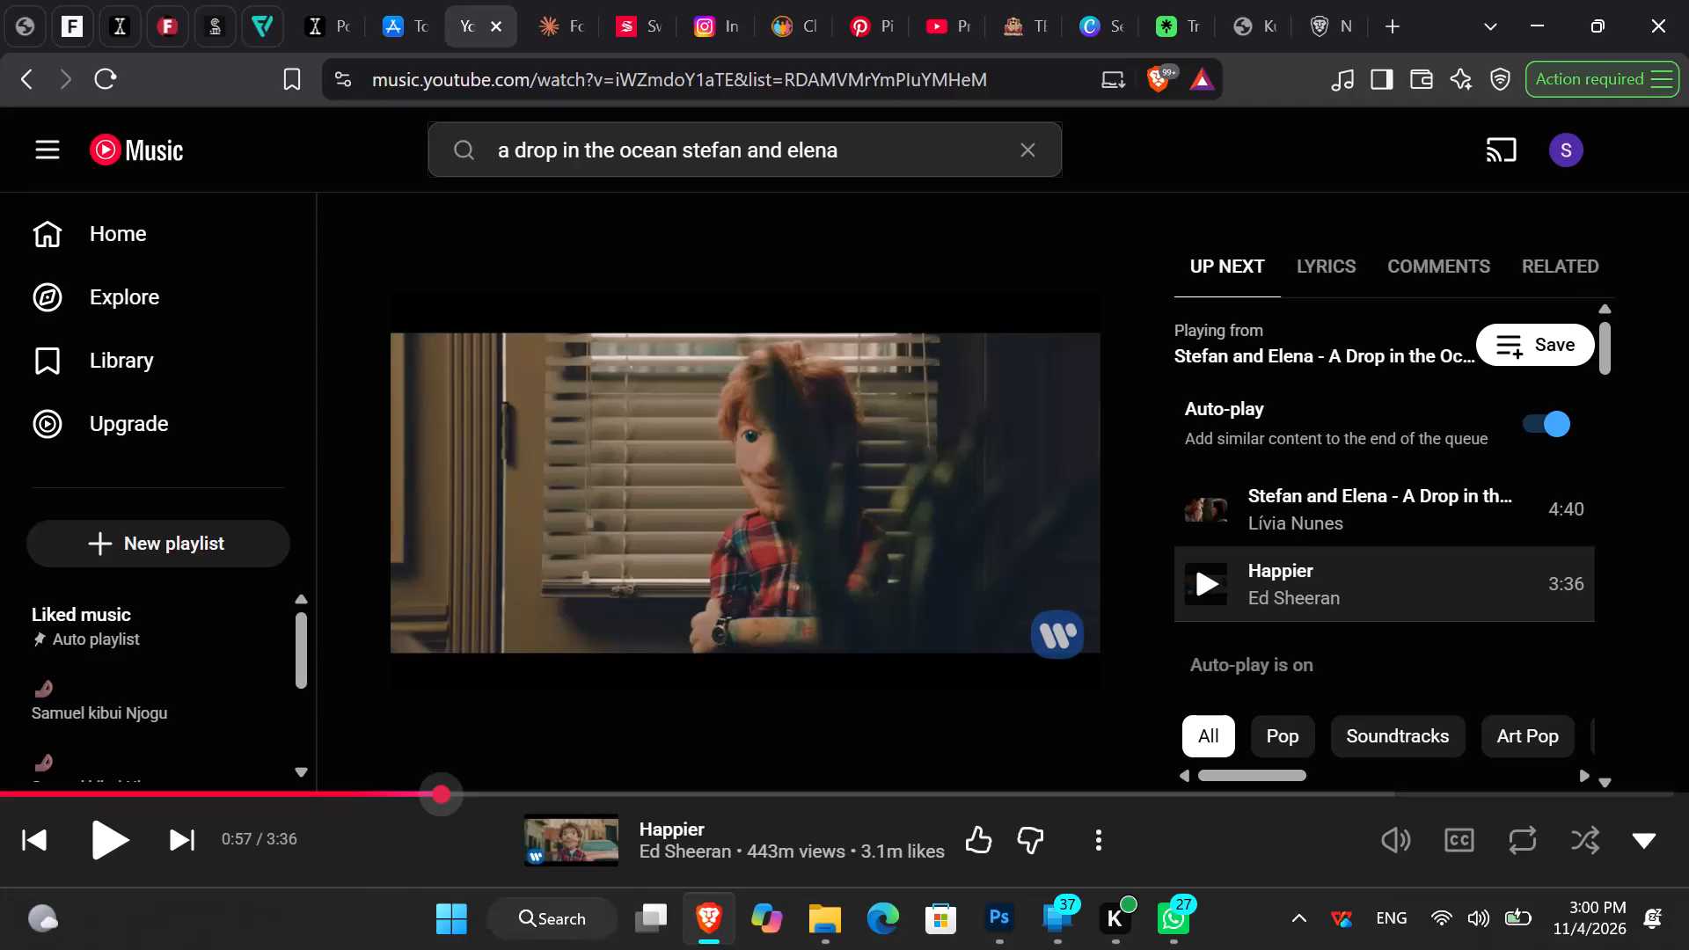
Switch to Photoshop and add a colour stop at 61% to the stroke gradient of the rectangle behind THEME.
{"action": "left_click", "coordinate": [1554, 13]}
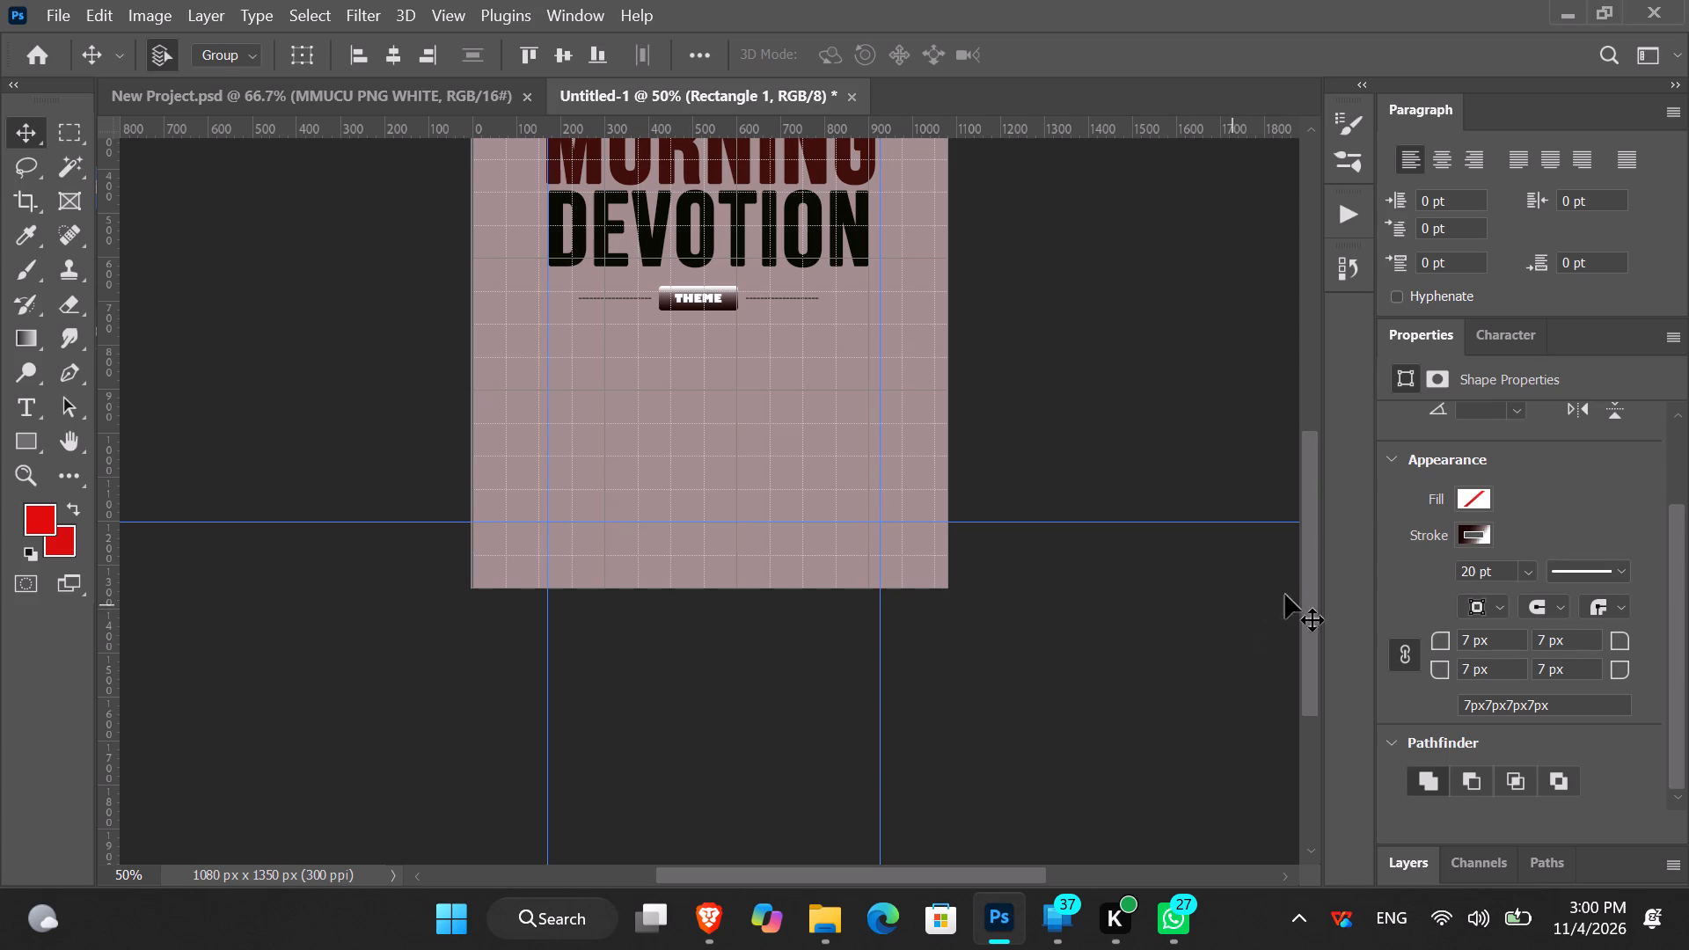
{"action": "left_click", "coordinate": [1478, 542]}
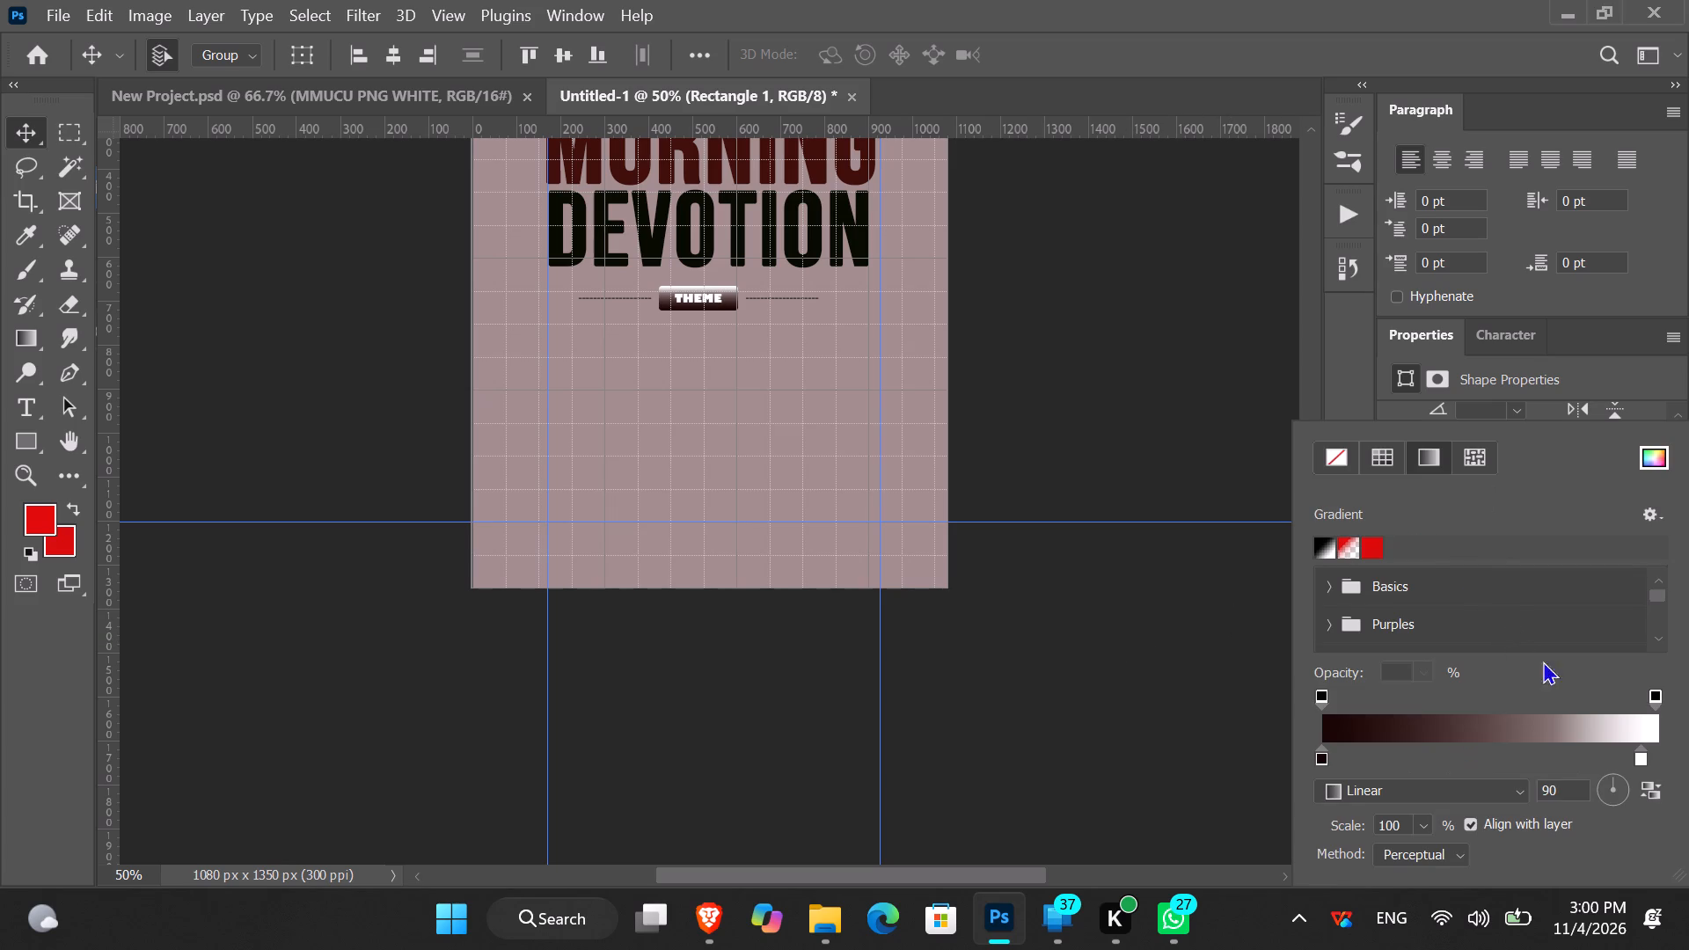
{"action": "left_click", "coordinate": [1570, 725]}
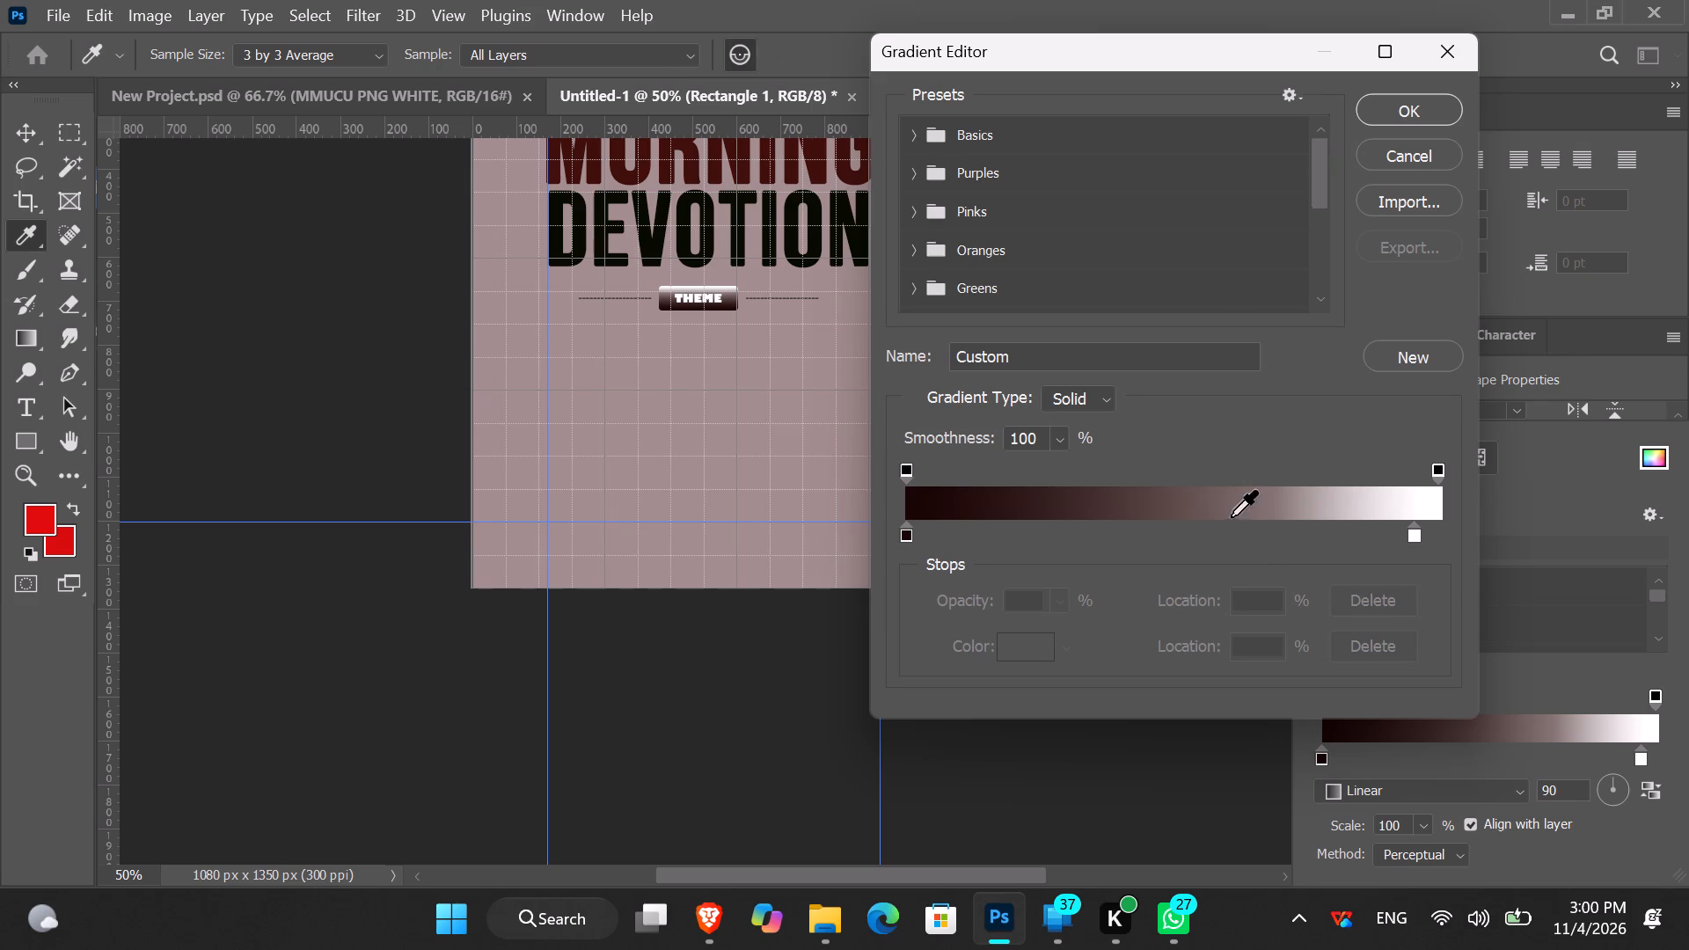
{"action": "left_click", "coordinate": [1232, 530]}
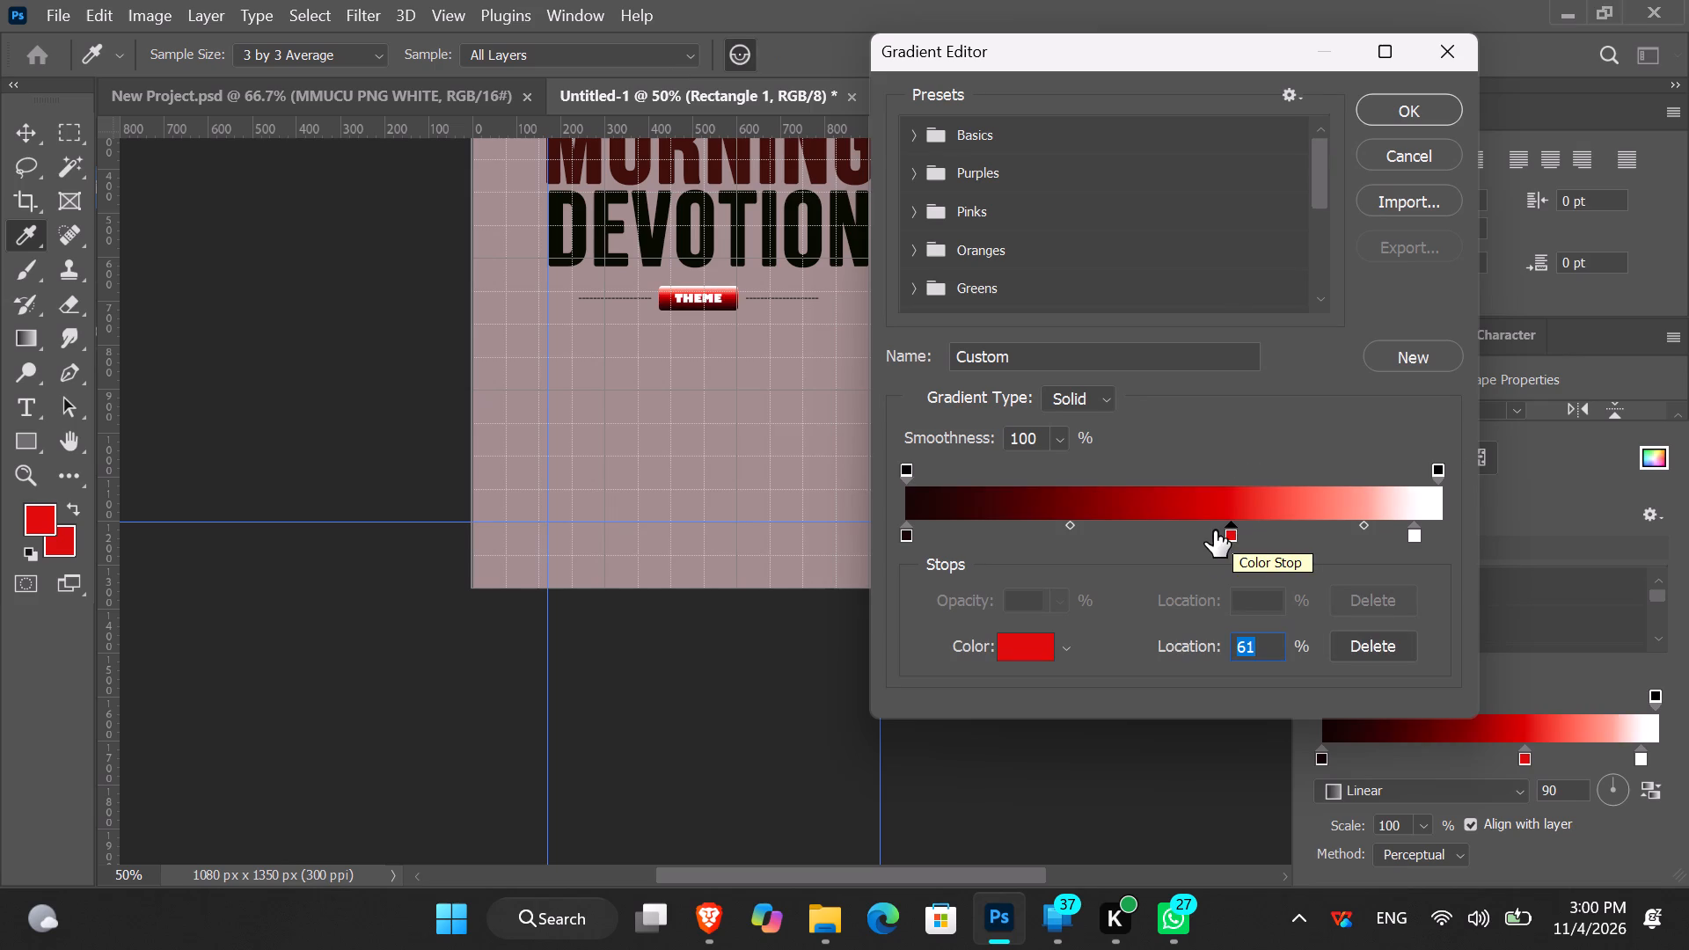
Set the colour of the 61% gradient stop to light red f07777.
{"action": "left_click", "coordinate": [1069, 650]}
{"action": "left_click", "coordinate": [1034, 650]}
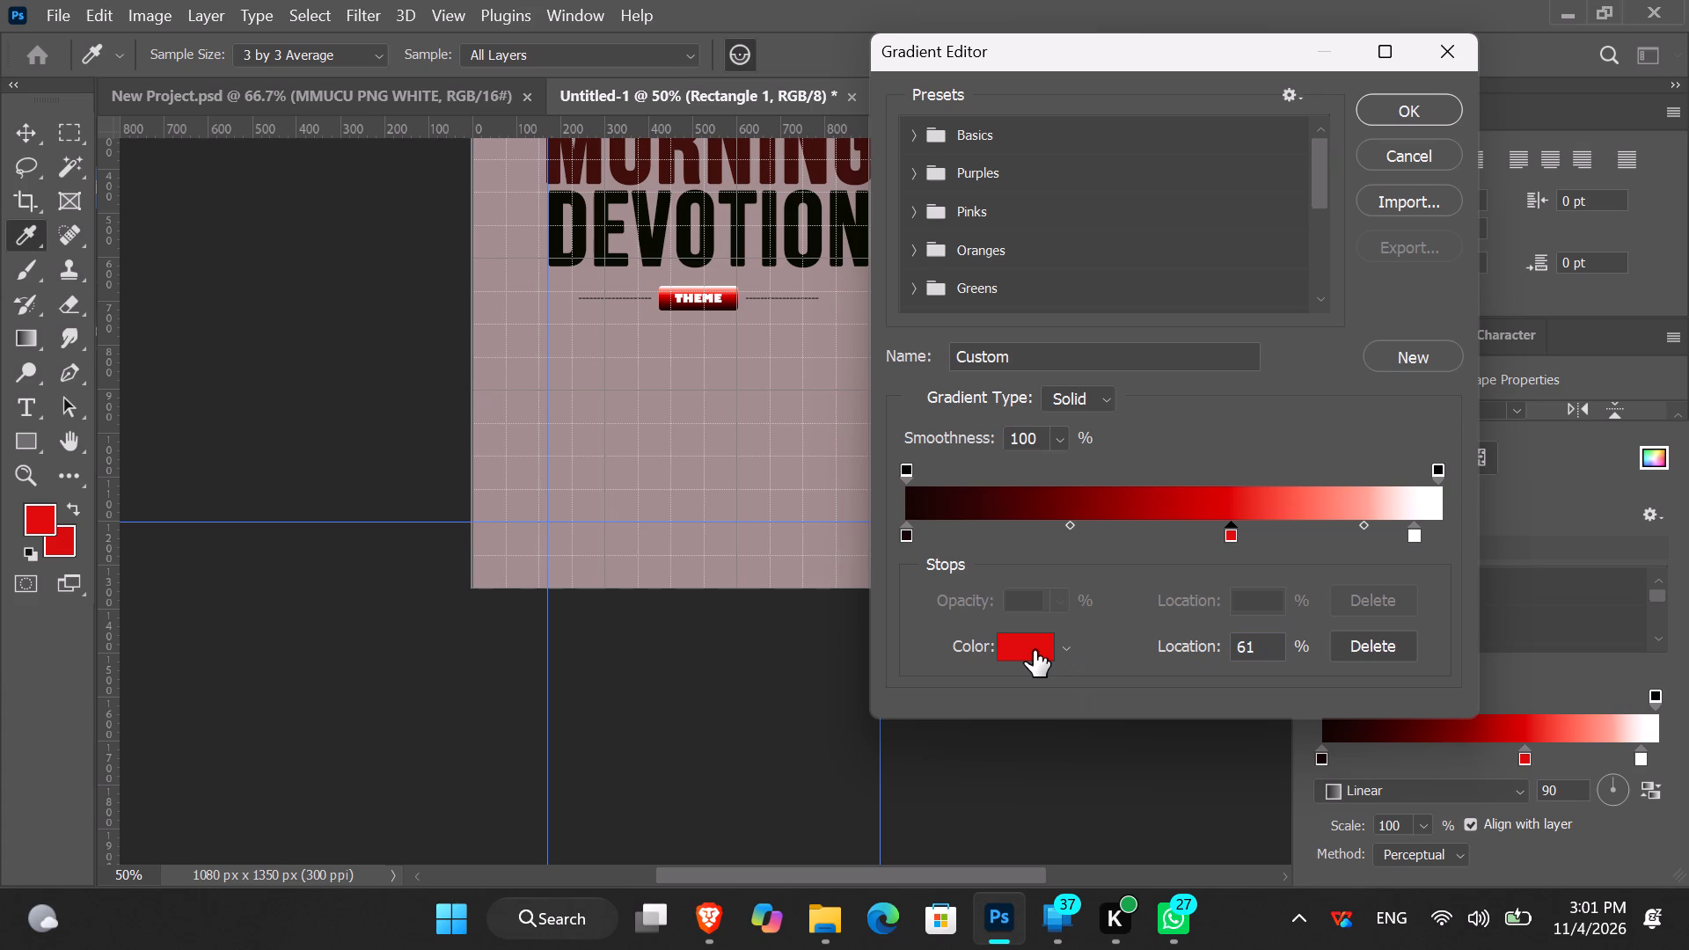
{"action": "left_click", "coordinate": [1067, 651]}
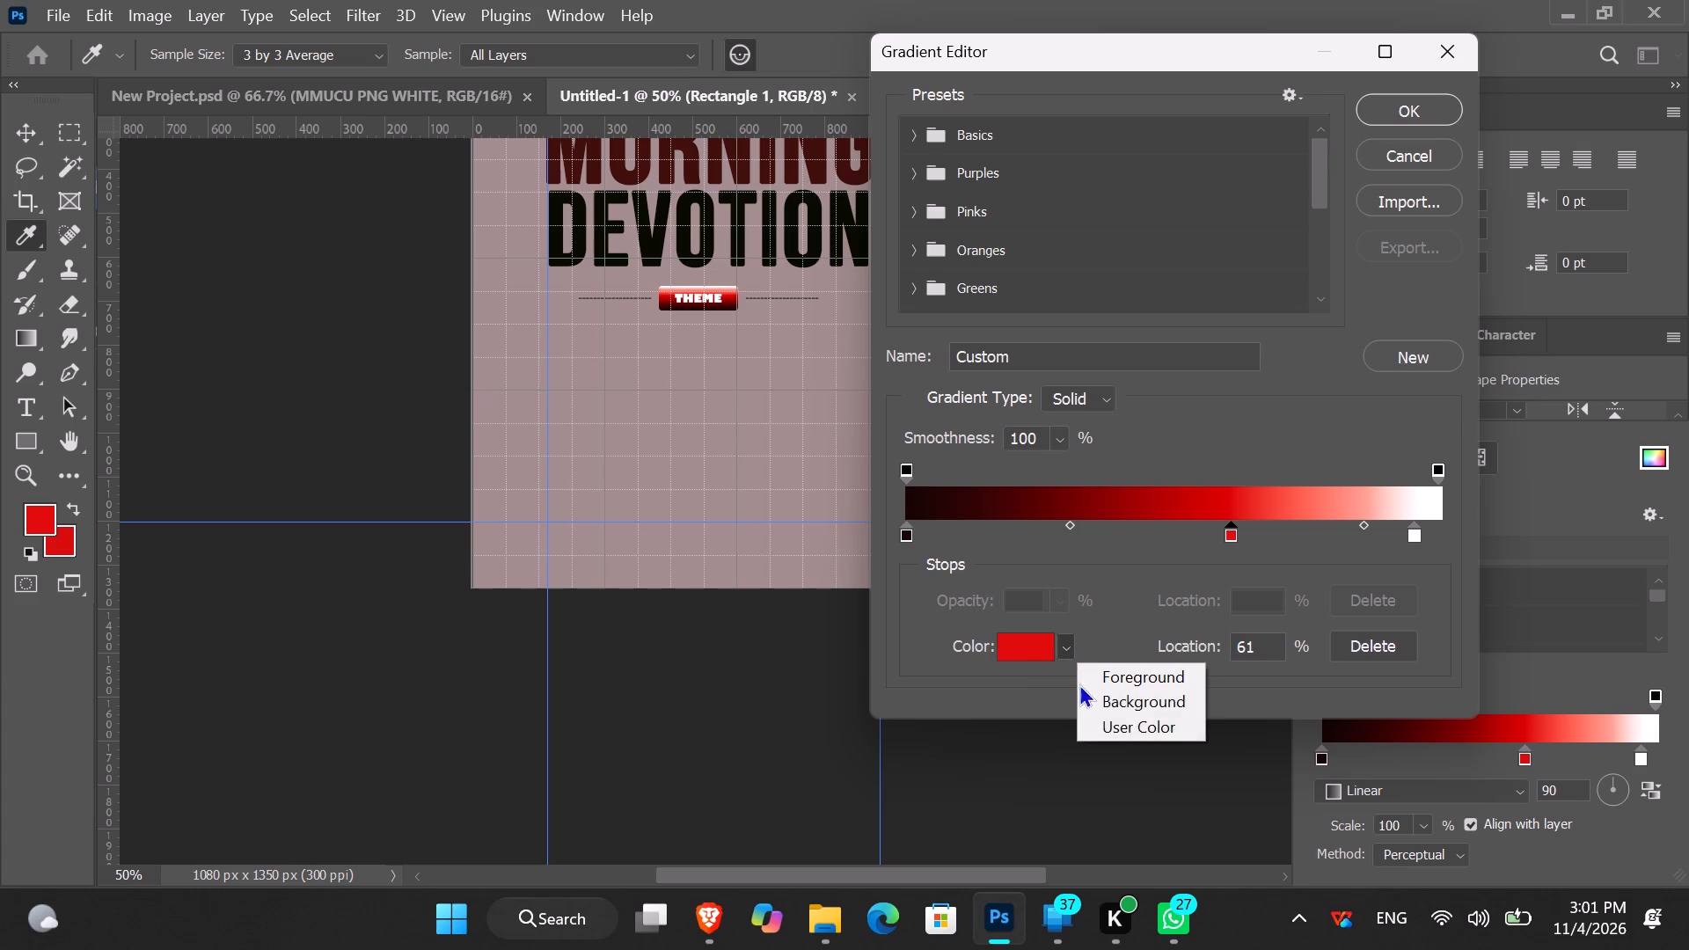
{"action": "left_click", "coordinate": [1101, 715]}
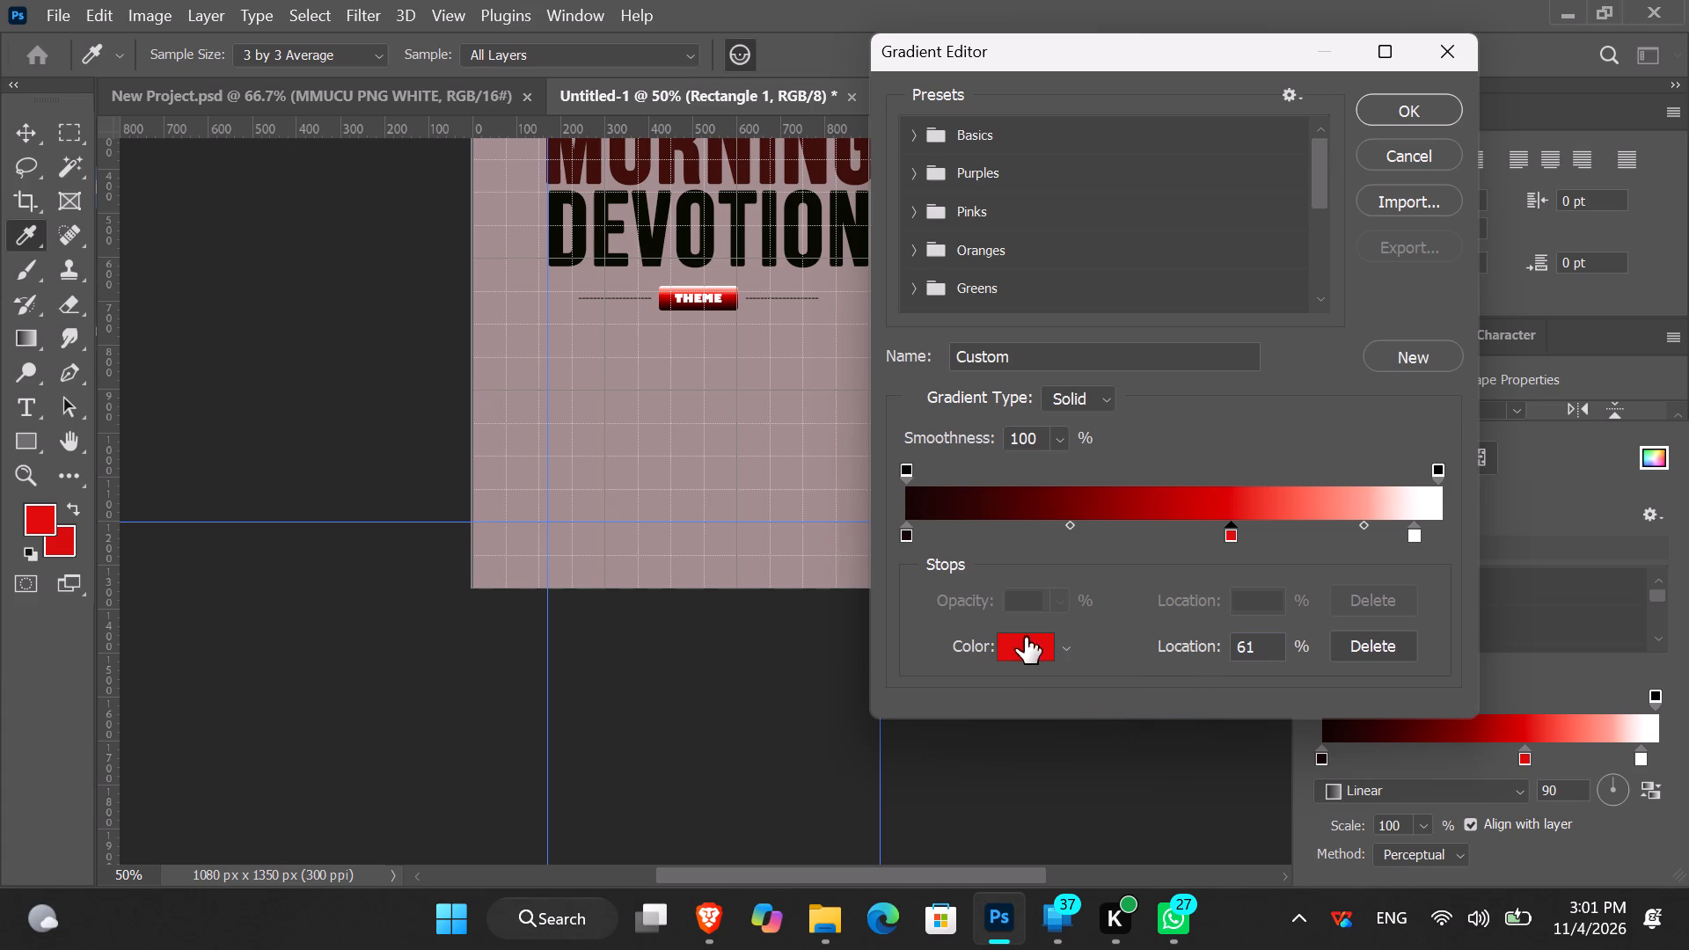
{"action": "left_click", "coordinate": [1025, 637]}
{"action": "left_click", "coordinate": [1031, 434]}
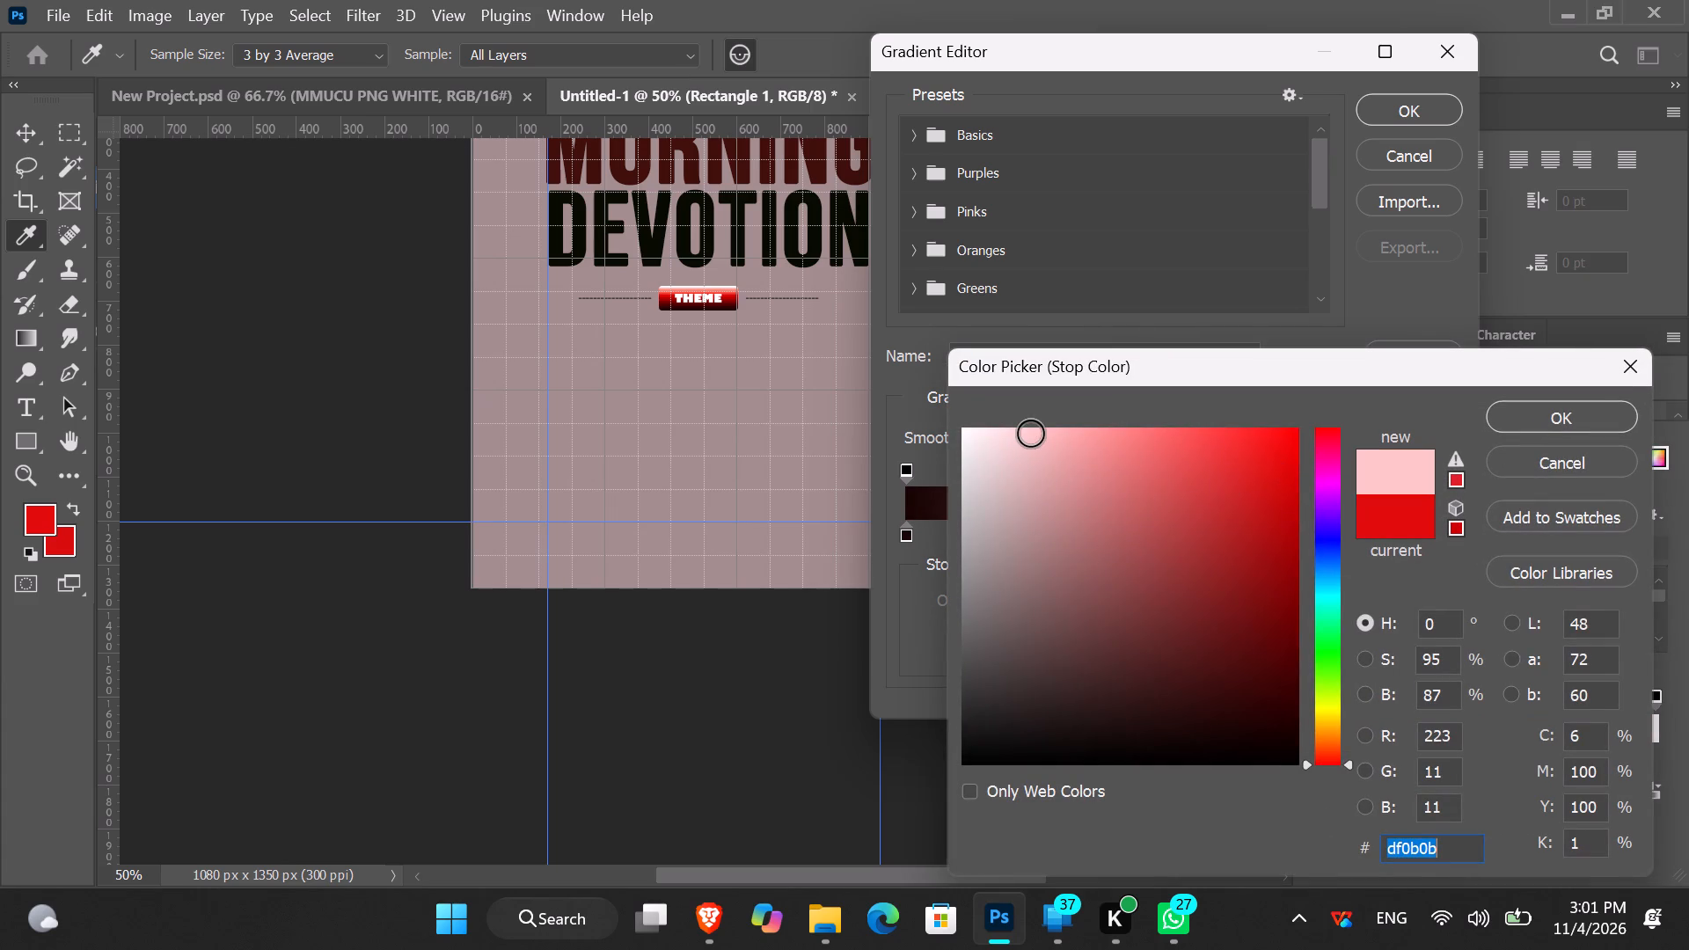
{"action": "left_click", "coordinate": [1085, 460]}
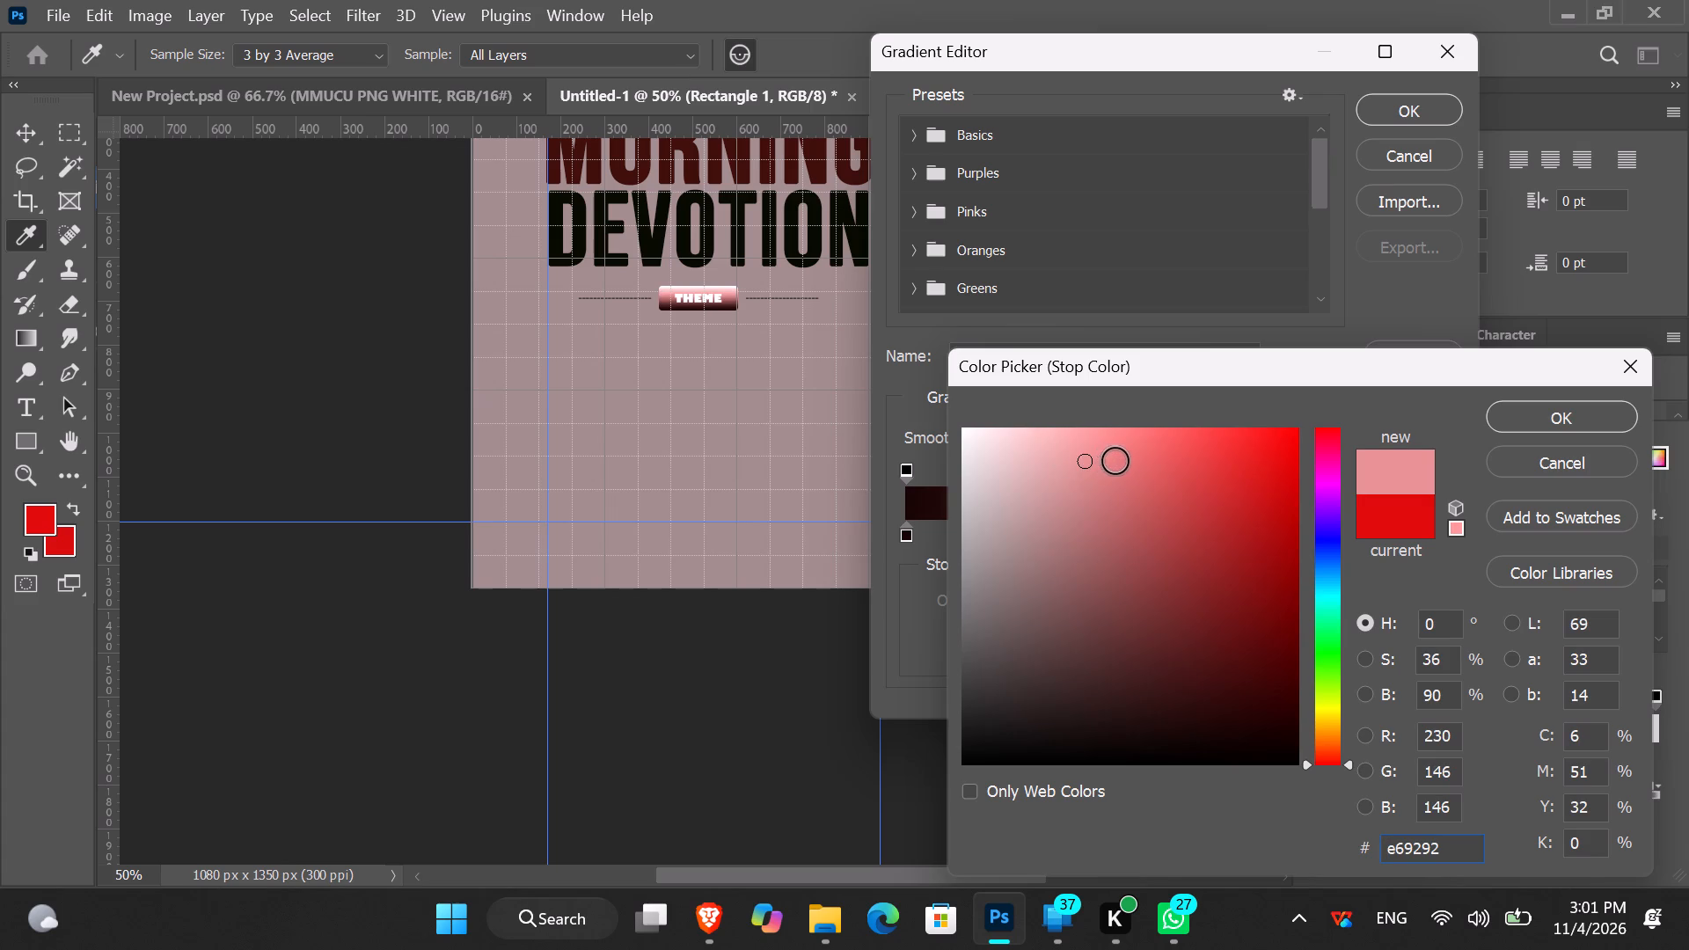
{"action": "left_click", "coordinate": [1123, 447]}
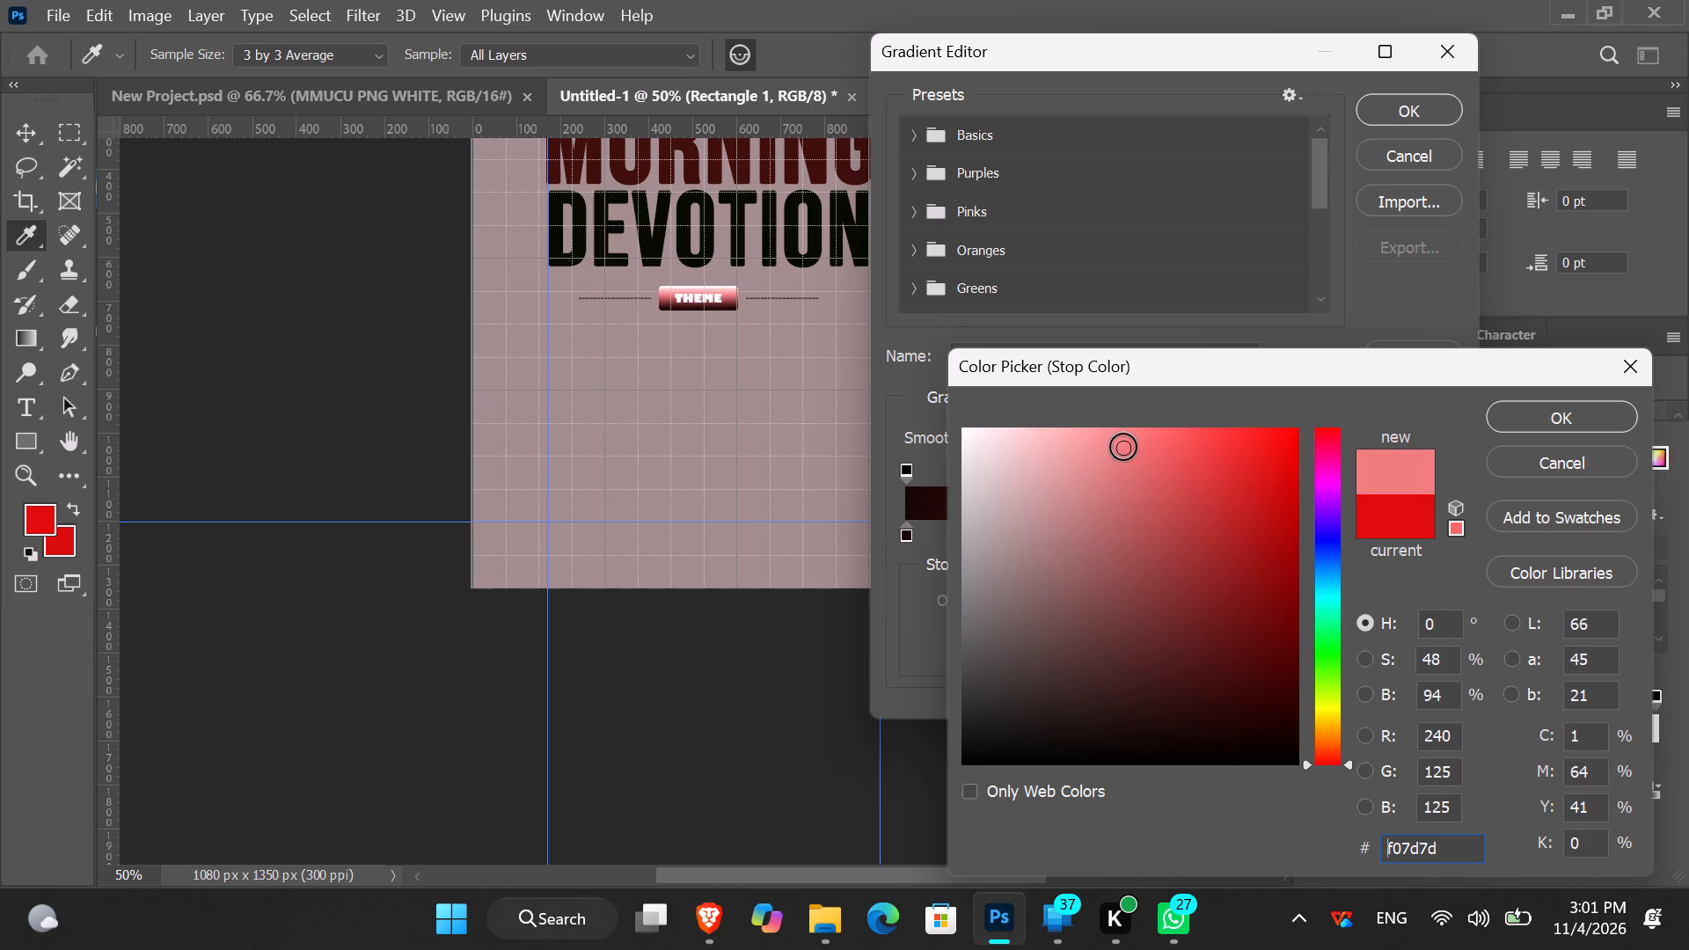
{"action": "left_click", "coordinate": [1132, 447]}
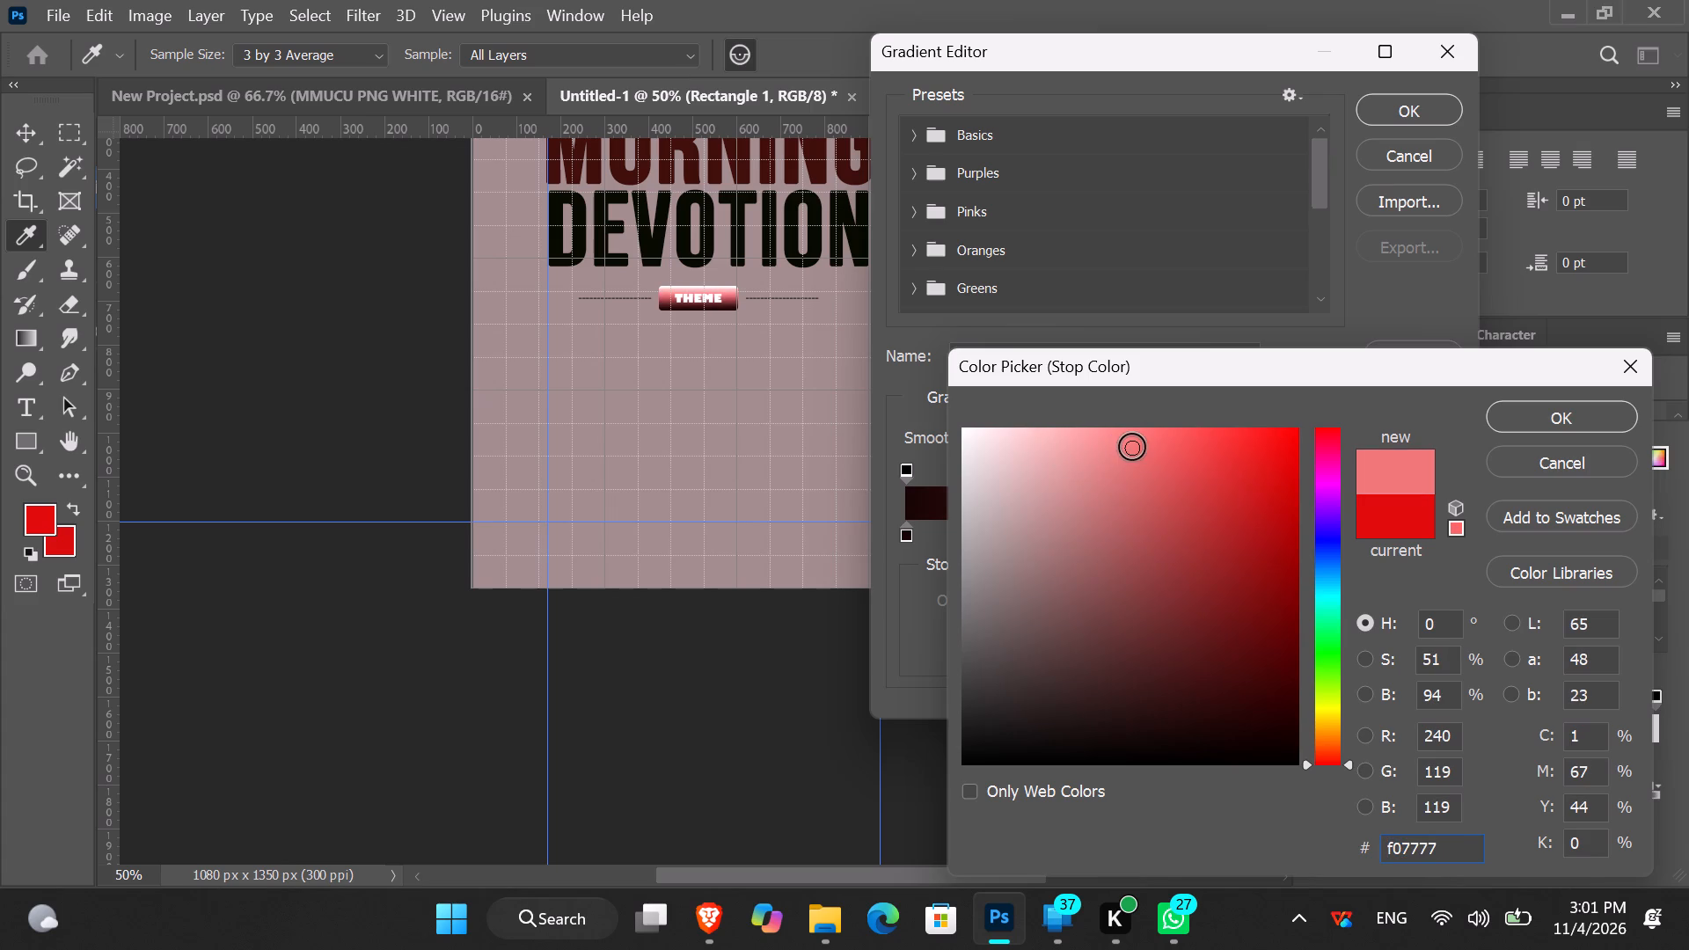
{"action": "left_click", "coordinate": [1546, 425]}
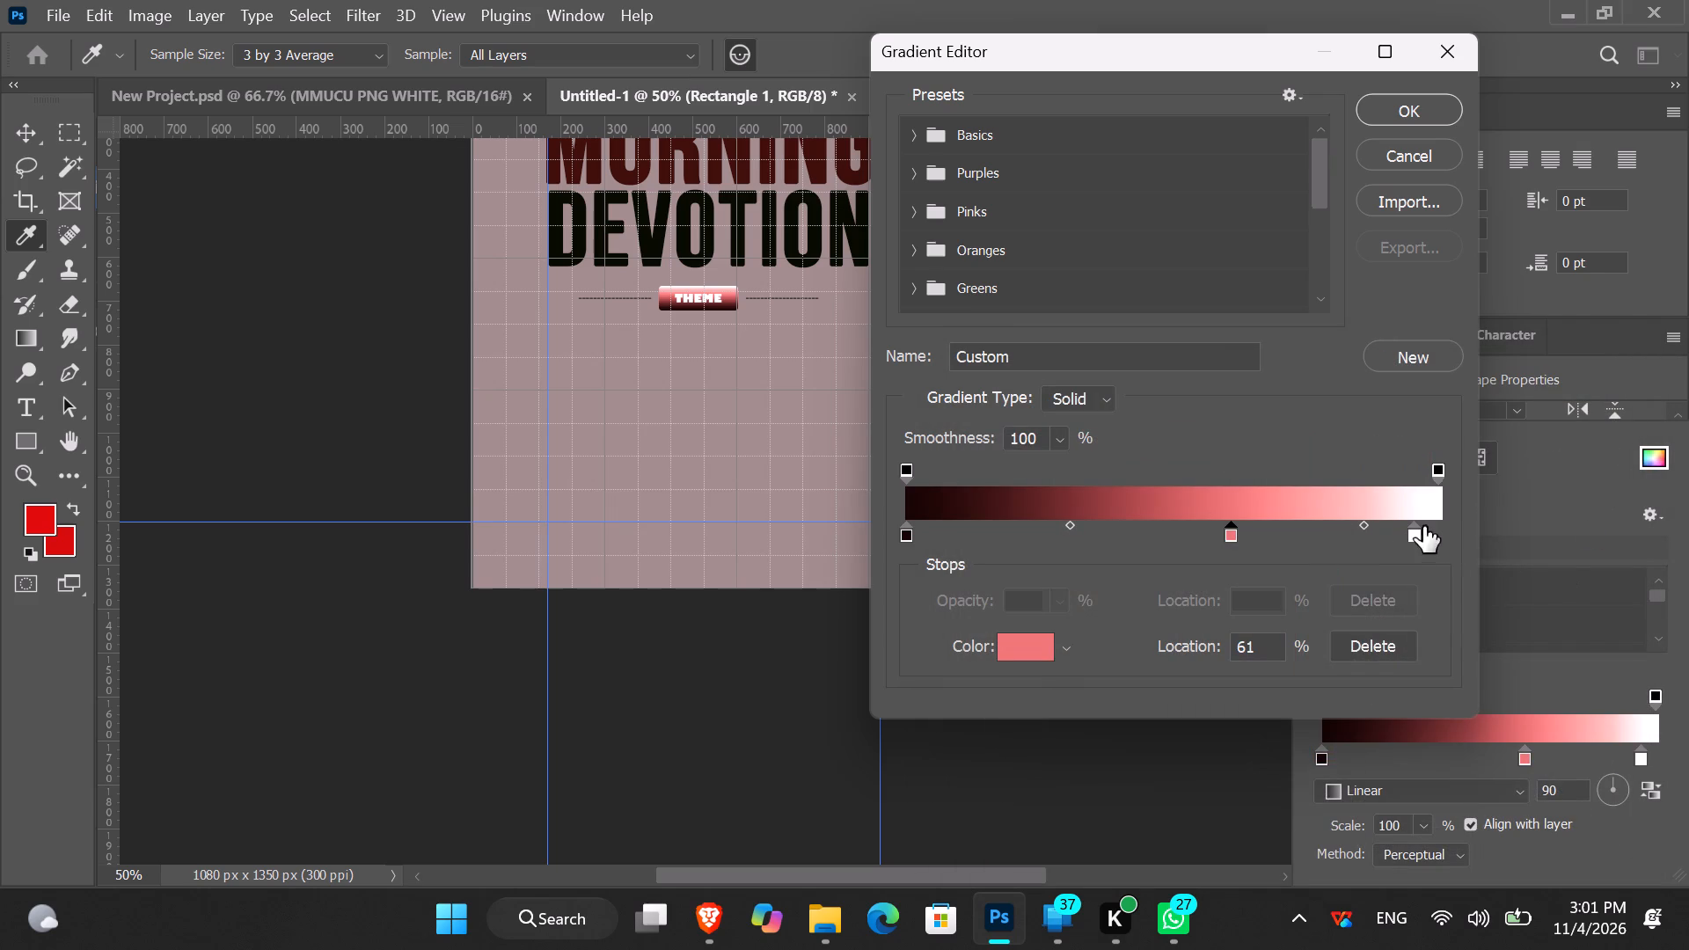
Change the 61% gradient stop to a more saturated coral red of the same hue.
{"action": "left_click", "coordinate": [1364, 524]}
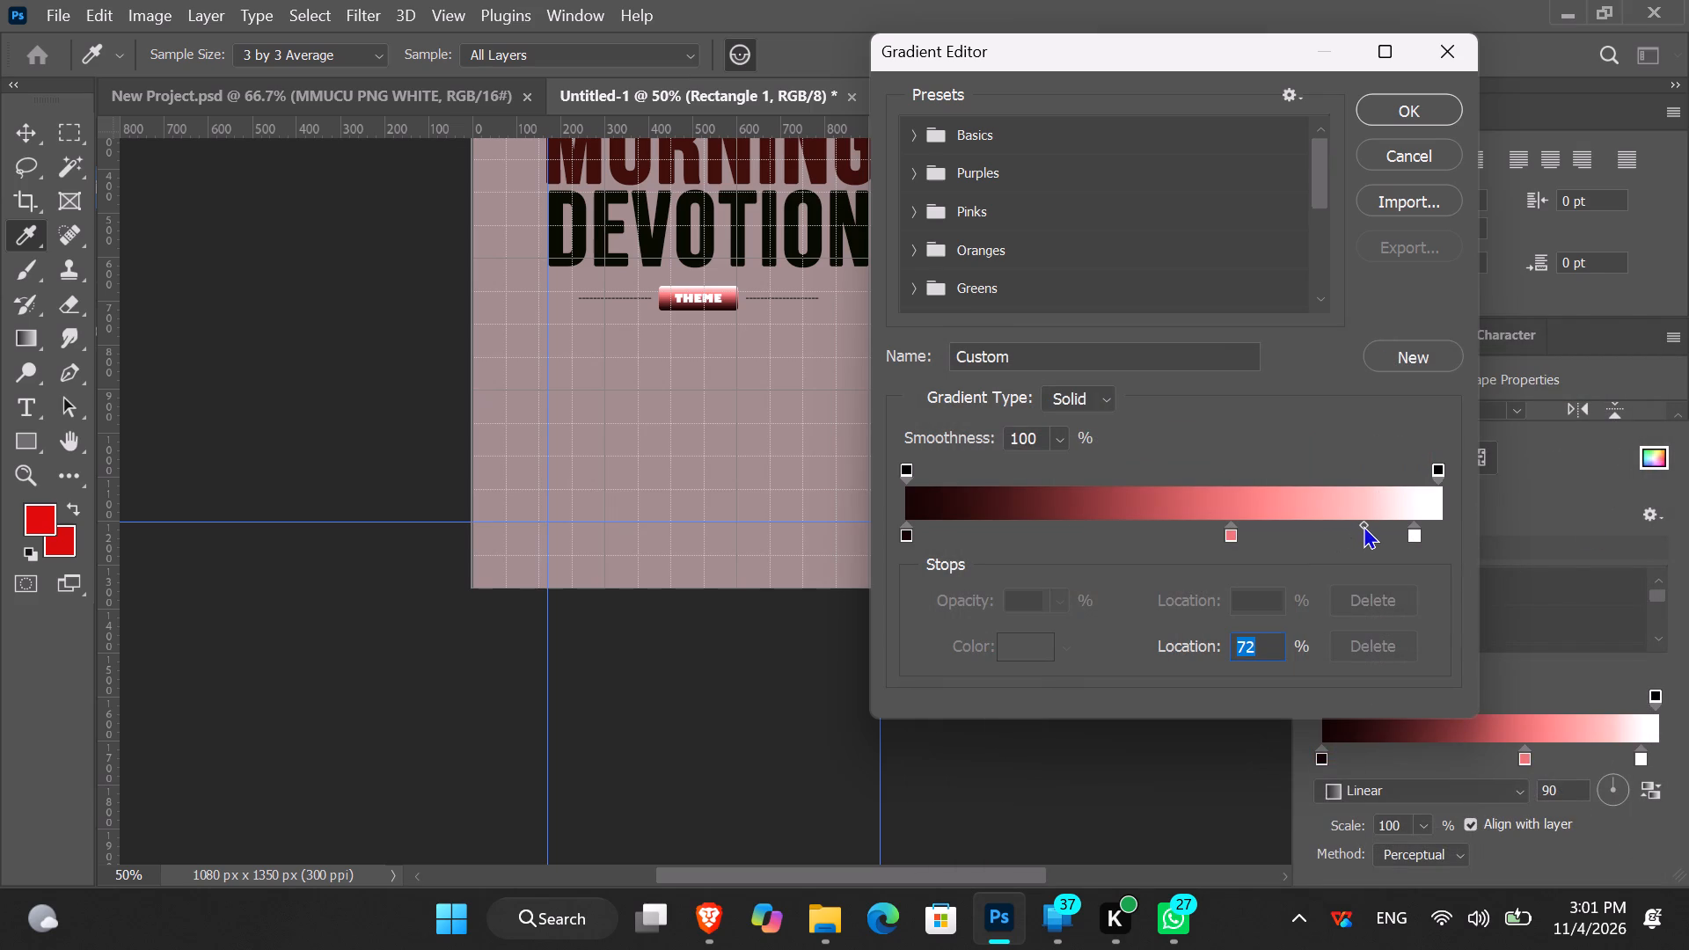
{"action": "left_click", "coordinate": [1232, 543]}
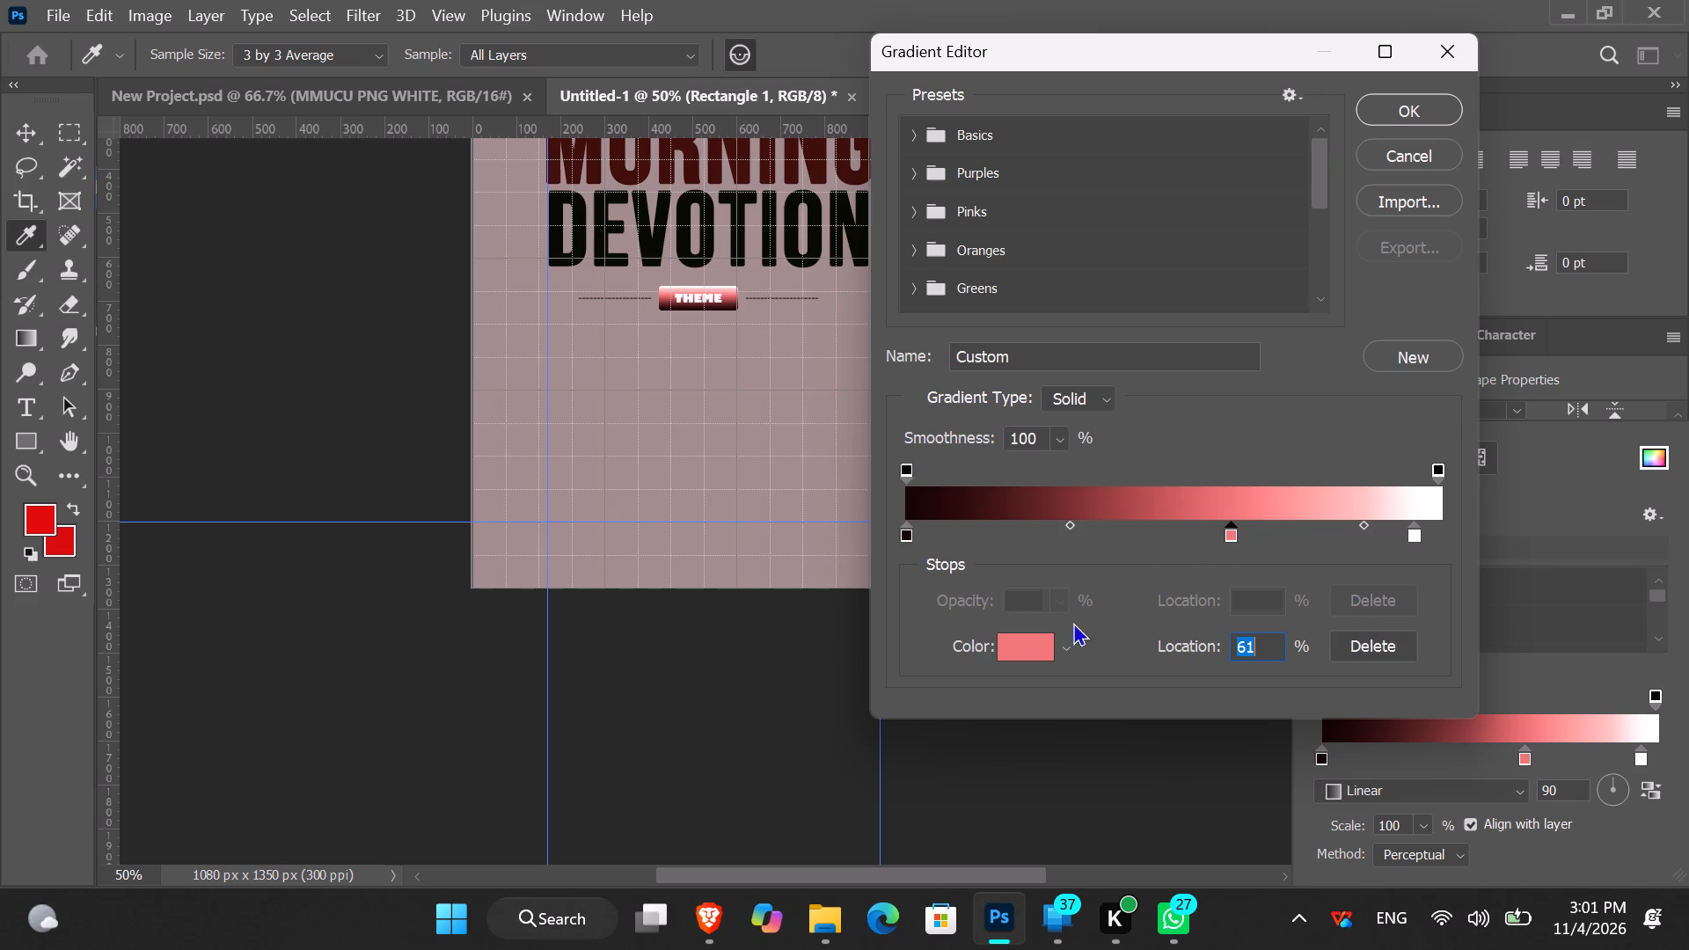
{"action": "left_click", "coordinate": [1035, 647]}
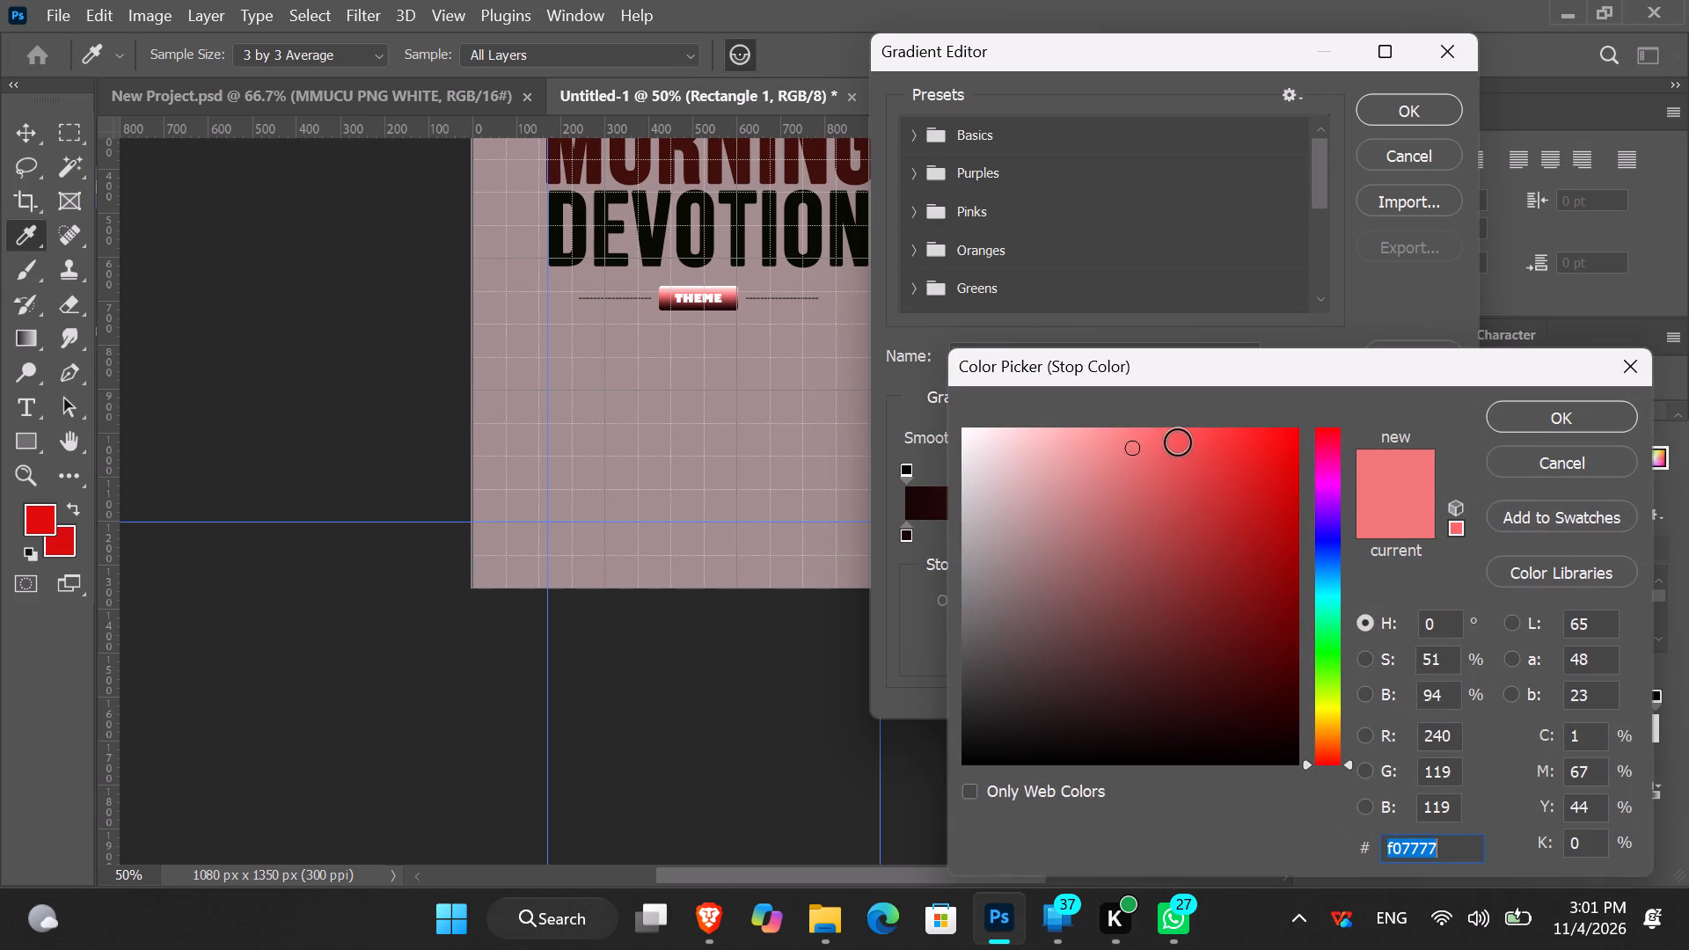
{"action": "left_click", "coordinate": [1178, 442]}
{"action": "left_click", "coordinate": [1558, 406]}
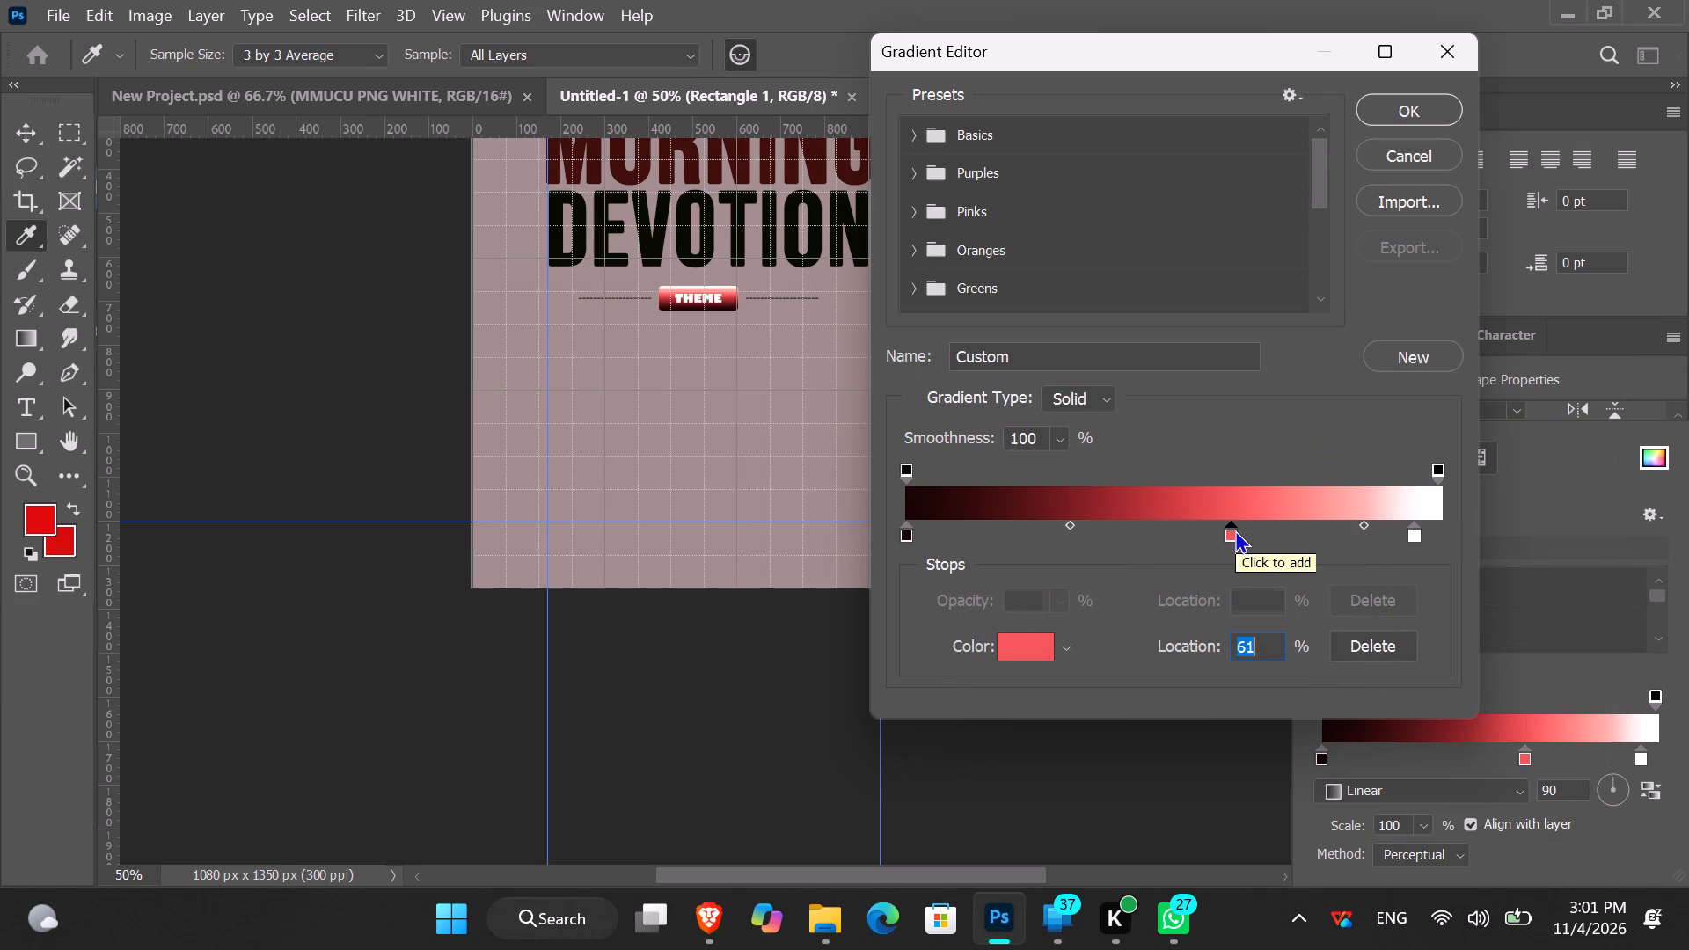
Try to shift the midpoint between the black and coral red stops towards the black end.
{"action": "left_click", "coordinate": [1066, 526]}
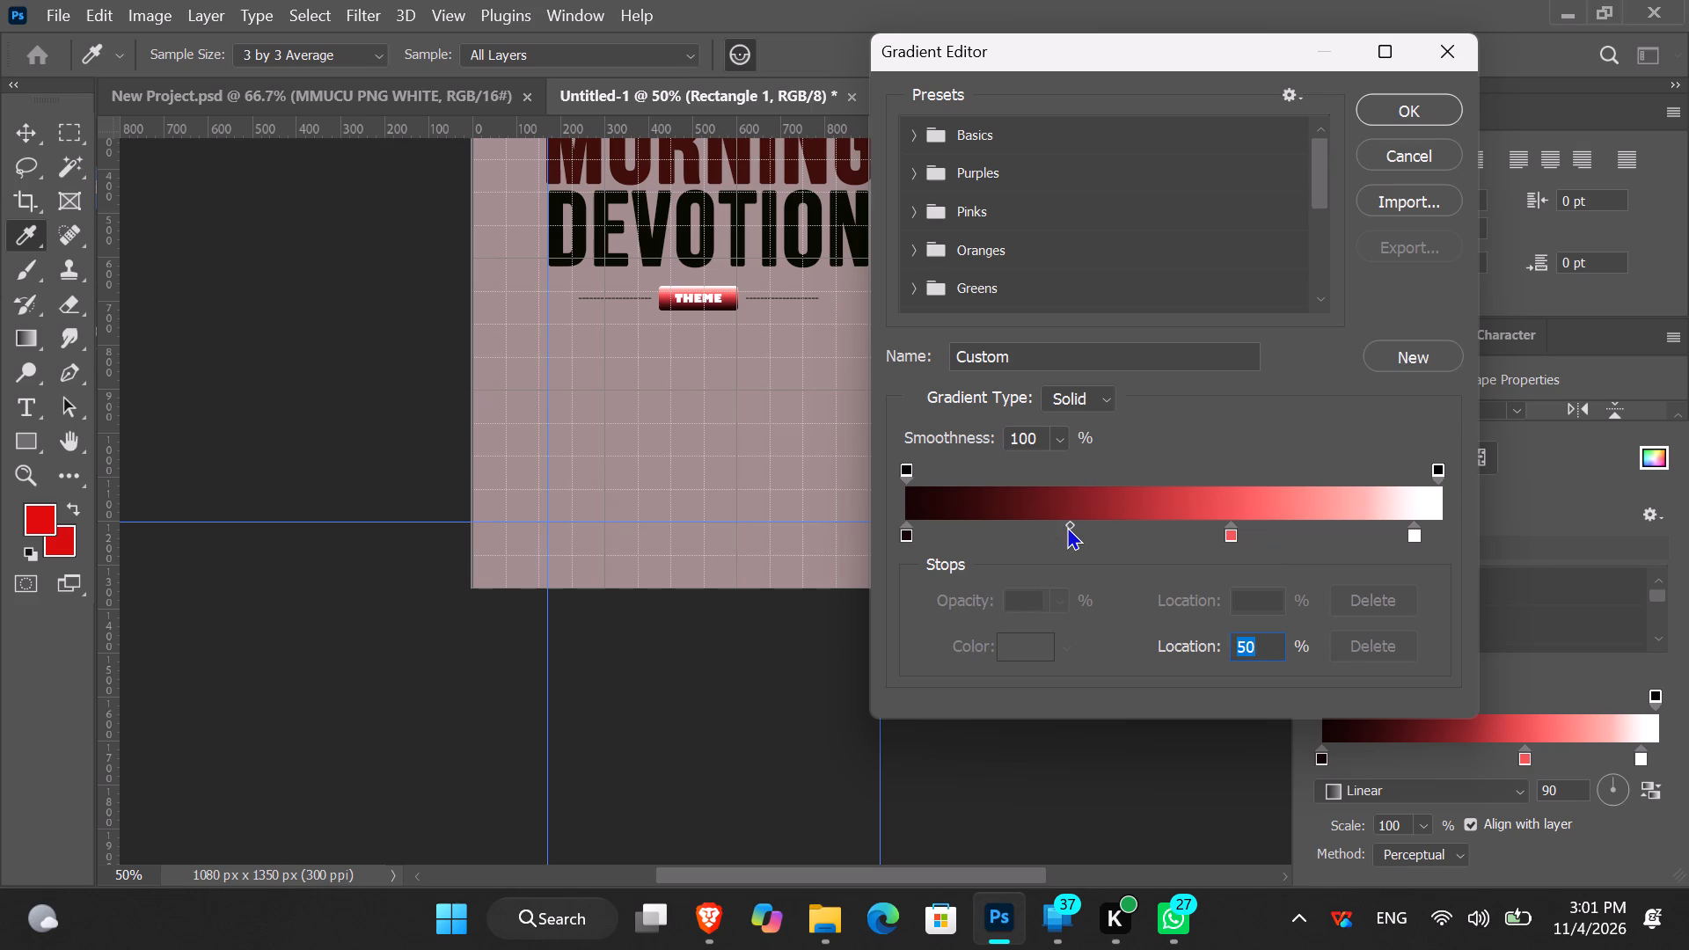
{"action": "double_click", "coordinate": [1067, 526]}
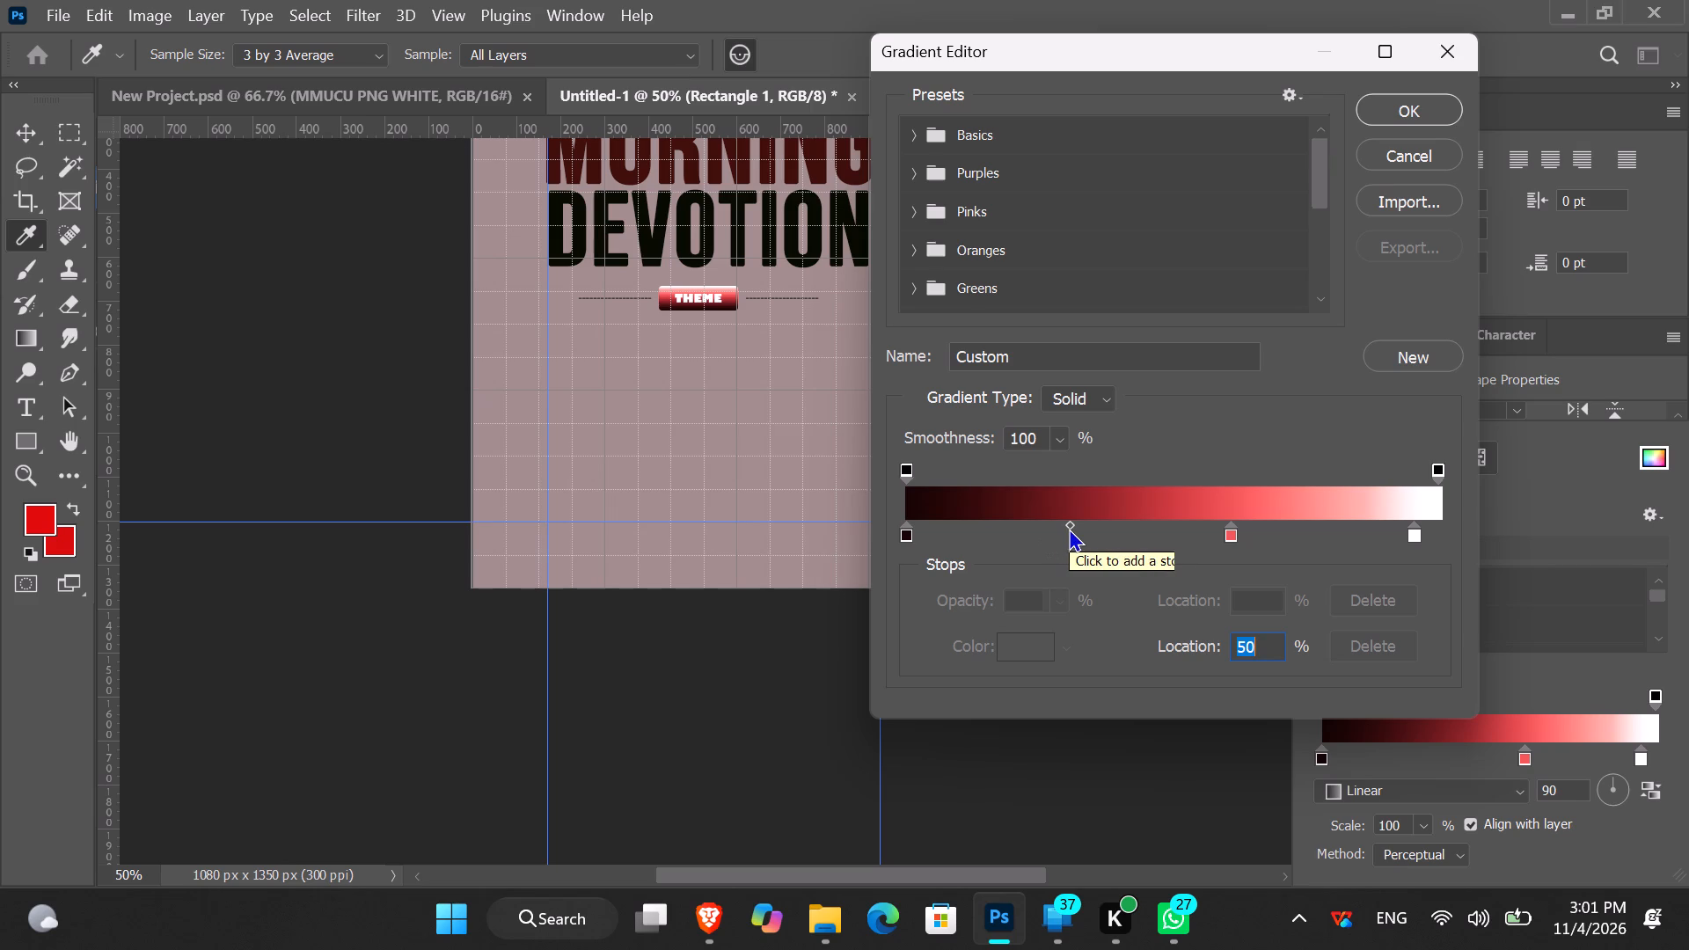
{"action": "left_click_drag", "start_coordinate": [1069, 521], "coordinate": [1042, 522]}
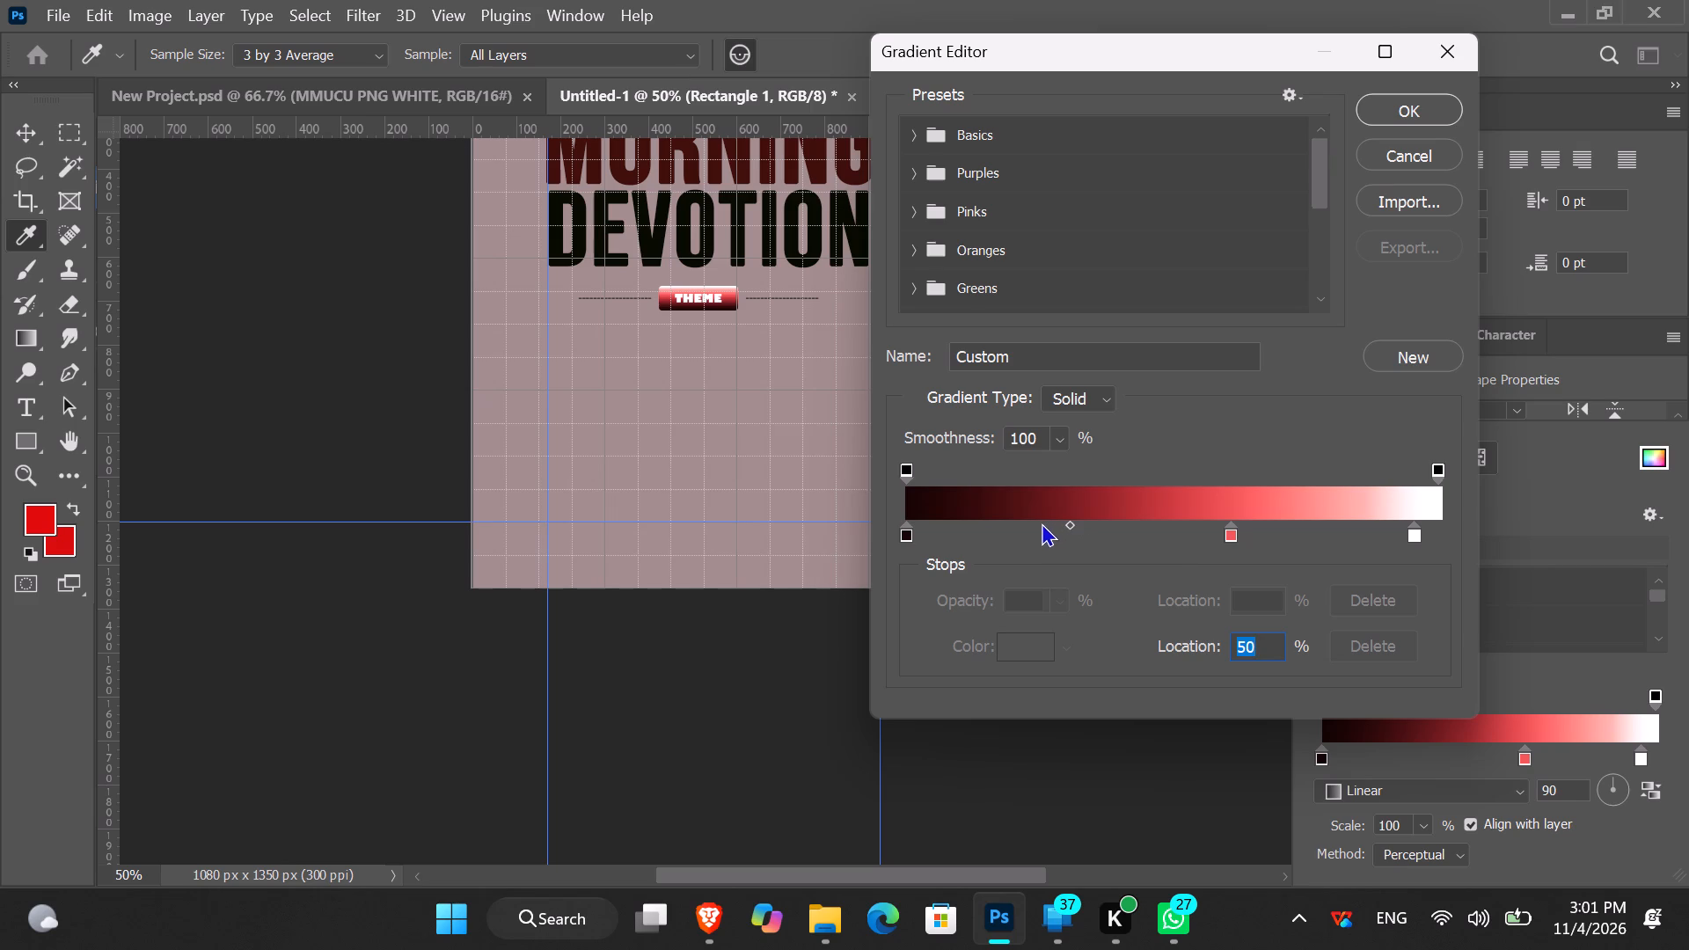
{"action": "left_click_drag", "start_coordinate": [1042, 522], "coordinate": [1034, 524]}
Move the coral red gradient stop to the 47% location.
{"action": "left_click_drag", "start_coordinate": [1232, 533], "coordinate": [1197, 533]}
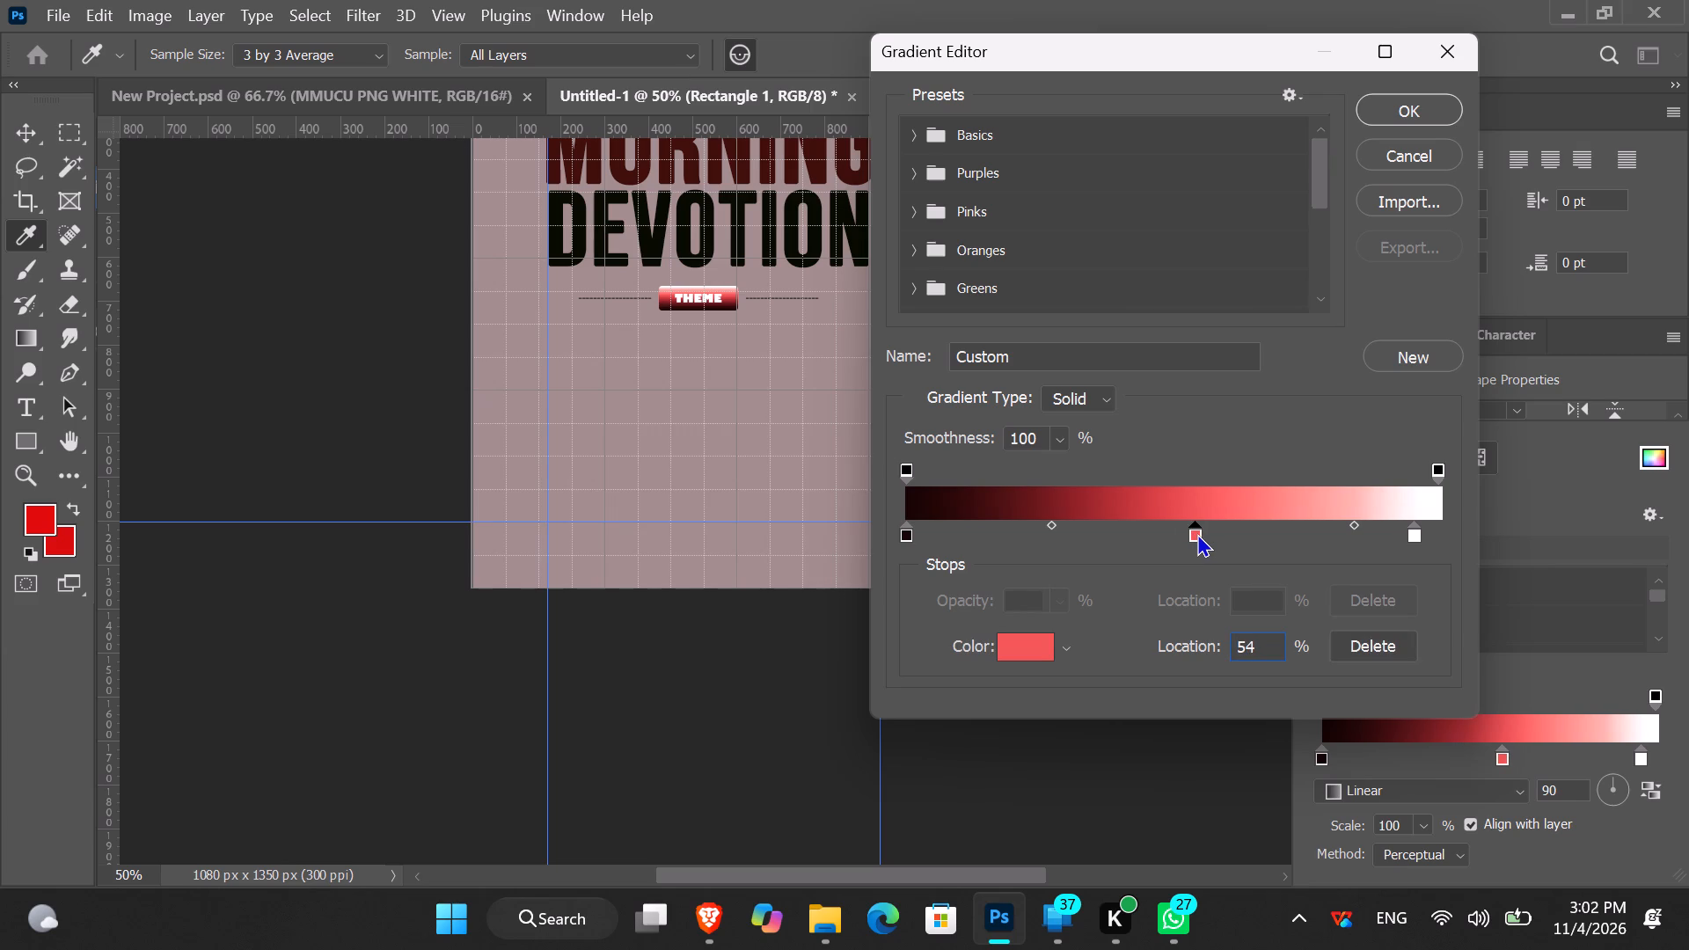
{"action": "left_click_drag", "start_coordinate": [1197, 533], "coordinate": [1159, 537]}
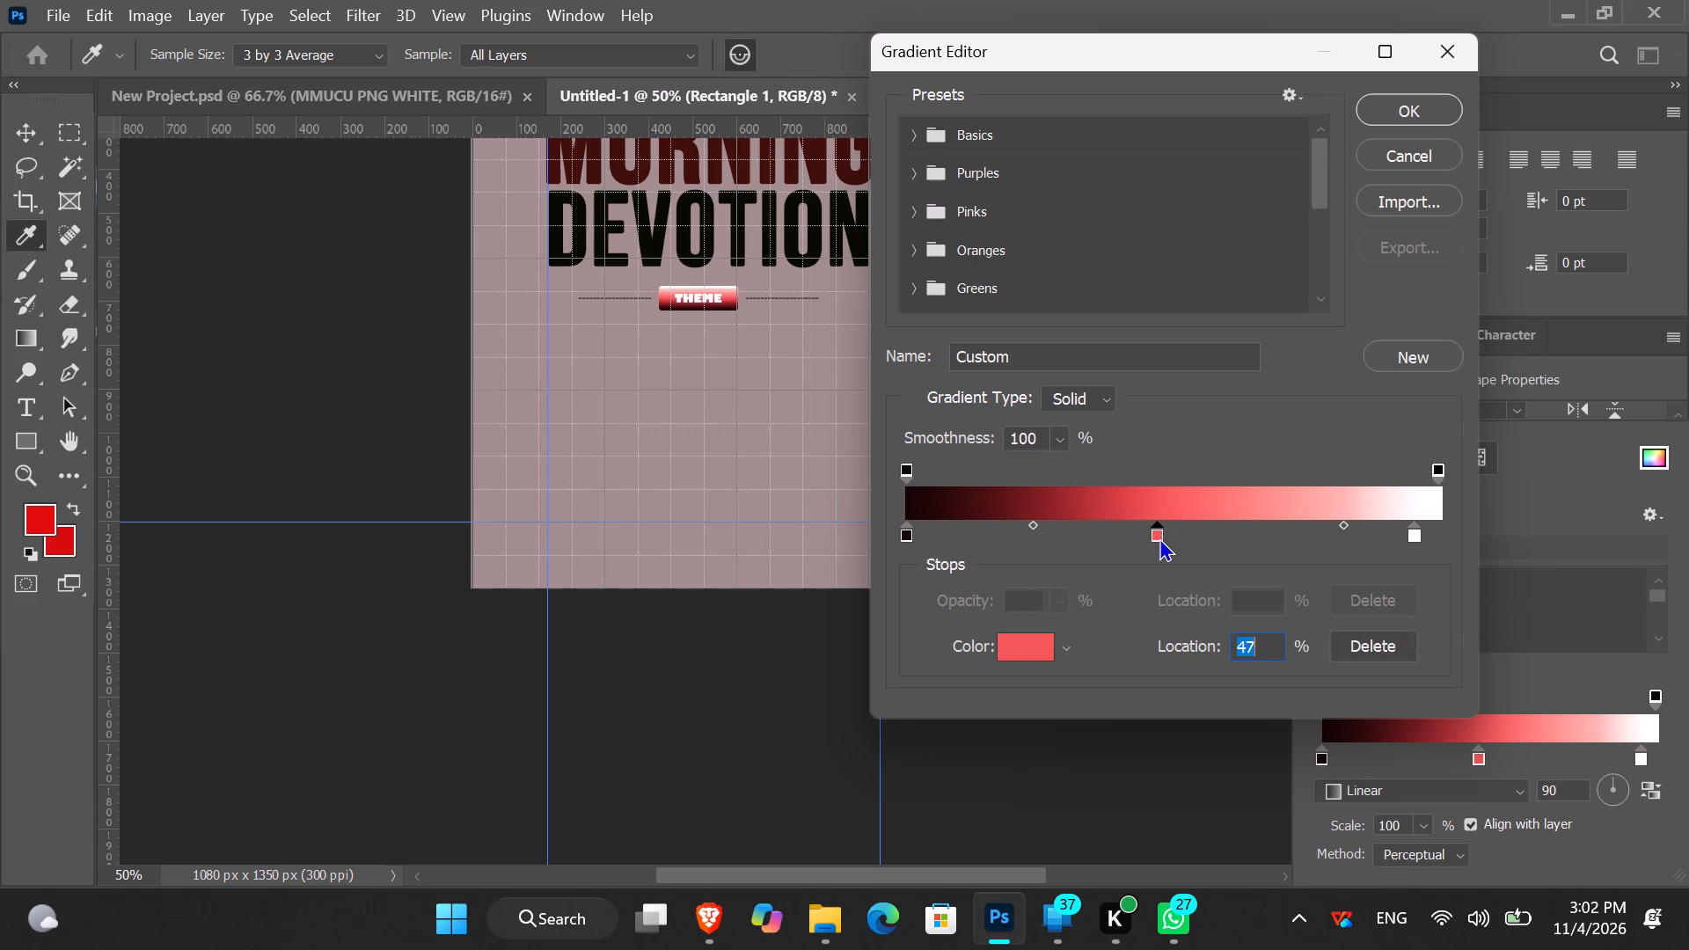
{"action": "left_click", "coordinate": [1159, 537]}
Move the white gradient stop to the 88% location and apply the edited stroke gradient.
{"action": "left_click", "coordinate": [1413, 535]}
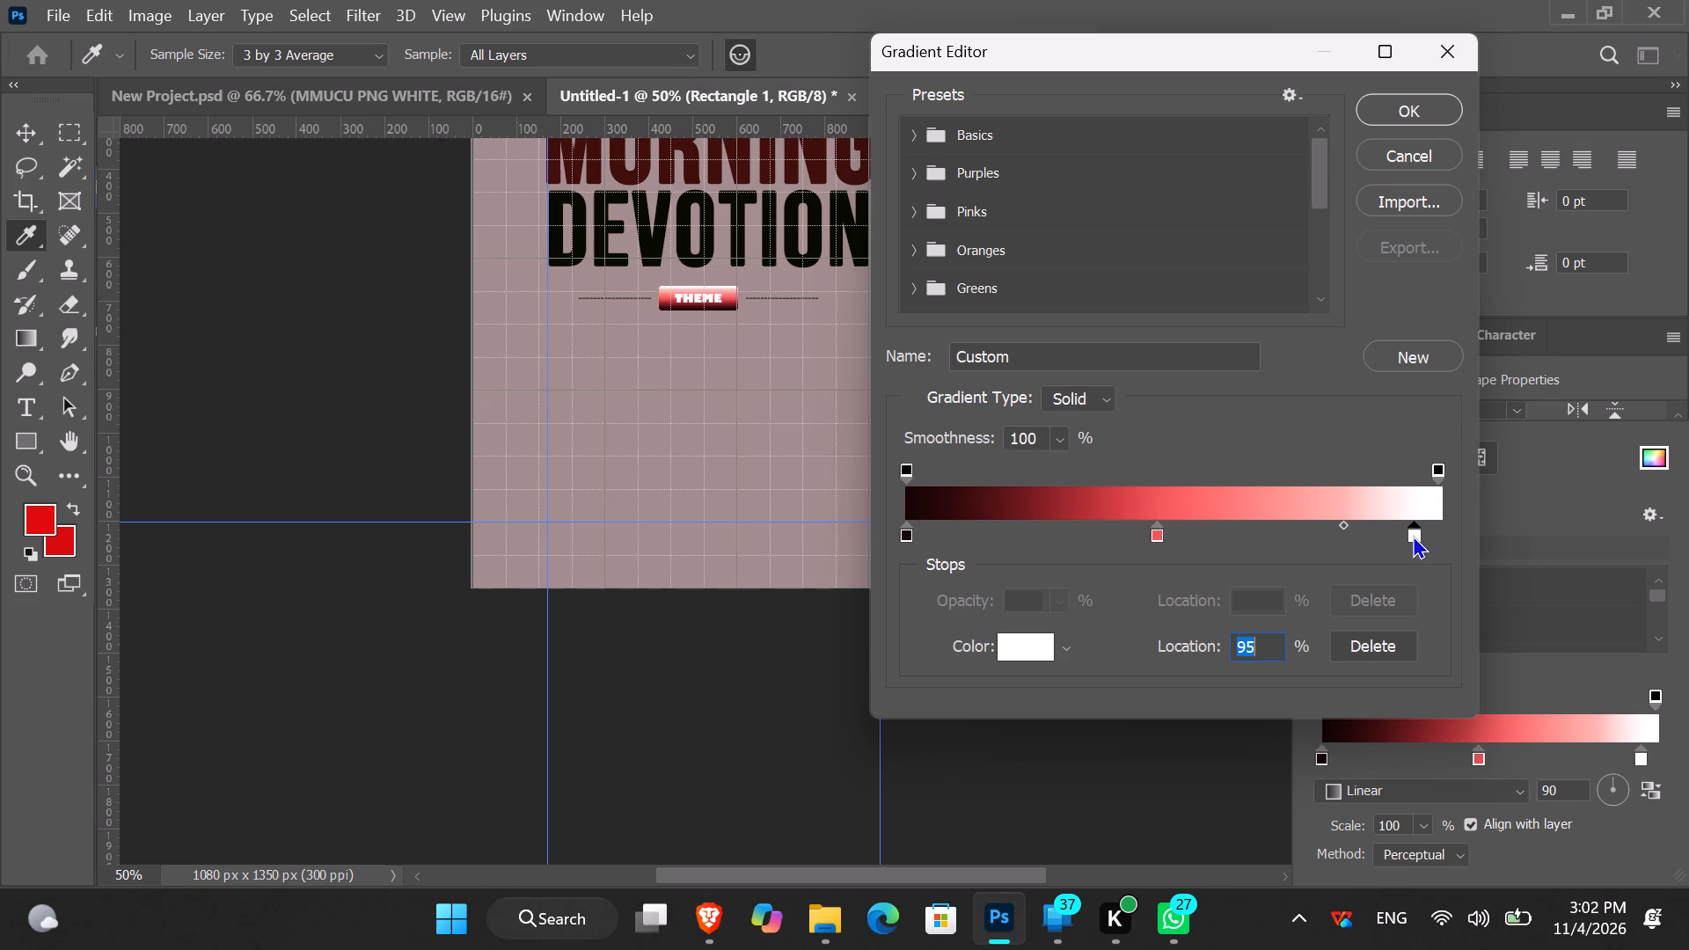
{"action": "left_click_drag", "start_coordinate": [1413, 535], "coordinate": [1412, 540]}
{"action": "left_click_drag", "start_coordinate": [1412, 540], "coordinate": [1365, 548]}
{"action": "left_click_drag", "start_coordinate": [1365, 548], "coordinate": [1381, 551]}
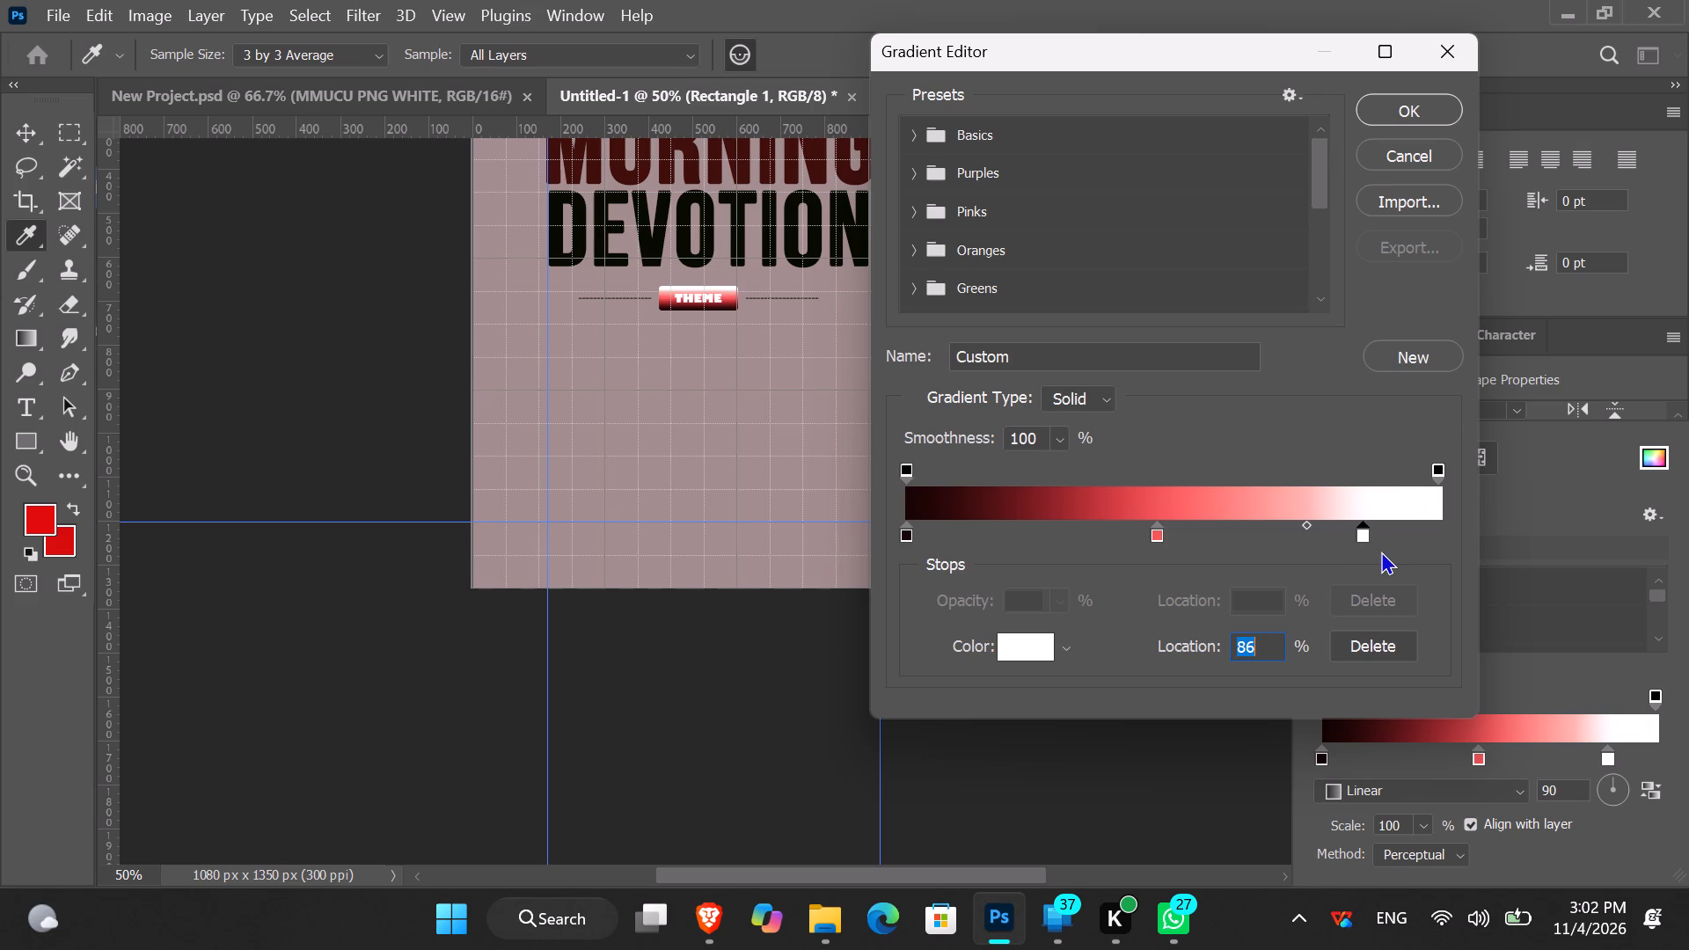
{"action": "left_click_drag", "start_coordinate": [1359, 529], "coordinate": [1367, 529]}
{"action": "left_click_drag", "start_coordinate": [1367, 529], "coordinate": [1374, 529]}
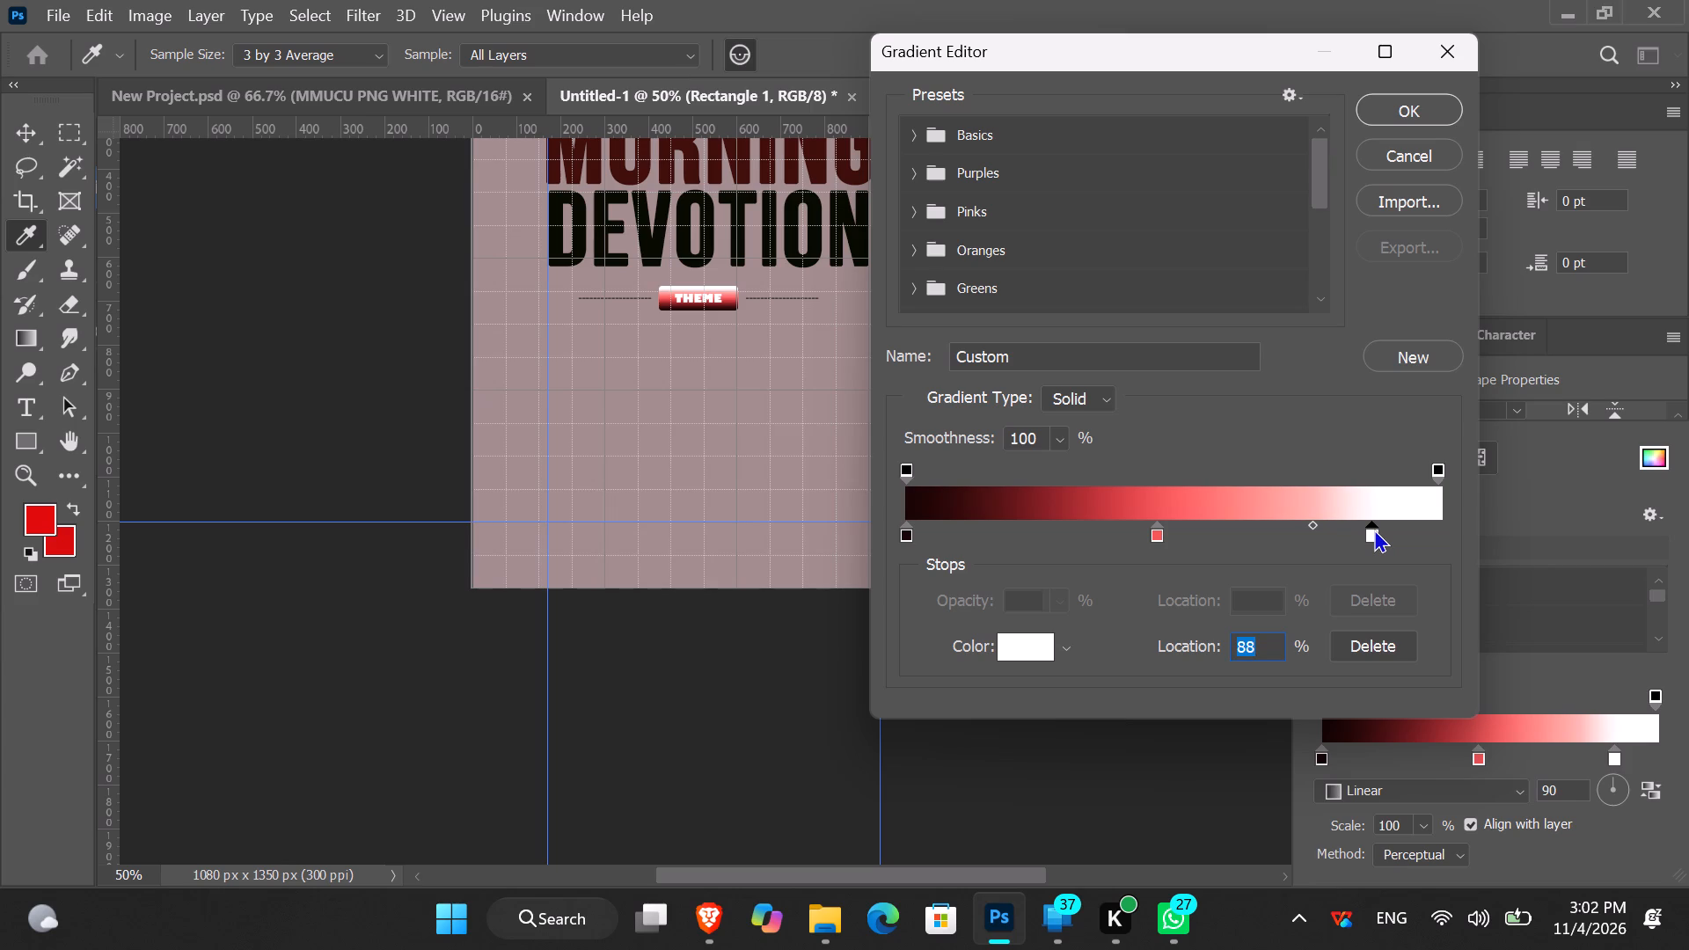
{"action": "left_click", "coordinate": [1436, 120]}
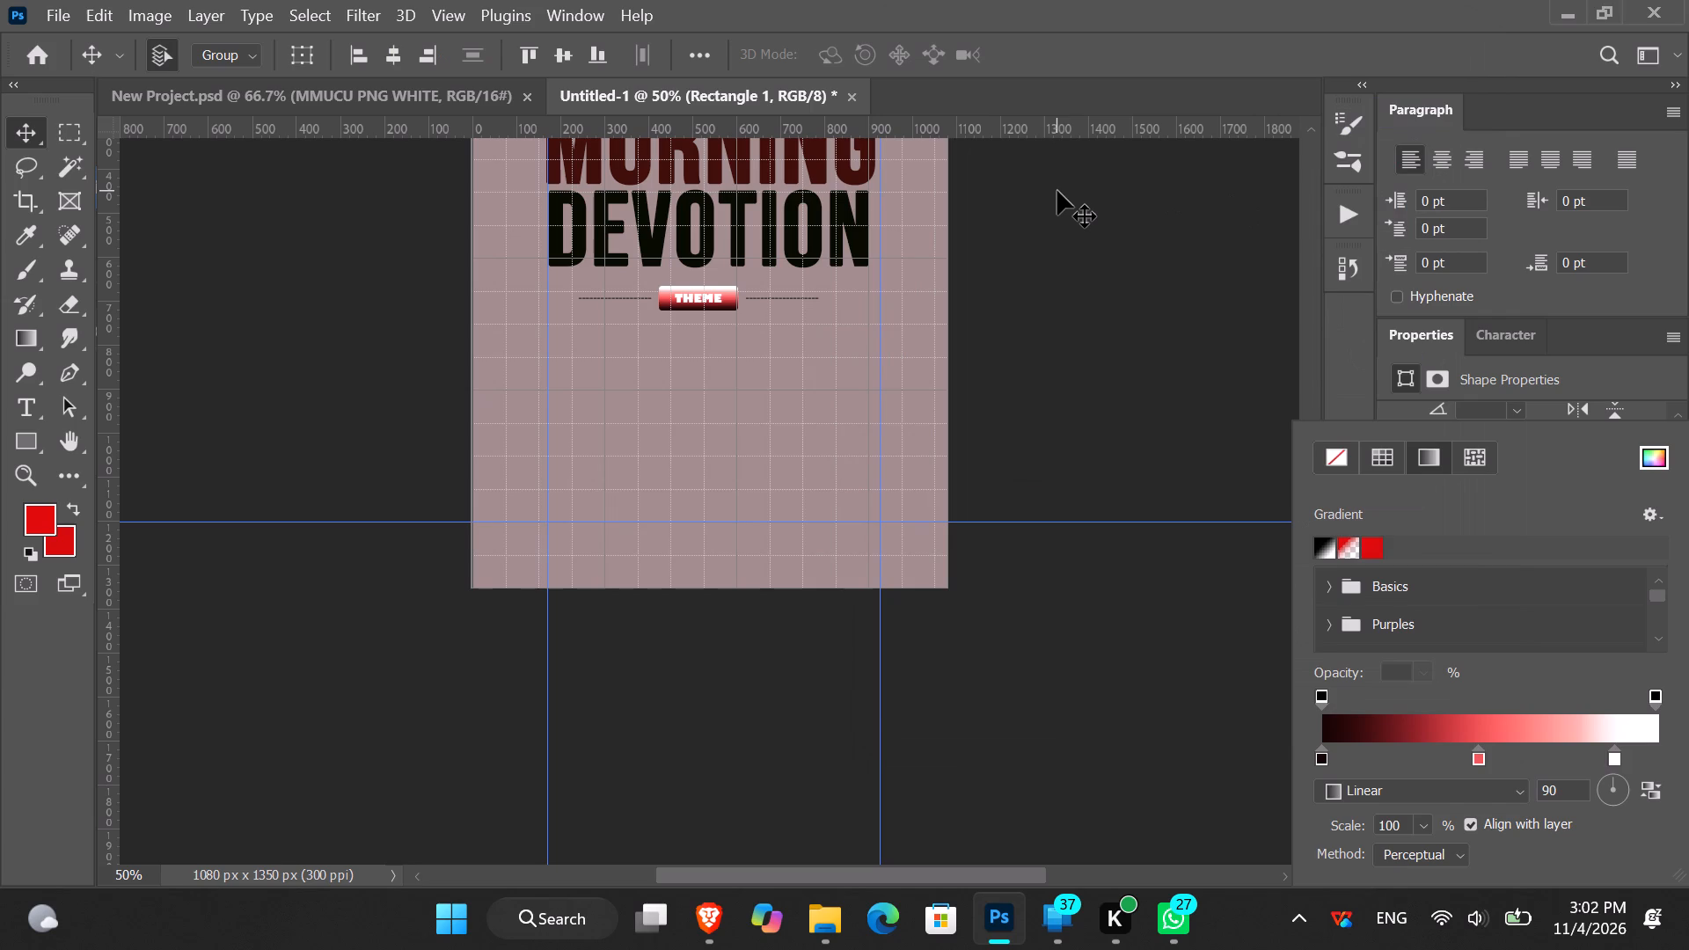
Switch to File Explorer, preview the MMU CU logo variants in the cu wrk folder, and bring MMUCU PNG WHITE into the poster.
{"action": "scroll", "coordinate": [982, 261], "scroll_direction": "up", "scroll_amount": 2}
{"action": "scroll", "coordinate": [973, 268], "scroll_direction": "down", "scroll_amount": 1}
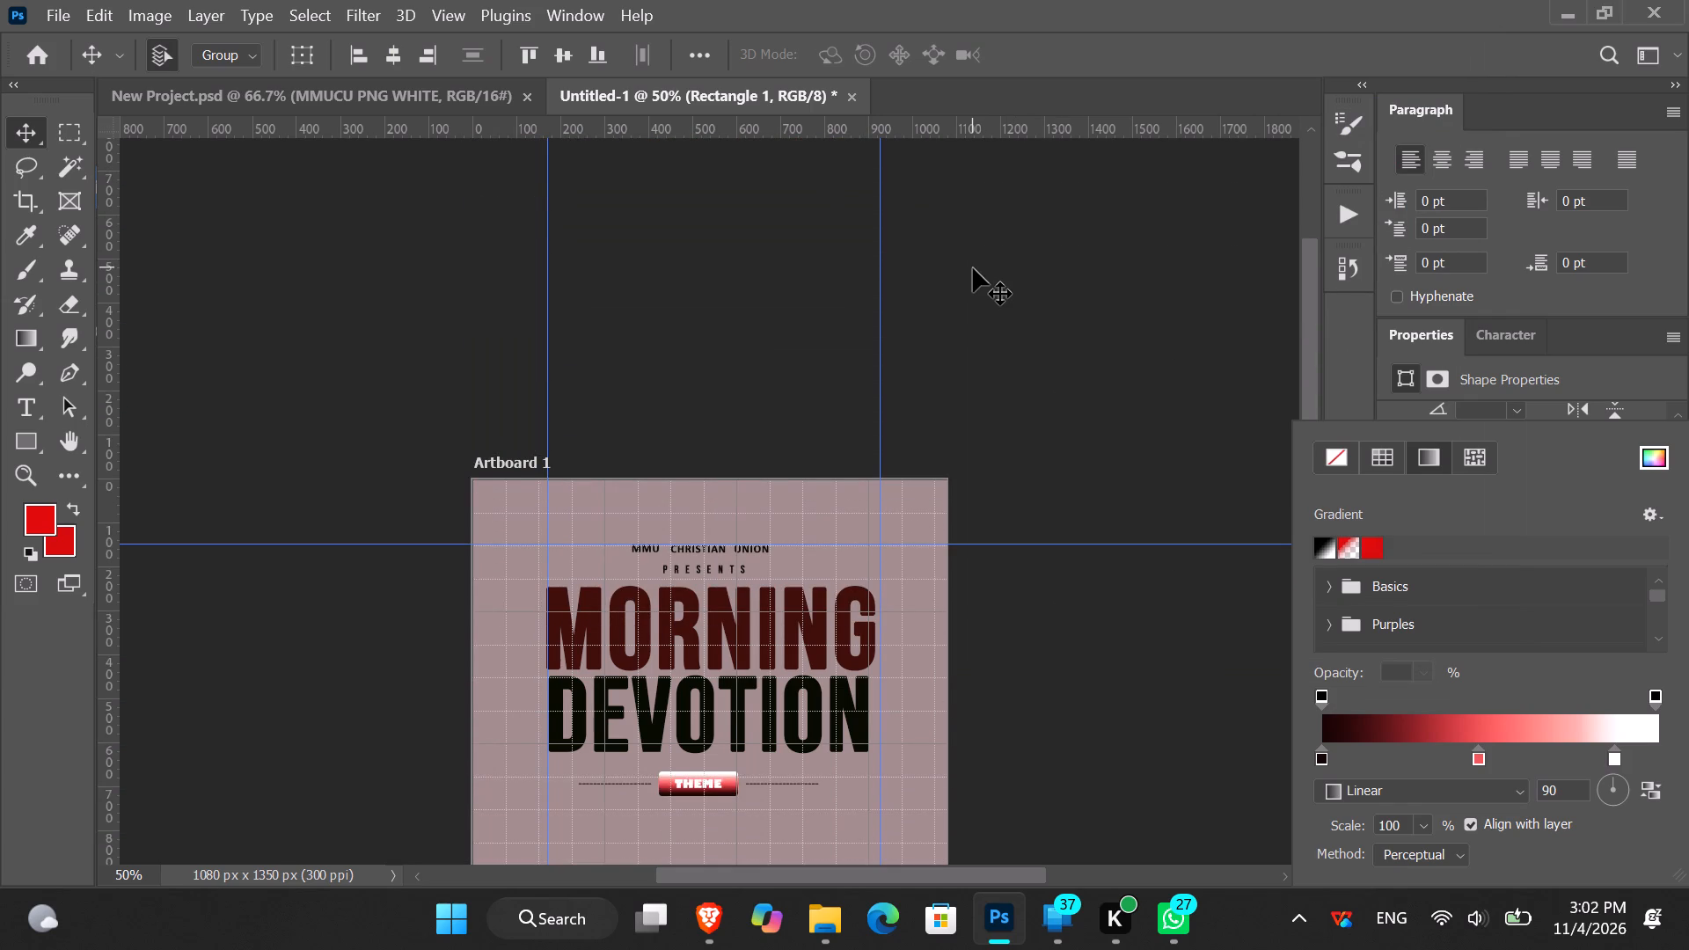
{"action": "scroll", "coordinate": [973, 268], "scroll_direction": "down", "scroll_amount": 1}
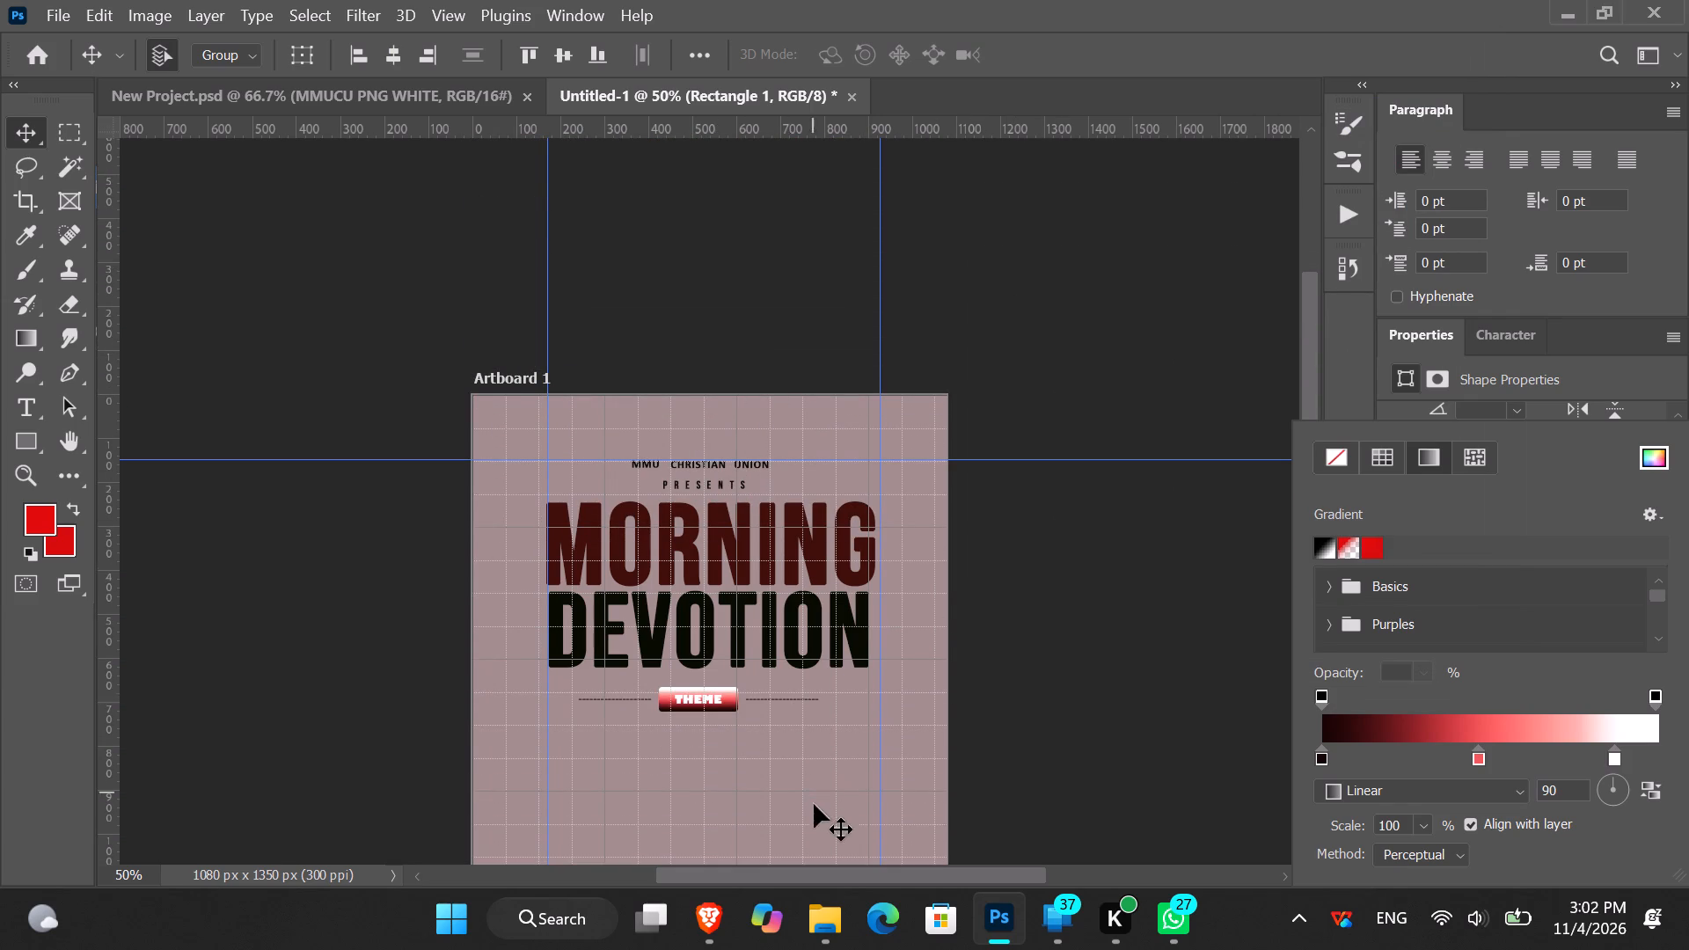
{"action": "left_click", "coordinate": [821, 898]}
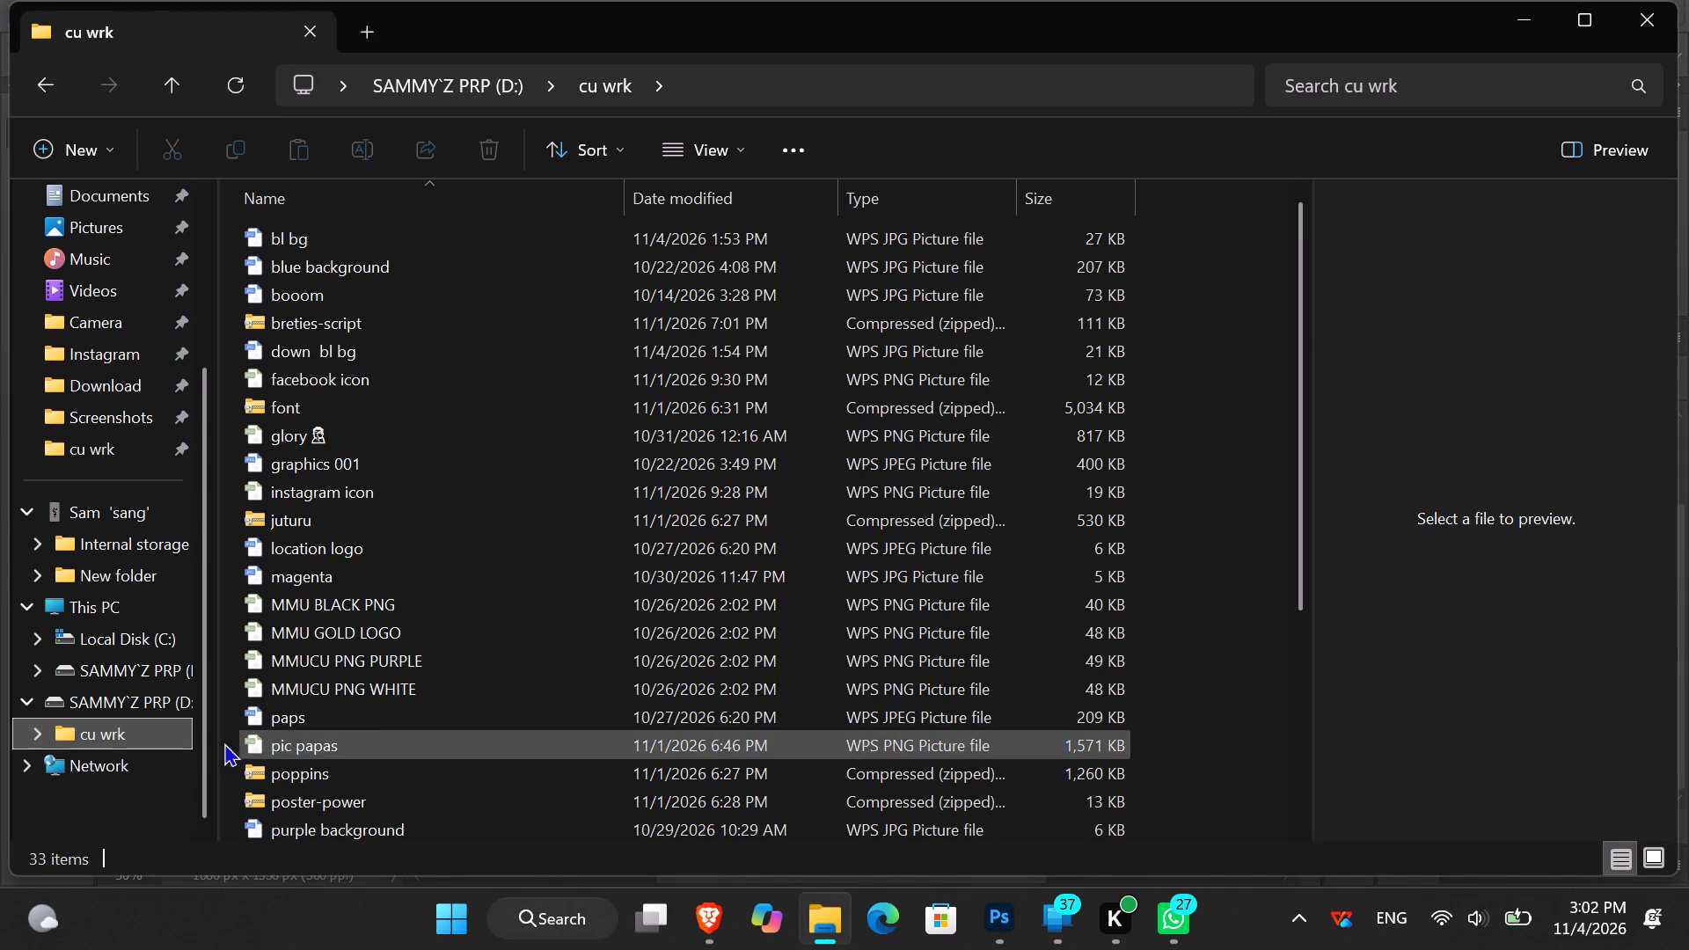
{"action": "left_click", "coordinate": [400, 638]}
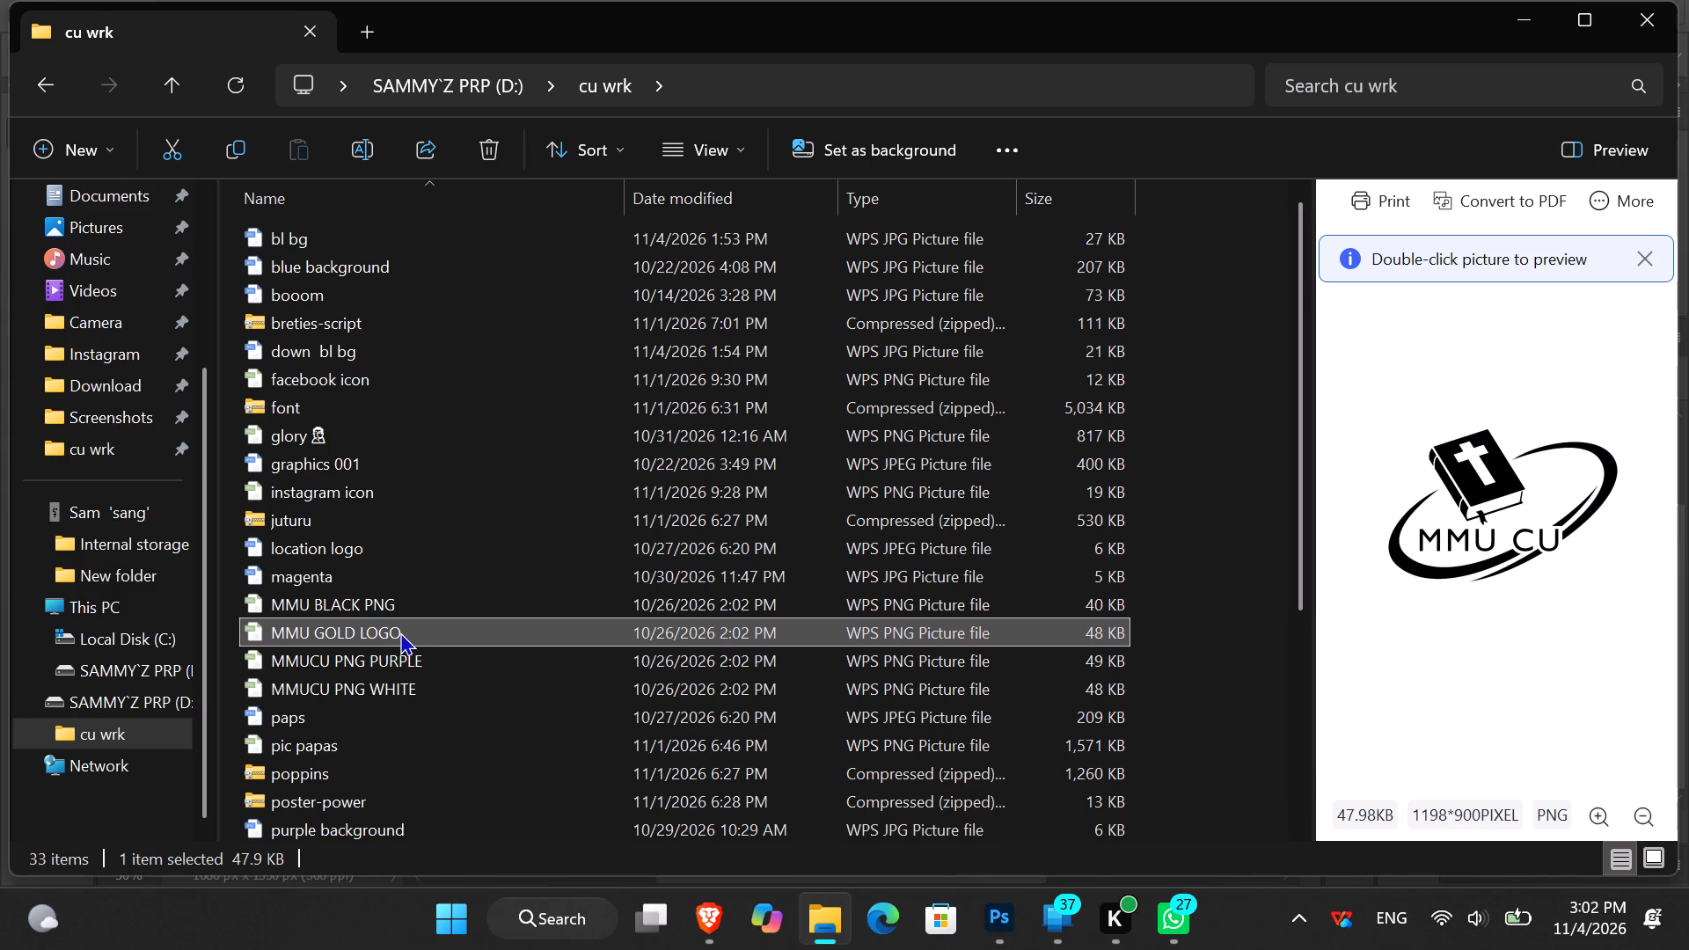
{"action": "left_click", "coordinate": [411, 612]}
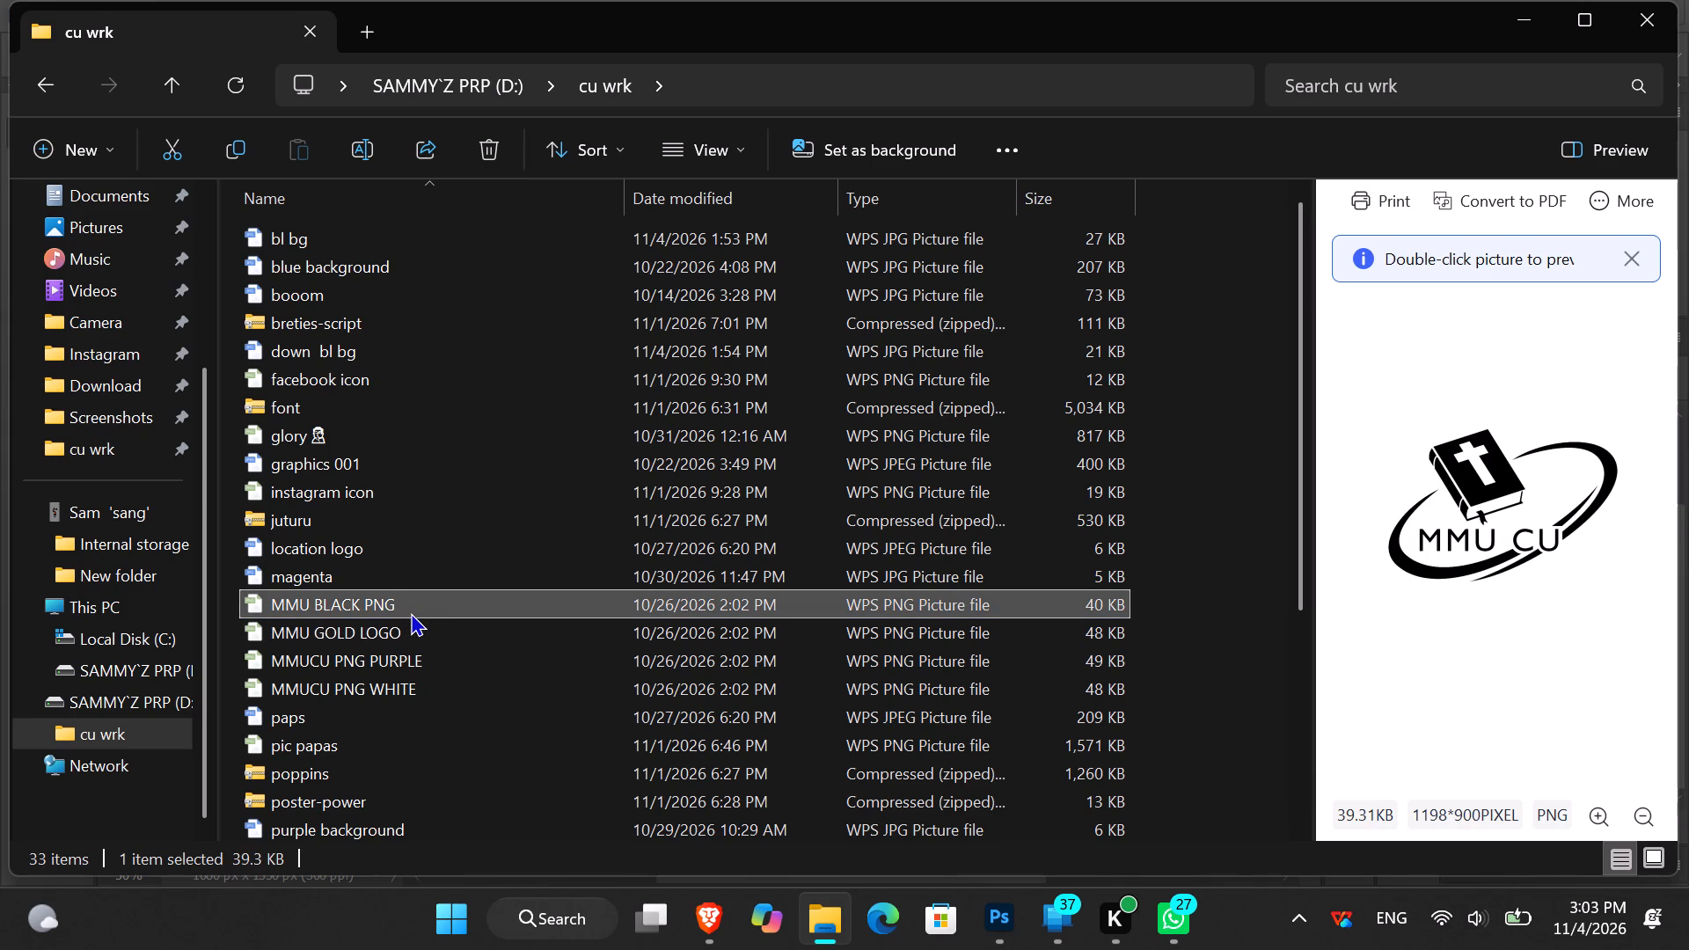
{"action": "left_click", "coordinate": [403, 652]}
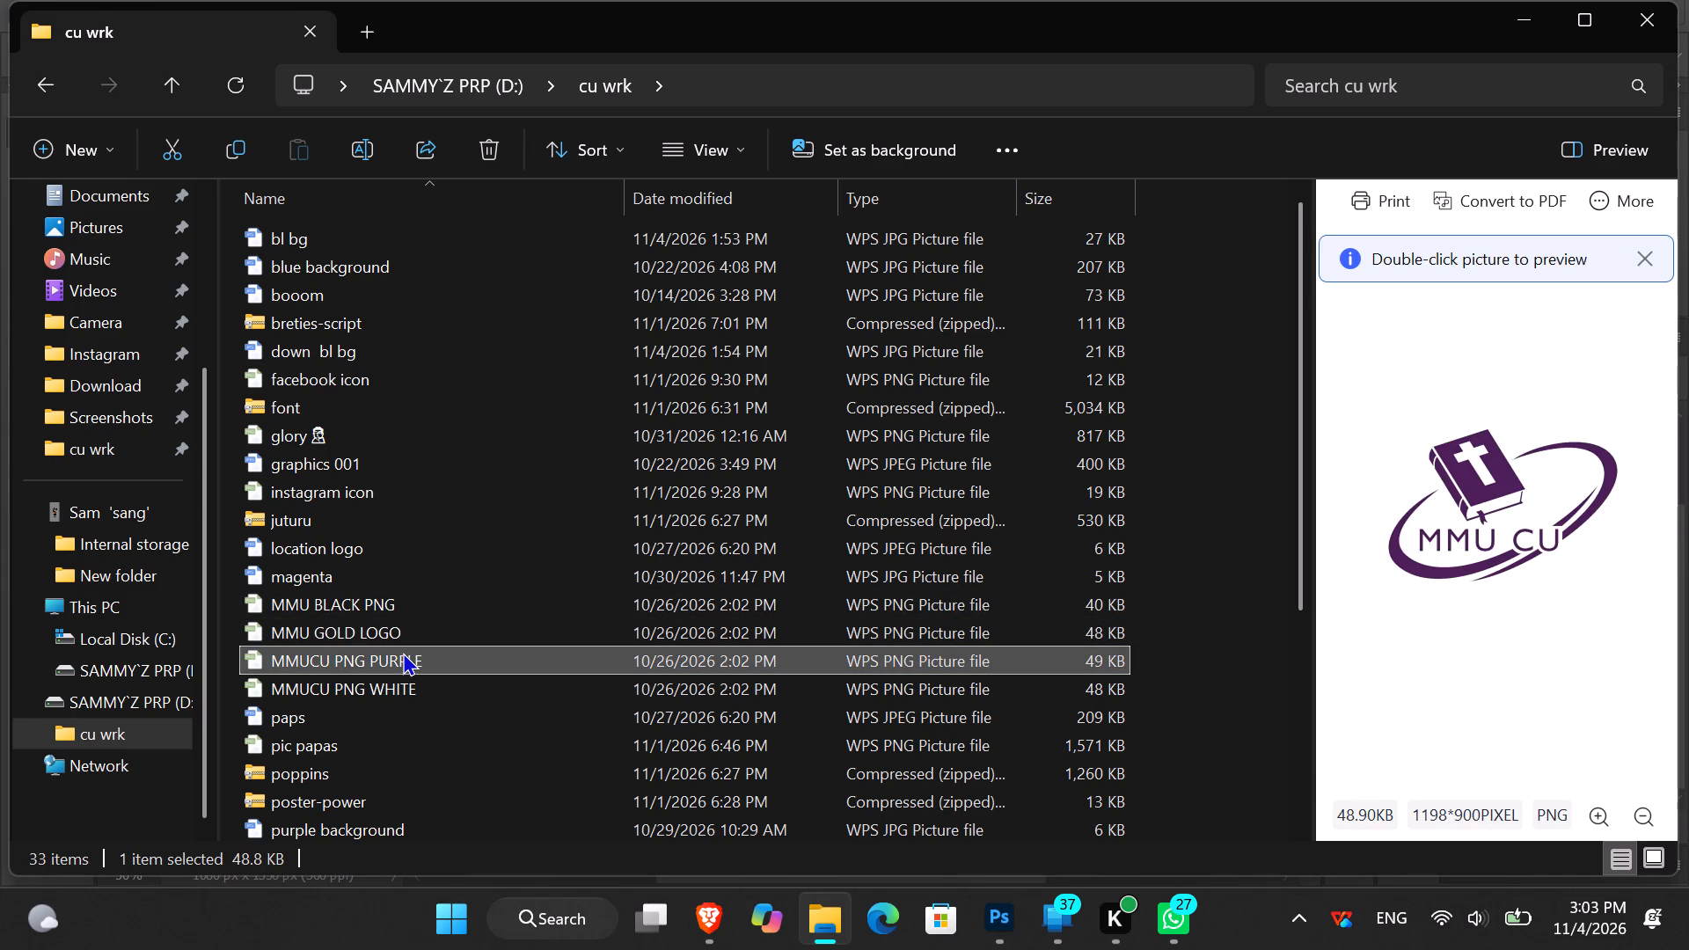
{"action": "left_click", "coordinate": [398, 677]}
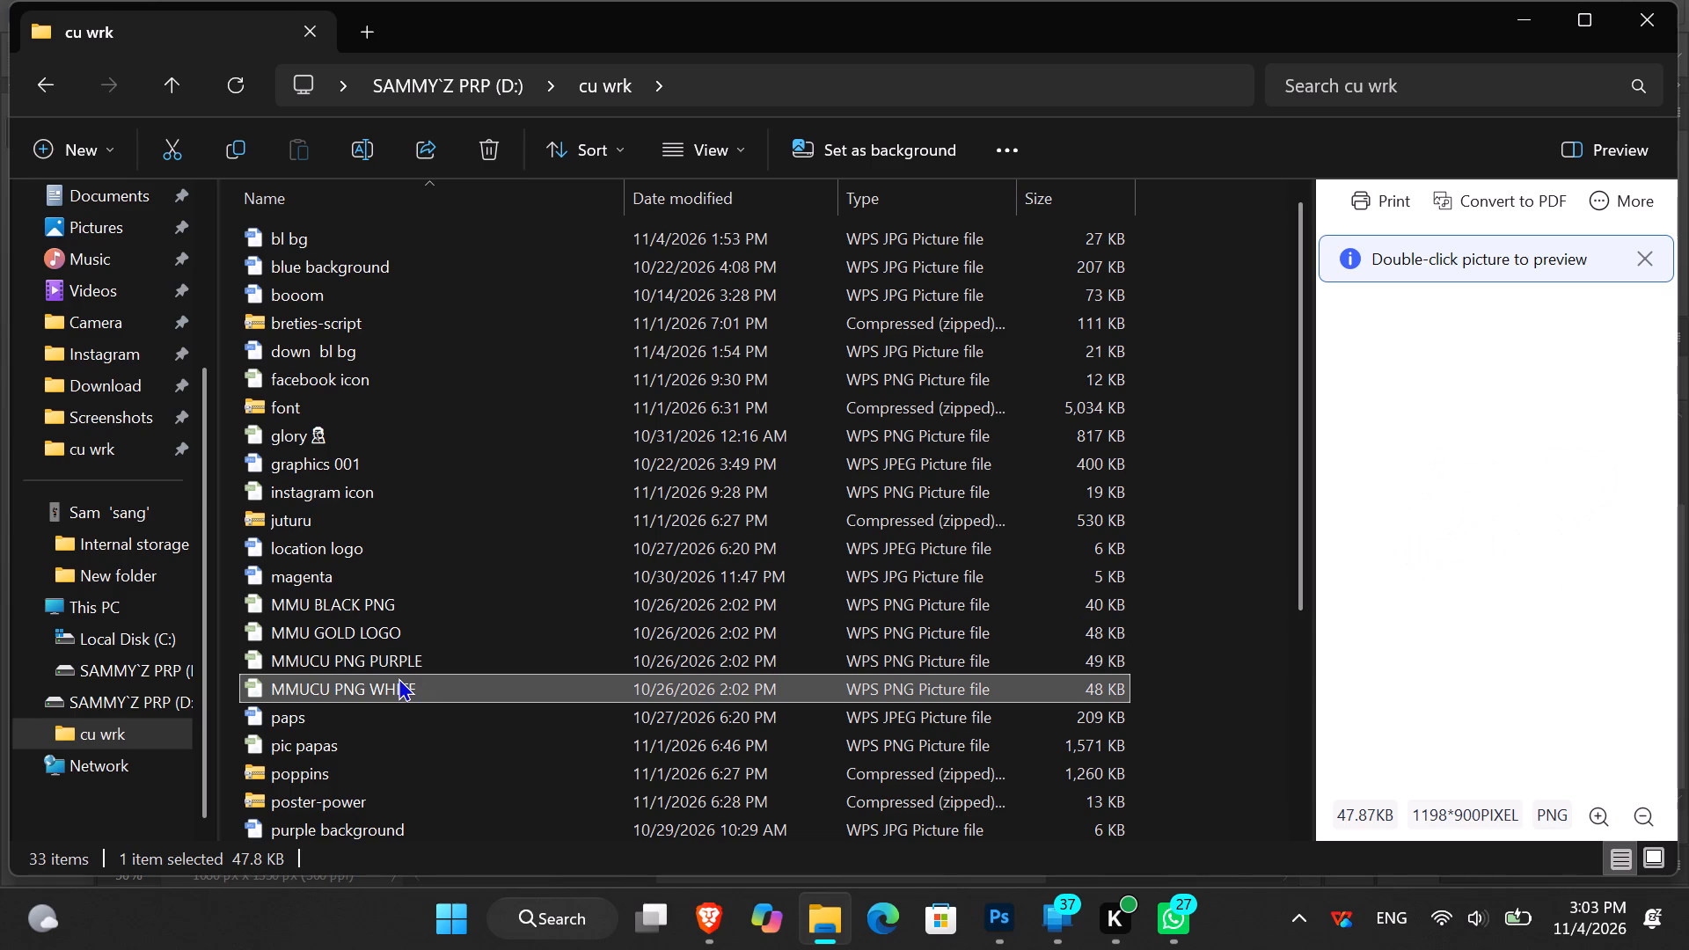
{"action": "left_click", "coordinate": [398, 677]}
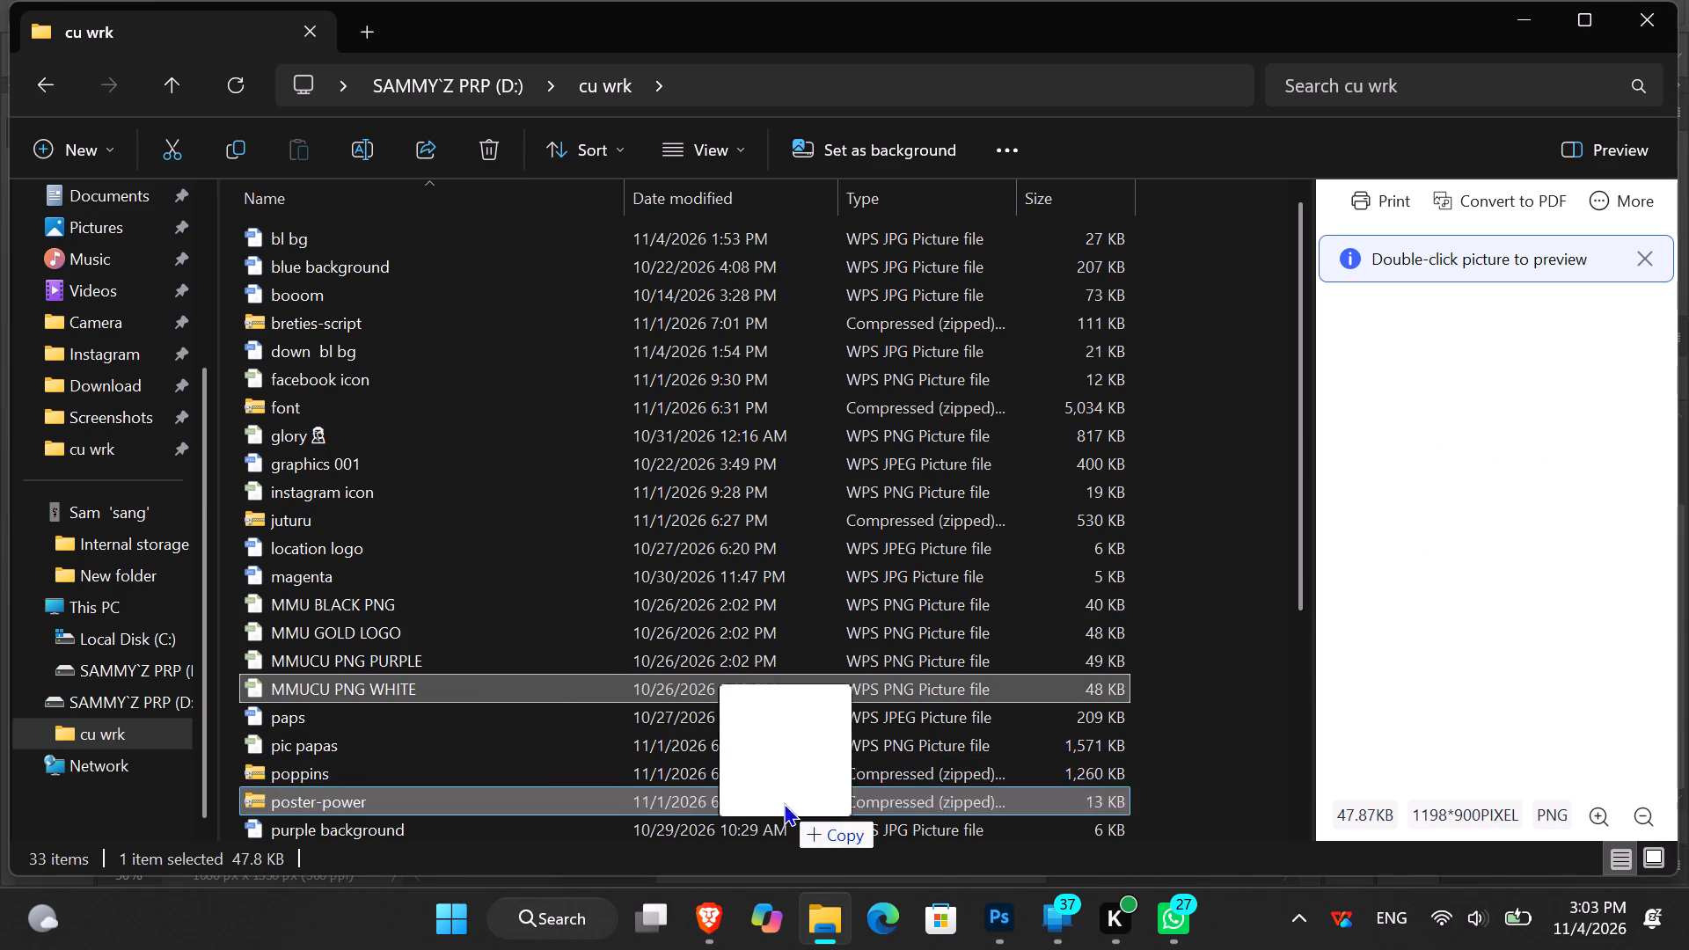
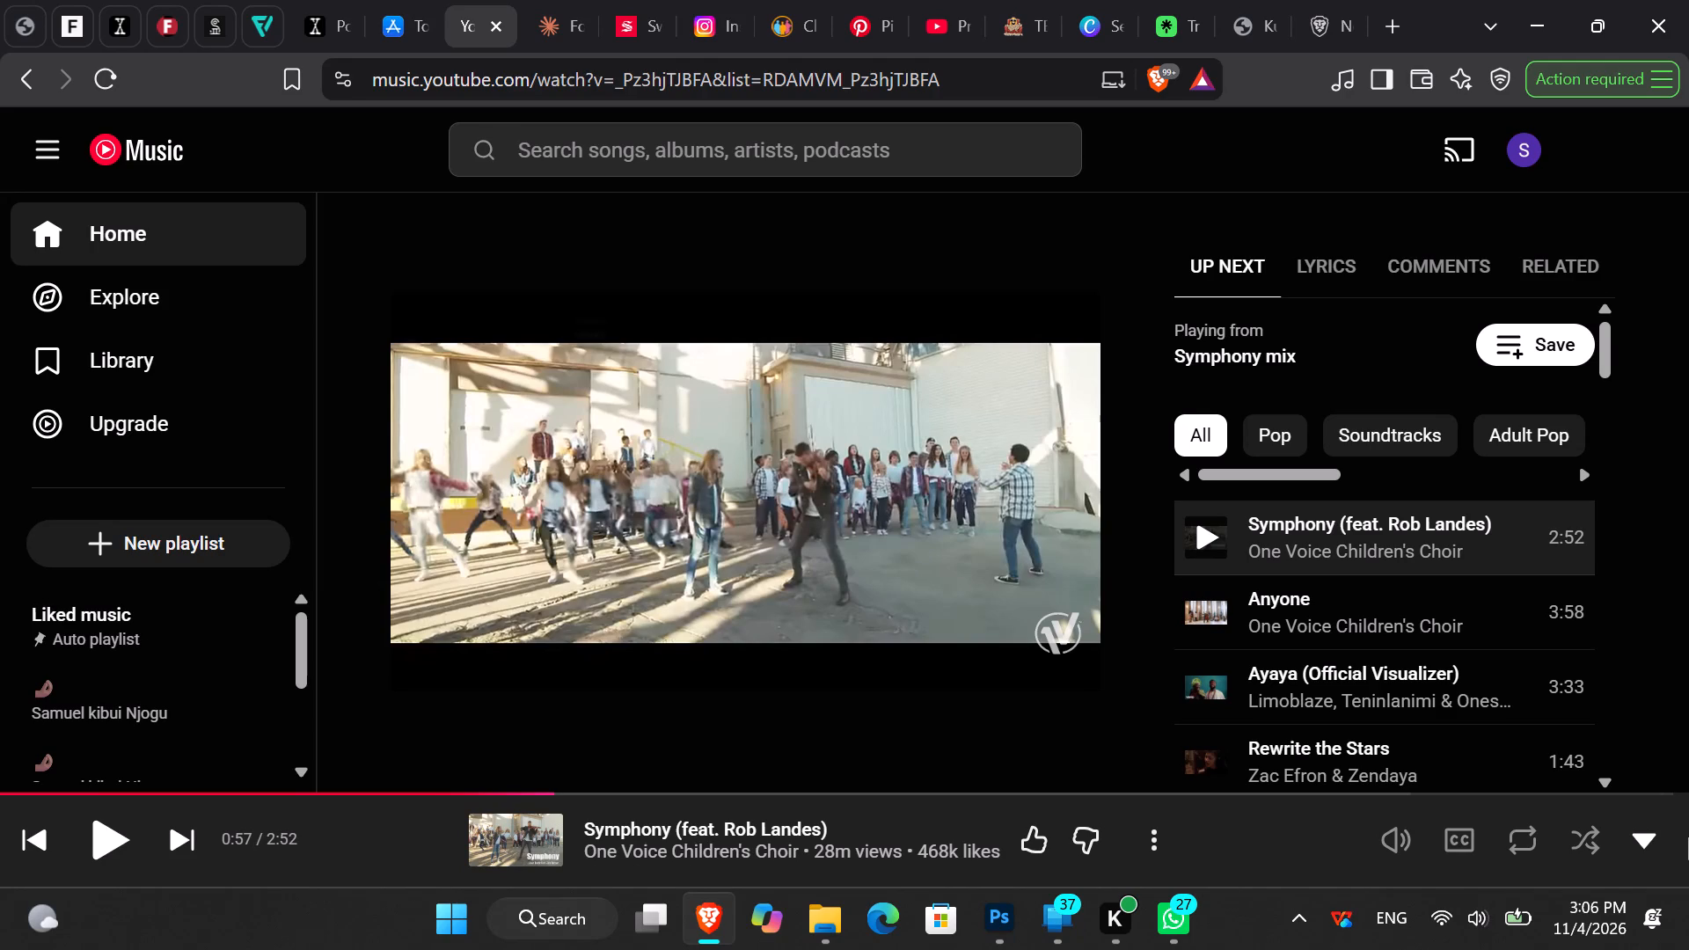
Resume playback of Symphony in YouTube Music and switch back to Photoshop.
{"action": "key", "text": "space"}
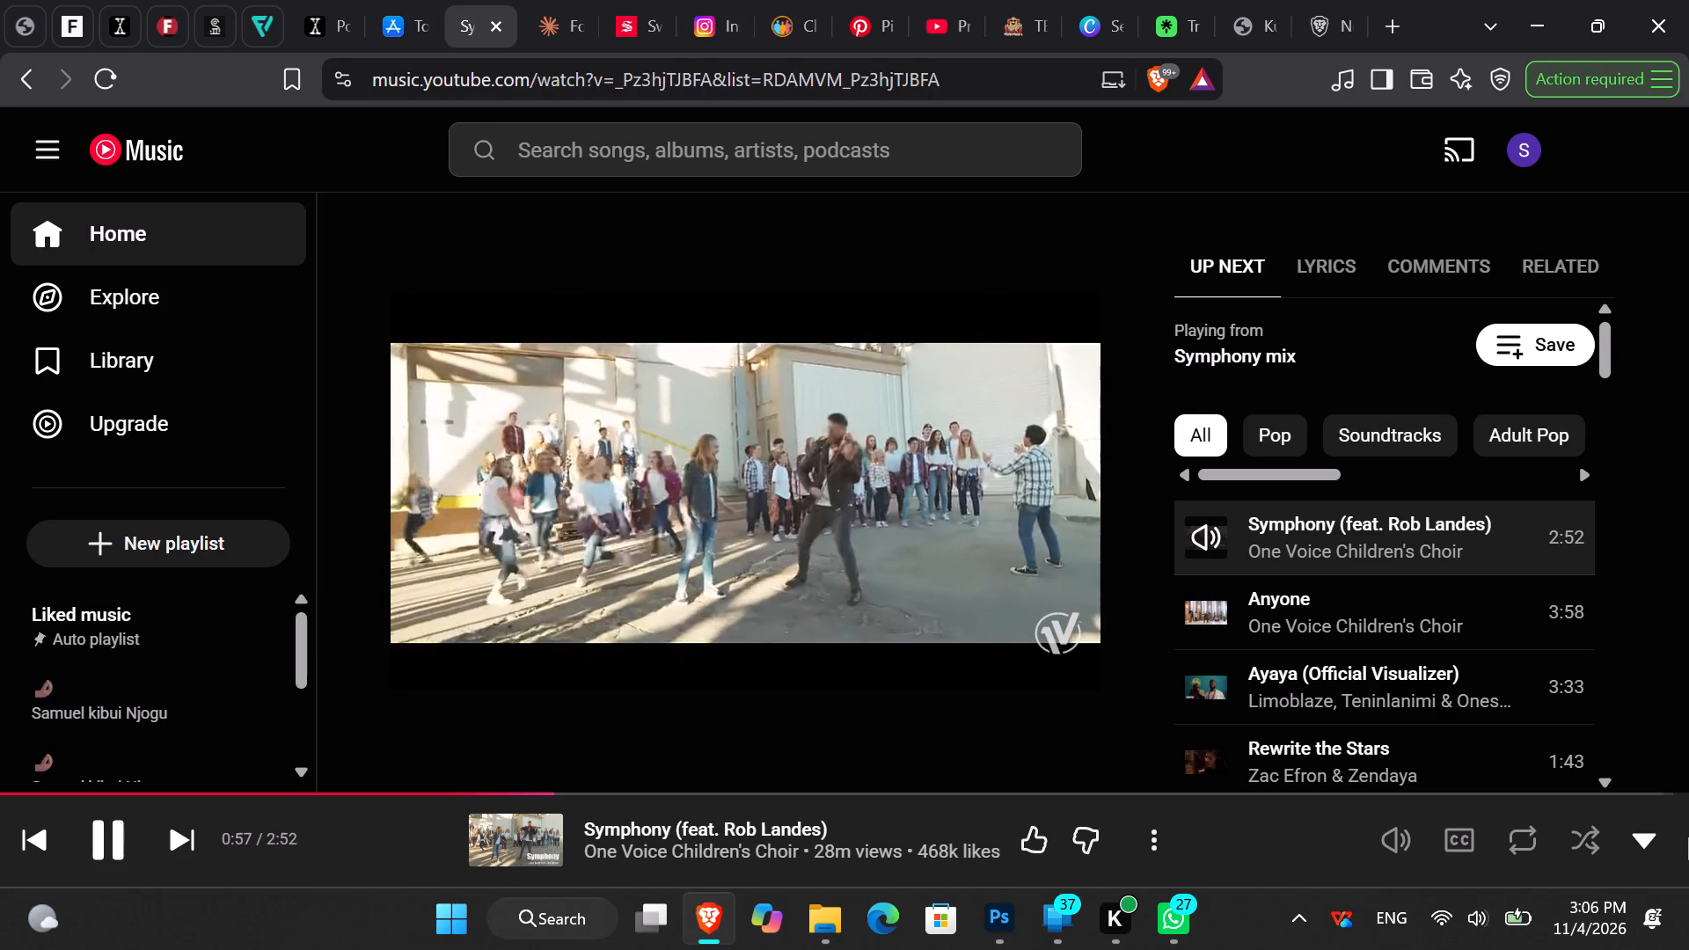
{"action": "key", "text": "space"}
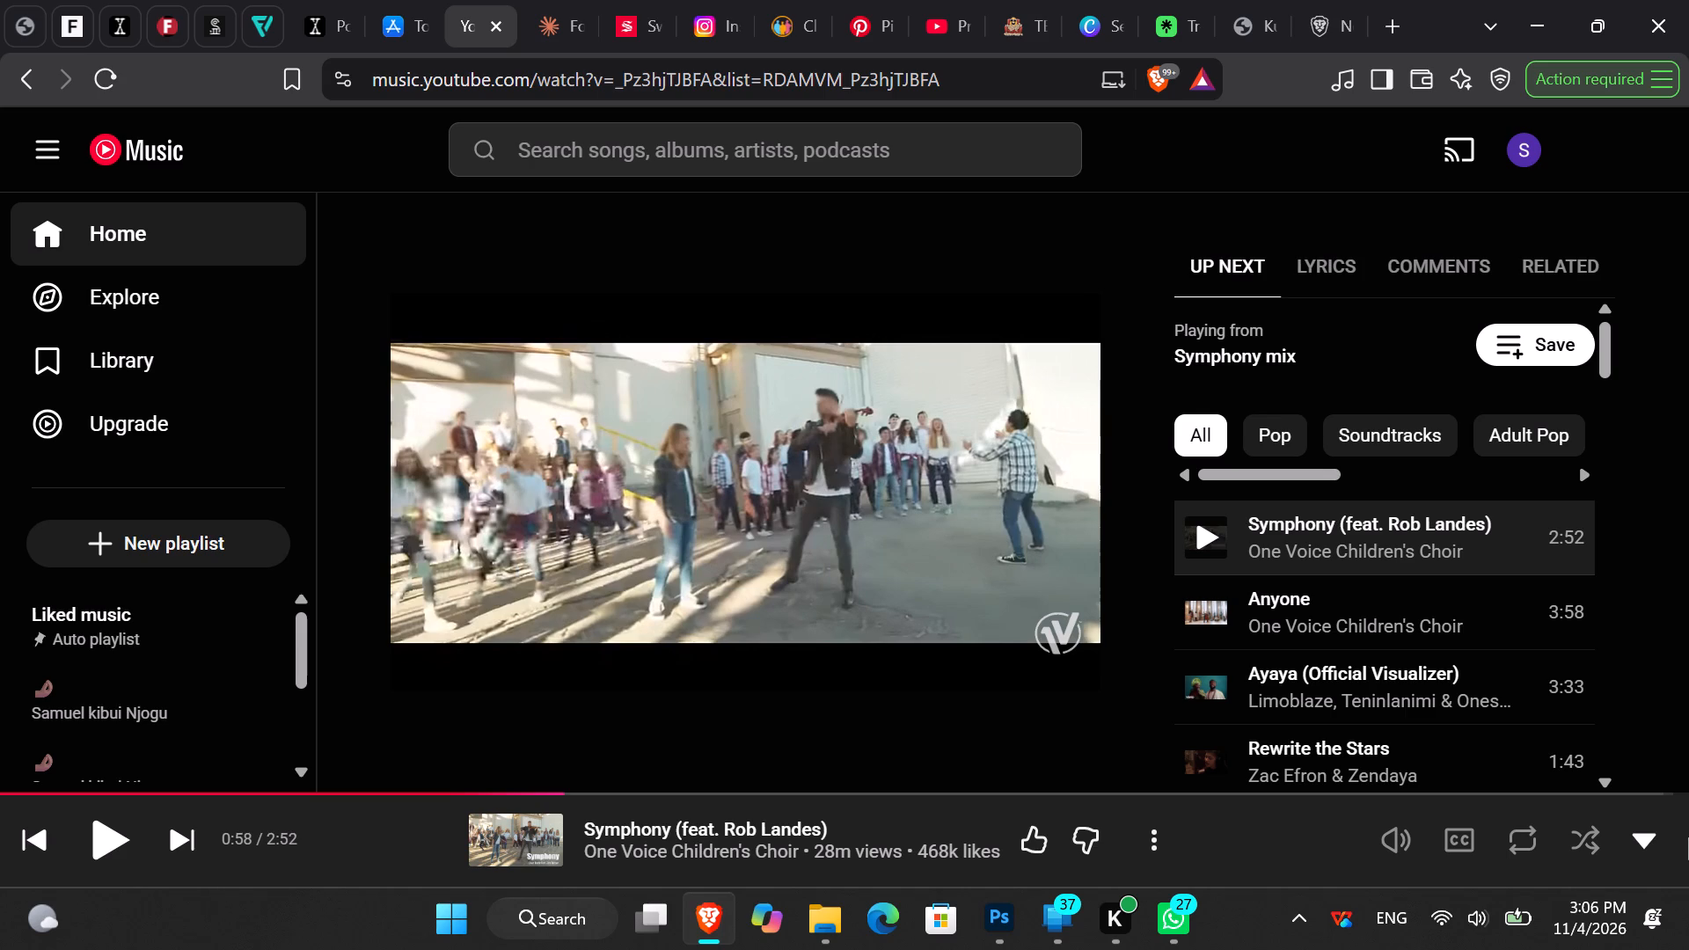
{"action": "key", "text": "space"}
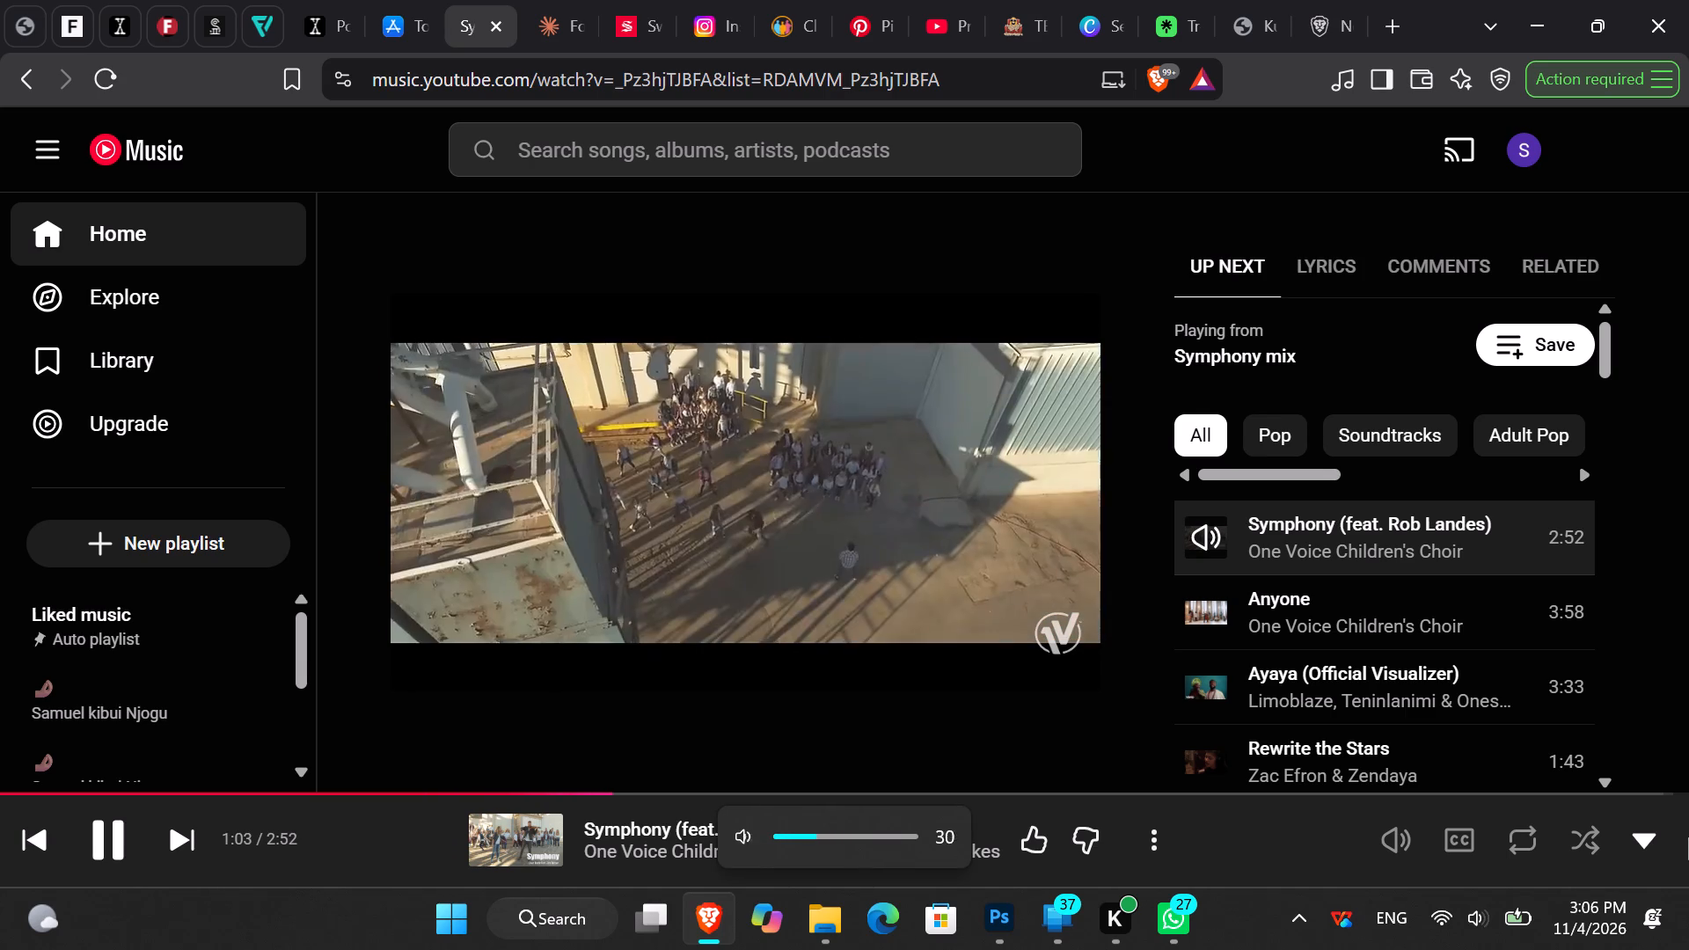
{"action": "key", "text": "7"}
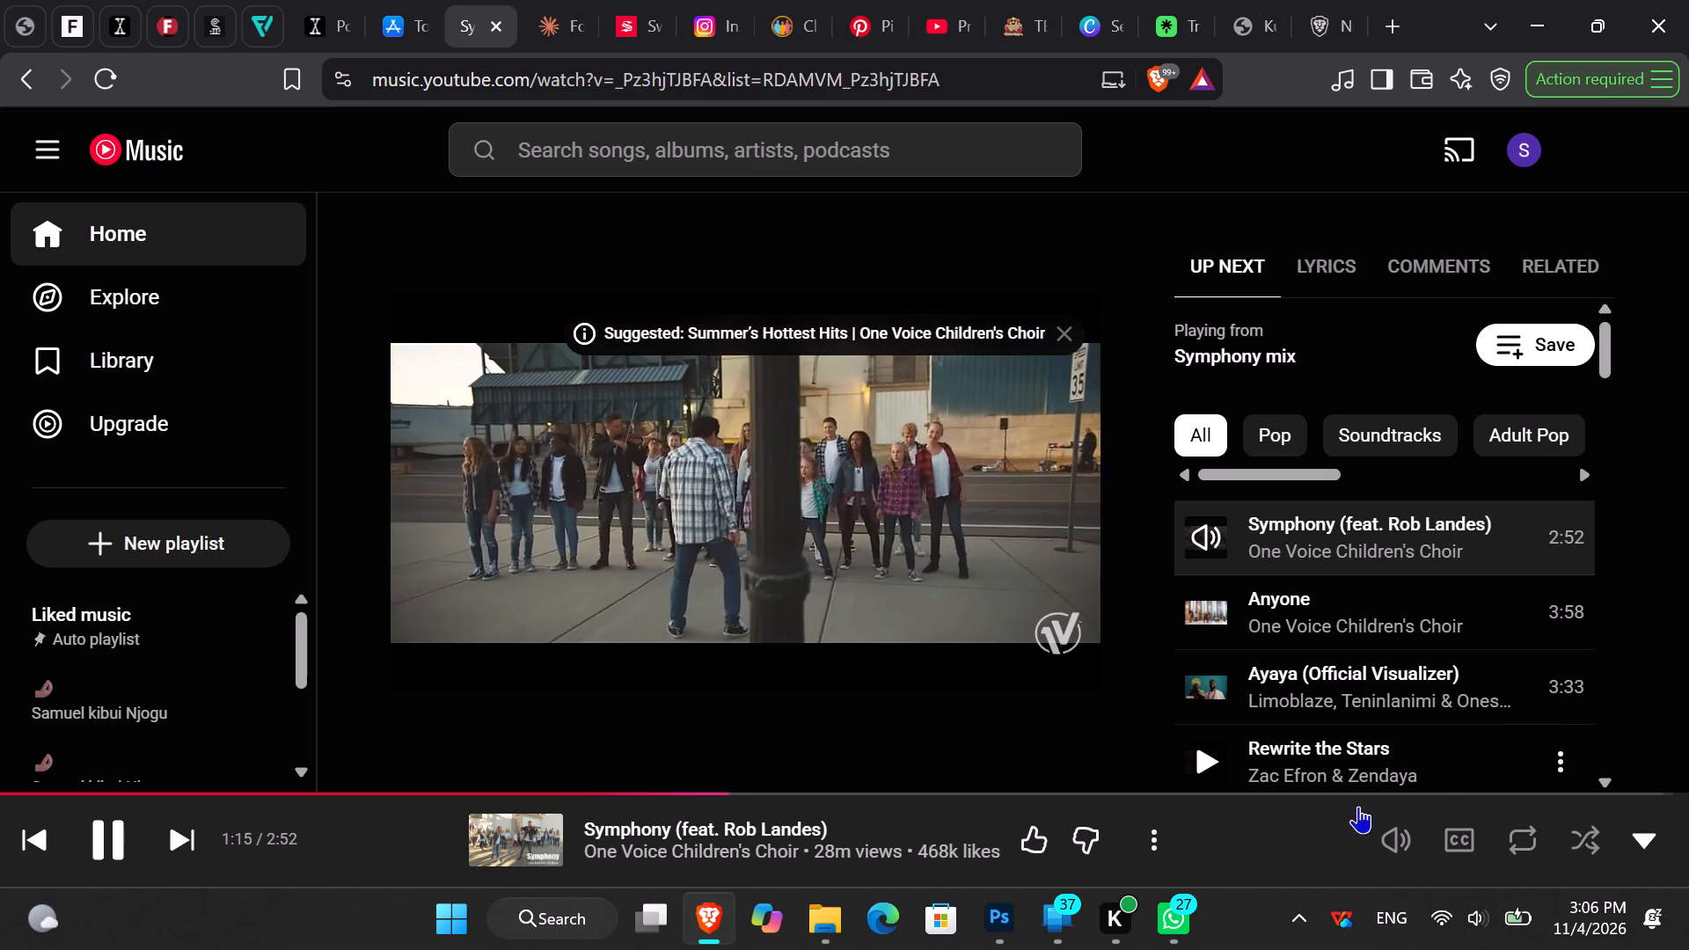
{"action": "left_click", "coordinate": [991, 923]}
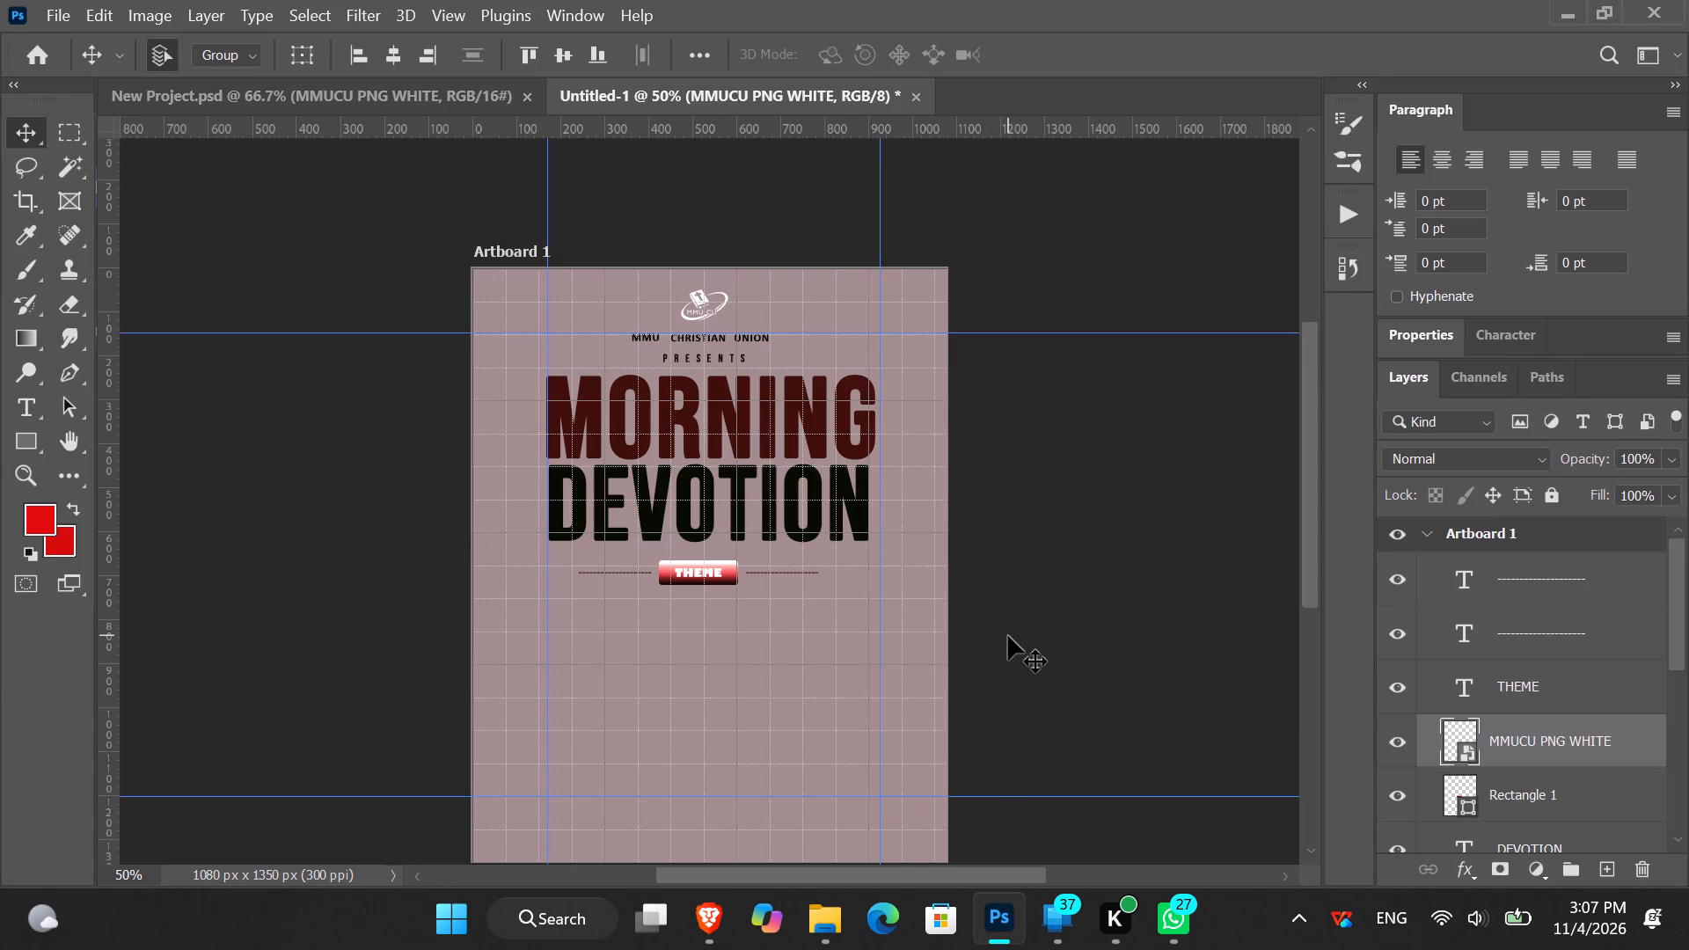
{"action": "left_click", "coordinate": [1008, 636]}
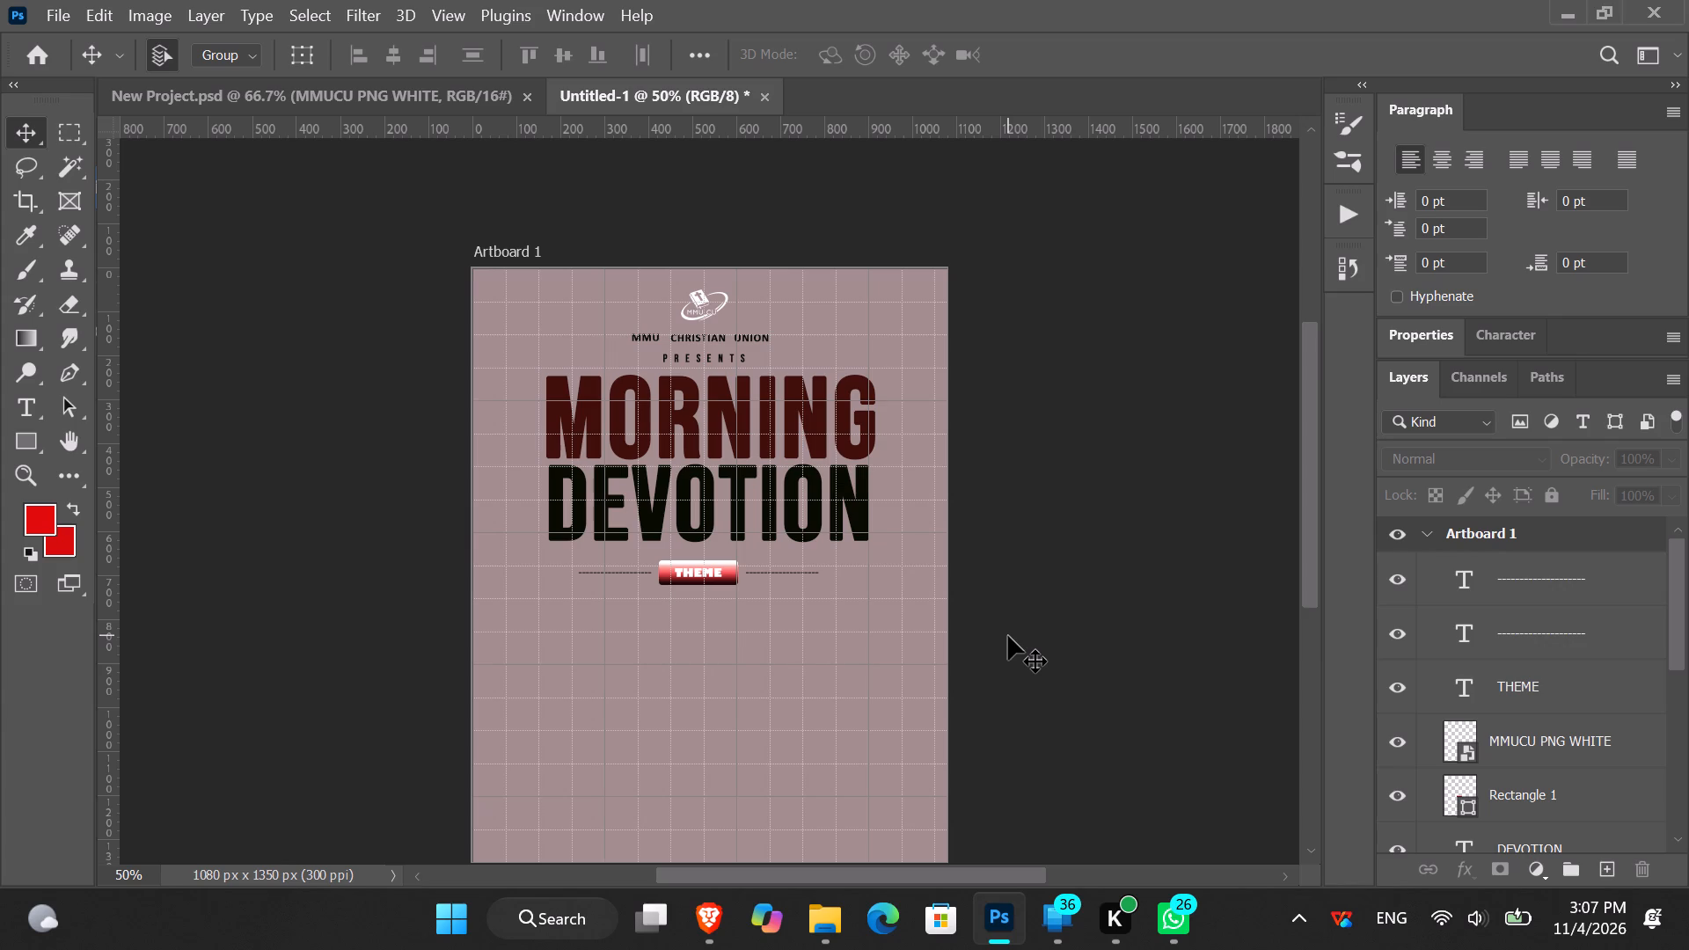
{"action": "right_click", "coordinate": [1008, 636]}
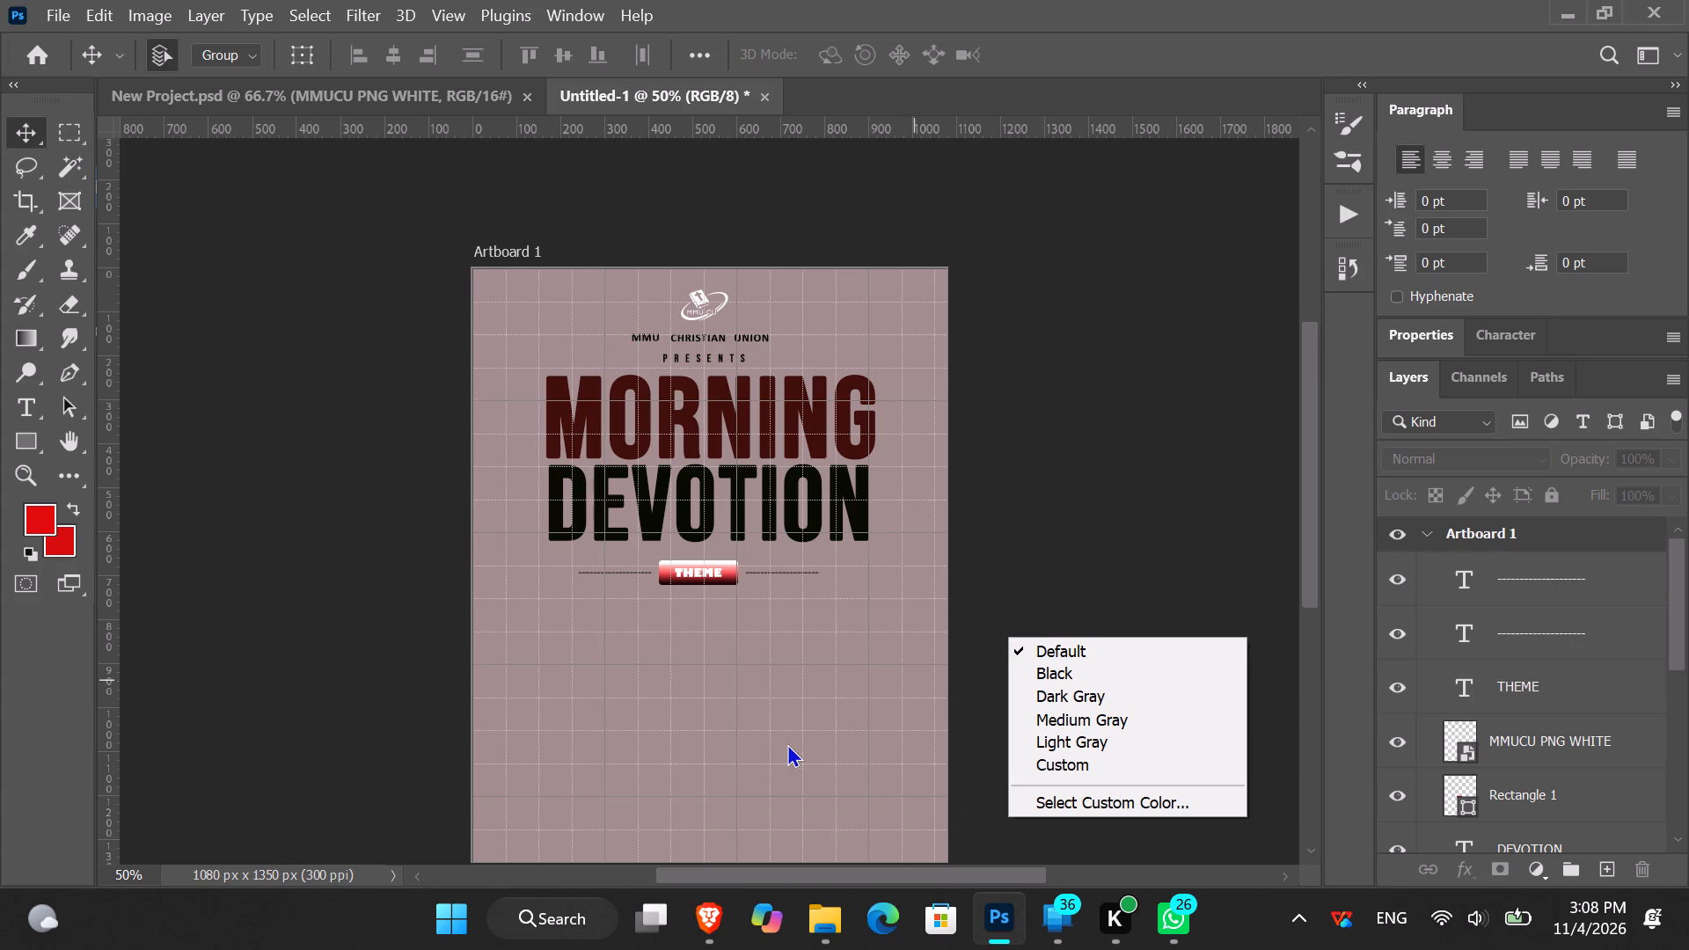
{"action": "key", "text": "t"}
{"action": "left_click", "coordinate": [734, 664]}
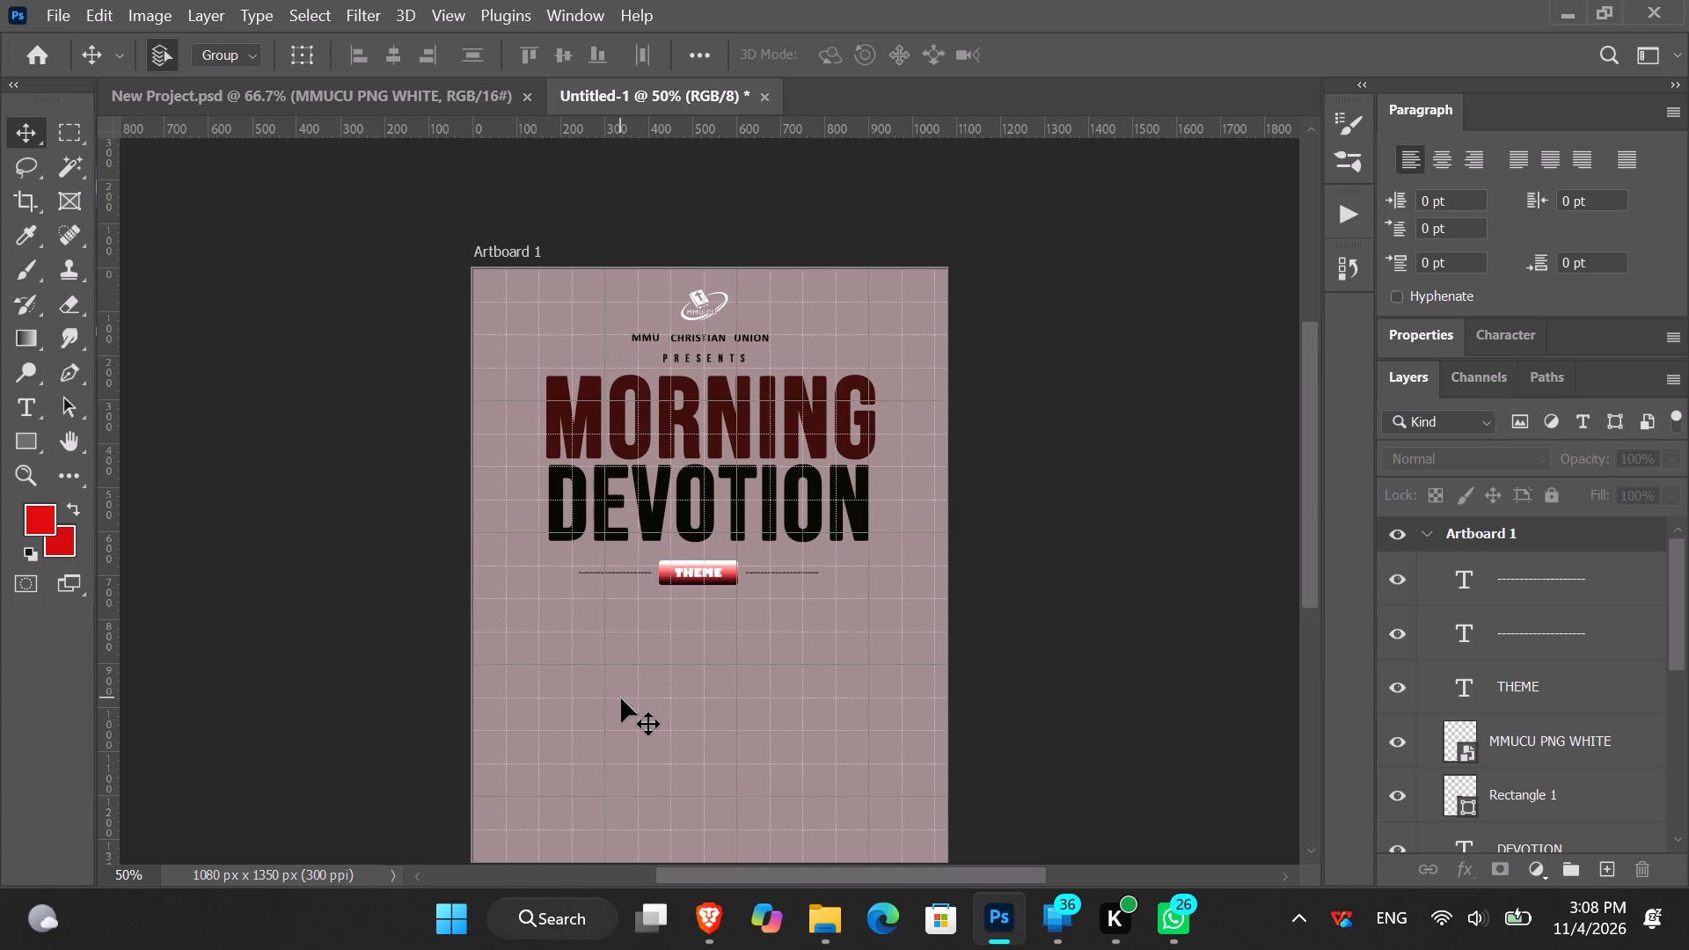
Add a text layer reading "rejoys" directly above the background colour fill layer, with its baseline just below the THEME badge.
{"action": "left_click_drag", "start_coordinate": [621, 698], "coordinate": [621, 693]}
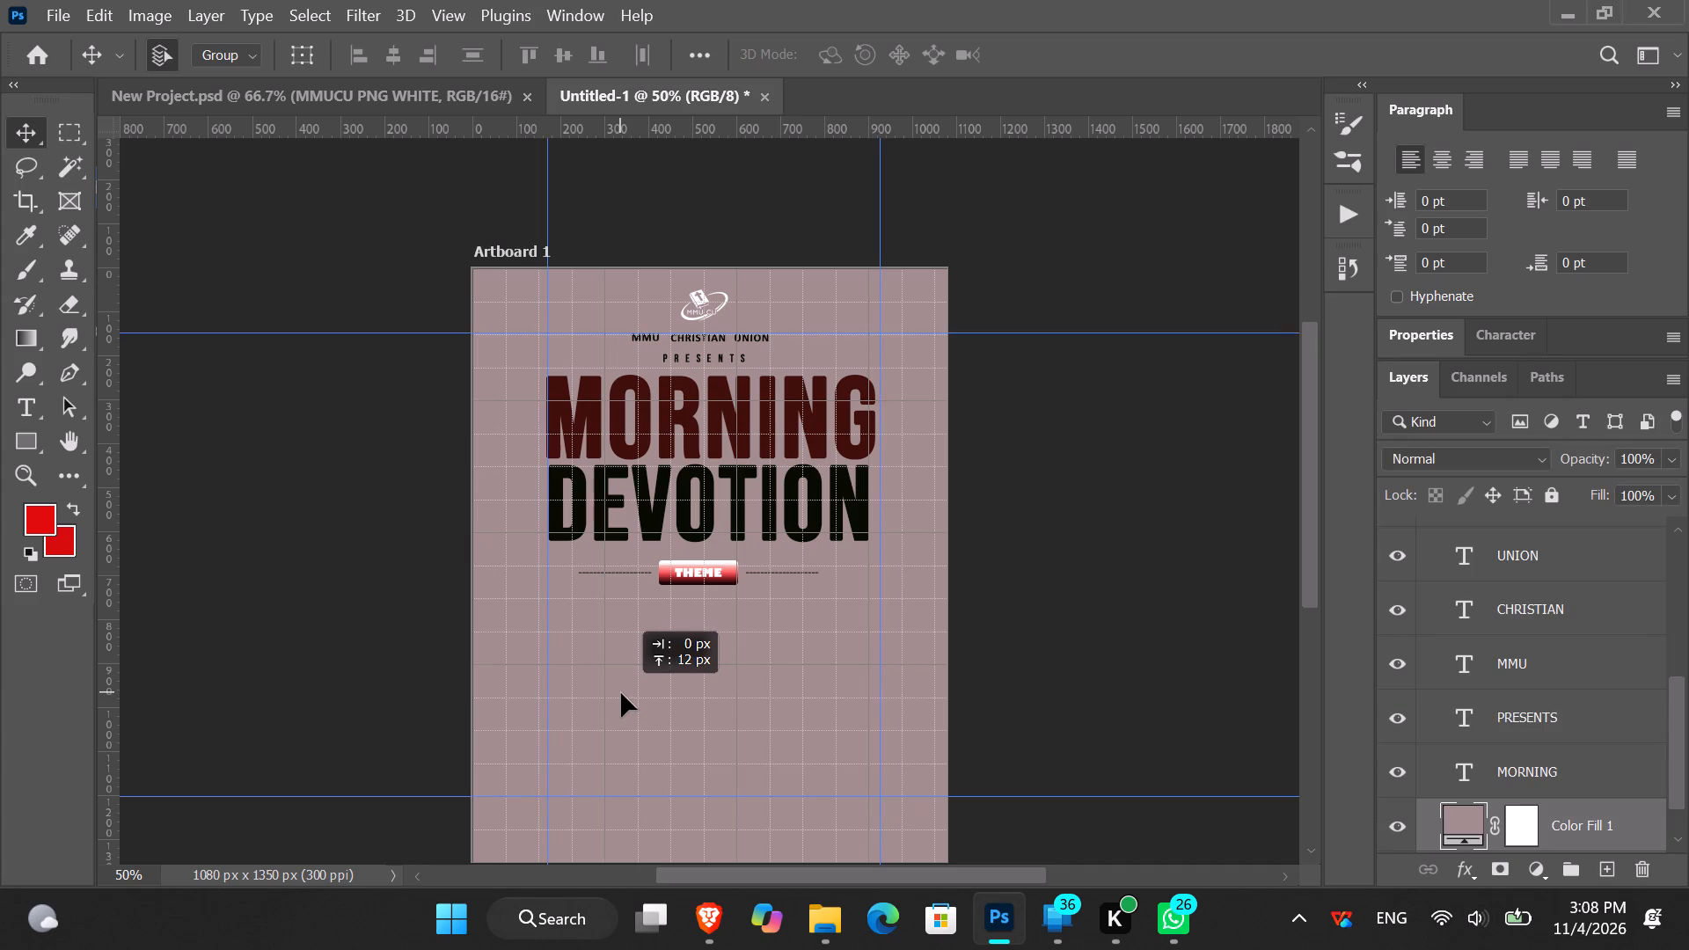
{"action": "left_click_drag", "start_coordinate": [621, 693], "coordinate": [609, 702]}
{"action": "left_click", "coordinate": [609, 702]}
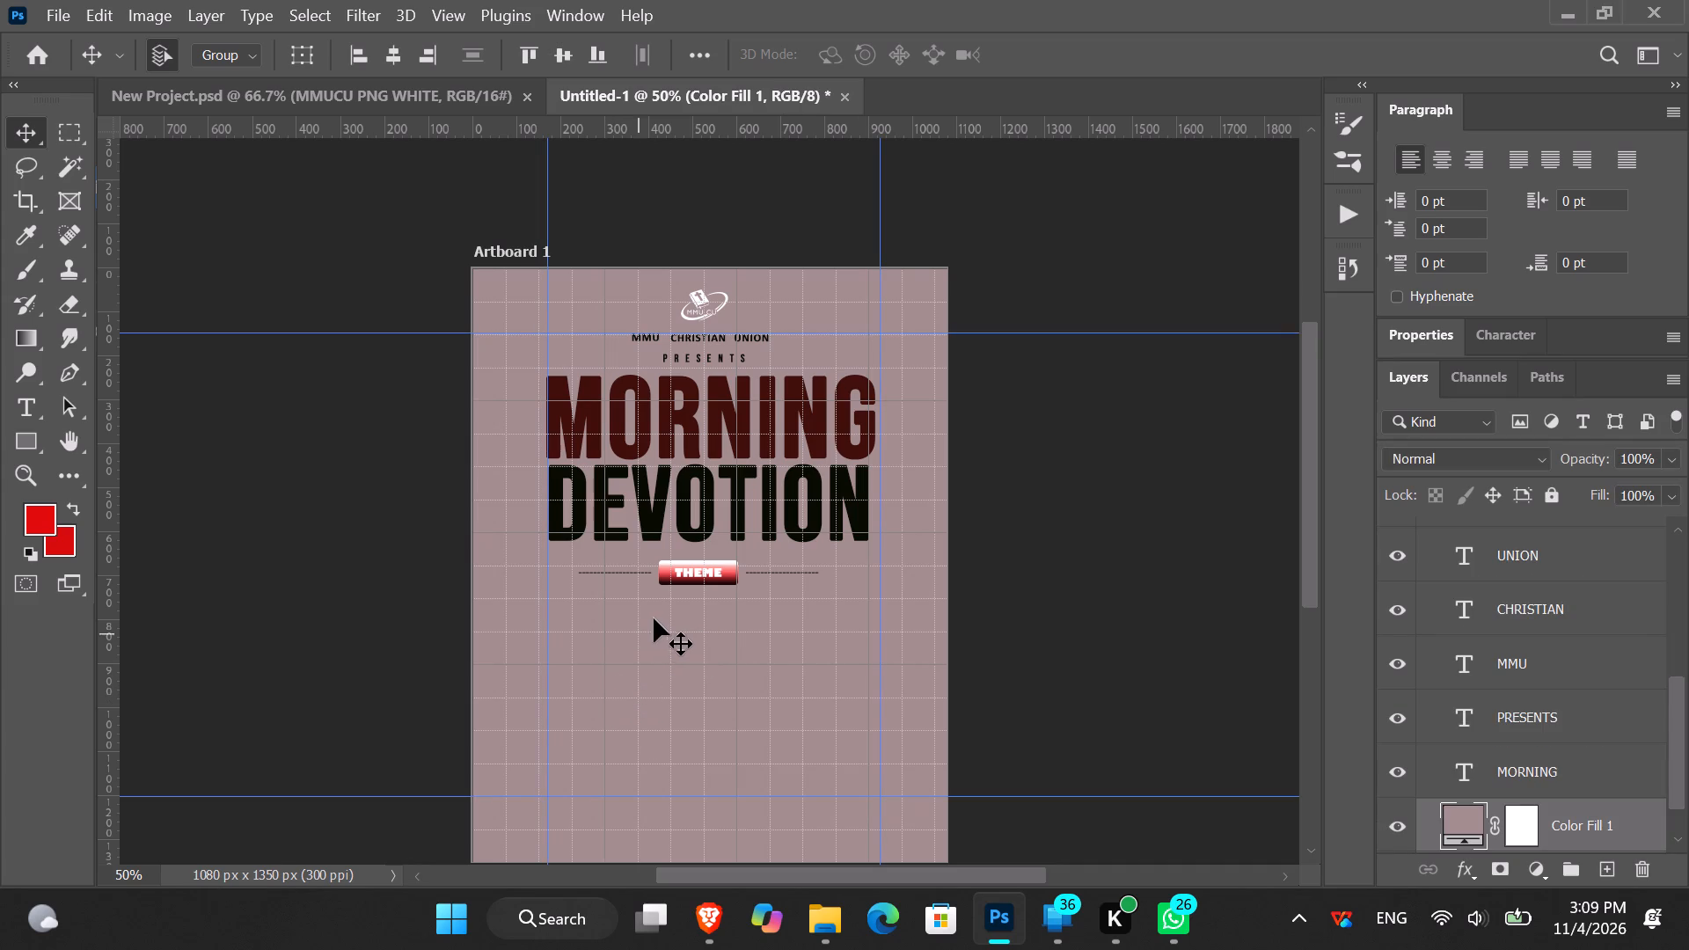
{"action": "key", "text": "t"}
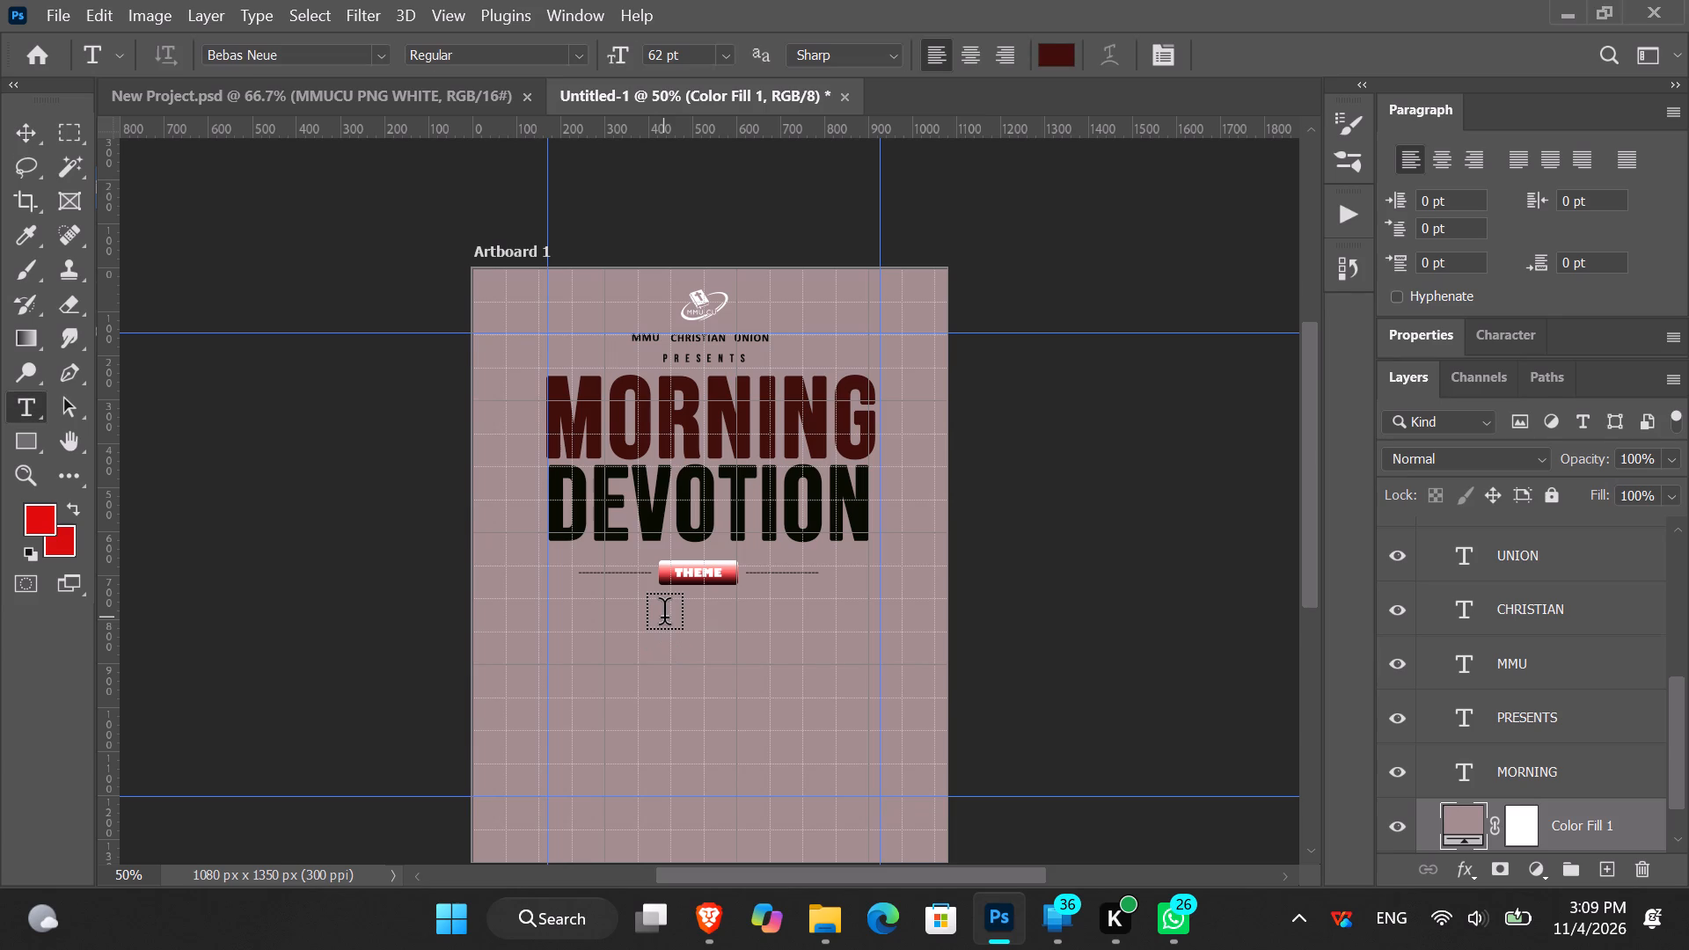
{"action": "left_click", "coordinate": [651, 622]}
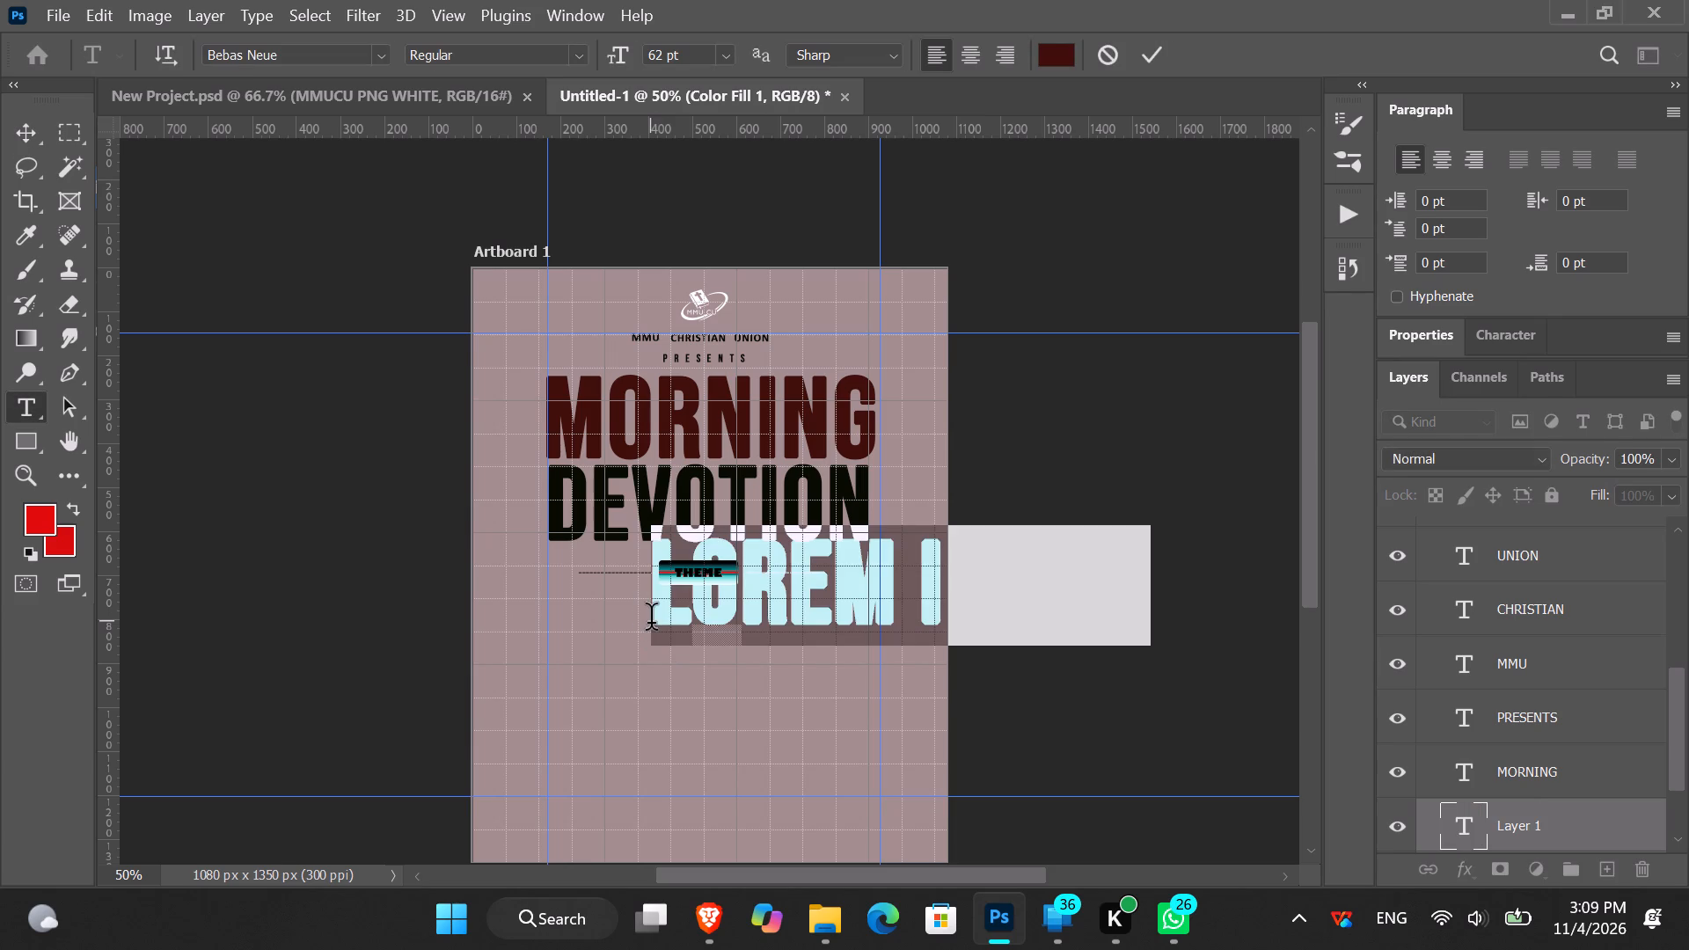
{"action": "type", "text": "re"}
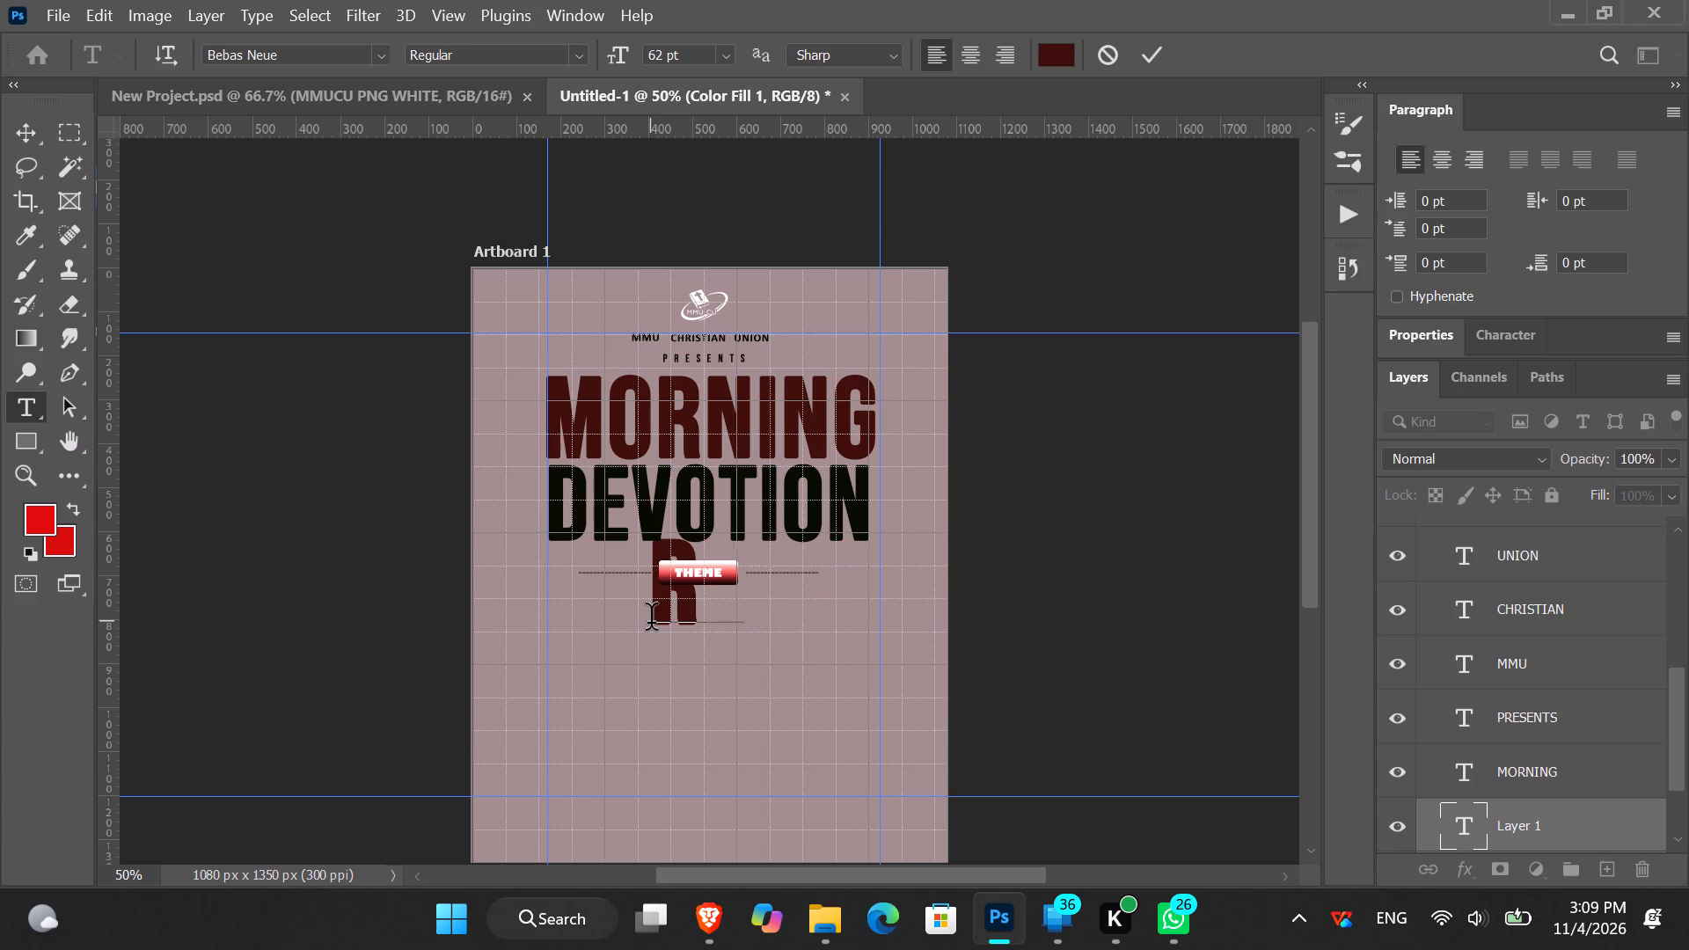
{"action": "type", "text": "joy"}
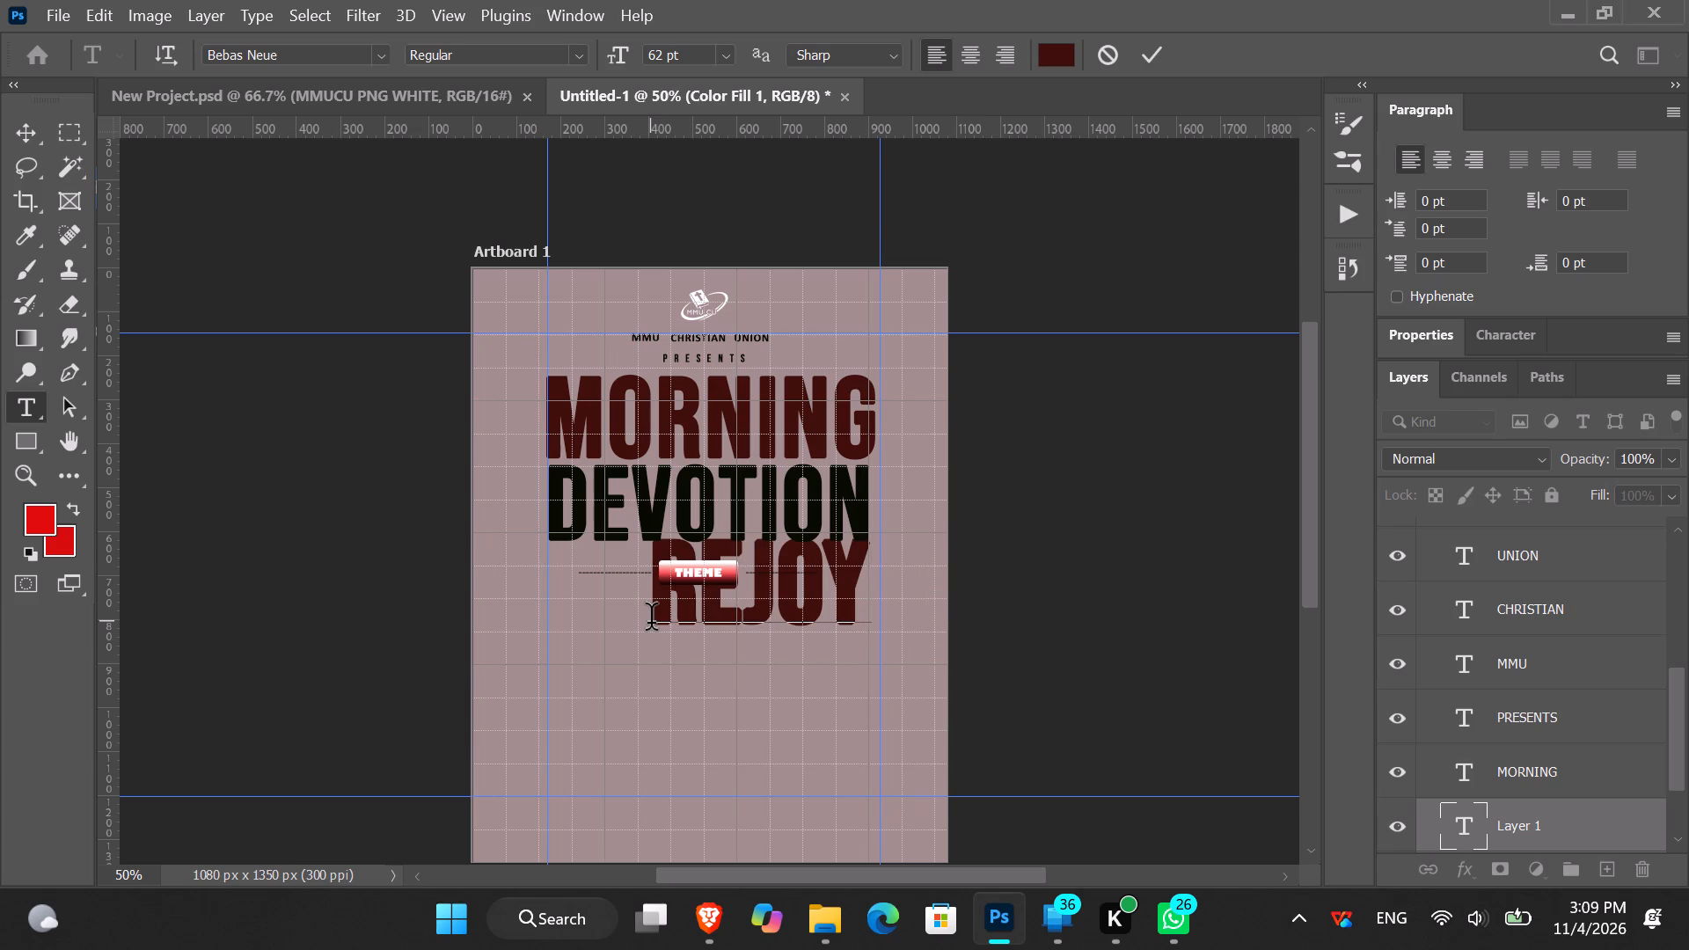
{"action": "key", "text": "s"}
{"action": "key", "text": "space"}
{"action": "type", "text": "al"}
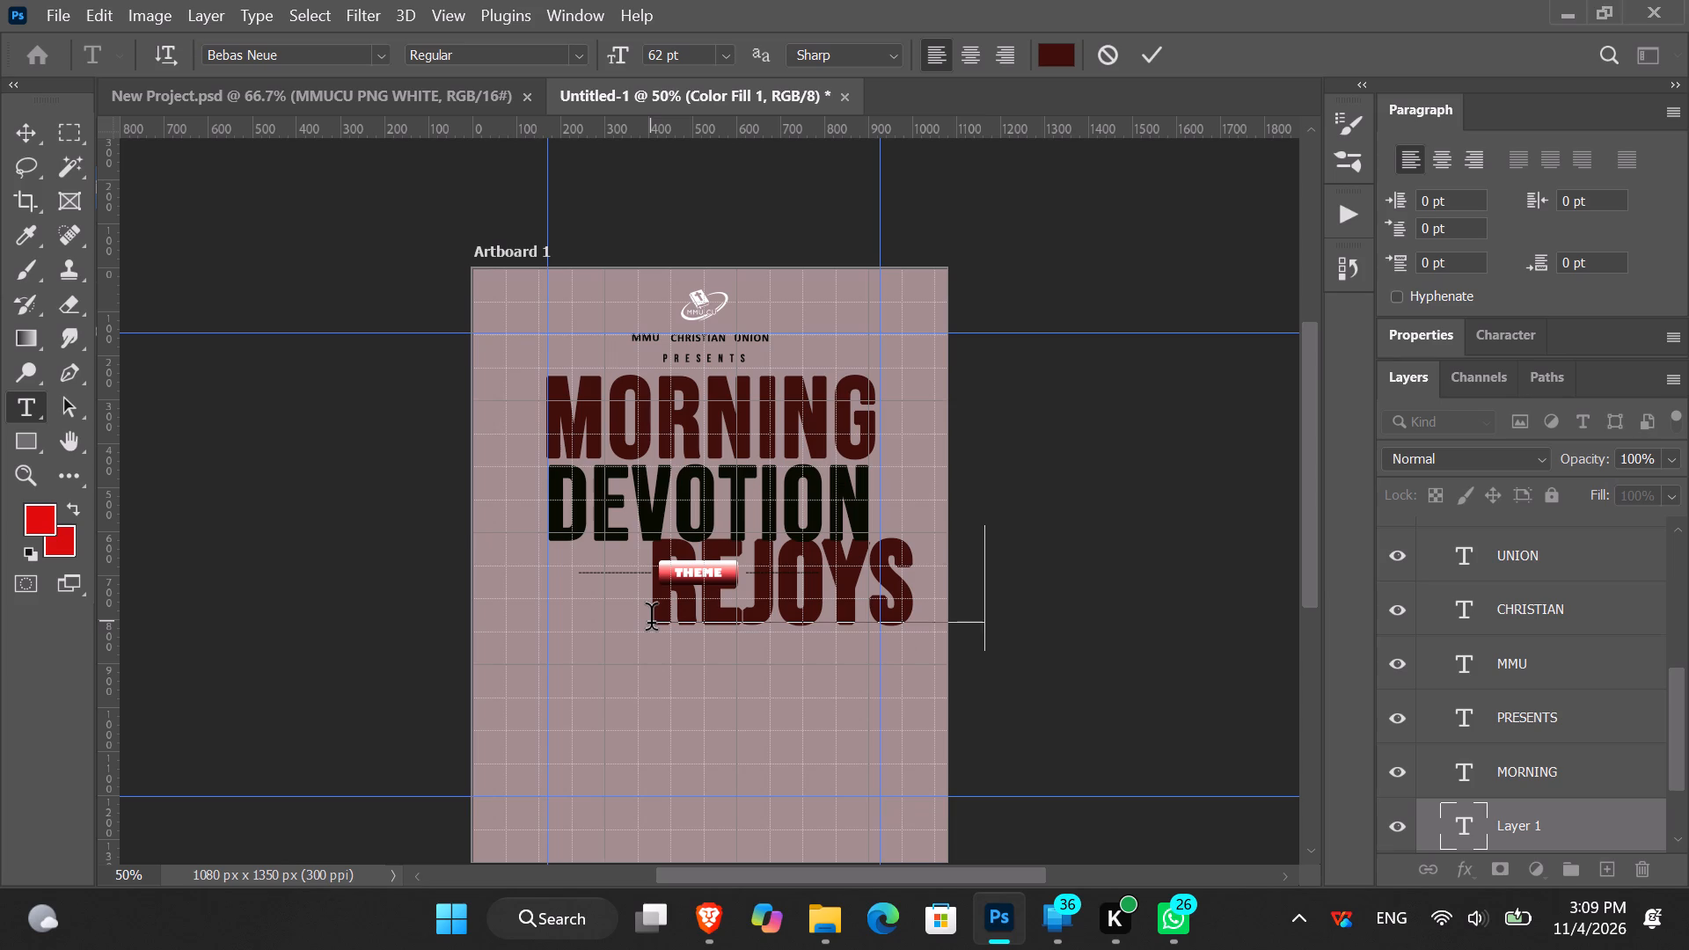
{"action": "key", "text": "BackSpace"}
{"action": "key", "text": "BackSpace"}
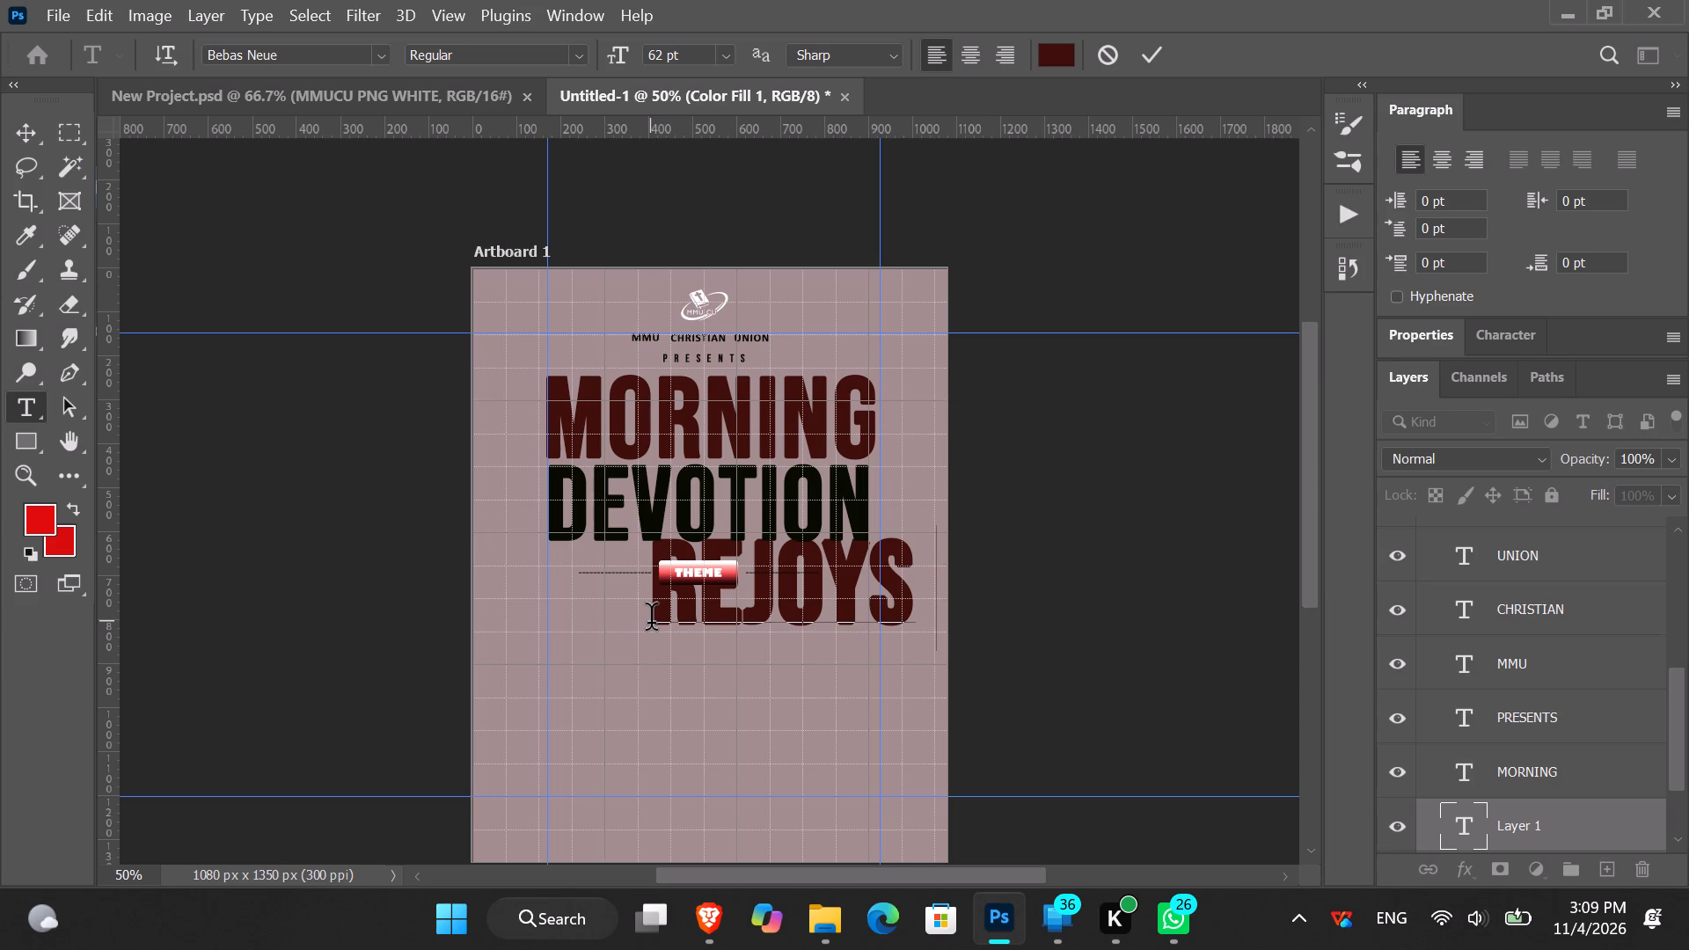
{"action": "left_click", "coordinate": [1163, 36]}
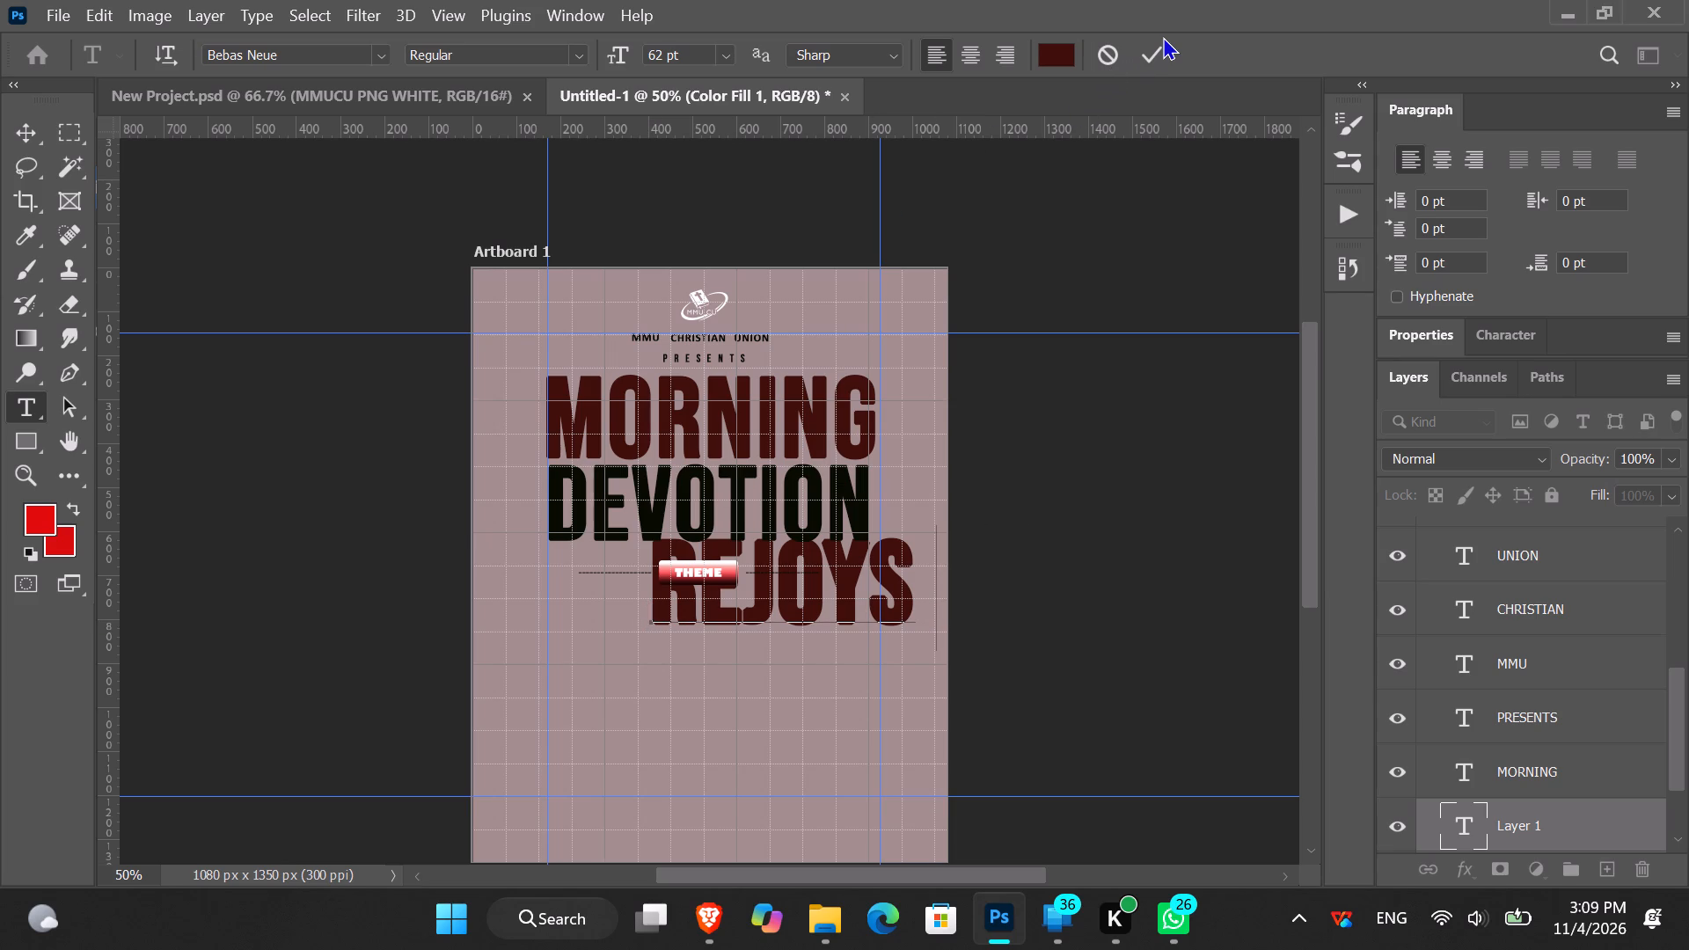
{"action": "left_click", "coordinate": [1154, 45]}
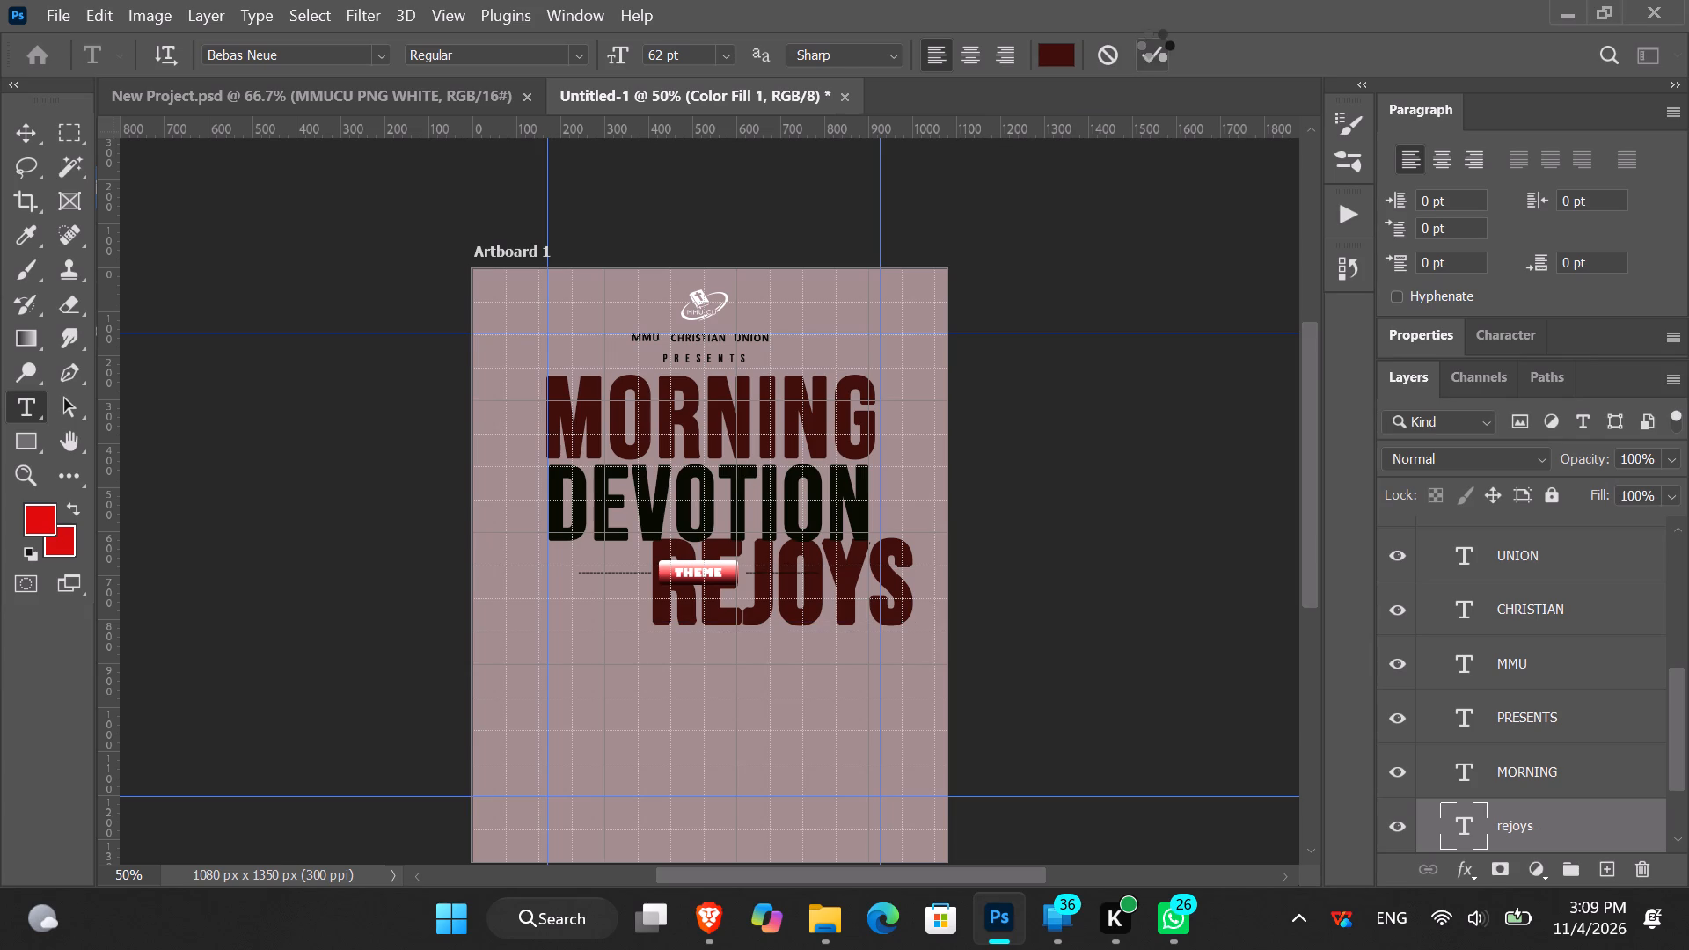
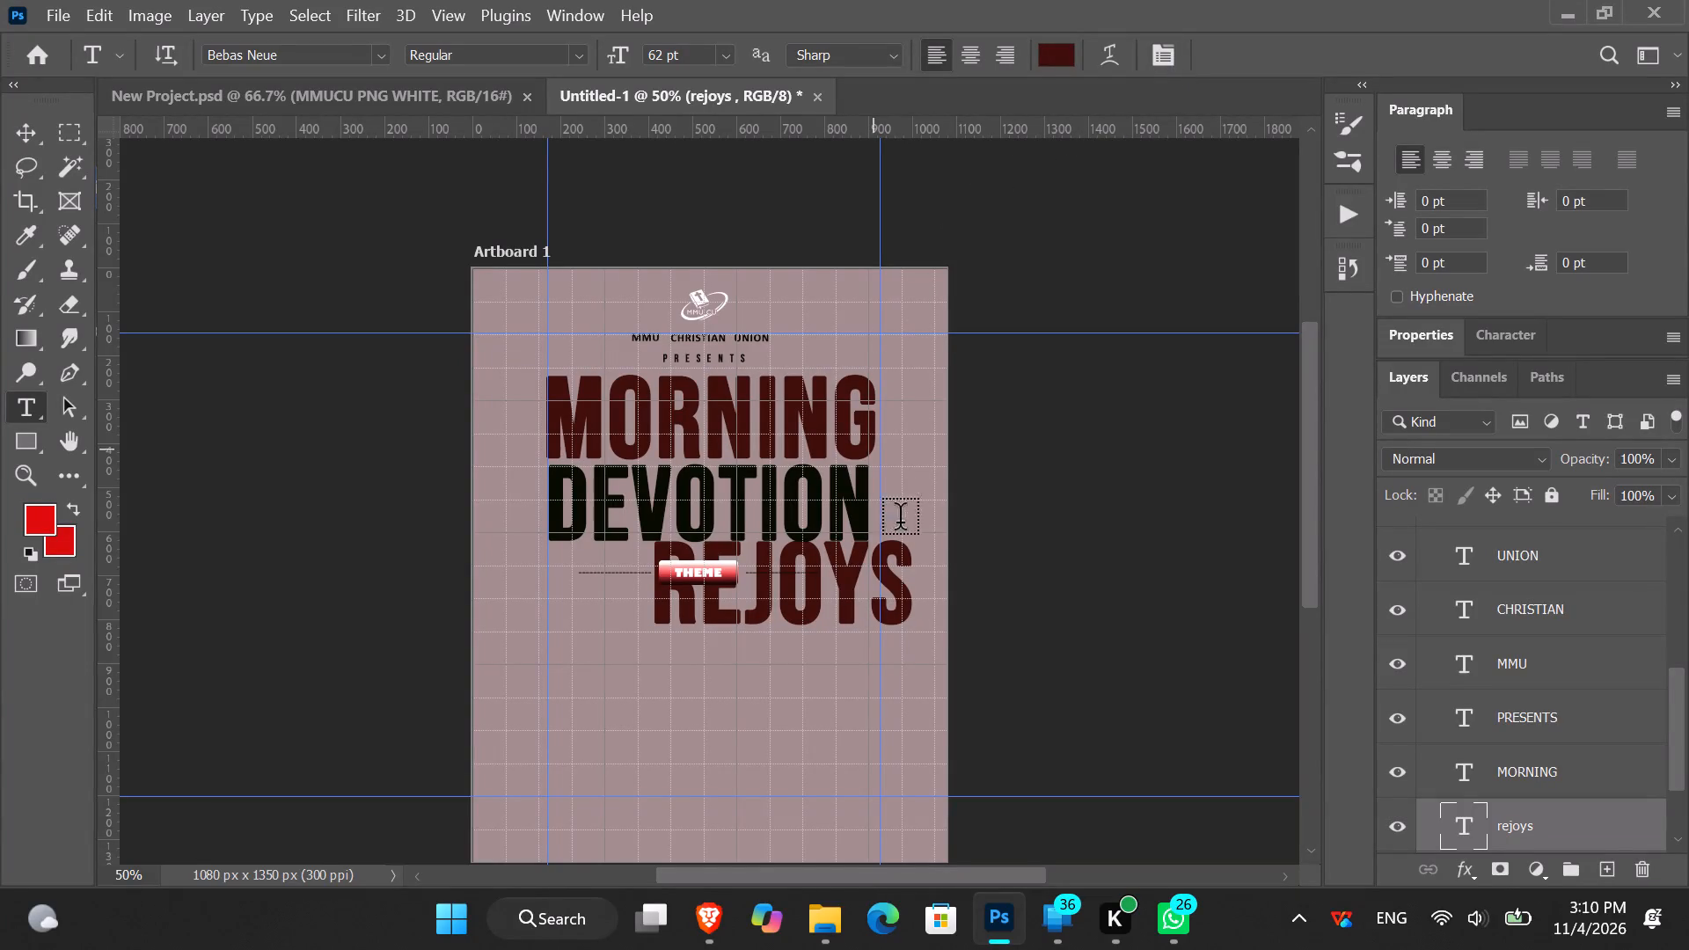
Add a separate text layer reading "always" with its baseline a short way below the "rejoys" text.
{"action": "left_click", "coordinate": [670, 676]}
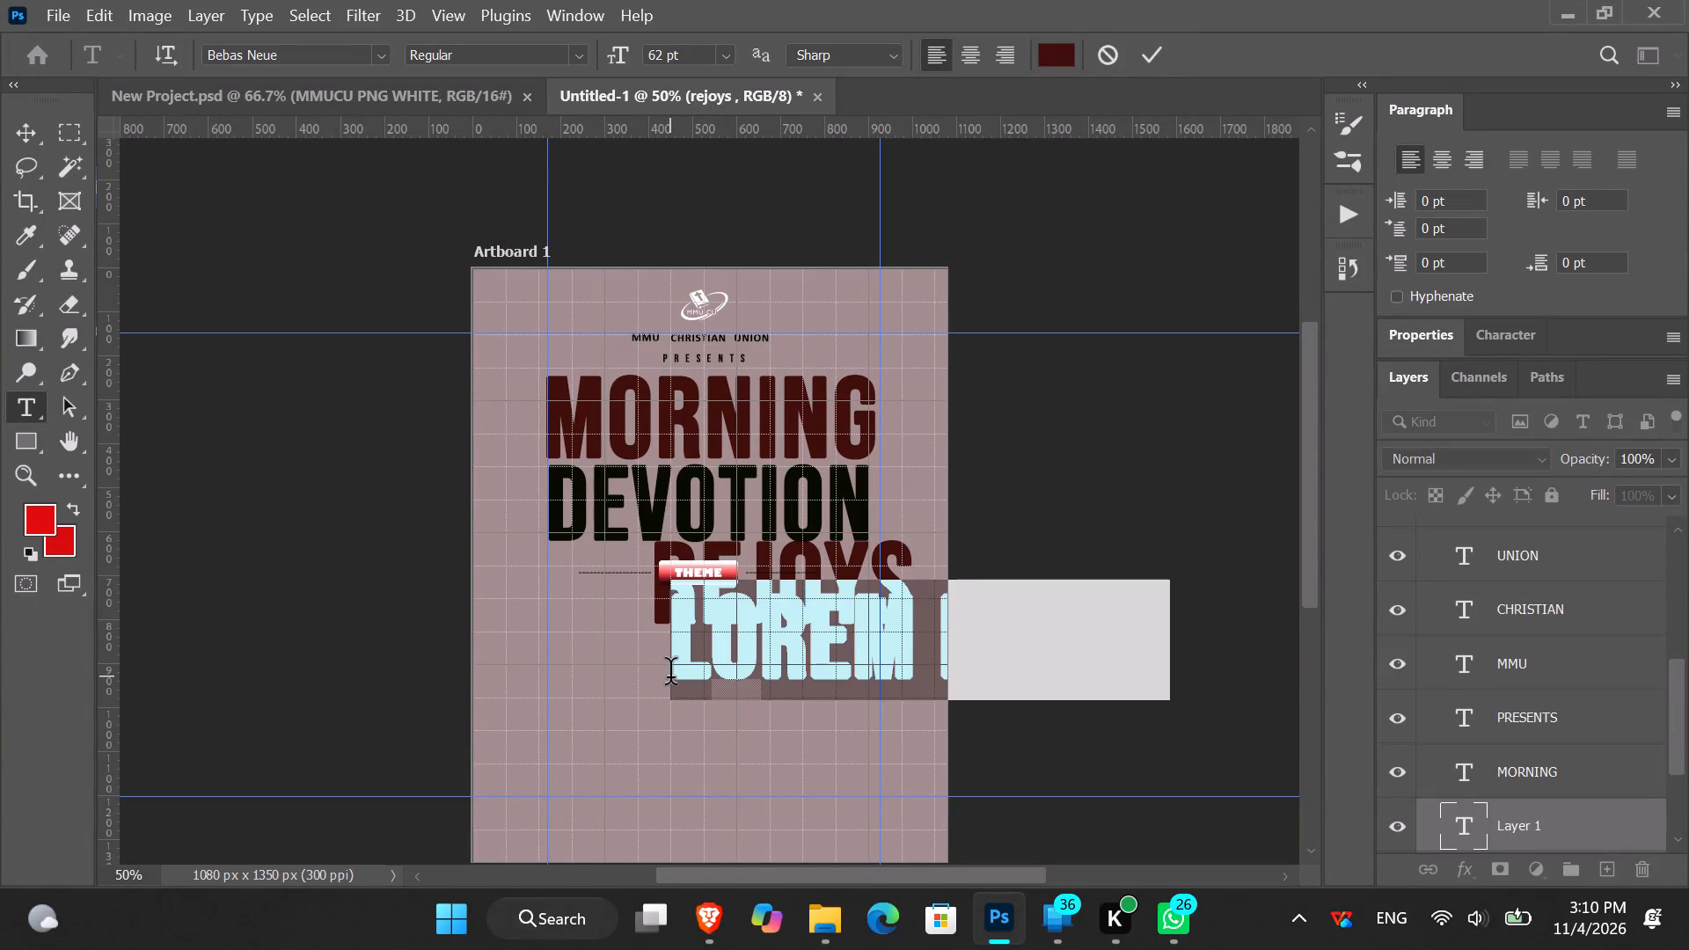
{"action": "type", "text": "alwa"}
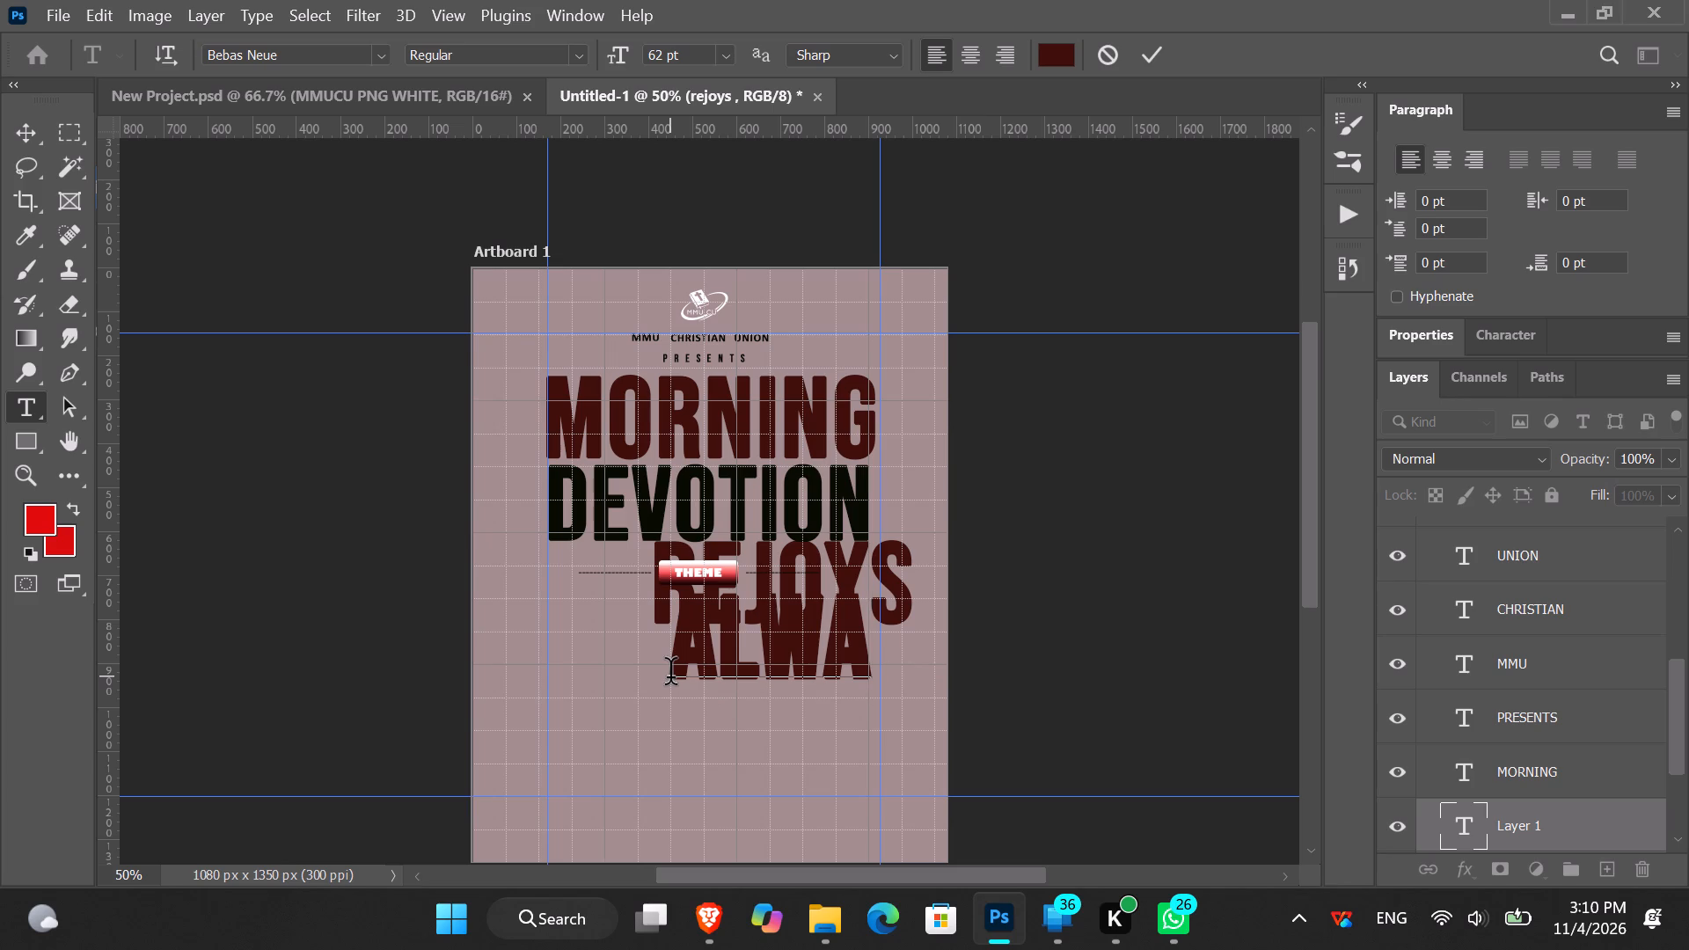
{"action": "type", "text": "ys"}
{"action": "key", "text": "space"}
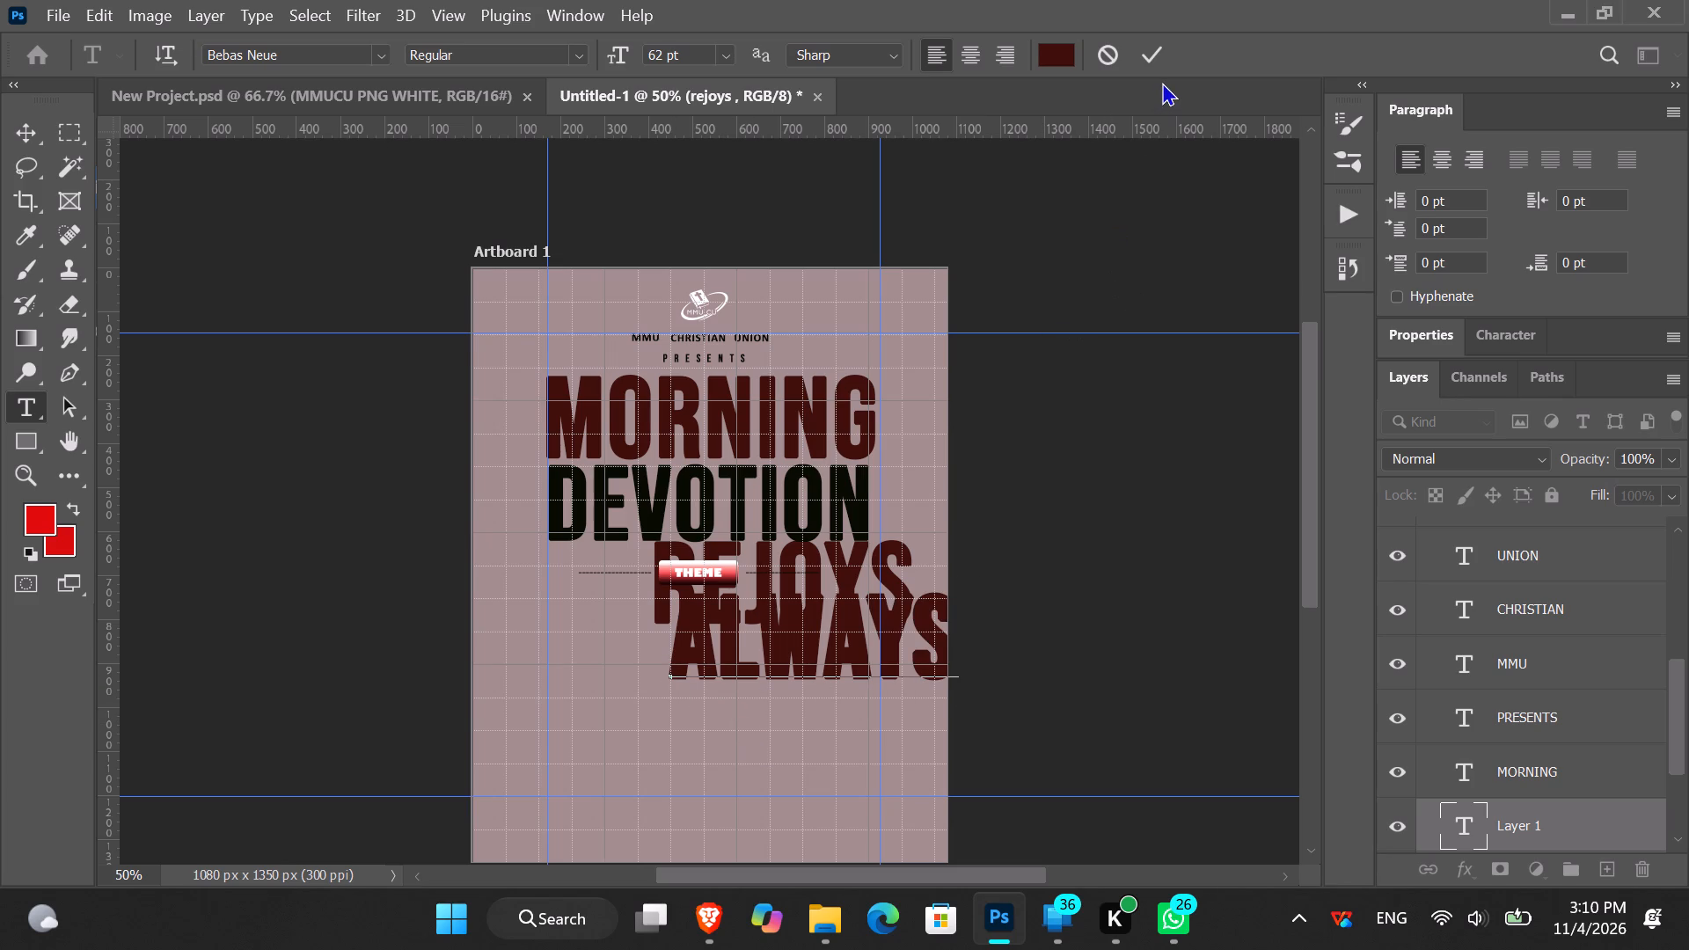
{"action": "left_click", "coordinate": [1166, 45]}
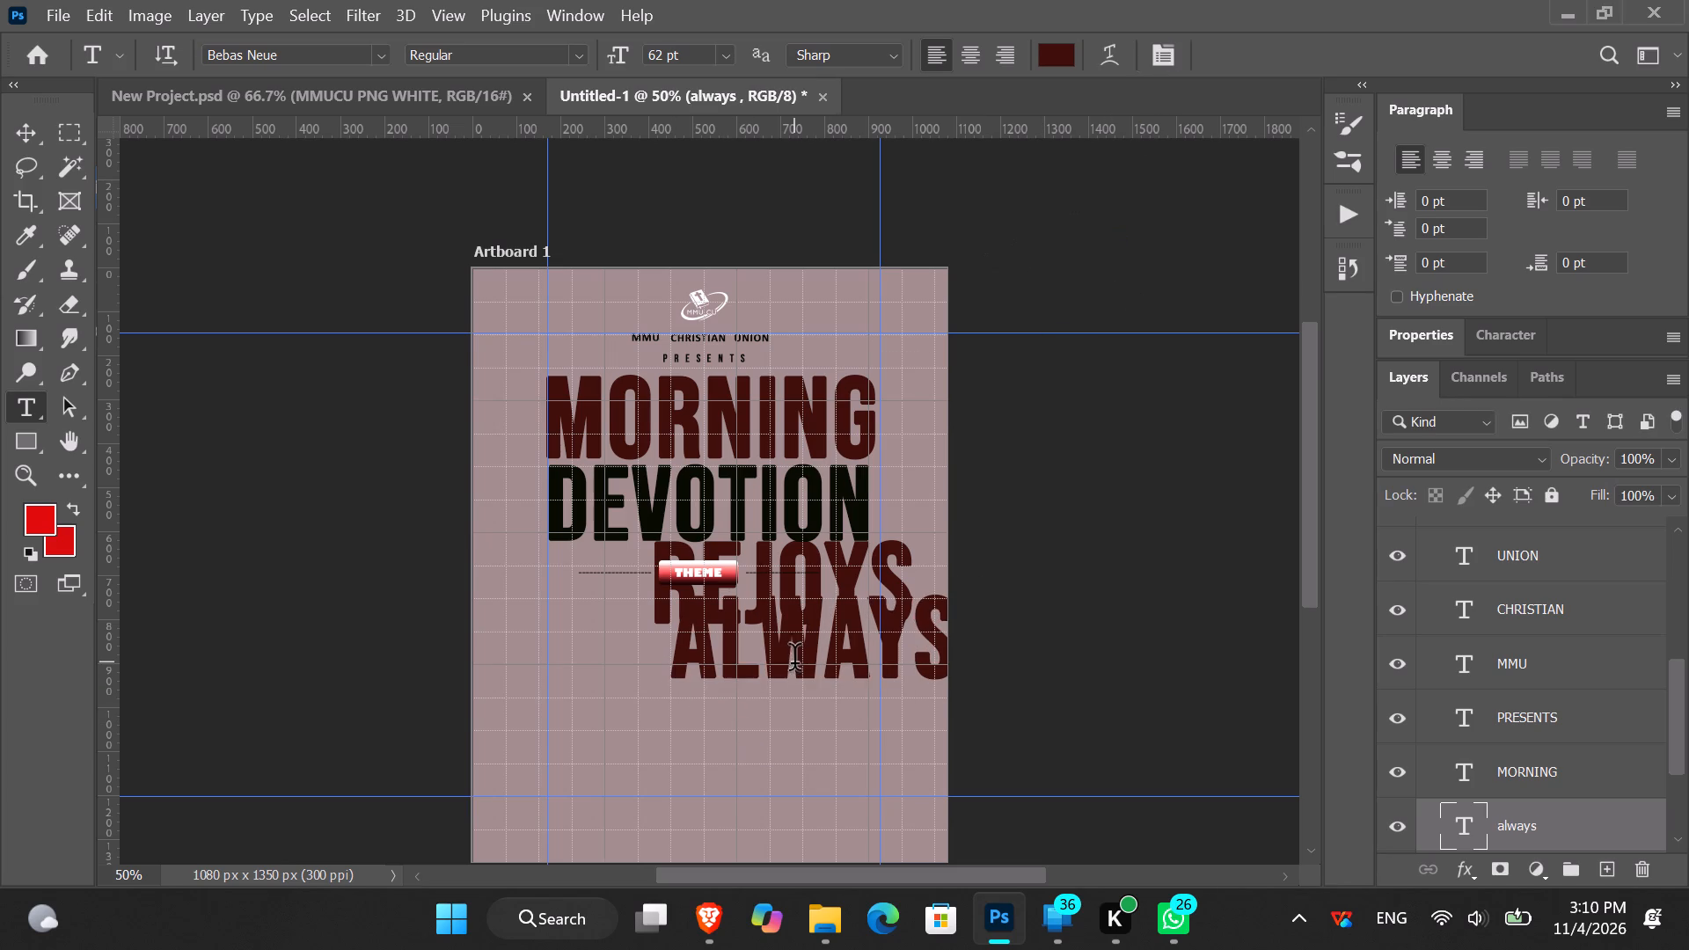
Add a separate text layer reading "and" with its baseline just below the "always" line, starting at nearly the same left edge.
{"action": "left_click", "coordinate": [674, 724]}
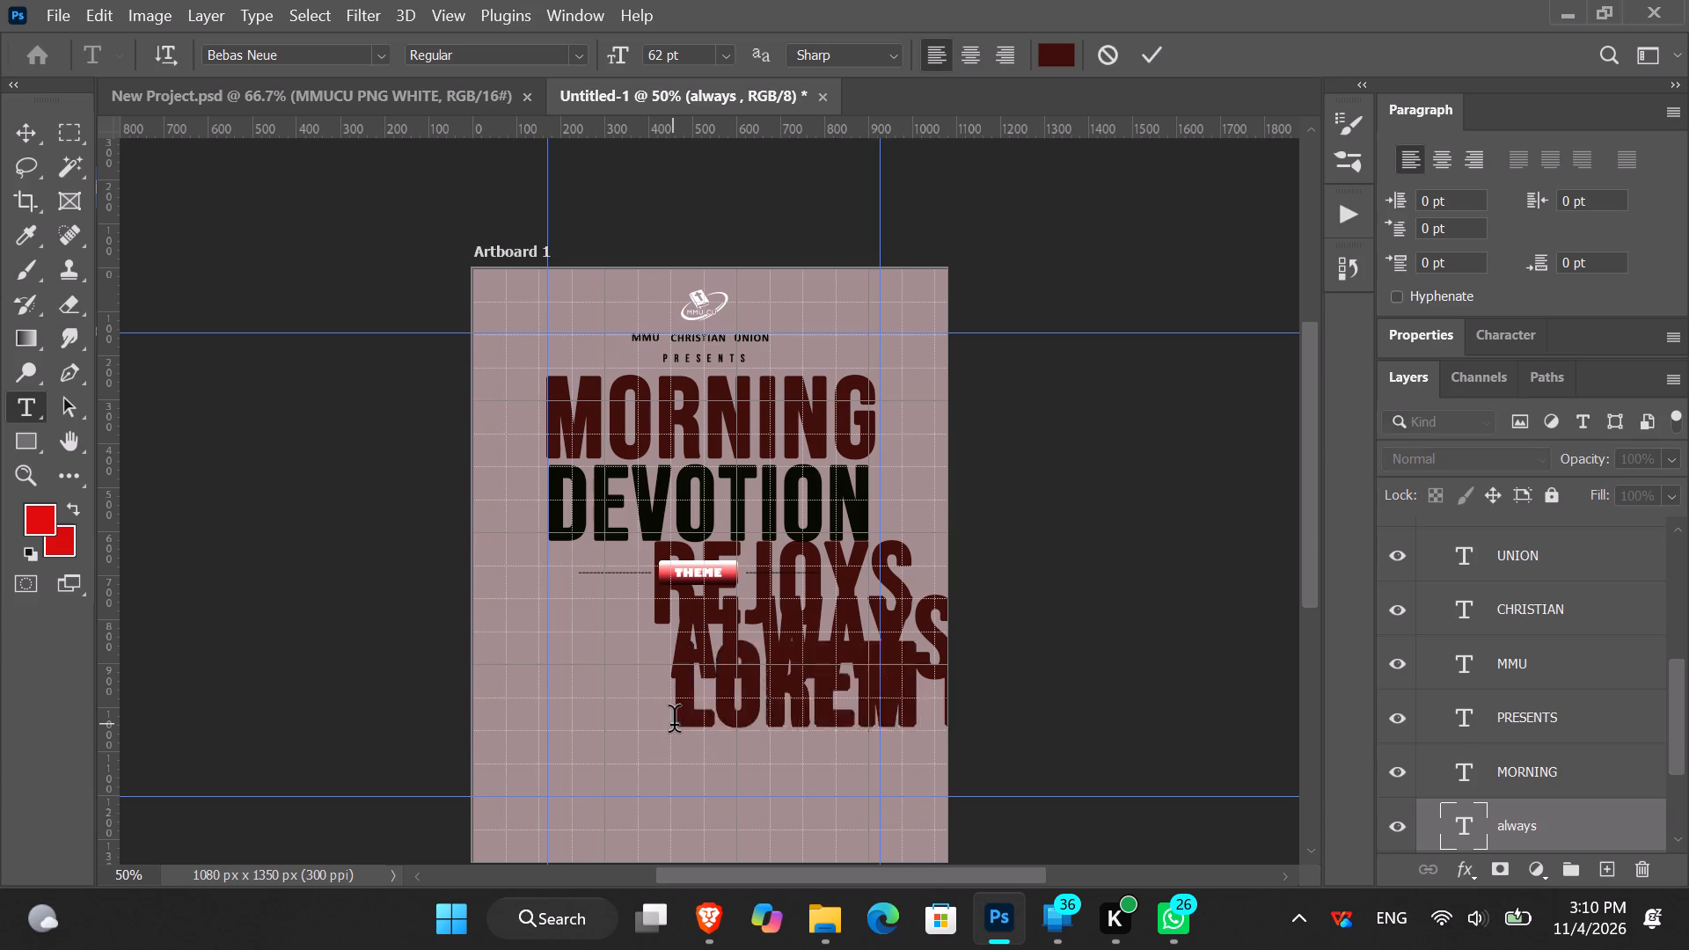
{"action": "type", "text": "and"}
{"action": "key", "text": "space"}
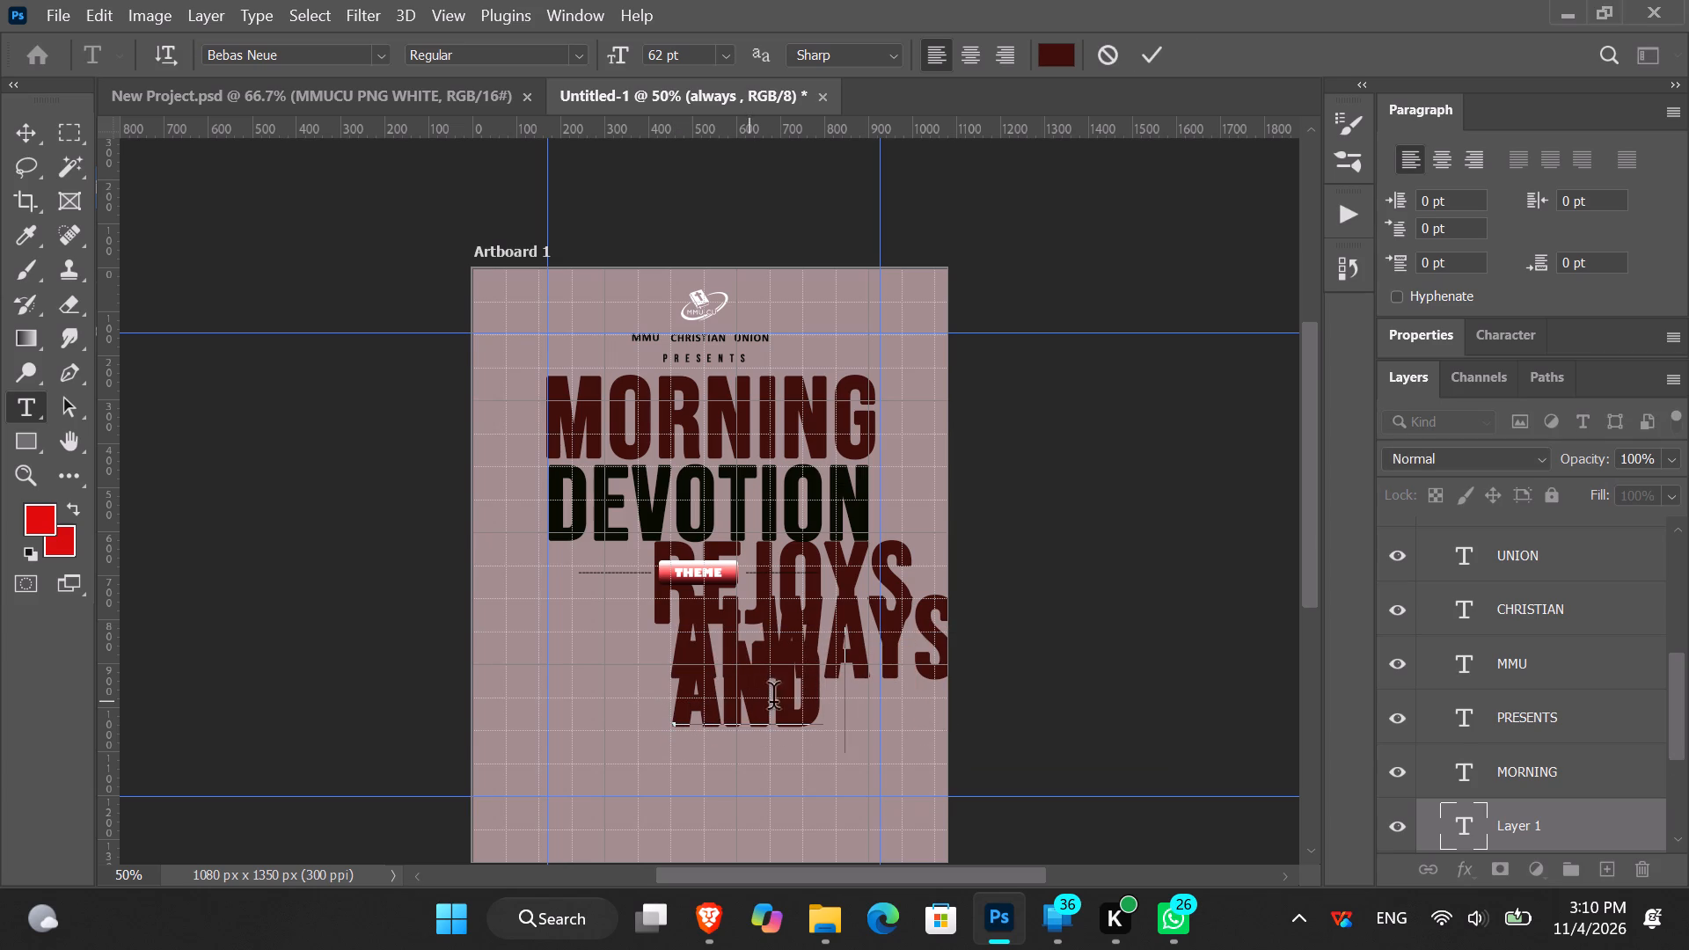
{"action": "left_click", "coordinate": [1150, 49]}
Add a separate text layer reading "again" with its baseline slightly below the "and" line.
{"action": "left_click", "coordinate": [679, 754]}
{"action": "key", "text": "a"}
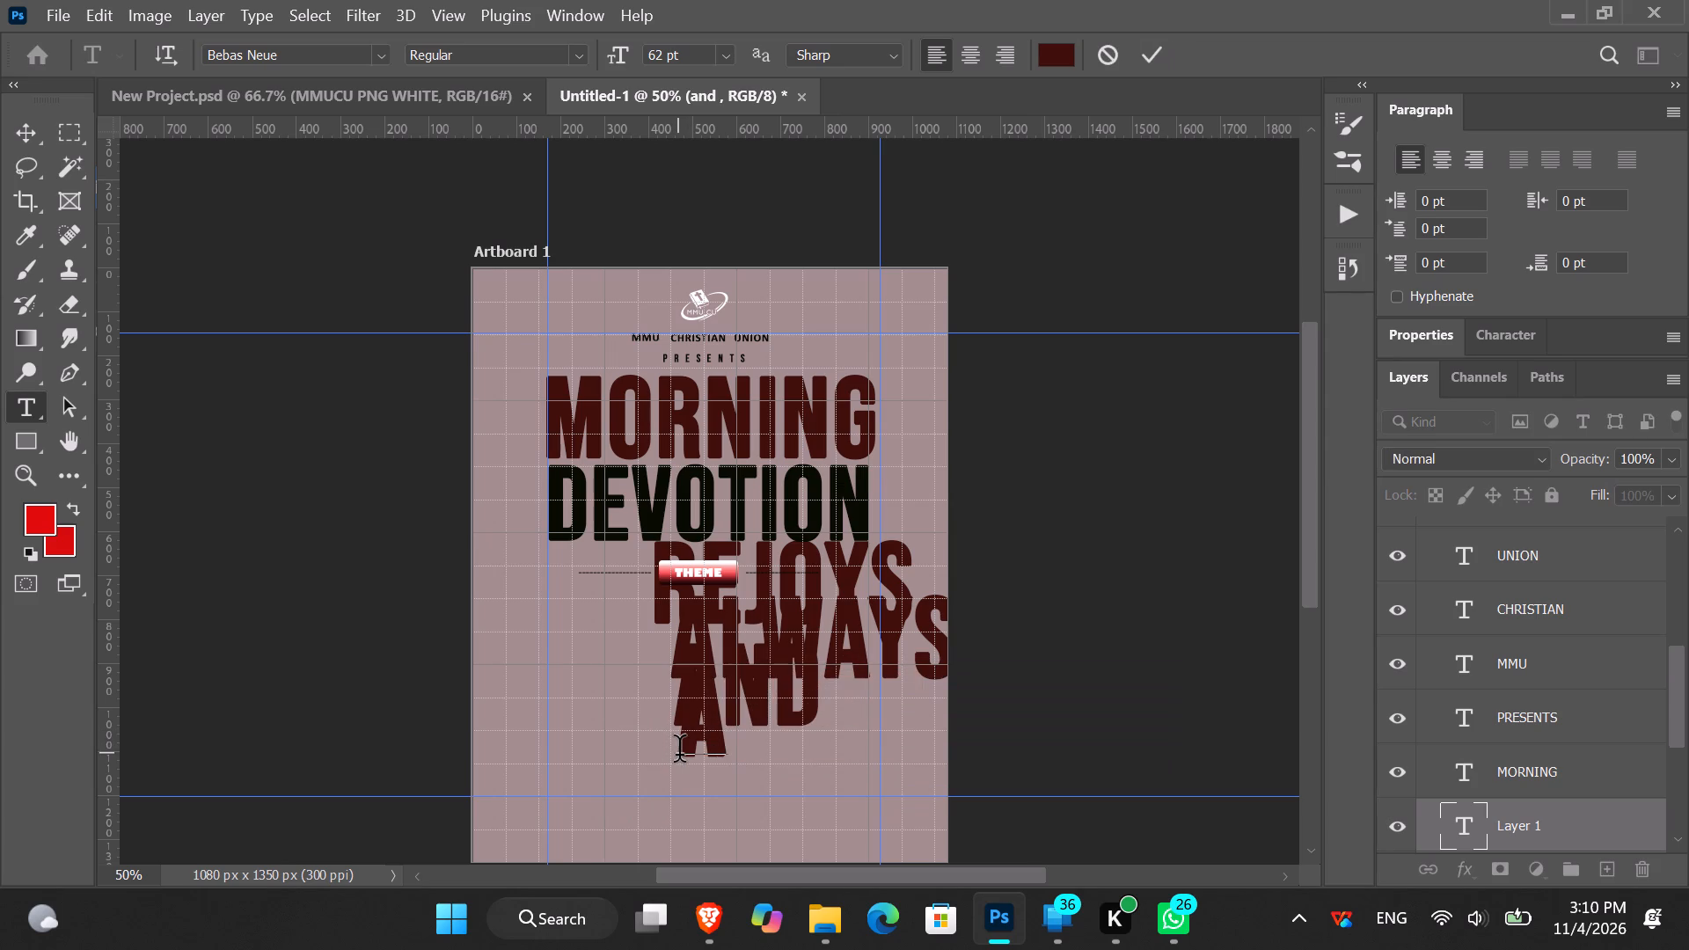
{"action": "type", "text": "gain"}
{"action": "key", "text": "space"}
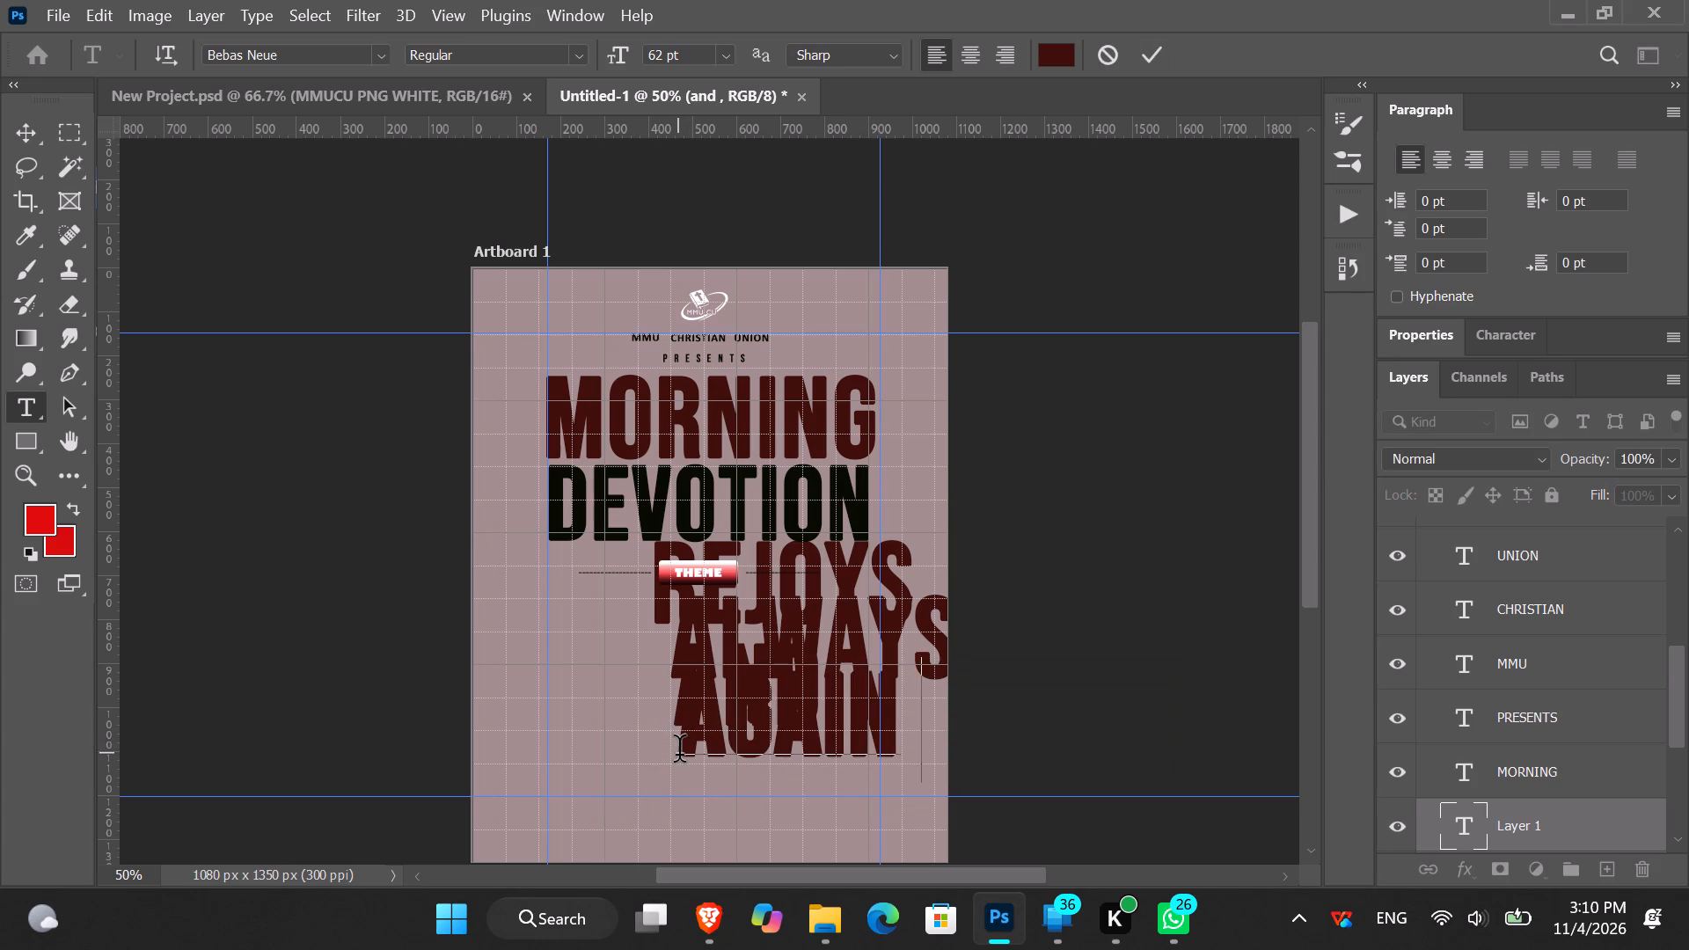
{"action": "left_click", "coordinate": [1159, 61]}
Add a separate text layer reading "i say" below "again", with its baseline just above the lower horizontal guide.
{"action": "left_click", "coordinate": [686, 787]}
{"action": "key", "text": "i"}
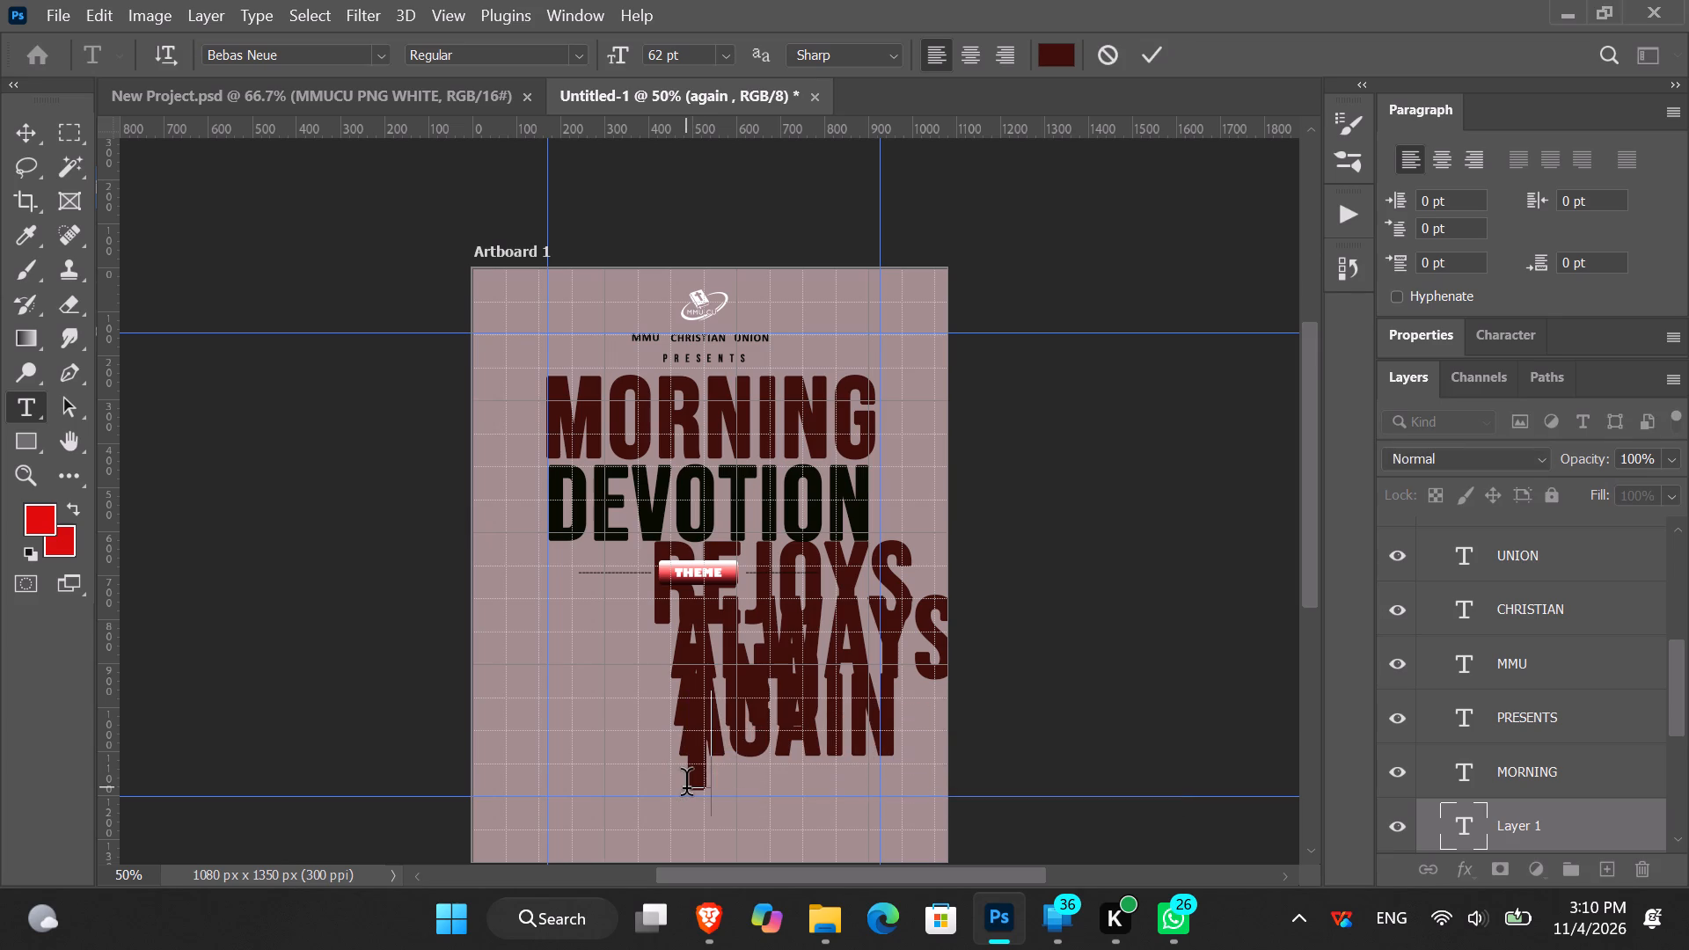
{"action": "key", "text": "space"}
{"action": "type", "text": "say"}
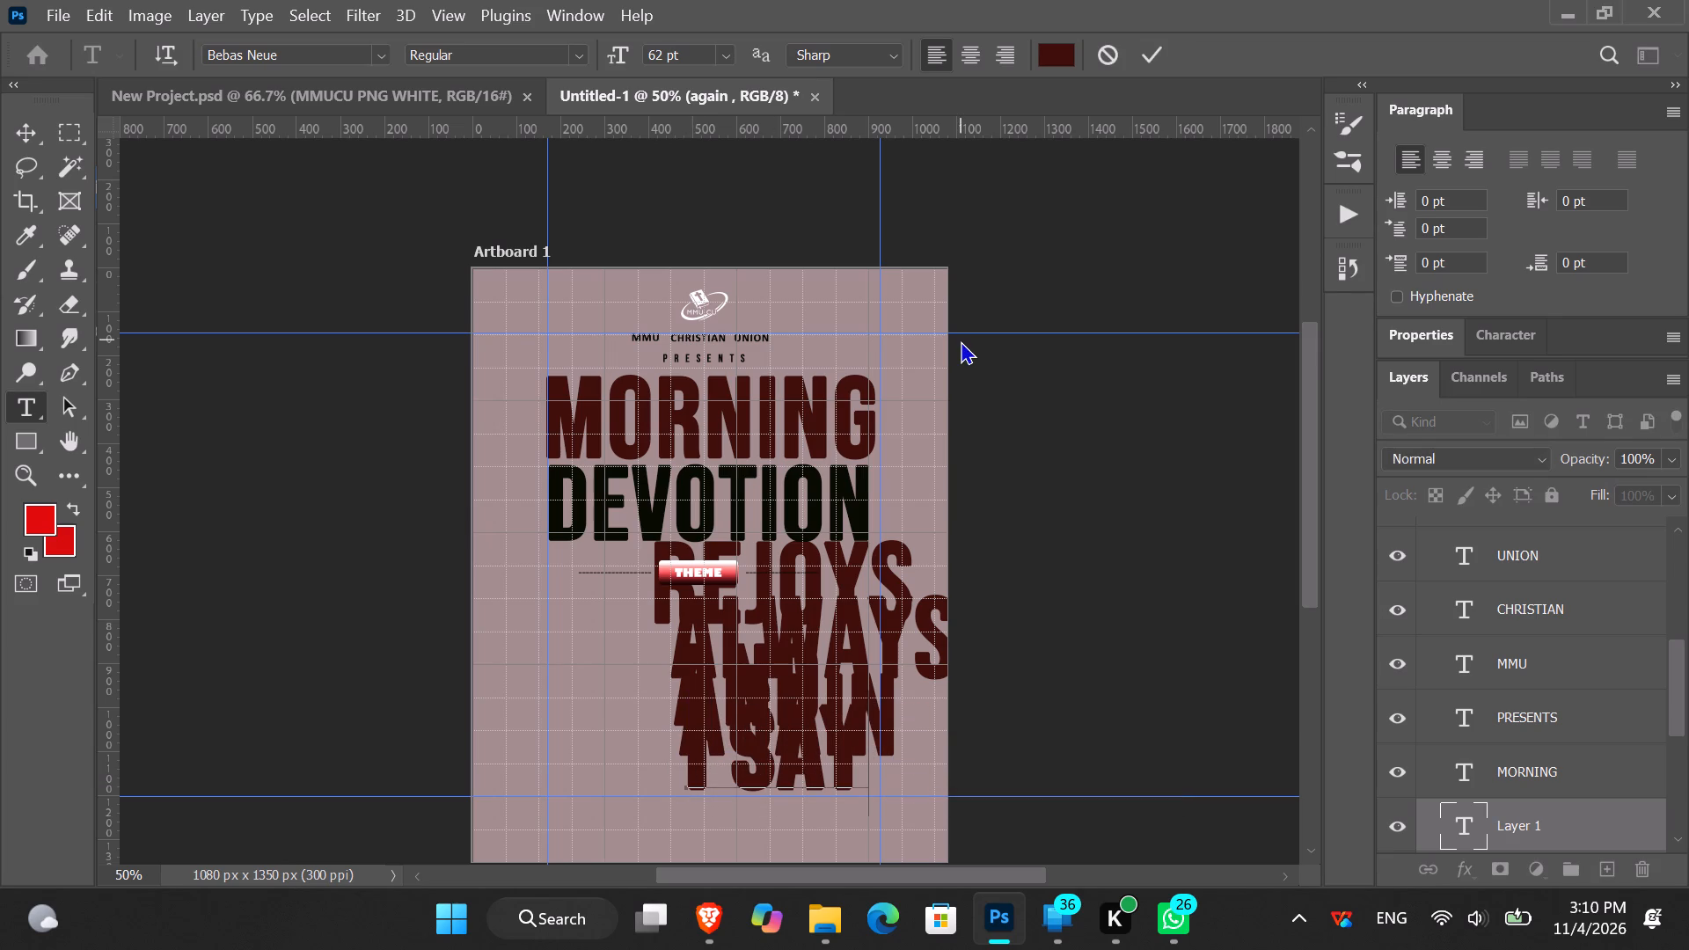
{"action": "left_click", "coordinate": [1158, 42]}
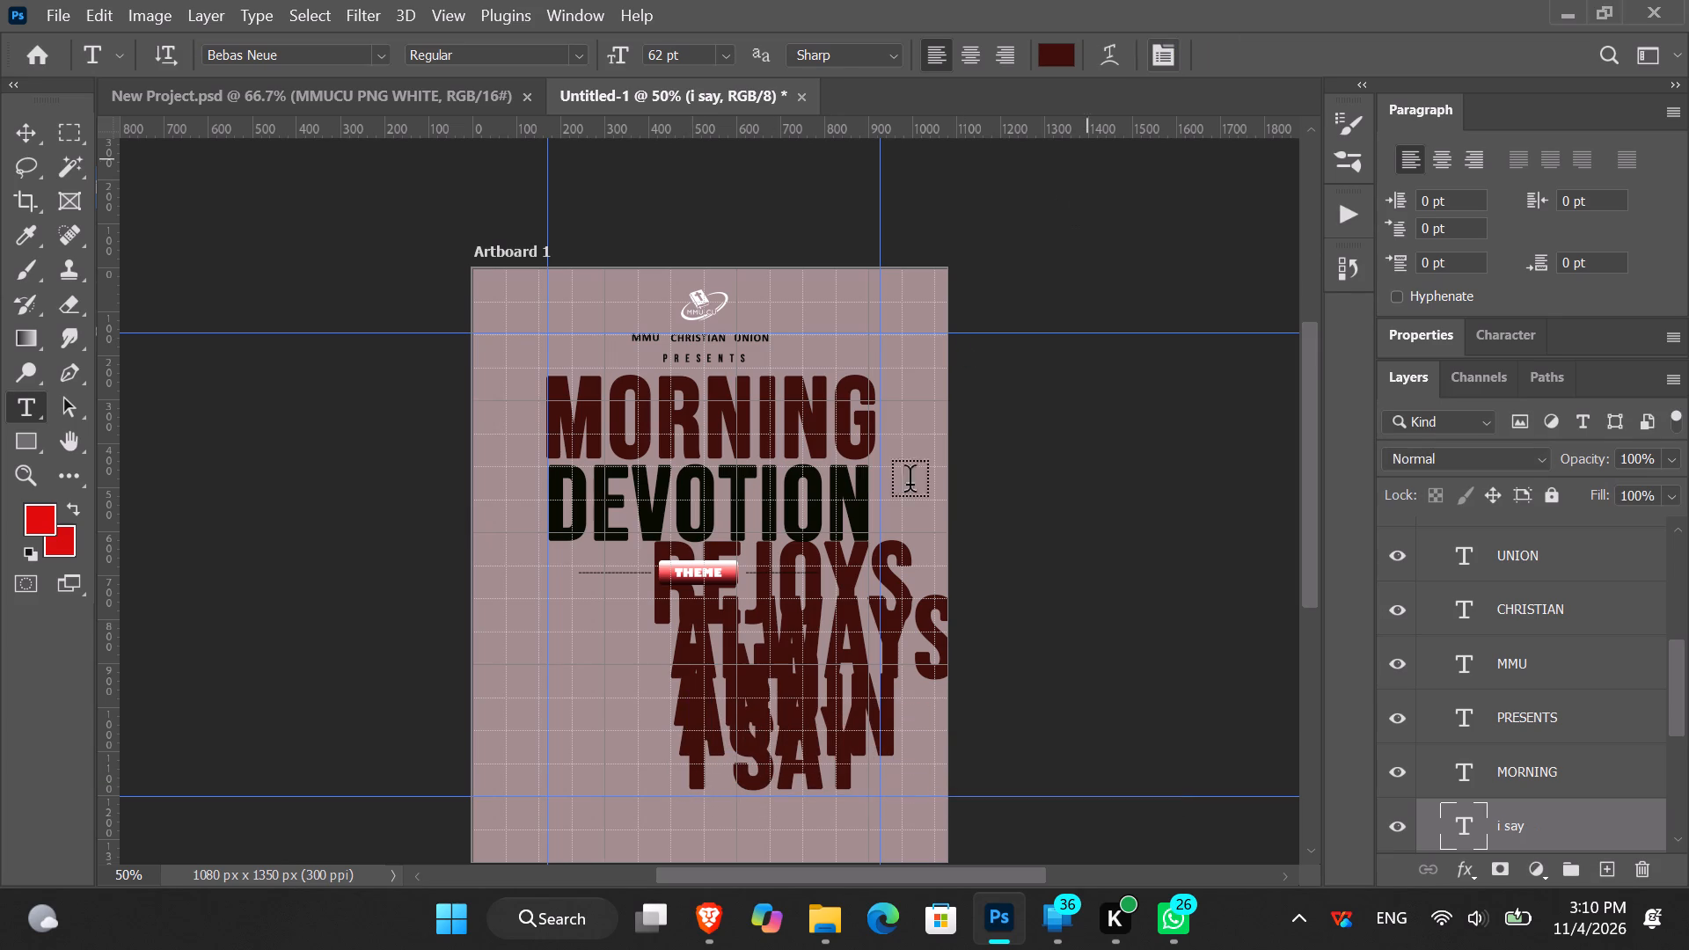
Add a second "rejoys" text layer with its baseline just below the lower horizontal guide.
{"action": "left_click", "coordinate": [715, 812]}
{"action": "type", "text": "re"}
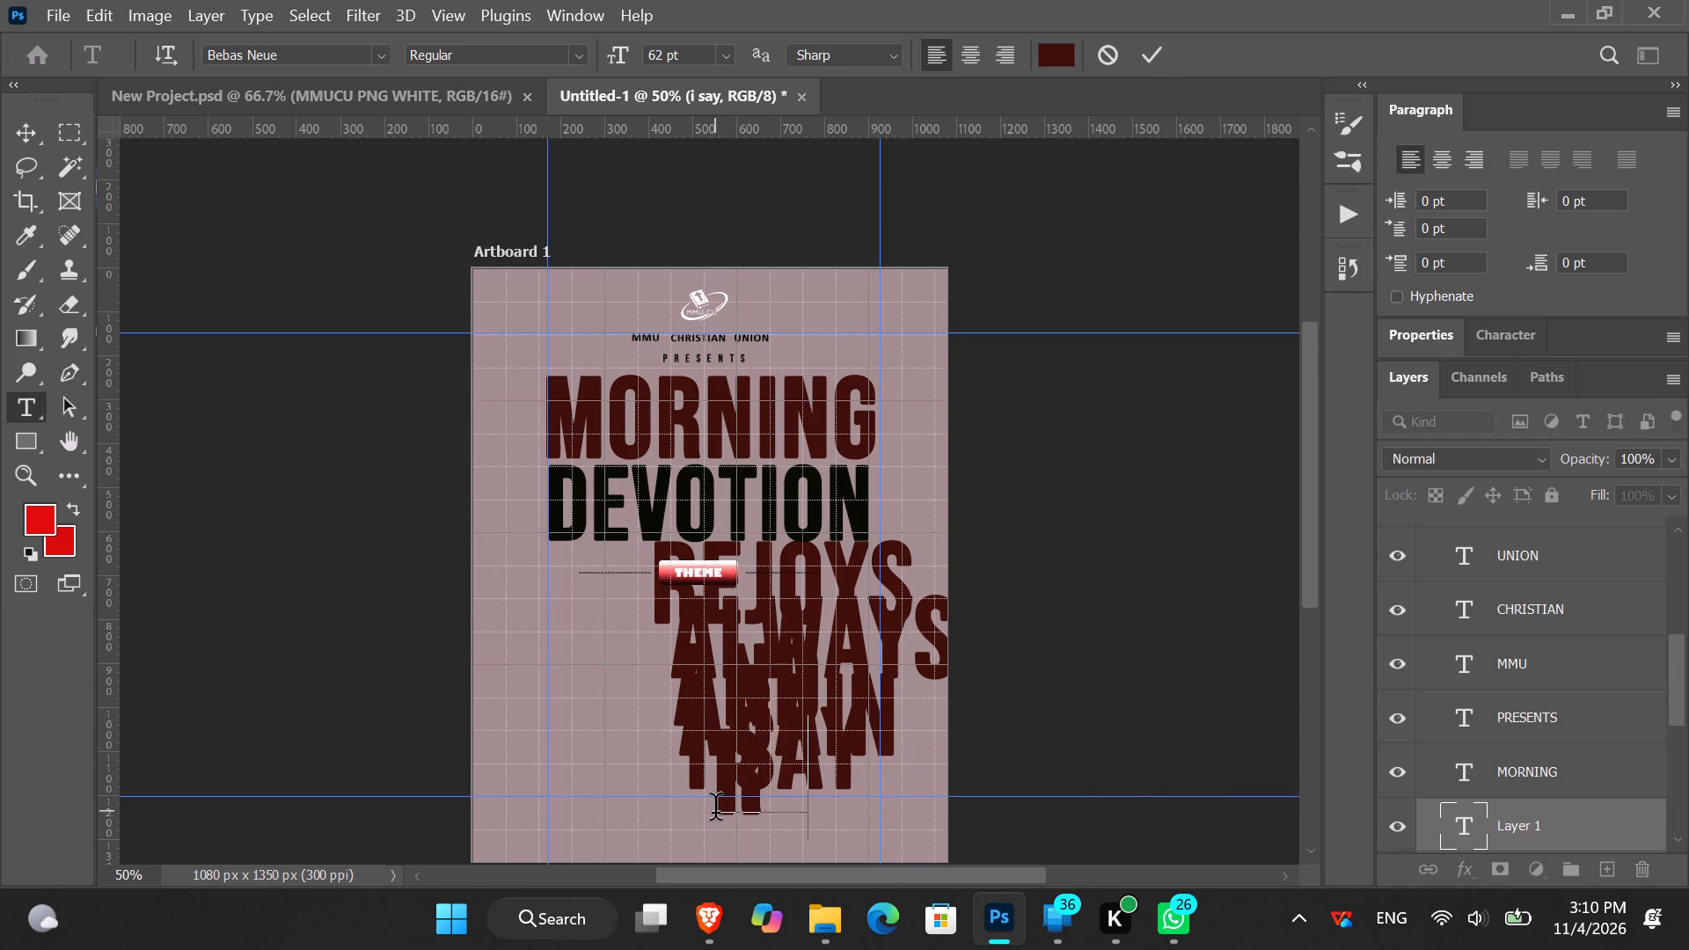
{"action": "type", "text": "jo"}
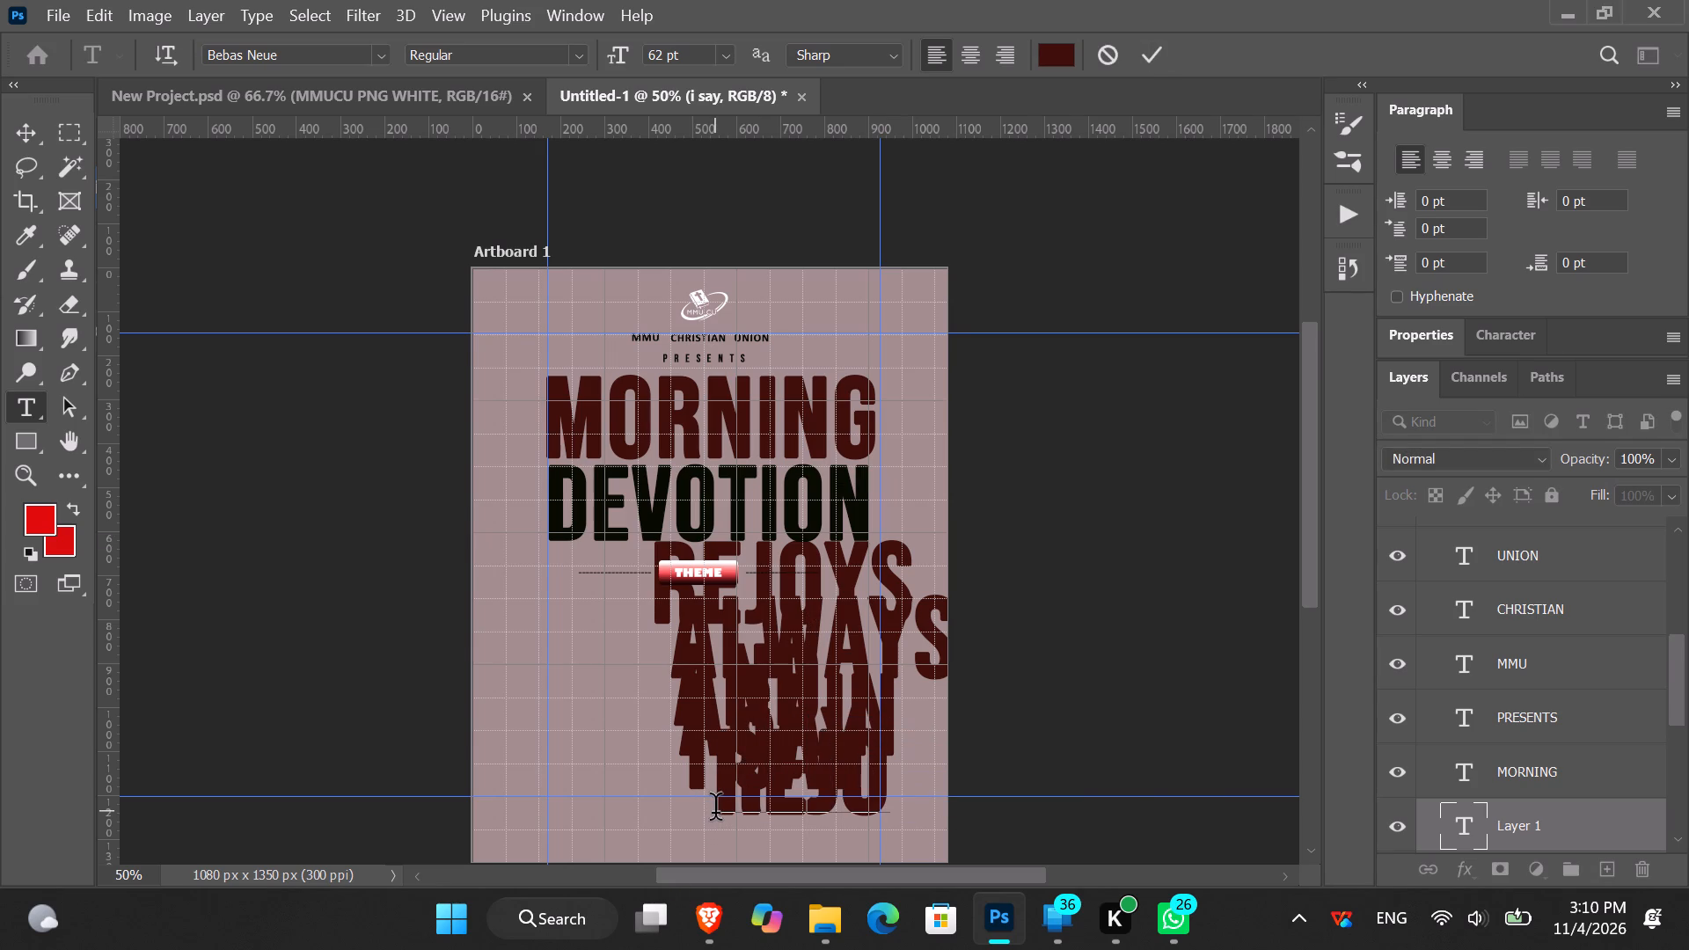
{"action": "type", "text": "ys"}
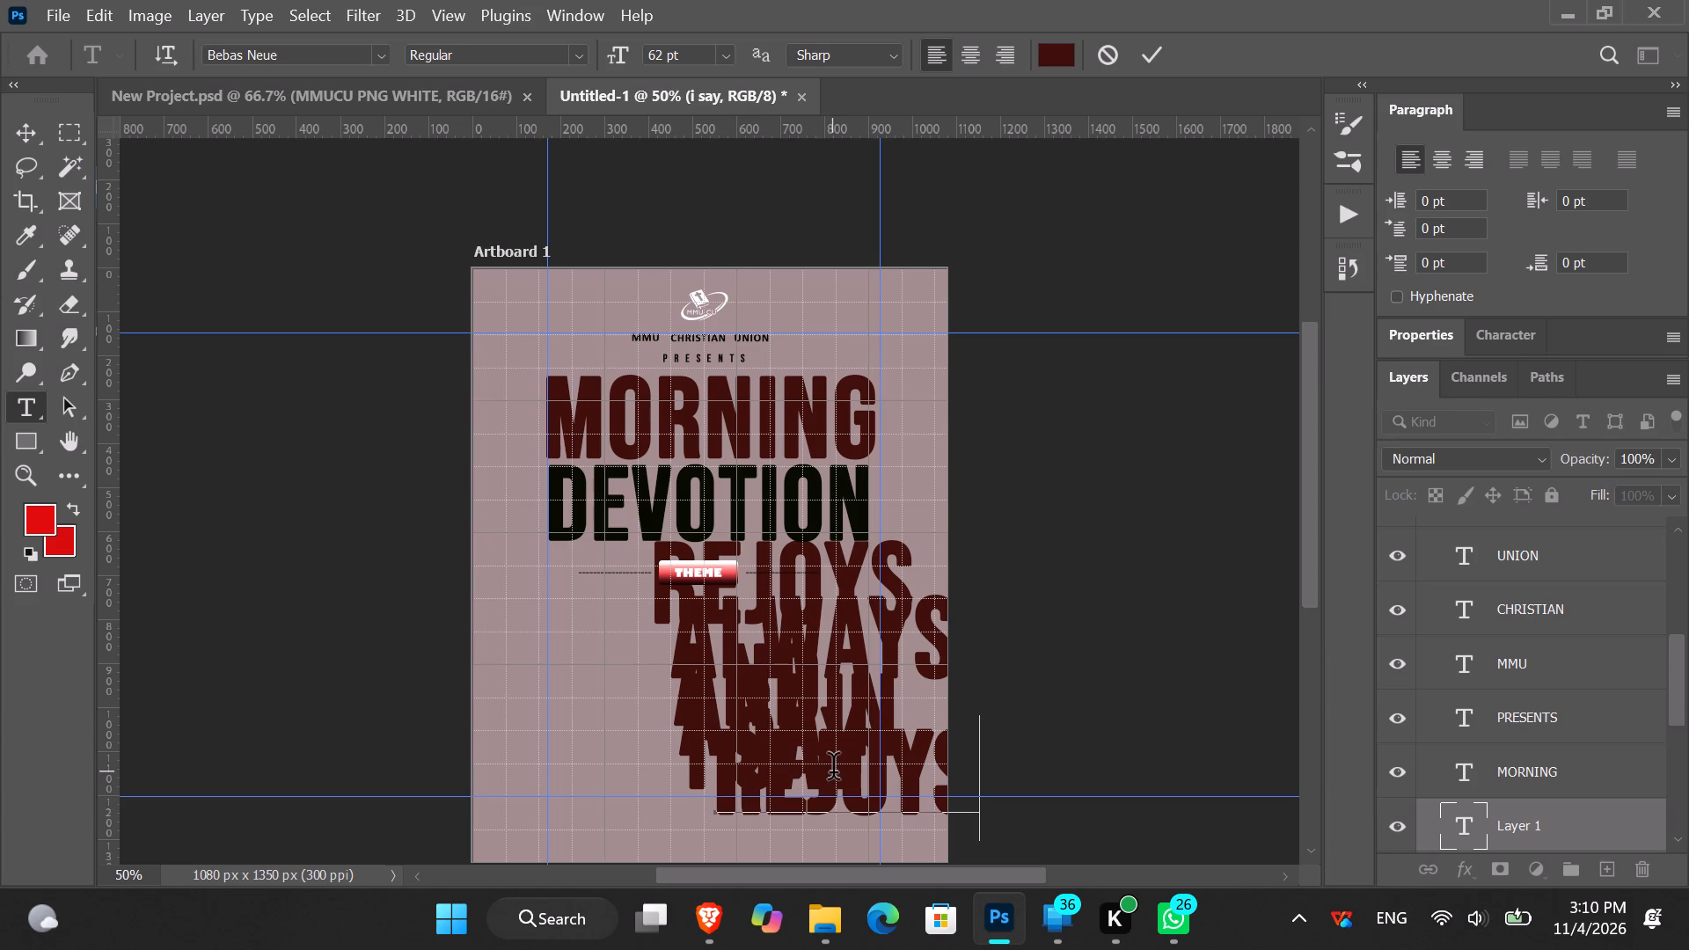
{"action": "left_click", "coordinate": [1148, 51]}
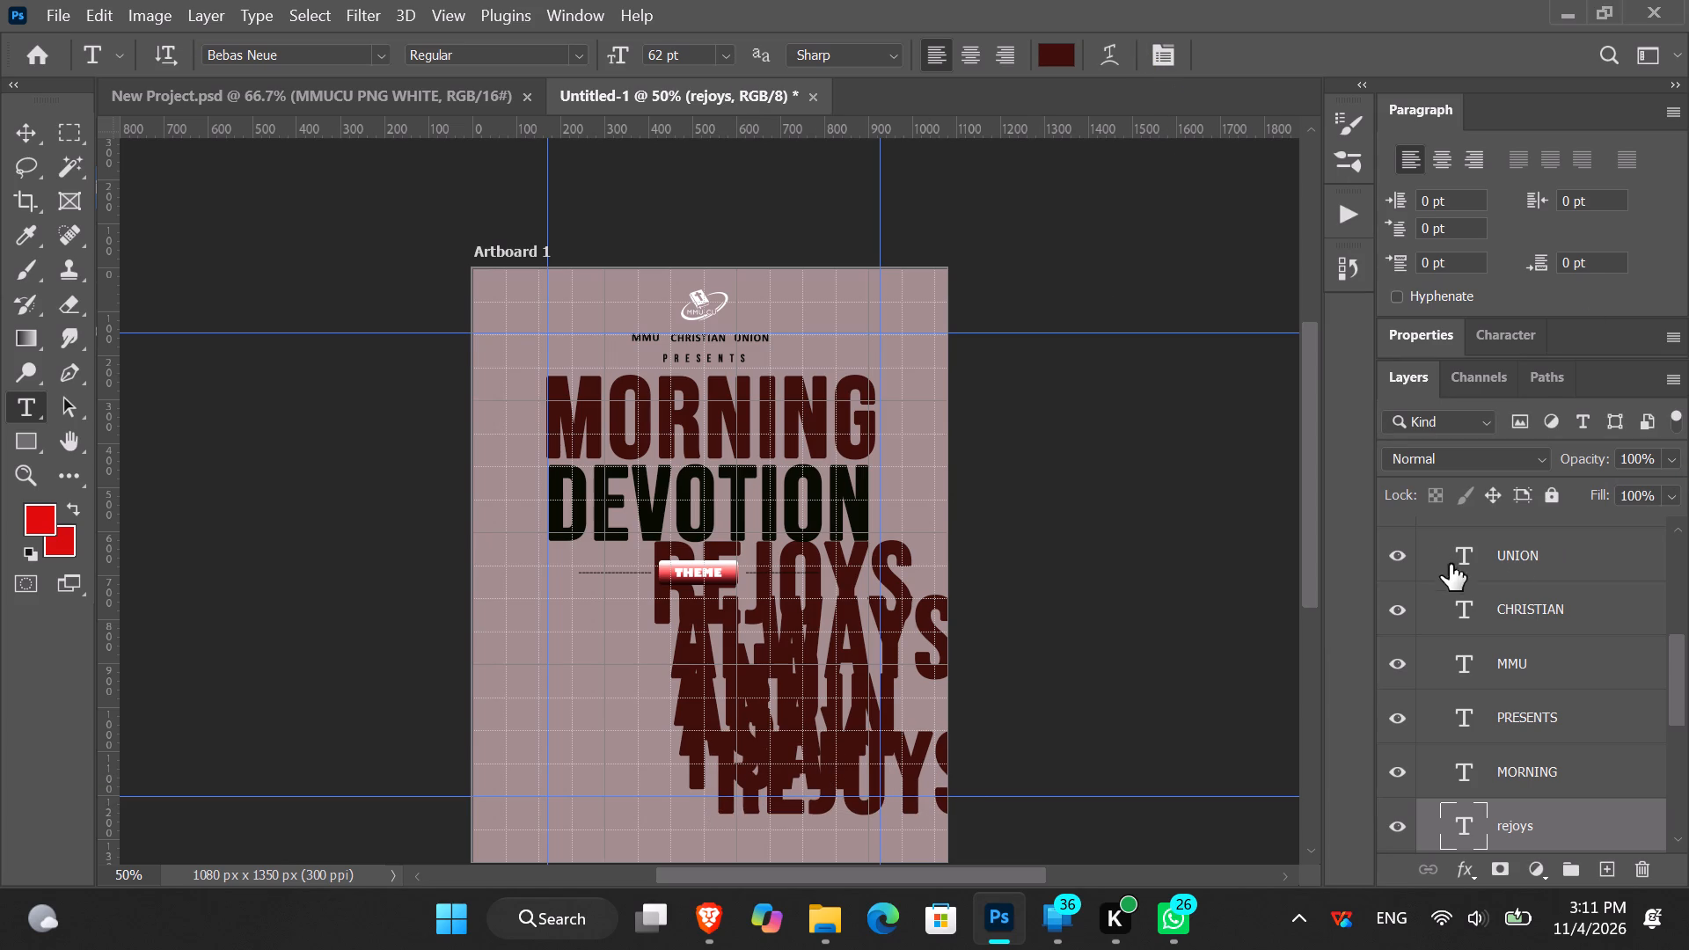
Float the character settings beside the poster and set the first "rejoys" text, nearest the THEME badge, to 20 pt.
{"action": "scroll", "coordinate": [1489, 620], "scroll_direction": "down", "scroll_amount": 1}
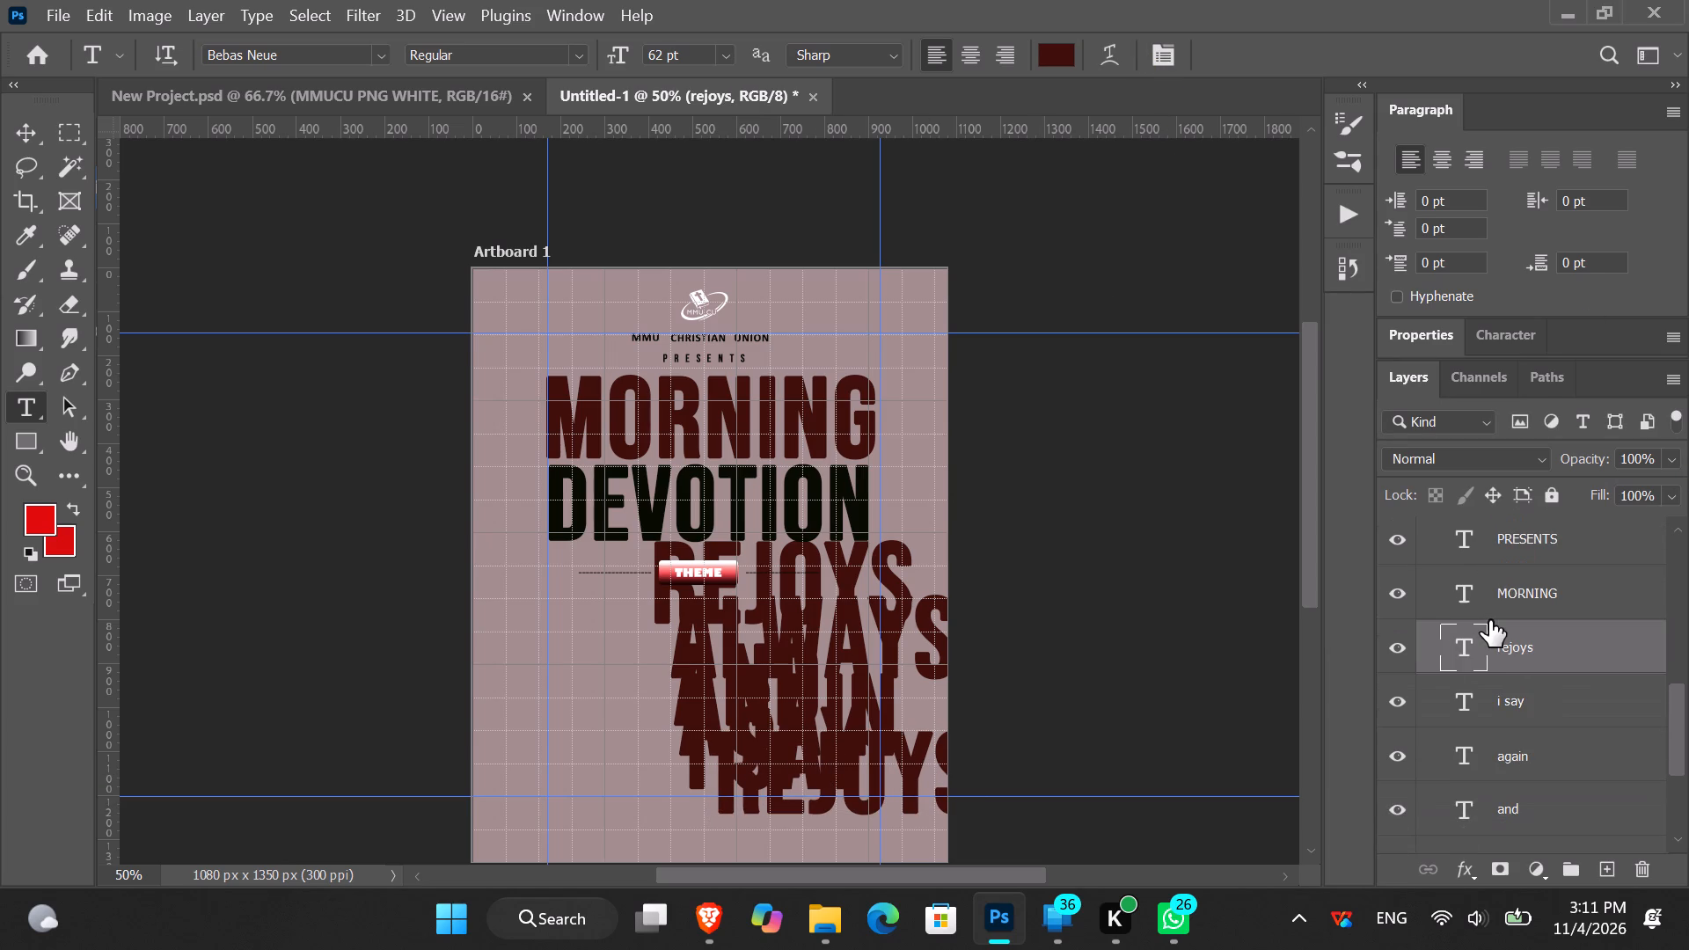
{"action": "scroll", "coordinate": [1489, 620], "scroll_direction": "down", "scroll_amount": 3}
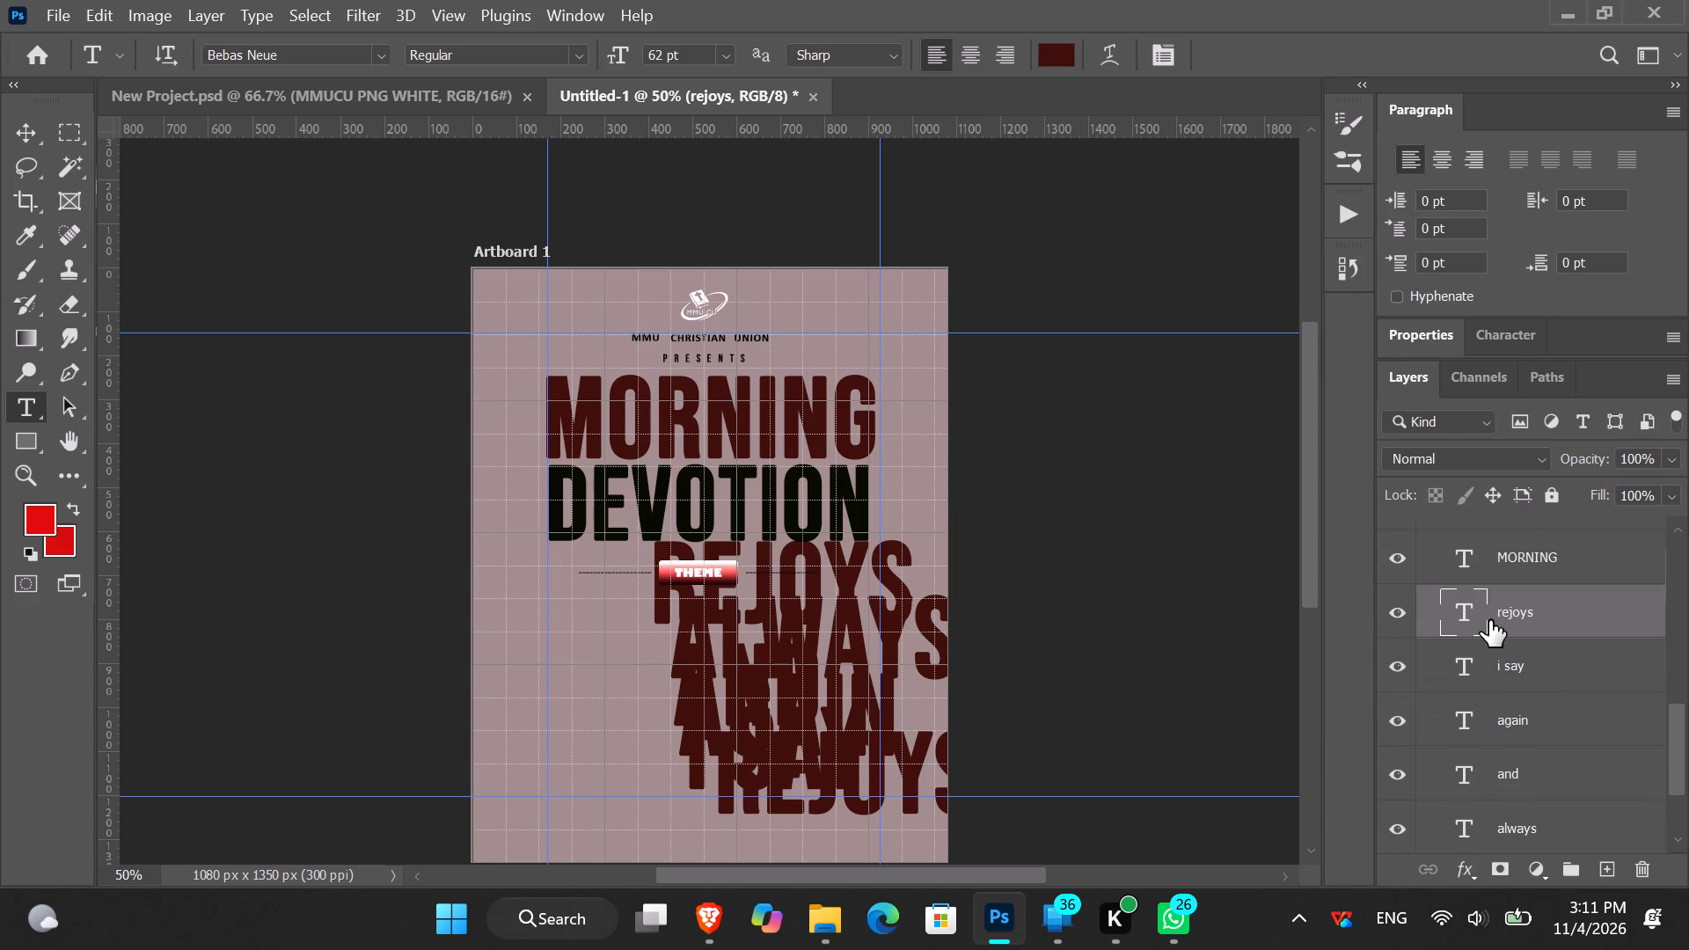
{"action": "scroll", "coordinate": [1489, 620], "scroll_direction": "down", "scroll_amount": 2}
{"action": "scroll", "coordinate": [1510, 755], "scroll_direction": "down", "scroll_amount": 1}
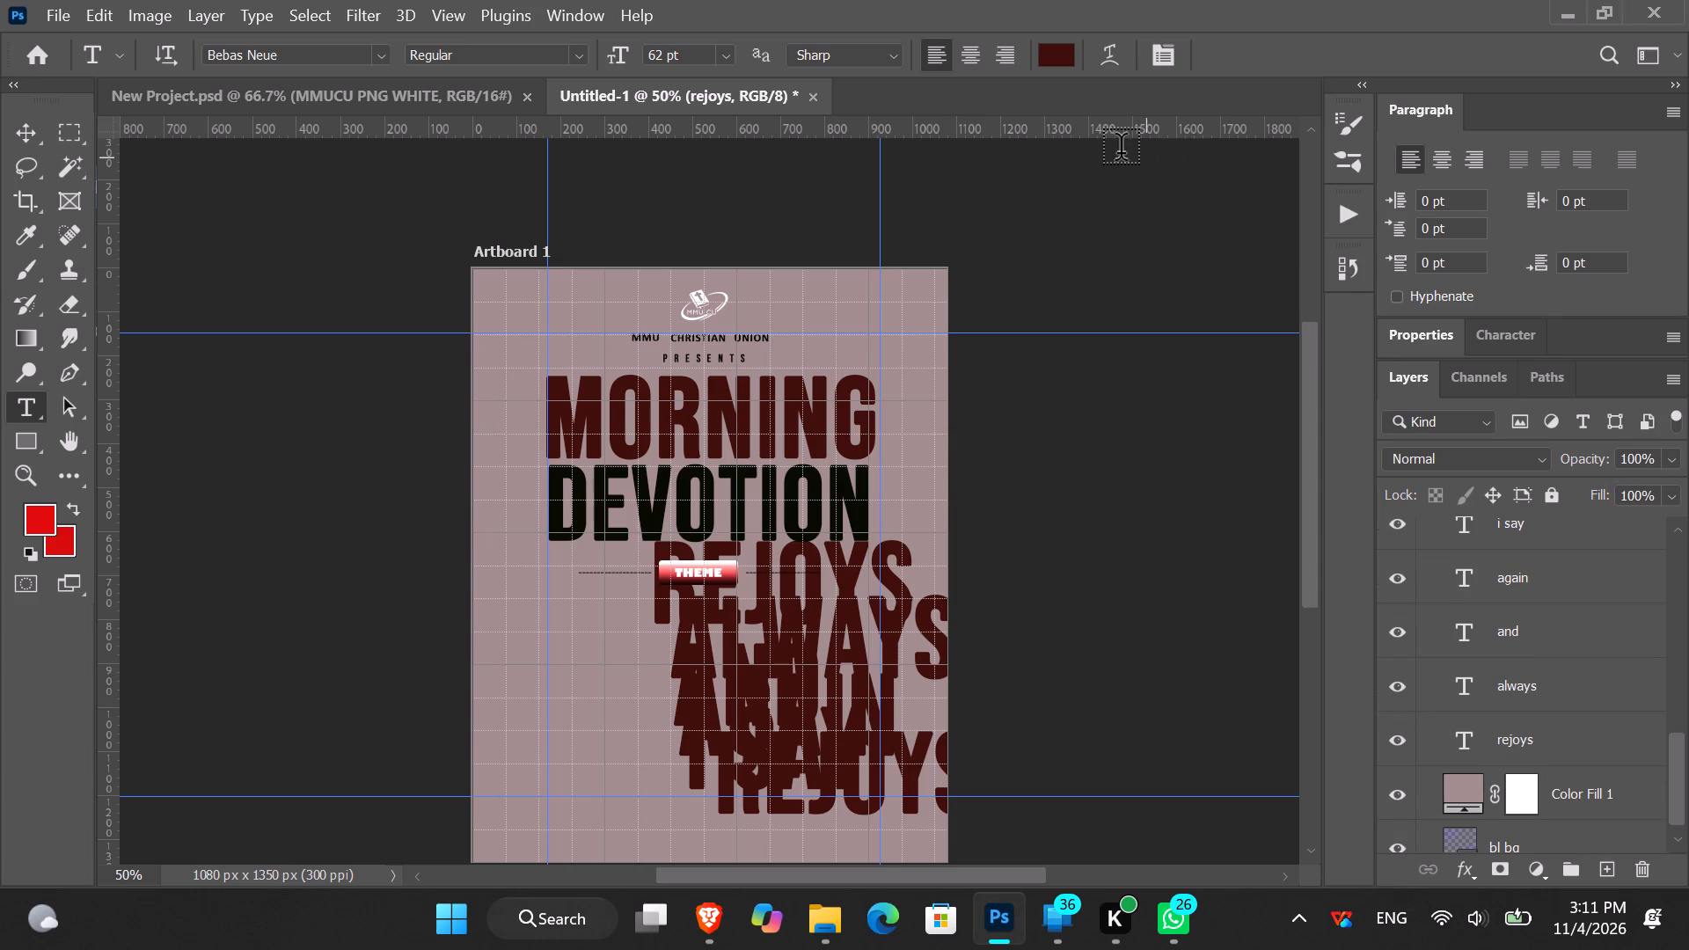
{"action": "key", "text": "v"}
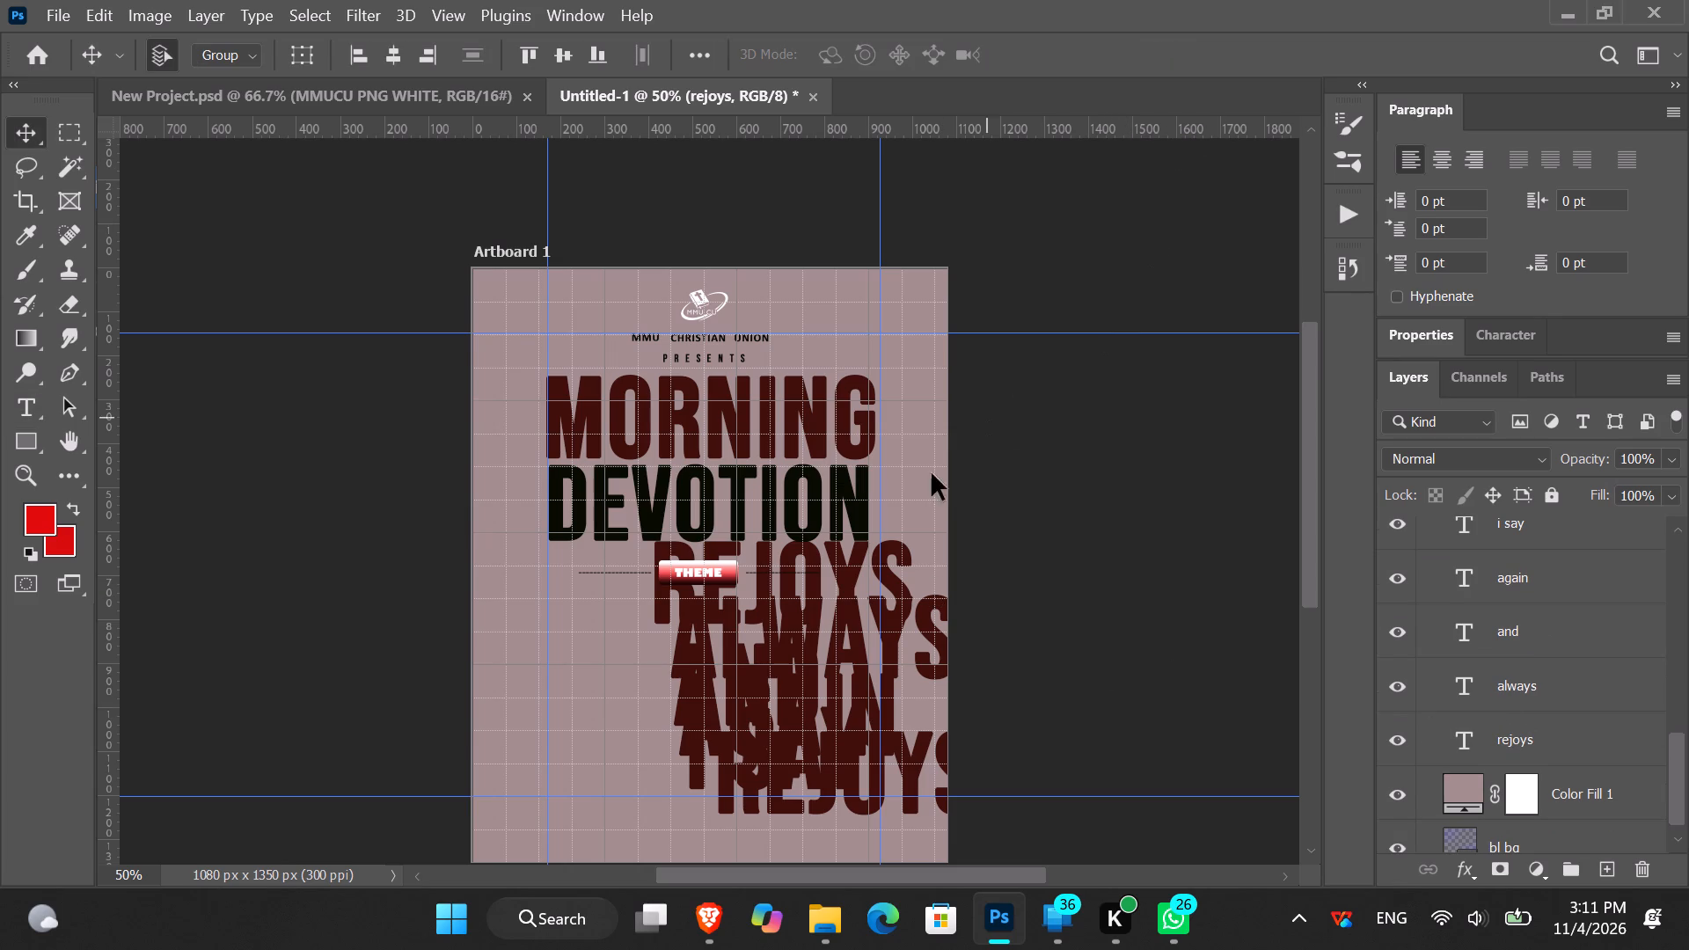
{"action": "left_click", "coordinate": [864, 556]}
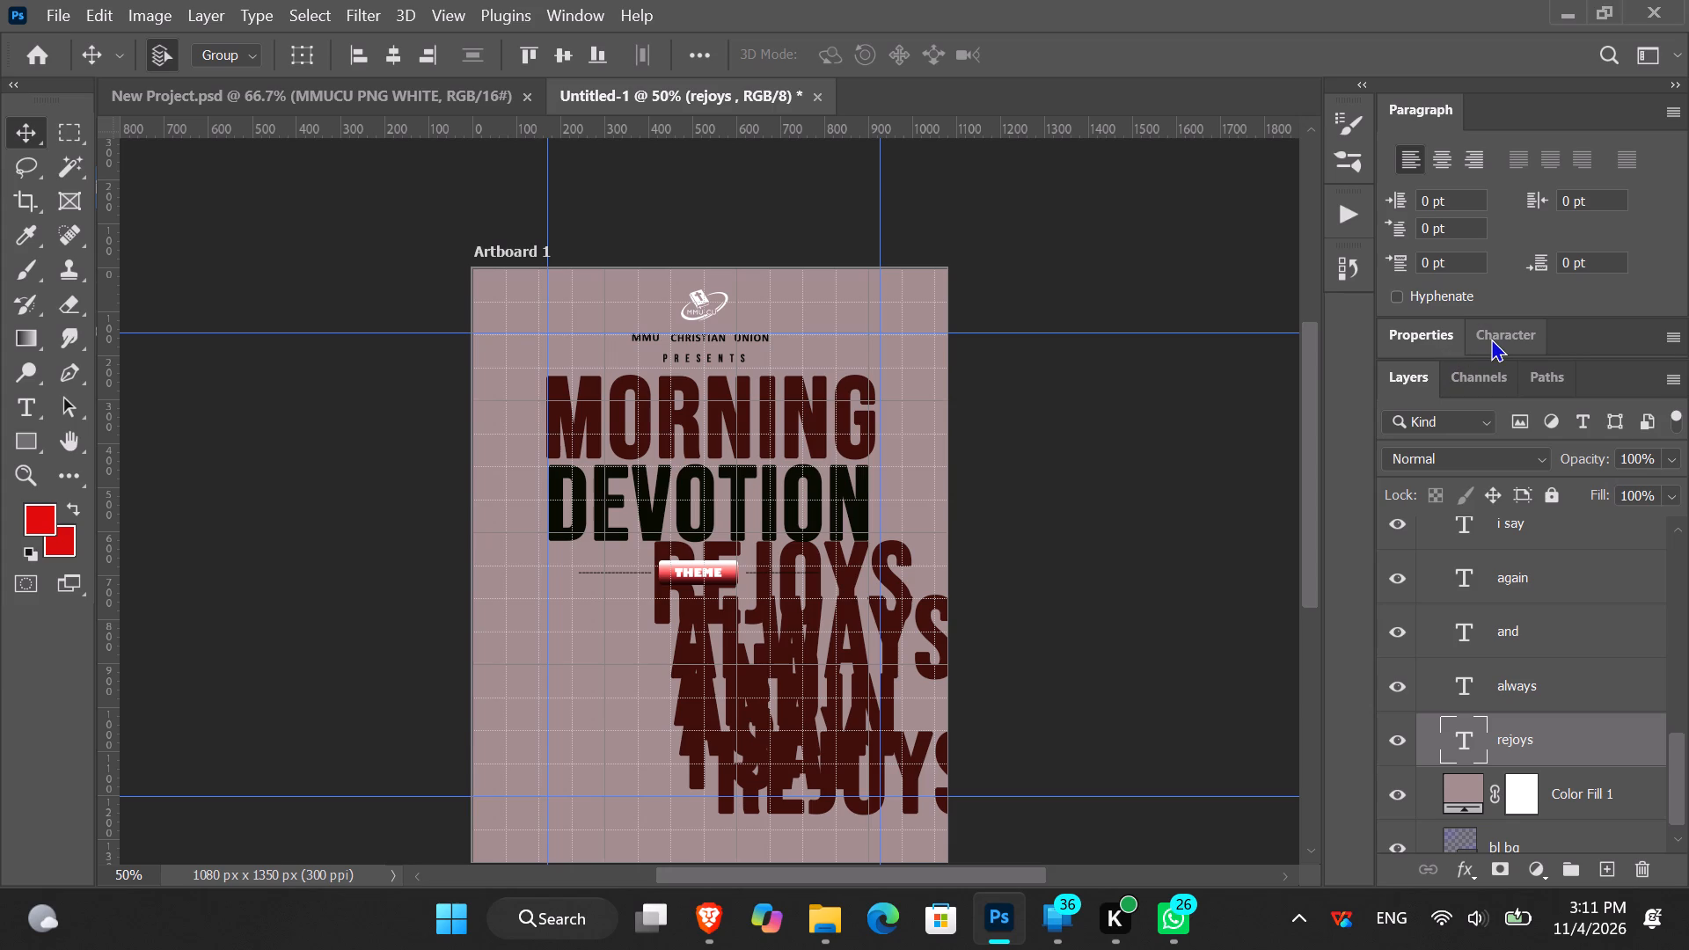
{"action": "left_click_drag", "start_coordinate": [1491, 338], "coordinate": [960, 210]}
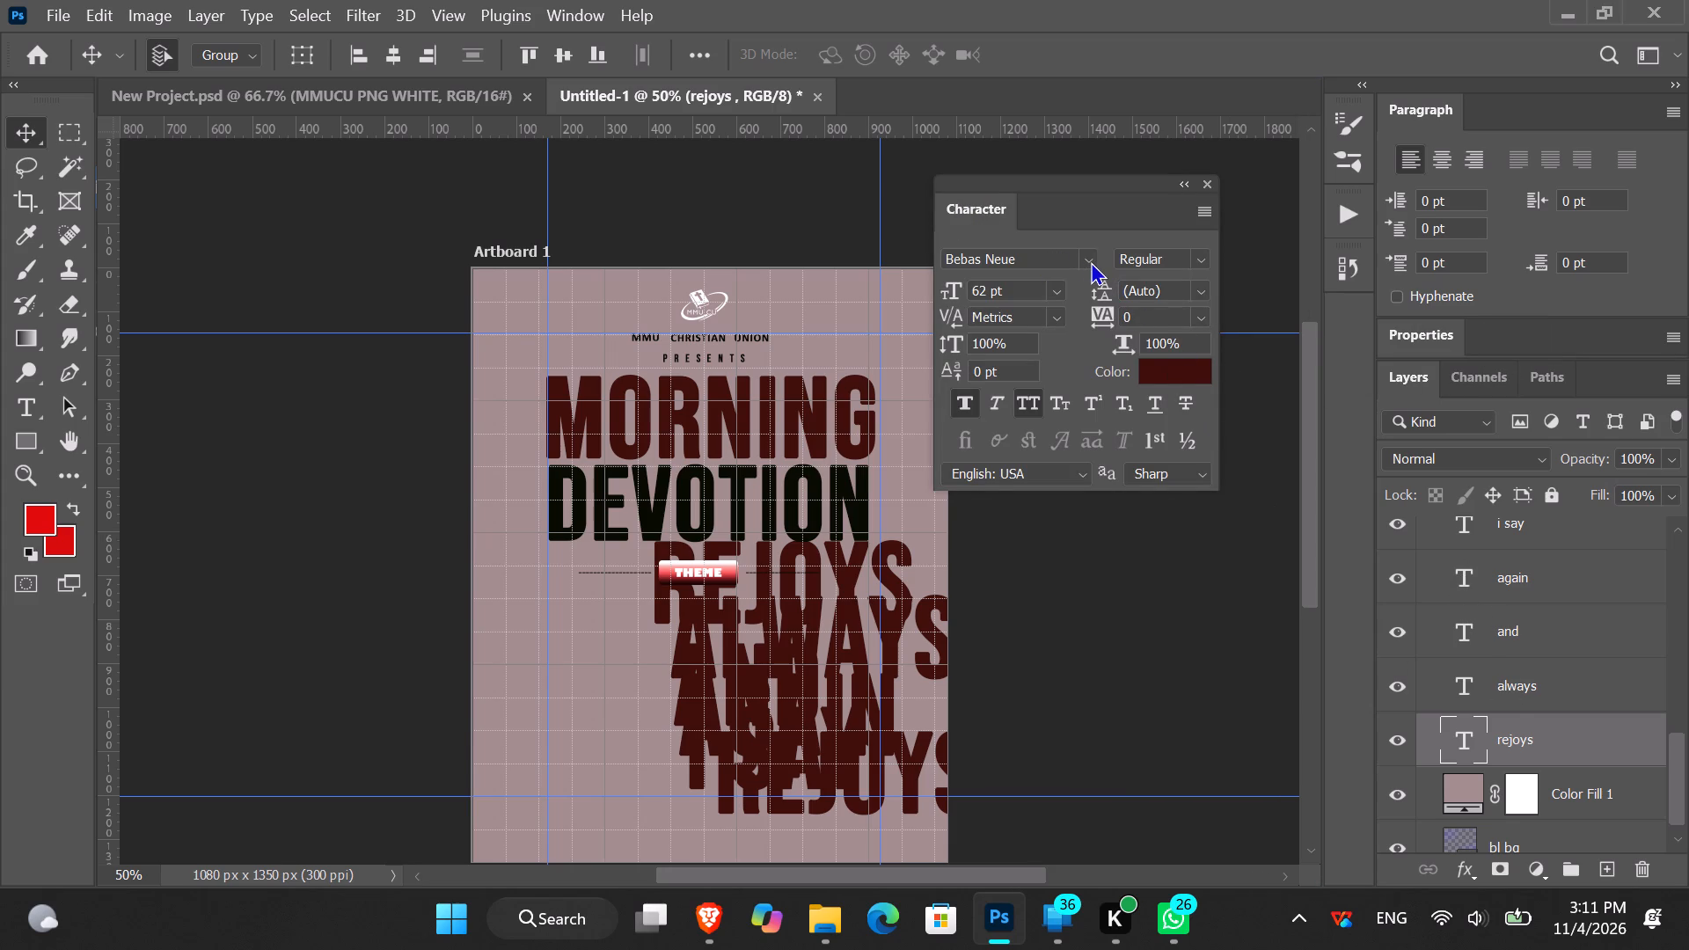
{"action": "left_click", "coordinate": [1054, 286]}
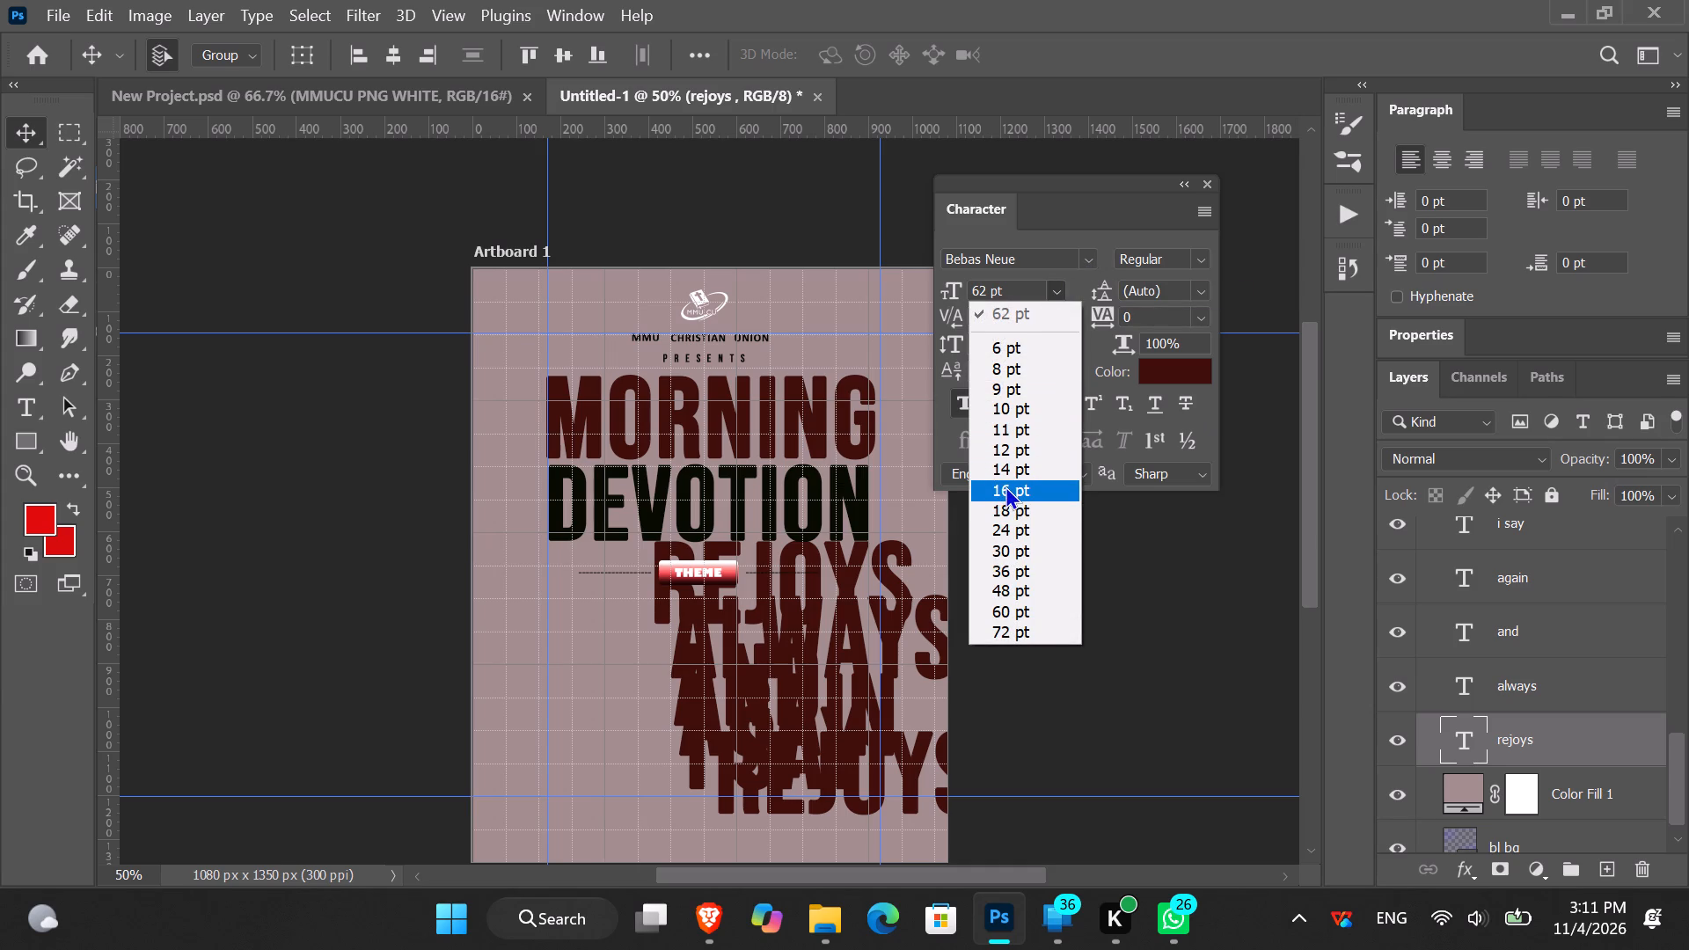
{"action": "left_click", "coordinate": [980, 289]}
{"action": "double_click", "coordinate": [980, 289]}
{"action": "left_click", "coordinate": [980, 289]}
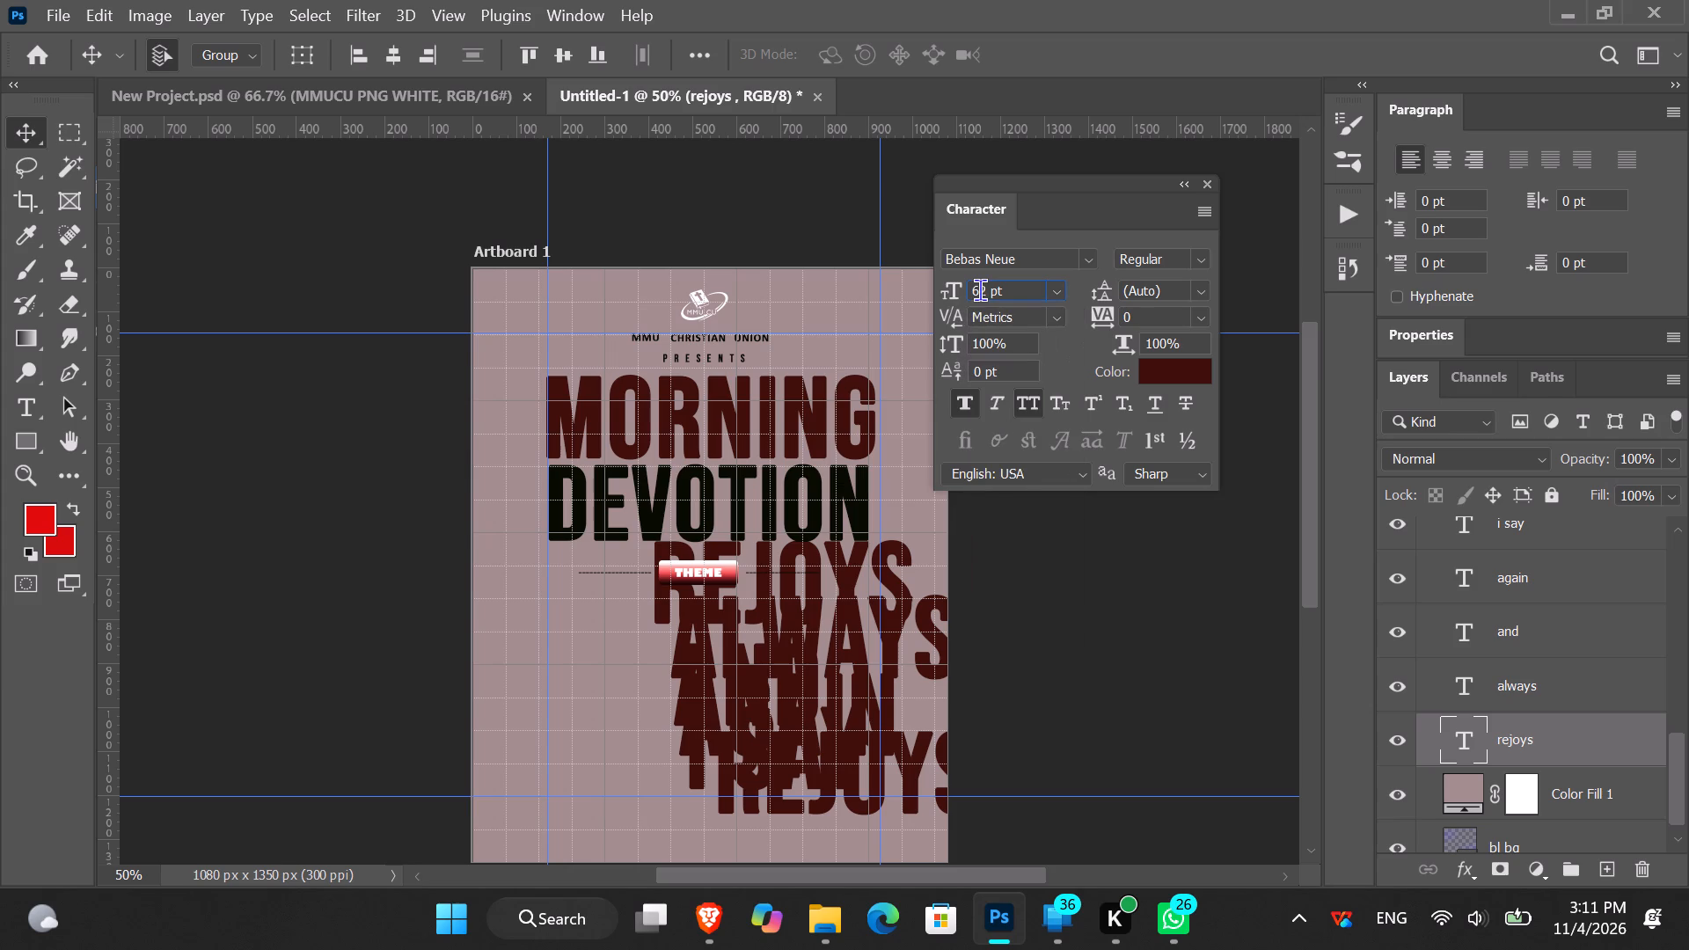
{"action": "double_click", "coordinate": [980, 289]}
{"action": "double_click", "coordinate": [980, 289]}
{"action": "double_click", "coordinate": [980, 289]}
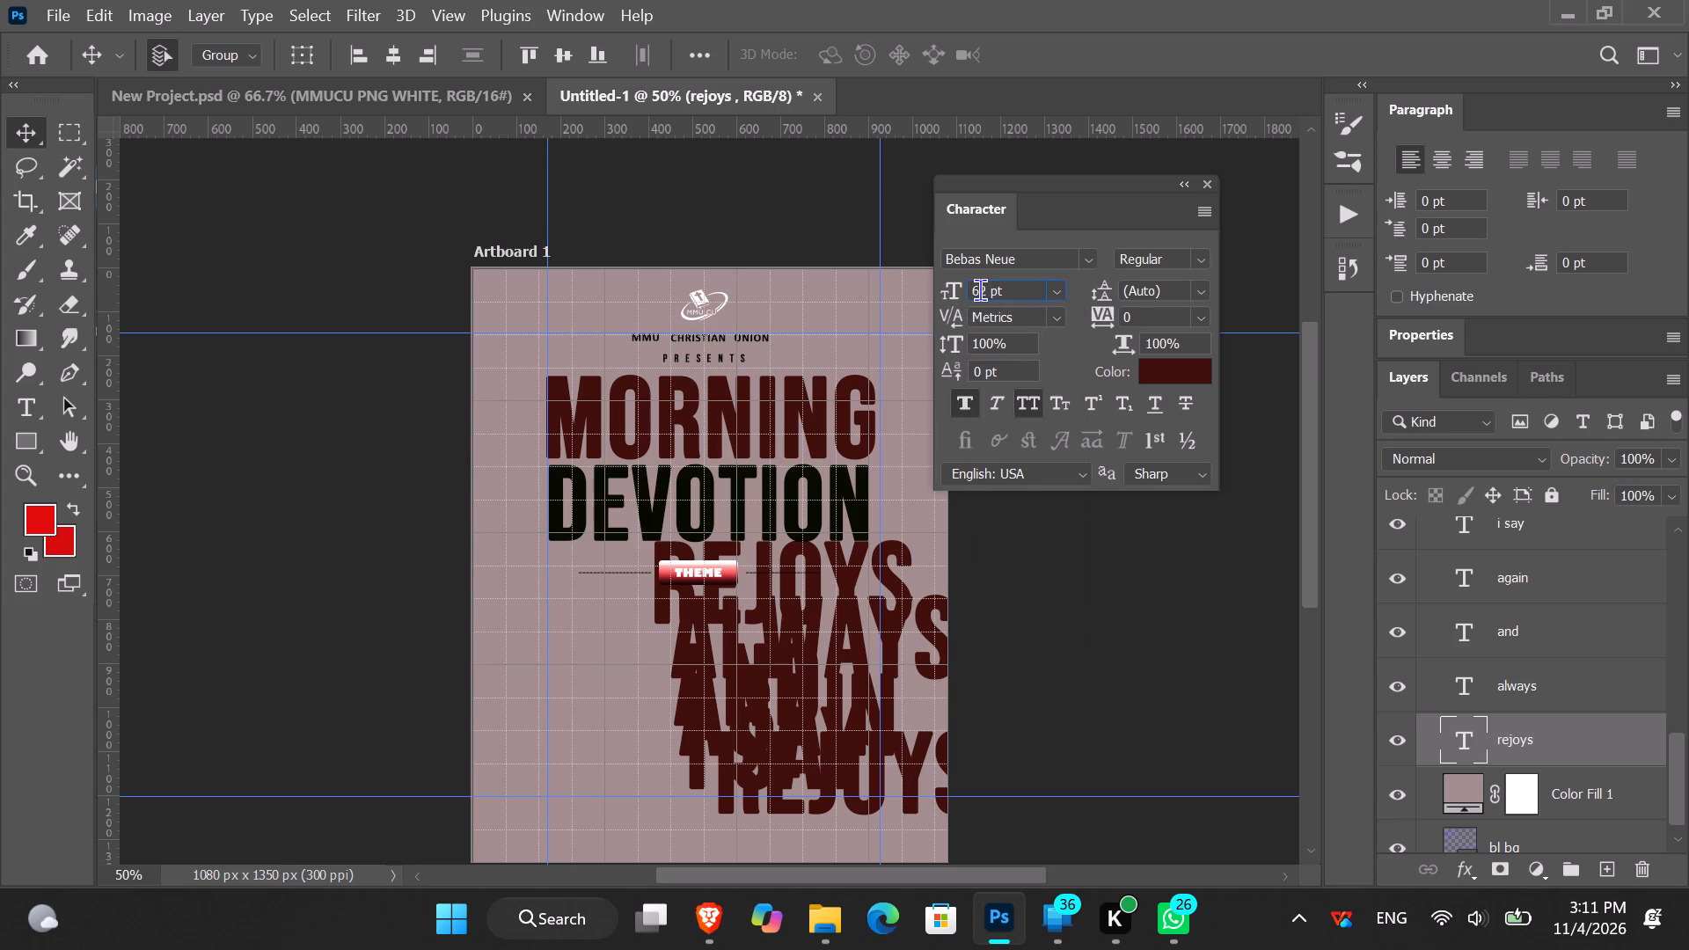
{"action": "double_click", "coordinate": [980, 289]}
{"action": "left_click", "coordinate": [980, 289]}
{"action": "type", "text": "20"}
{"action": "key", "text": "Return"}
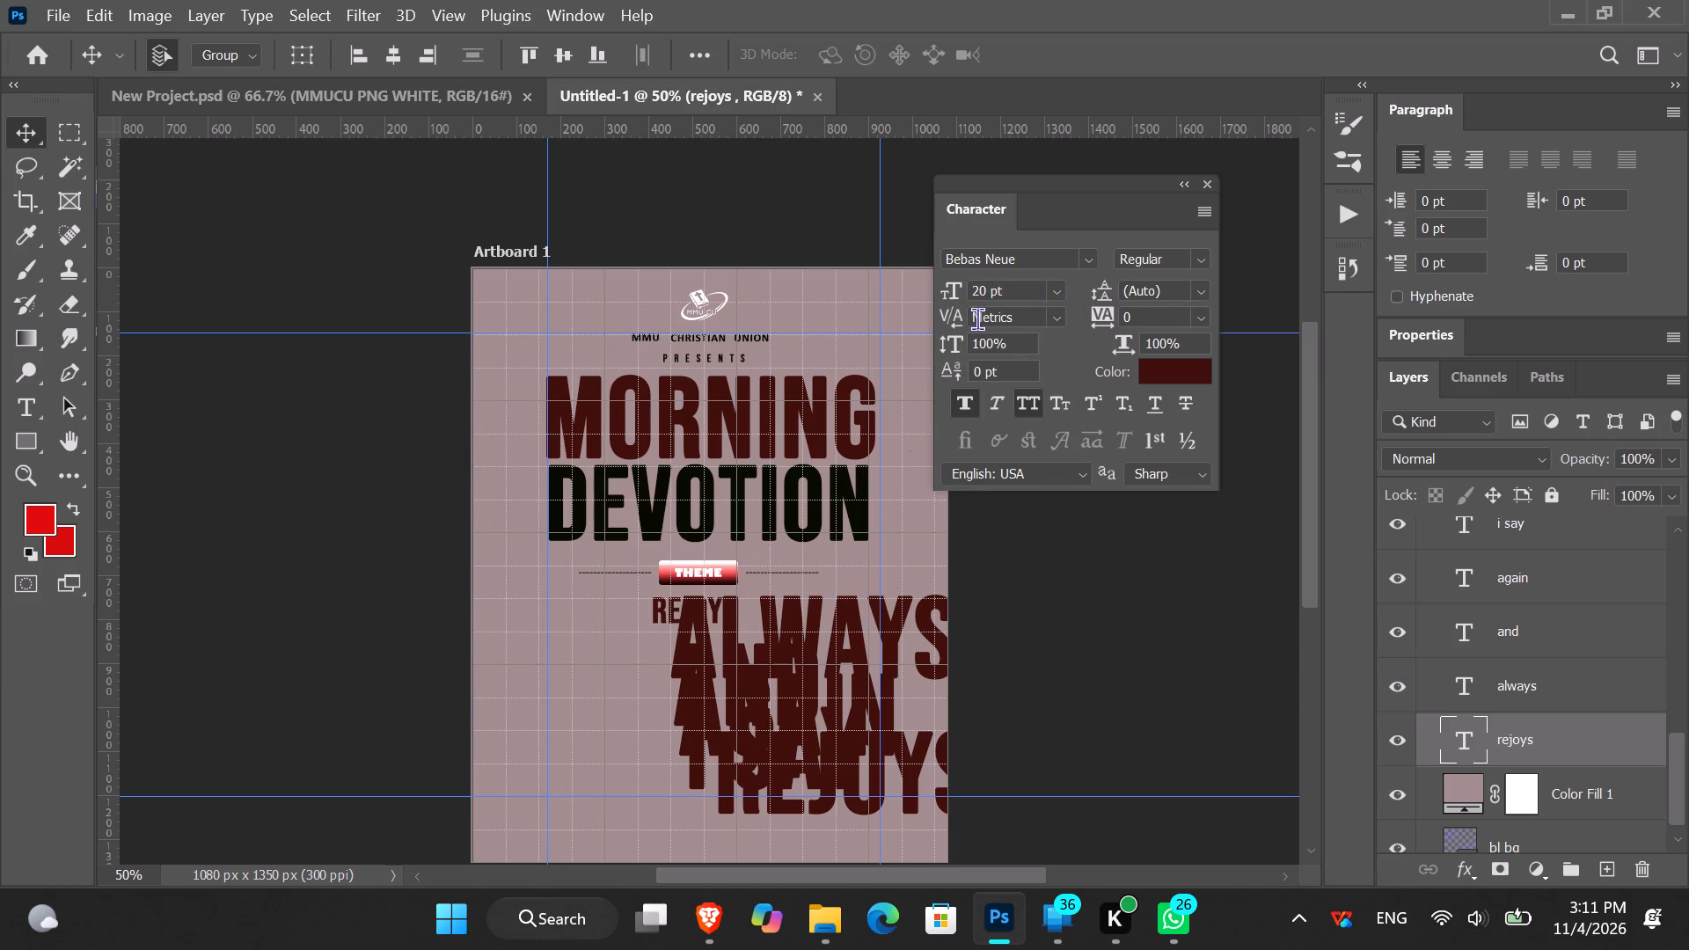
Set the font size of the "always" text layer to 20 pt.
{"action": "left_click", "coordinate": [1512, 683]}
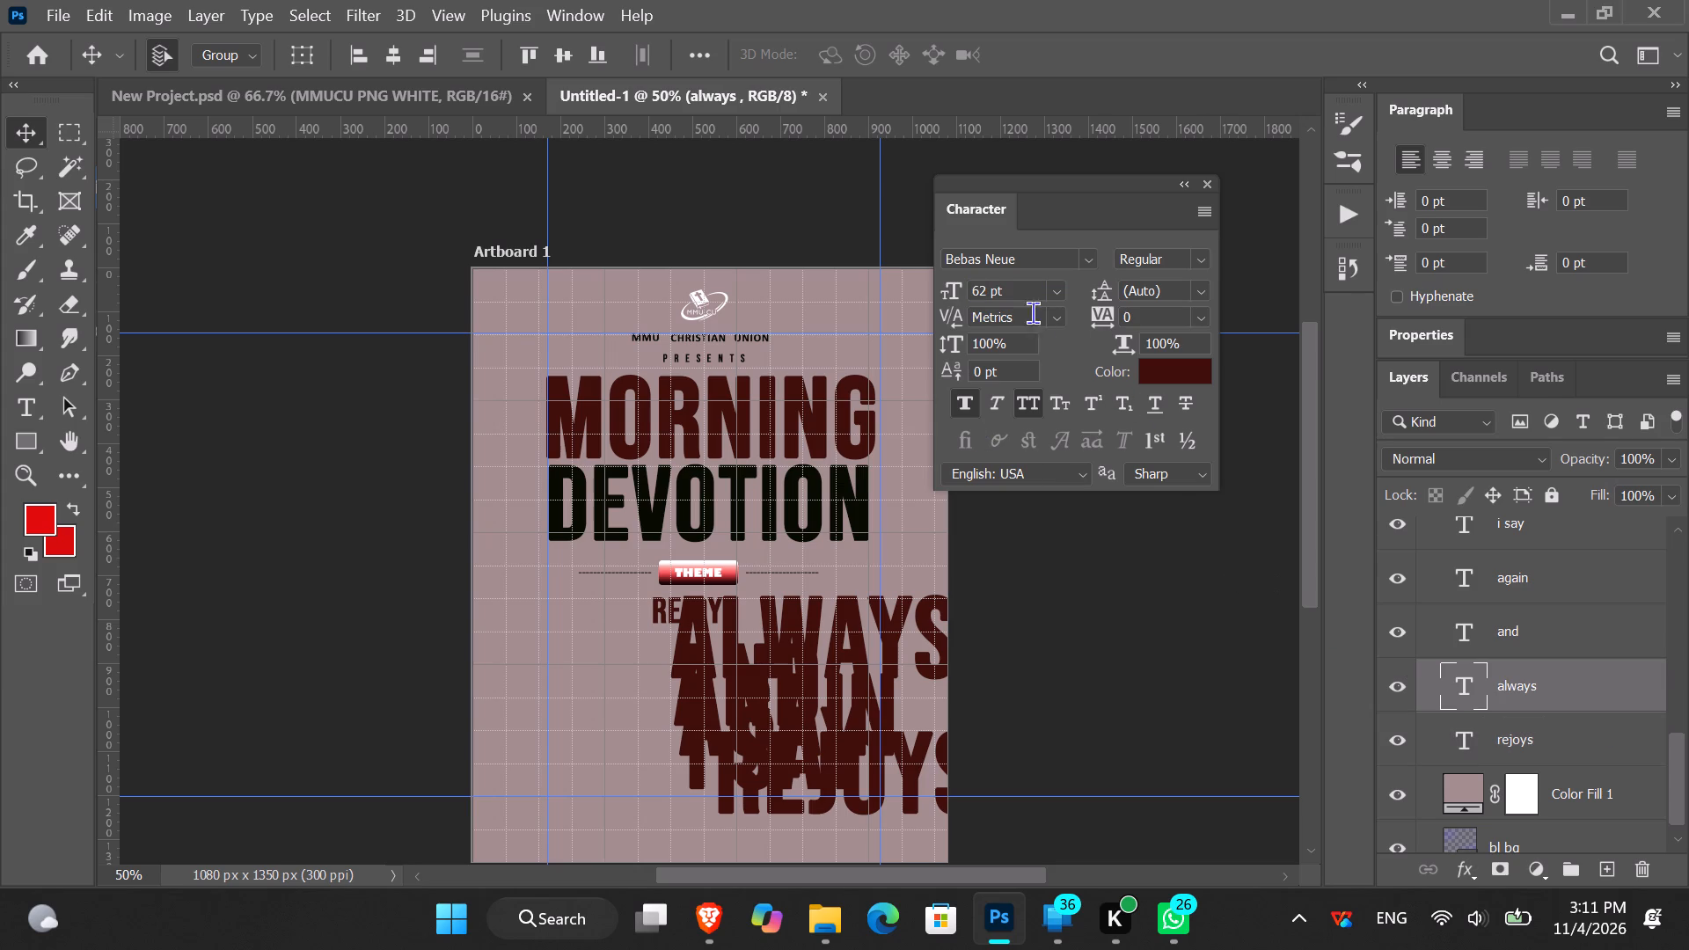
{"action": "left_click_drag", "start_coordinate": [985, 288], "coordinate": [978, 290]}
{"action": "left_click_drag", "start_coordinate": [978, 290], "coordinate": [966, 291]}
{"action": "type", "text": "20"}
{"action": "key", "text": "Return"}
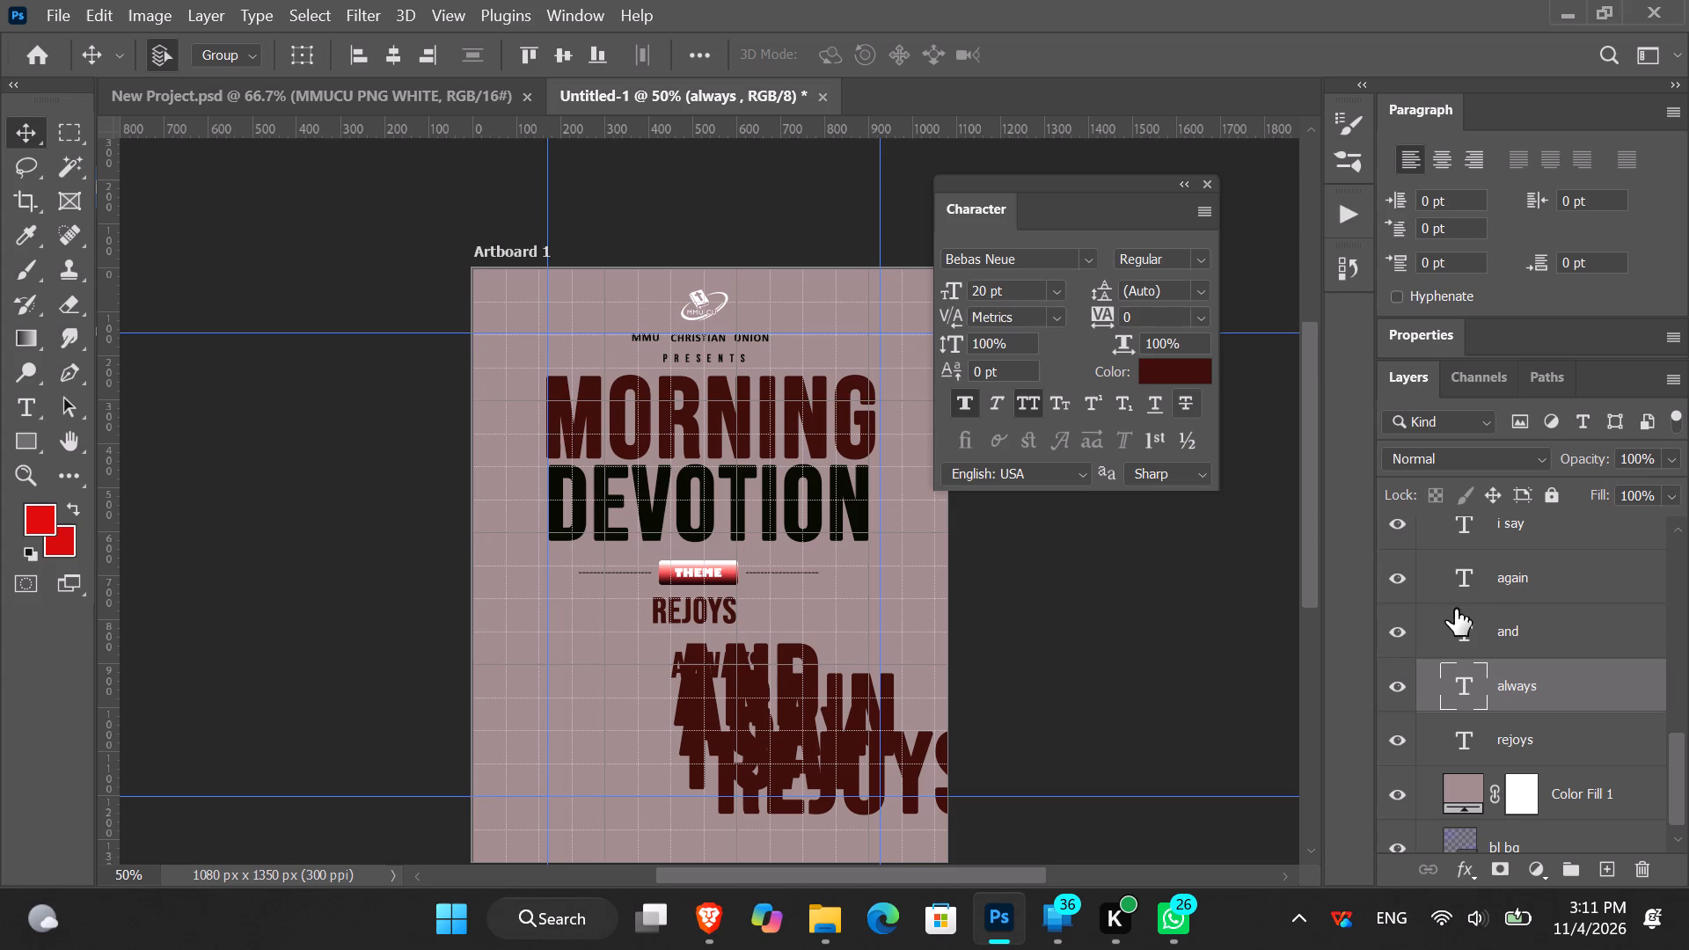
Set the font size of the "and" text layer to 20 pt.
{"action": "left_click", "coordinate": [1526, 623]}
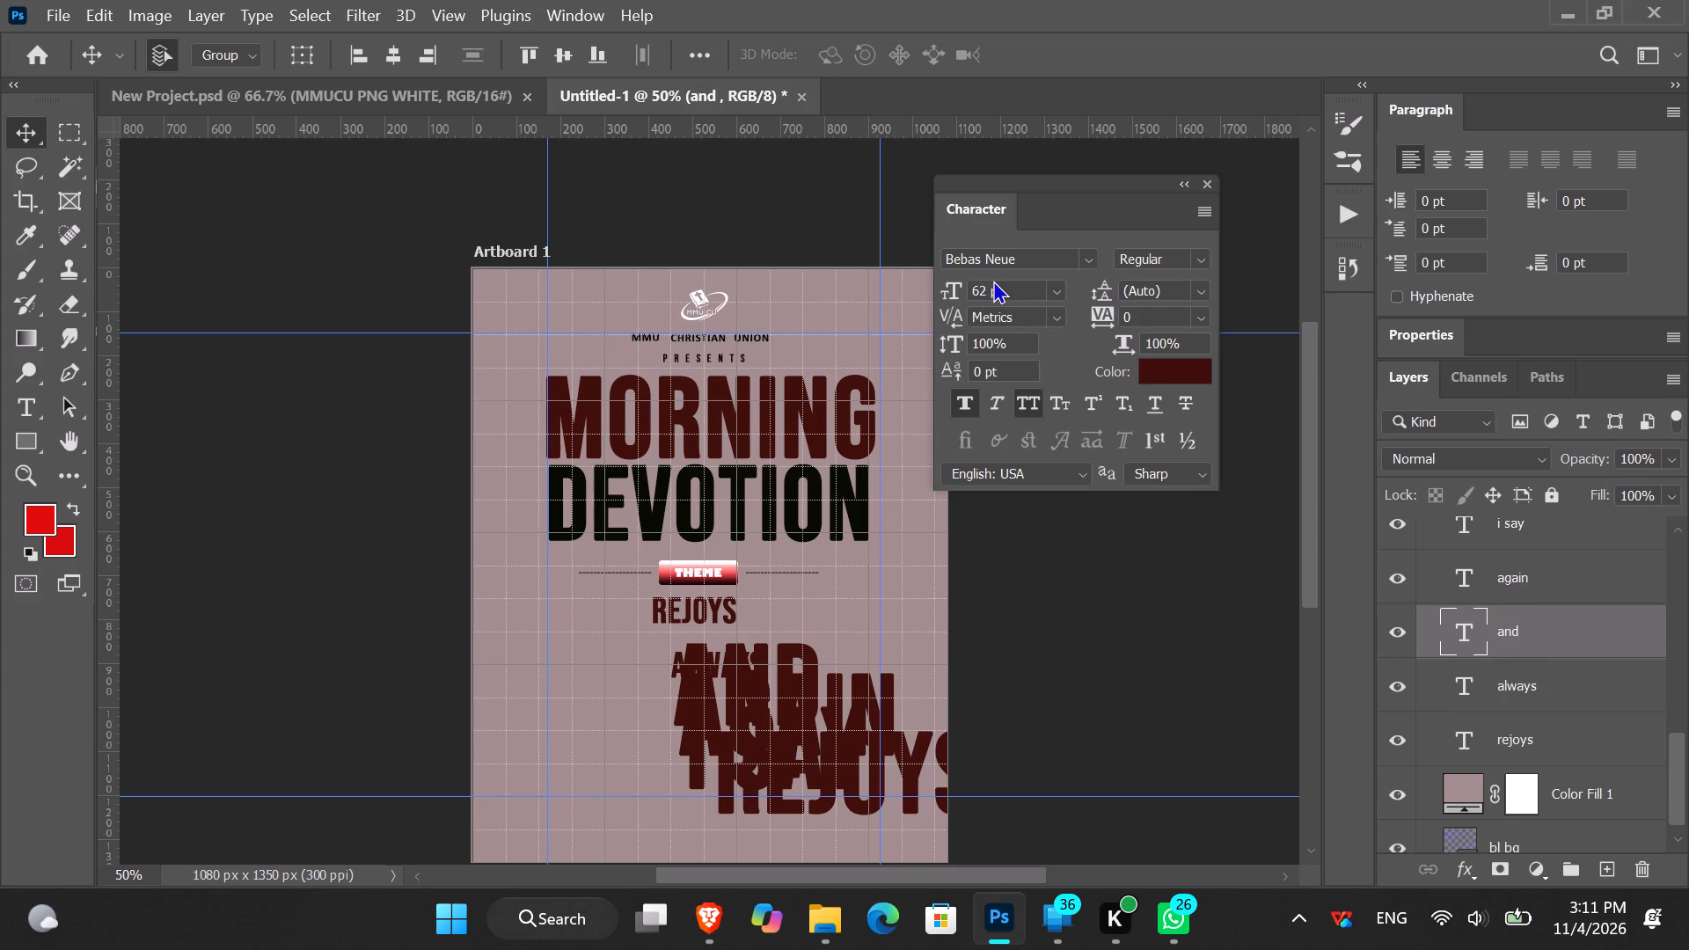
{"action": "left_click_drag", "start_coordinate": [985, 287], "coordinate": [944, 286]}
{"action": "type", "text": "20"}
{"action": "key", "text": "Return"}
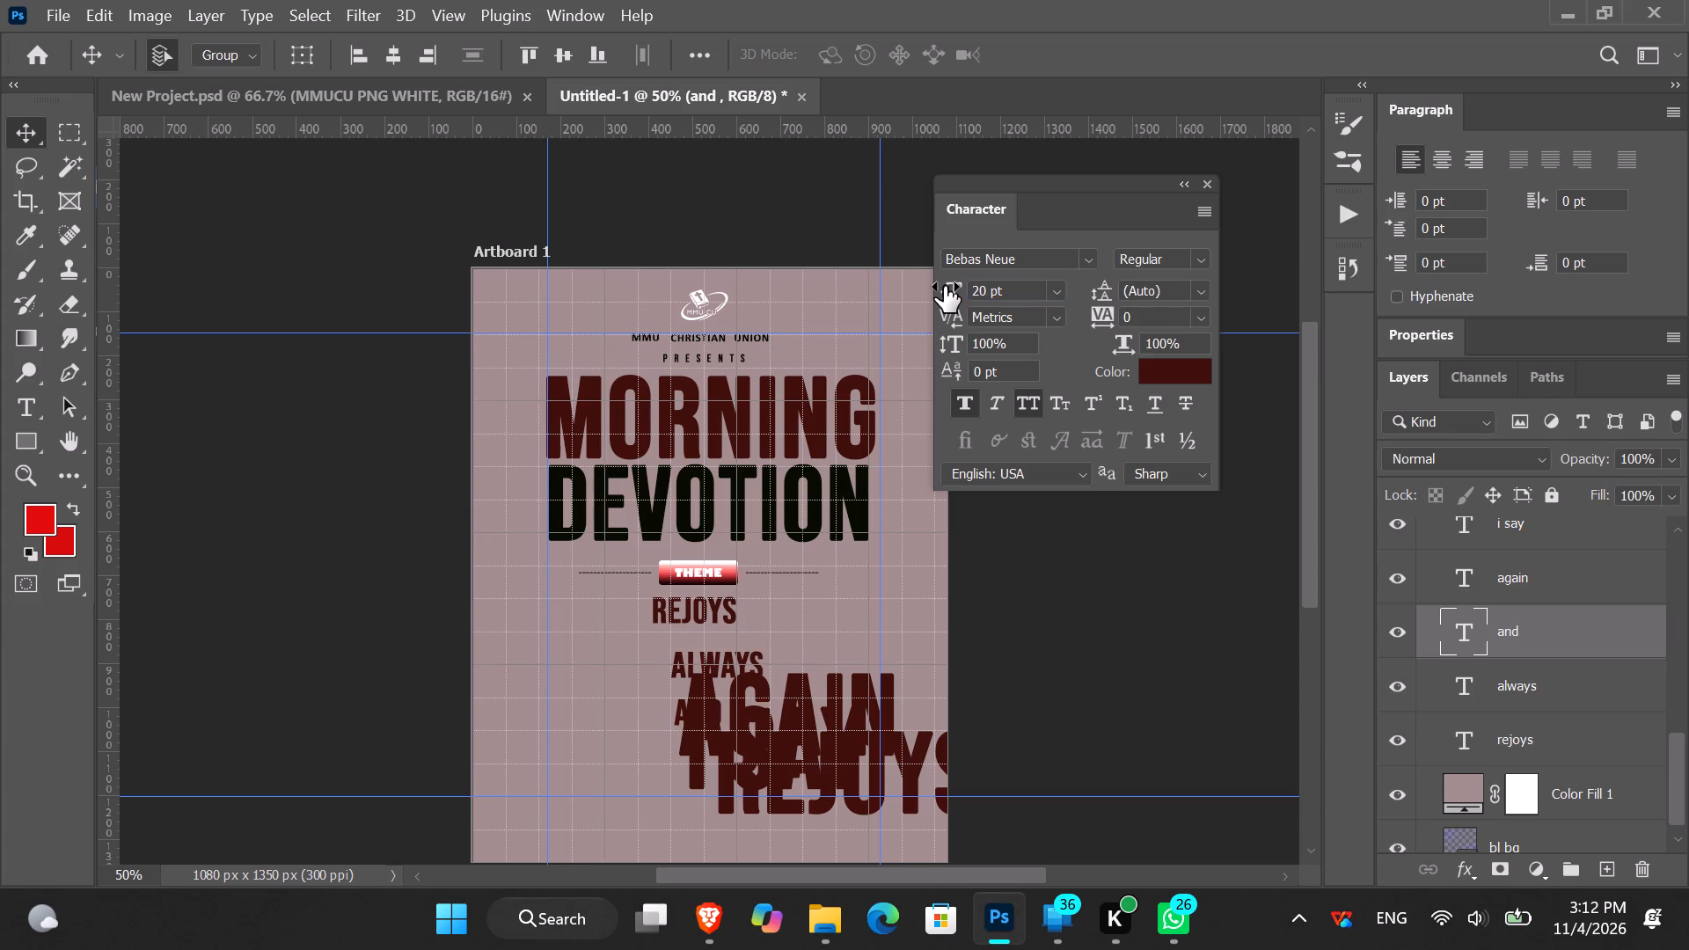
Set the font size of the "again" text layer to 20 pt.
{"action": "left_click", "coordinate": [1561, 580]}
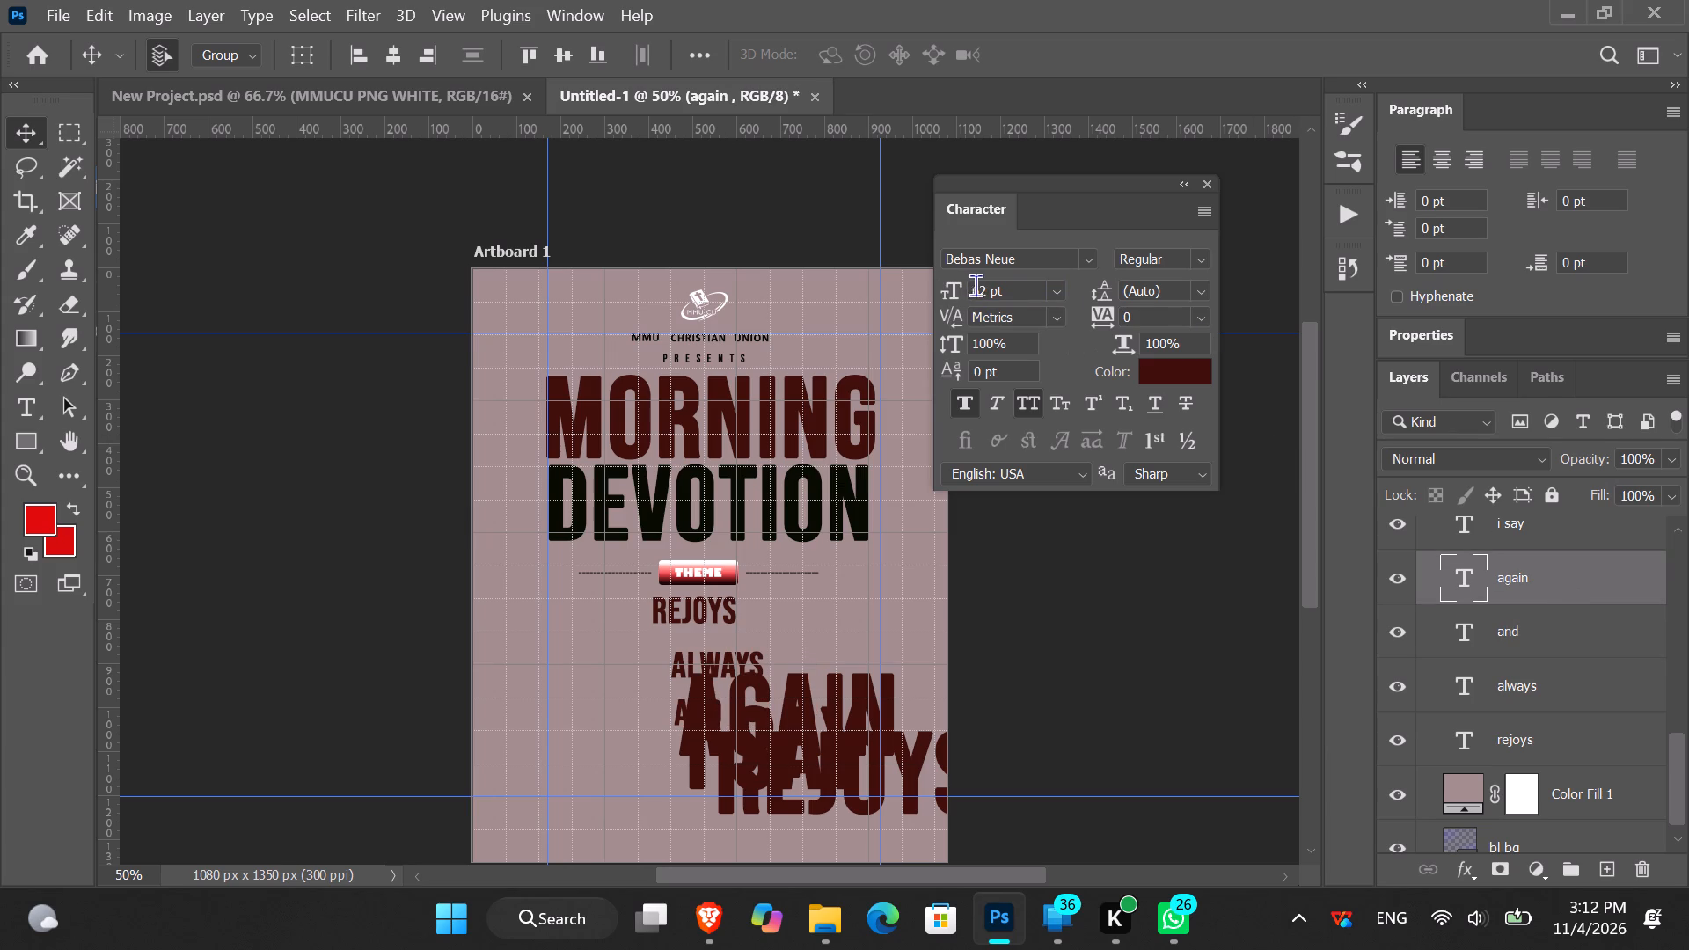
{"action": "left_click_drag", "start_coordinate": [987, 289], "coordinate": [946, 289]}
{"action": "type", "text": "20"}
{"action": "key", "text": "Return"}
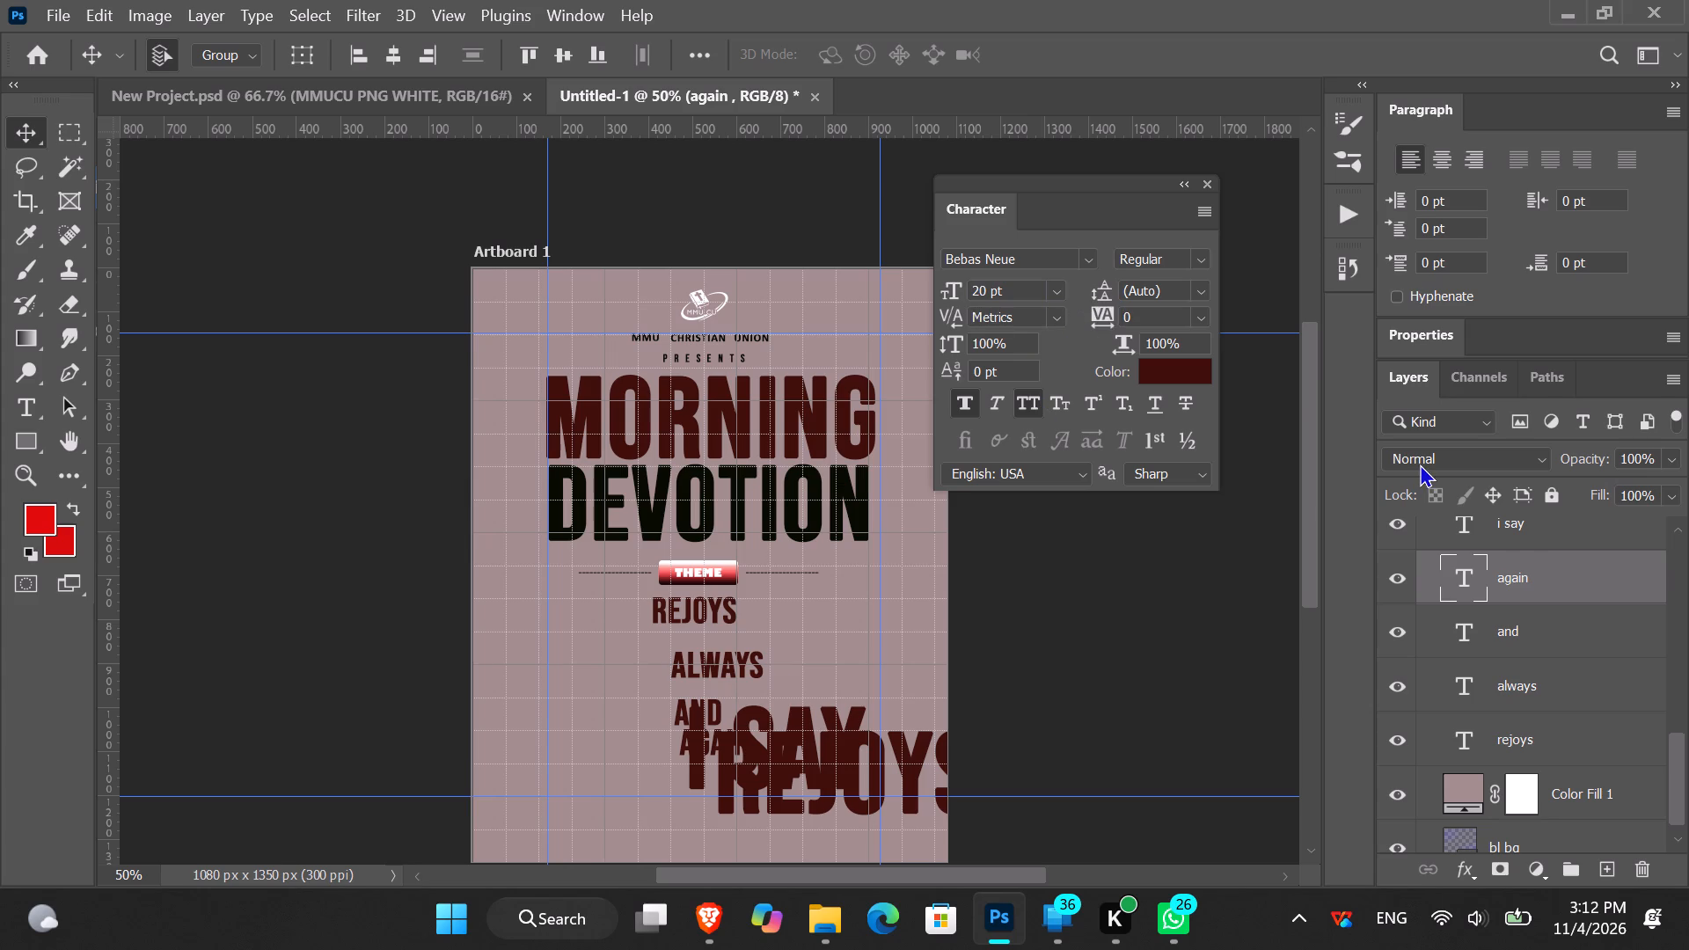
Set the font size of the "i say" text layer to 20 pt.
{"action": "left_click", "coordinate": [1537, 528]}
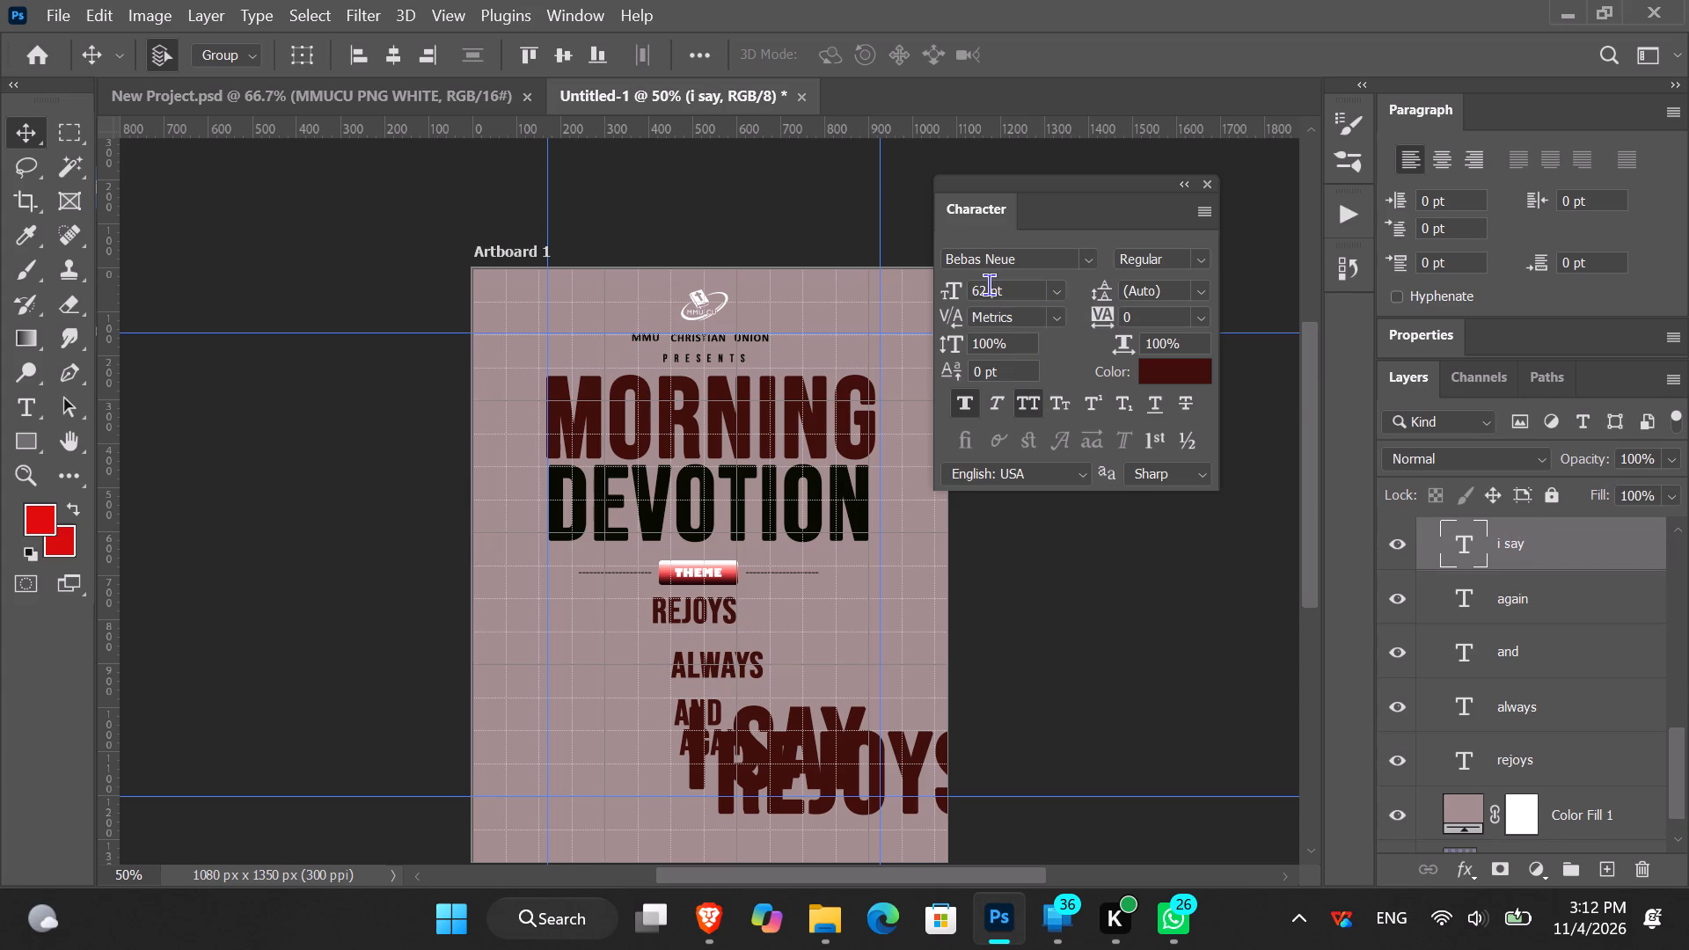
{"action": "left_click_drag", "start_coordinate": [987, 288], "coordinate": [942, 291]}
{"action": "type", "text": "20"}
{"action": "key", "text": "Return"}
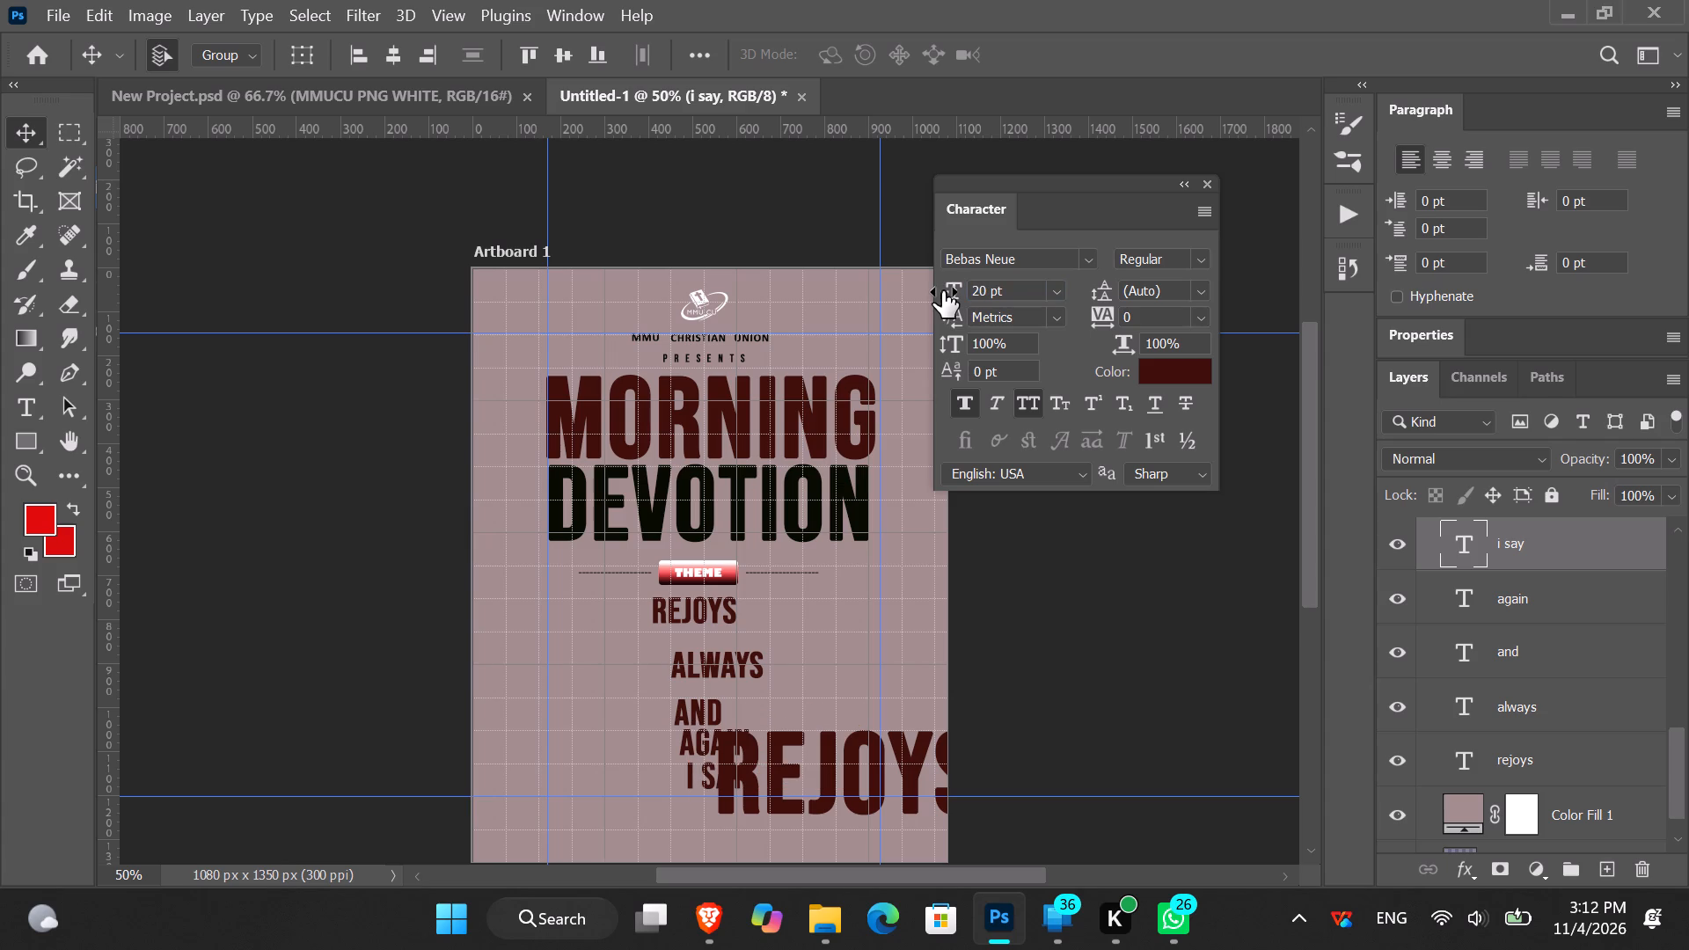
Set the font size of the second "rejoys" text, at the lower horizontal guide, to 20 pt.
{"action": "scroll", "coordinate": [1549, 637], "scroll_direction": "up", "scroll_amount": 1}
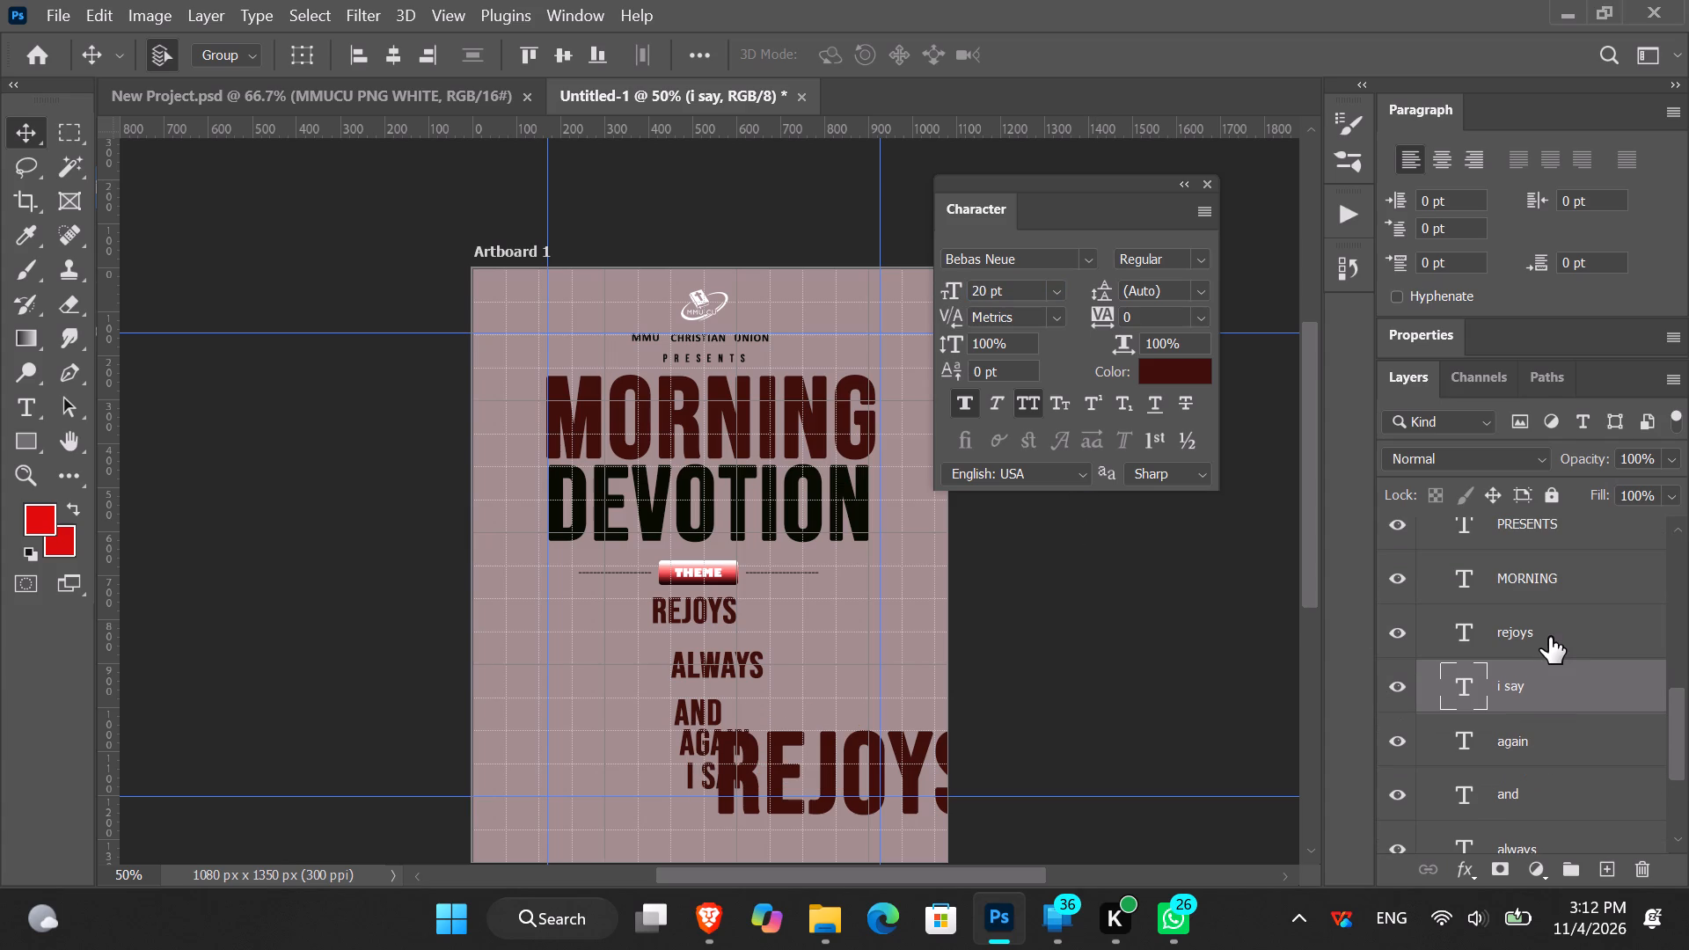
{"action": "left_click", "coordinate": [1538, 627]}
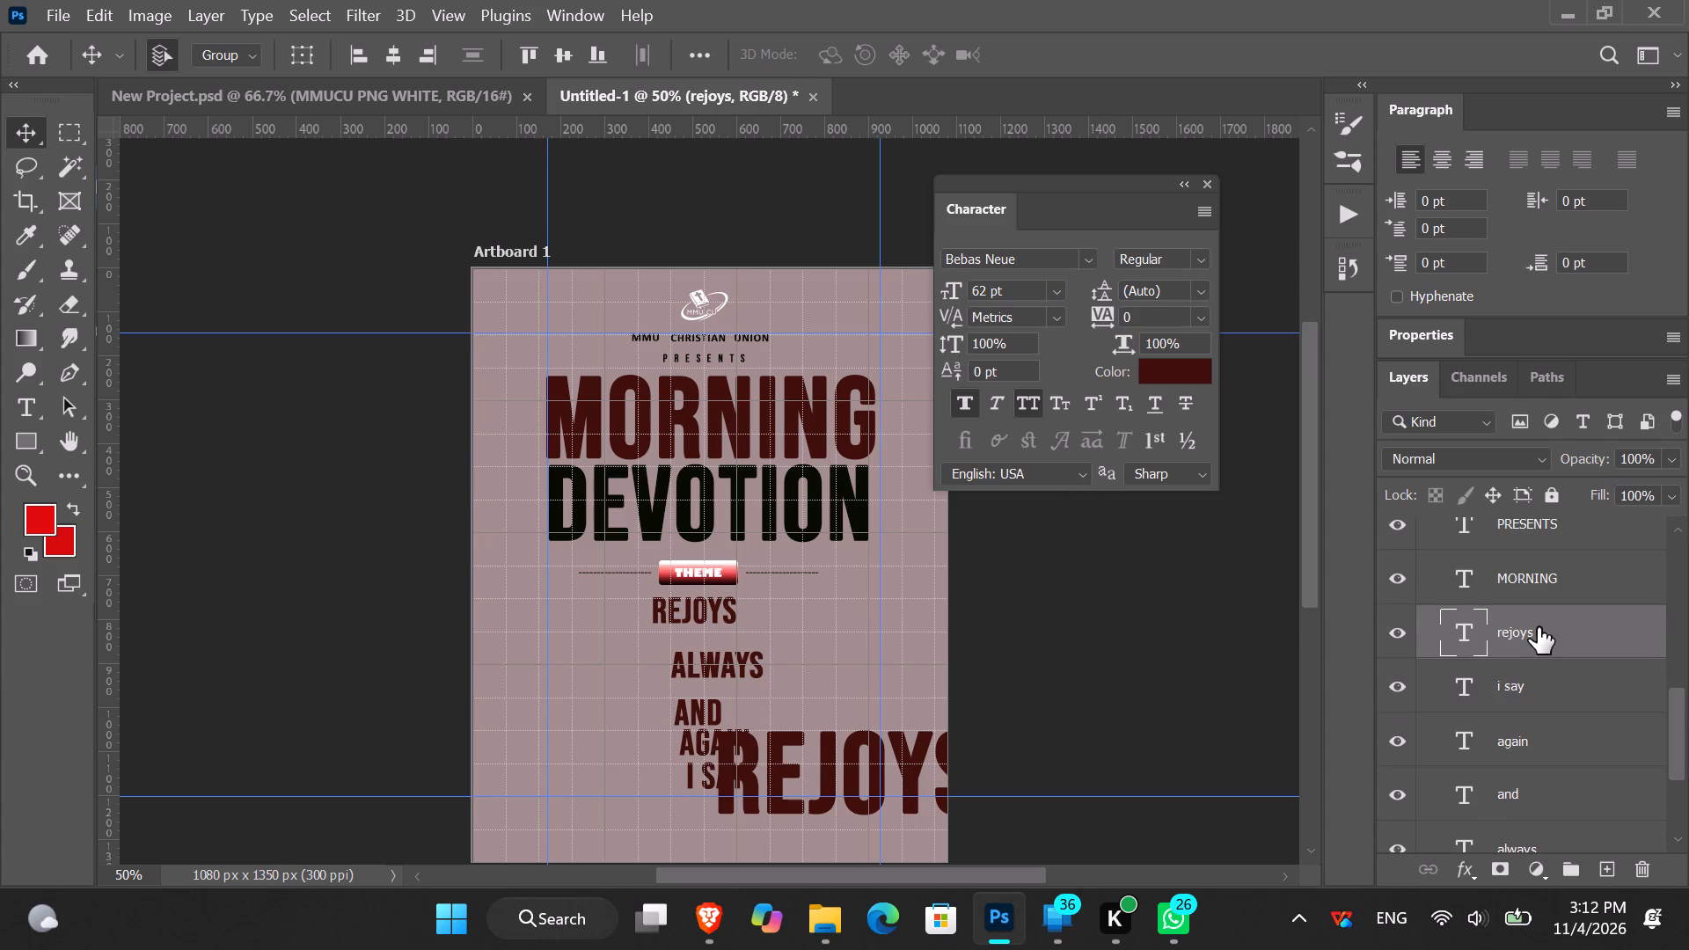
{"action": "left_click_drag", "start_coordinate": [985, 288], "coordinate": [946, 289]}
{"action": "type", "text": "20"}
{"action": "key", "text": "Return"}
Nudge the first REJOYS text left and slightly down, so it starts left of the THEME badge with a small gap beneath it.
{"action": "left_click", "coordinate": [670, 617]}
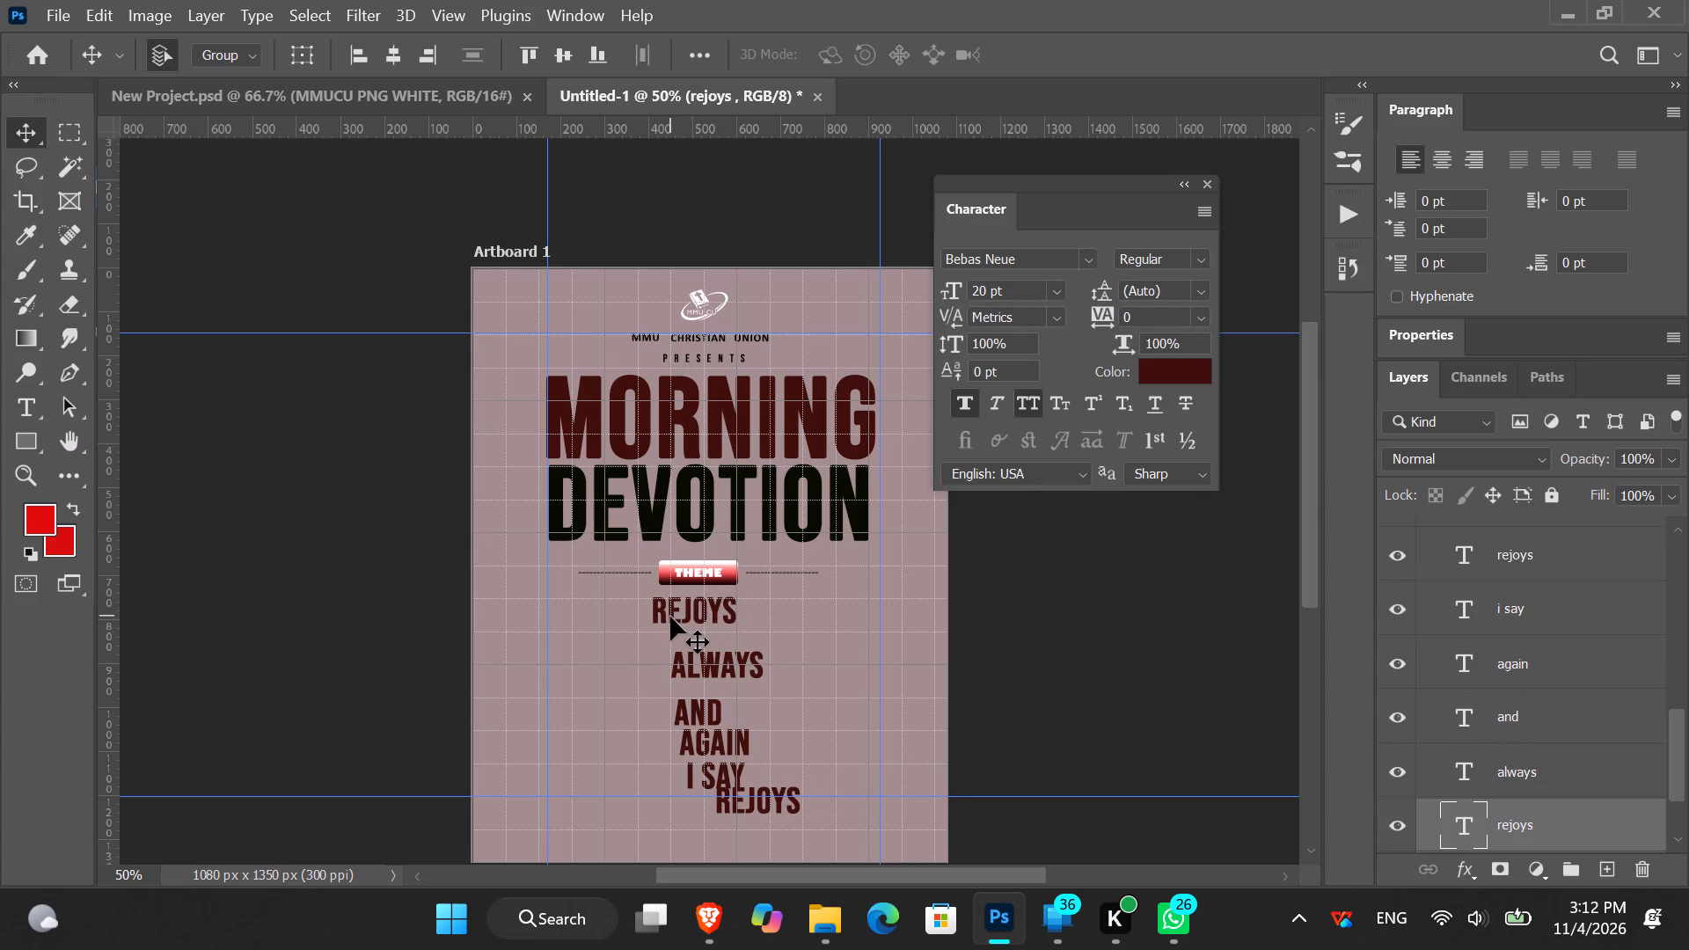
{"action": "key", "text": "Left"}
{"action": "key", "text": "Left"}
{"action": "key", "text": "Left"}
{"action": "key", "text": "Left"}
{"action": "key", "text": "Left"}
{"action": "key", "text": "Left"}
{"action": "key", "text": "Left"}
{"action": "key", "text": "Left"}
{"action": "key", "text": "Left"}
{"action": "key", "text": "Left"}
{"action": "key", "text": "Left"}
{"action": "key", "text": "Left"}
{"action": "key", "text": "Left"}
{"action": "key", "text": "Left"}
{"action": "key", "text": "Left"}
{"action": "key", "text": "Left"}
{"action": "key", "text": "Left"}
{"action": "key", "text": "Left"}
{"action": "key", "text": "Left"}
{"action": "key", "text": "Left"}
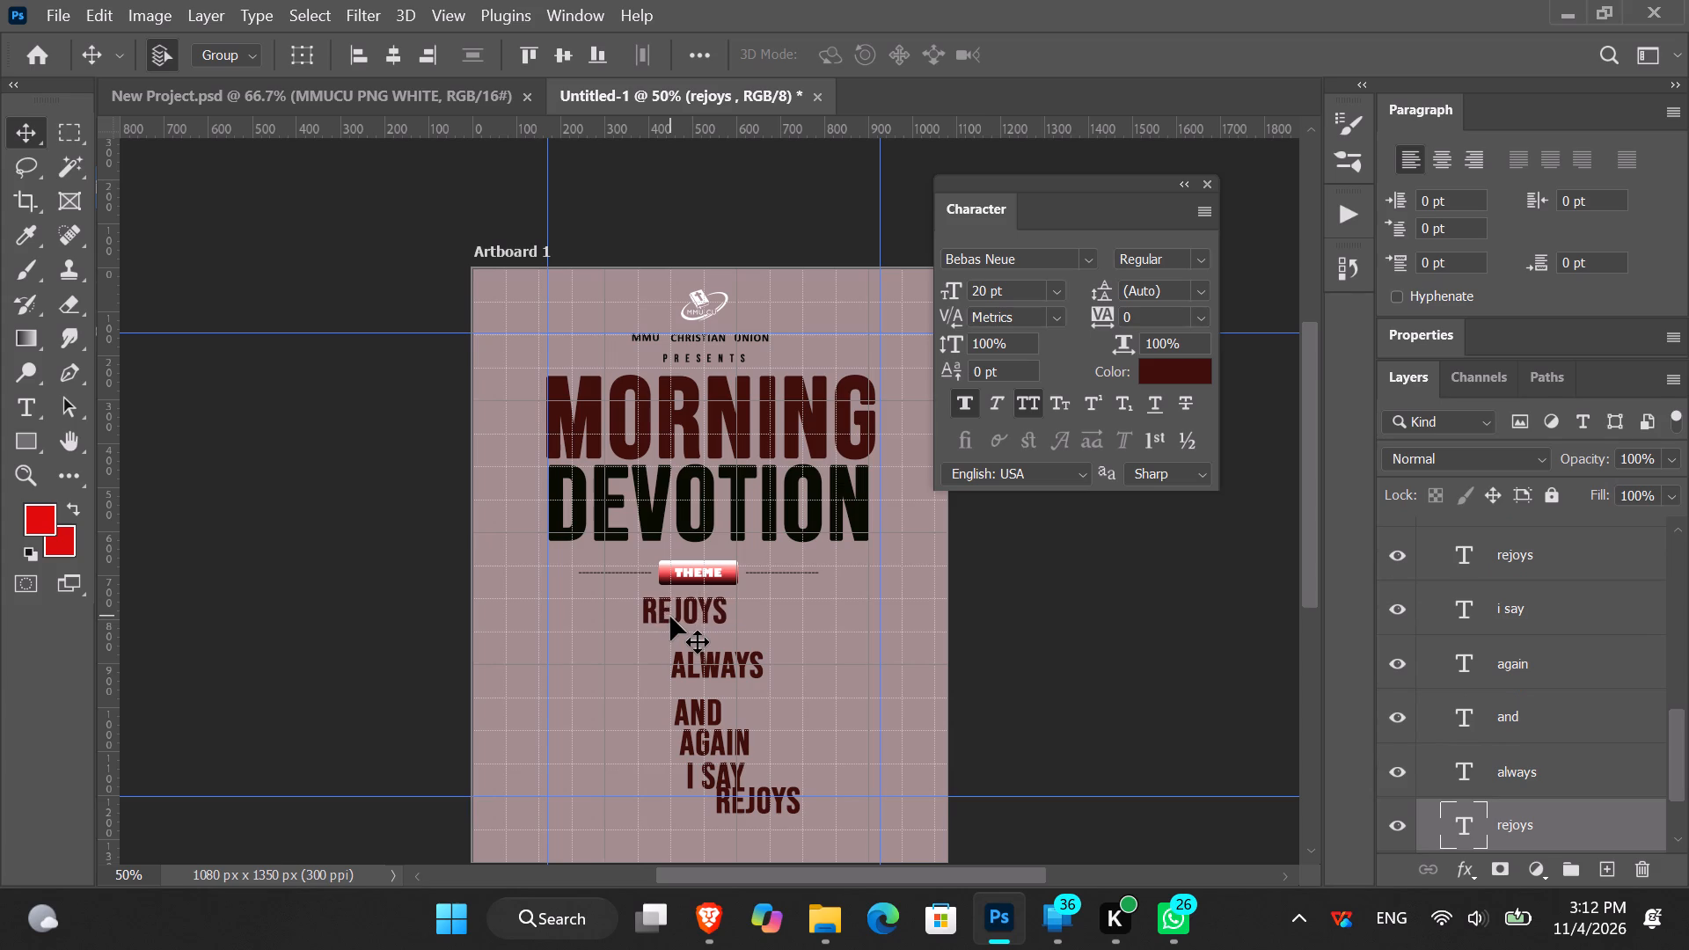
{"action": "key", "text": "Down"}
{"action": "key", "text": "Down"}
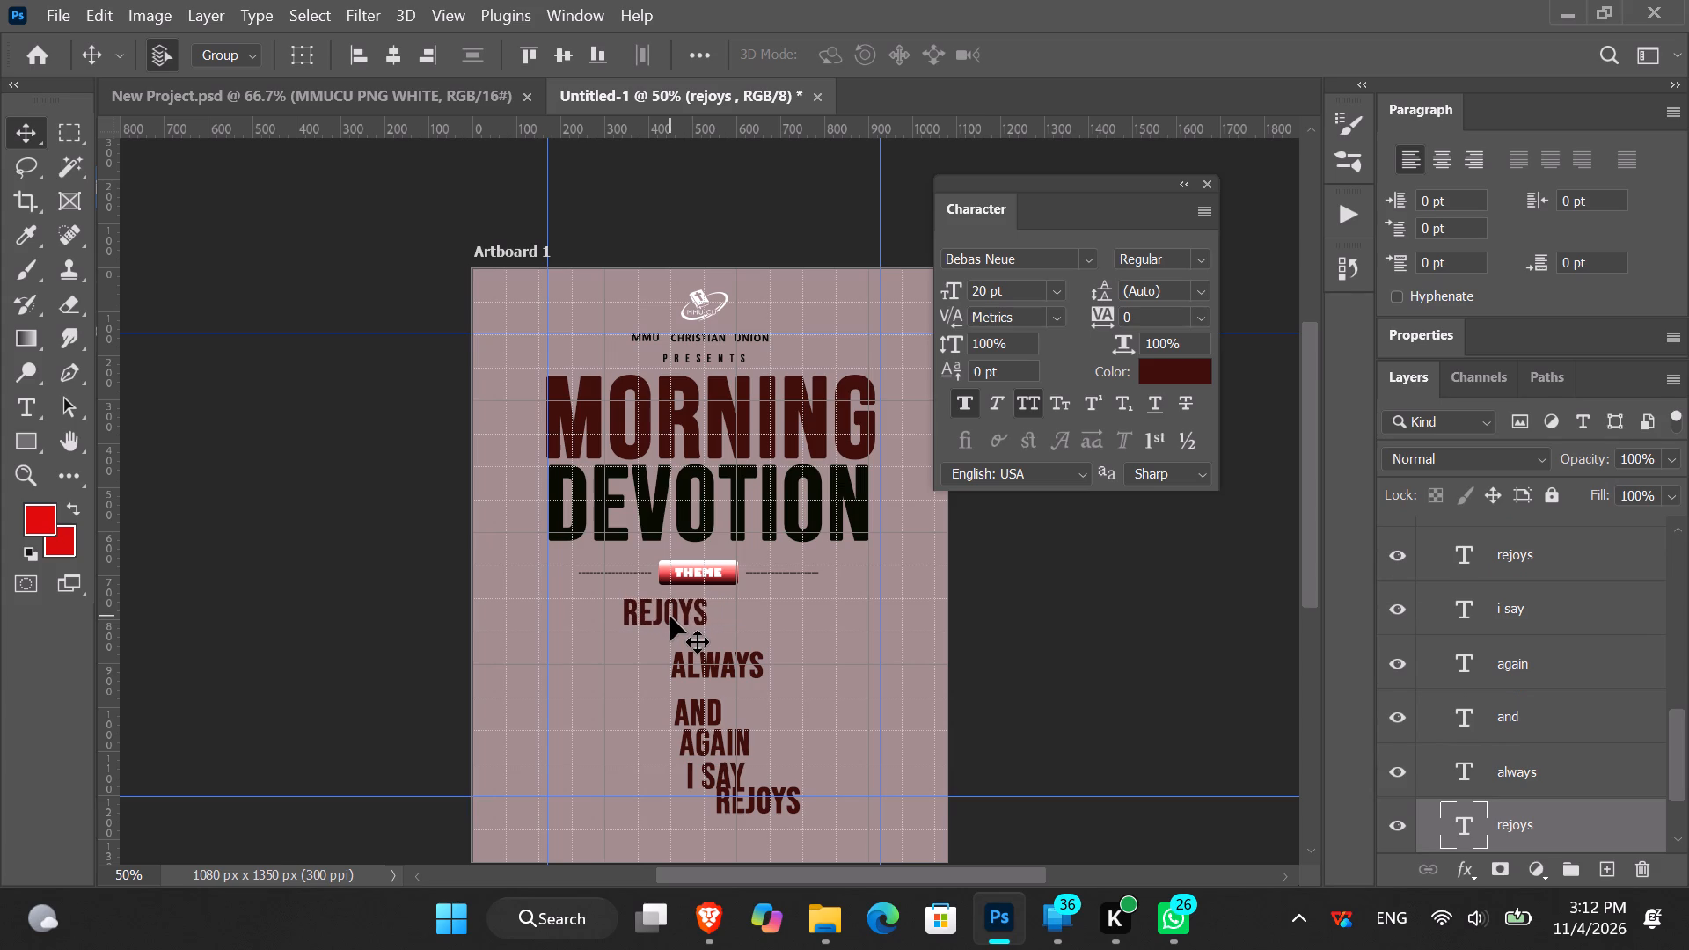
{"action": "key", "text": "Down"}
{"action": "key", "text": "Left"}
{"action": "key", "text": "Left"}
Move the ALWAYS text up close beneath the first REJOYS and slightly left, so it starts around the J of REJOYS.
{"action": "left_click", "coordinate": [720, 664]}
{"action": "key", "text": "Up"}
{"action": "key", "text": "Up"}
{"action": "key", "text": "Up"}
{"action": "key", "text": "Up"}
{"action": "key", "text": "Up"}
{"action": "key", "text": "Up"}
{"action": "key", "text": "Up"}
{"action": "key", "text": "Up"}
{"action": "key", "text": "Up"}
{"action": "key", "text": "Up"}
{"action": "key", "text": "Up"}
{"action": "key", "text": "Up"}
{"action": "key", "text": "Up"}
{"action": "key", "text": "Up"}
{"action": "key", "text": "Up"}
{"action": "key", "text": "Up"}
{"action": "key", "text": "Up"}
{"action": "key", "text": "Up"}
{"action": "key", "text": "Up"}
{"action": "key", "text": "Up"}
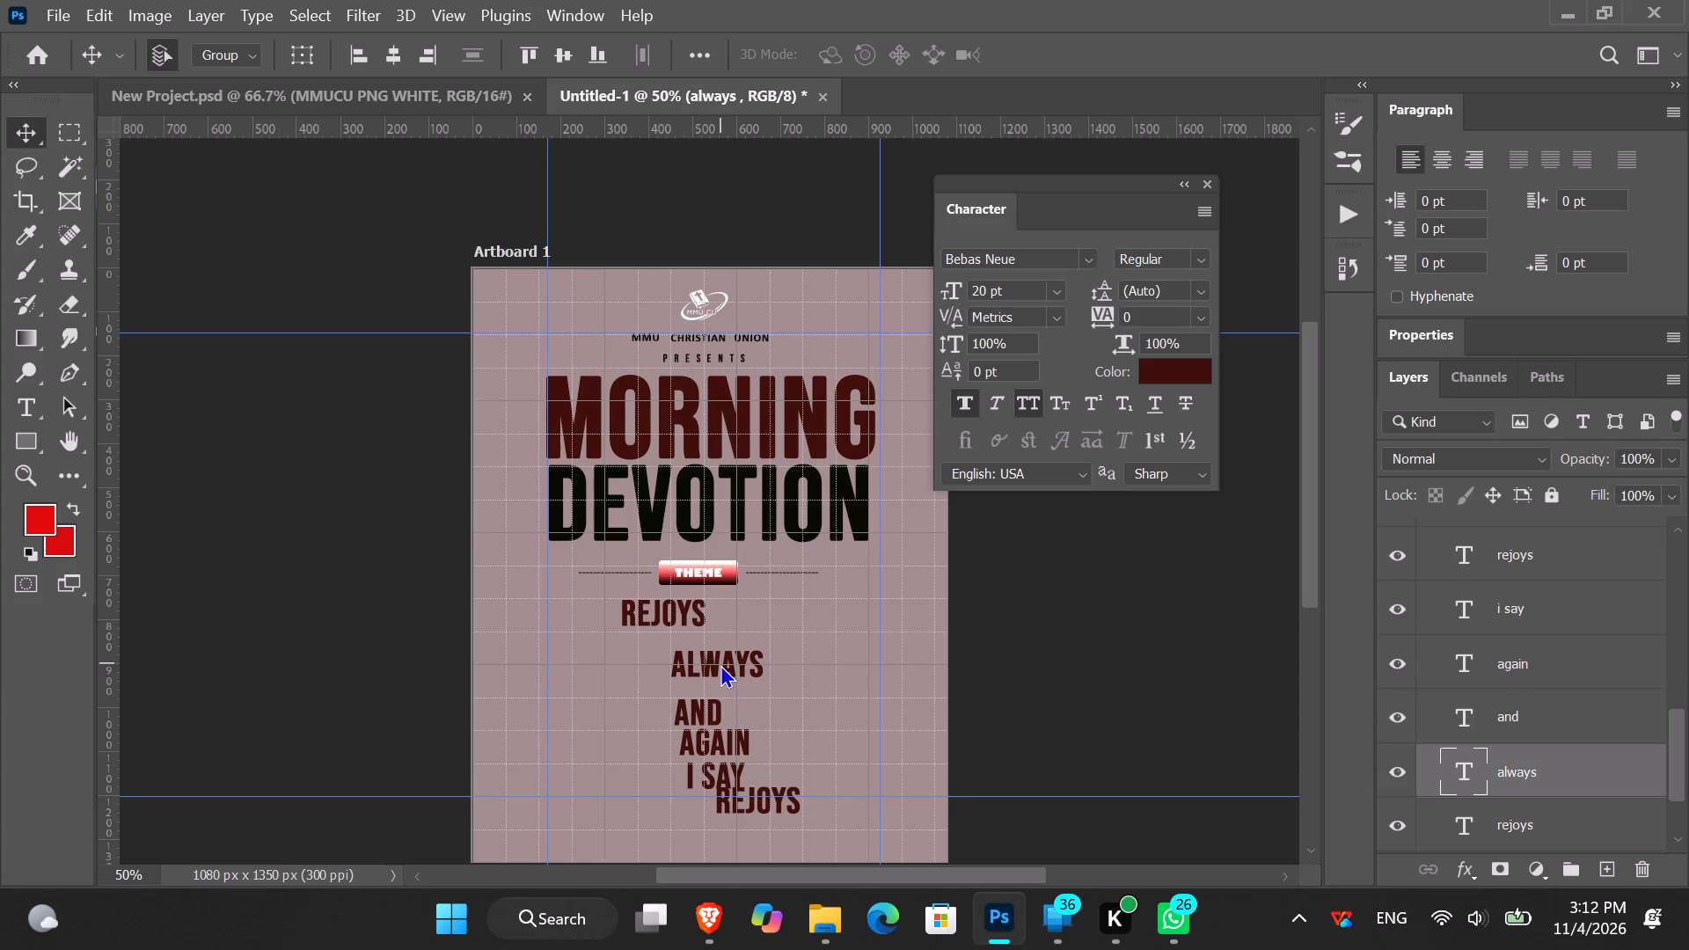
{"action": "key", "text": "Right"}
{"action": "key", "text": "Right"}
{"action": "key", "text": "Right"}
{"action": "key", "text": "Right"}
{"action": "key", "text": "Right"}
{"action": "key", "text": "Right"}
{"action": "key", "text": "Right"}
{"action": "key", "text": "Right"}
{"action": "key", "text": "Right"}
{"action": "key", "text": "Right"}
{"action": "key", "text": "Right"}
{"action": "key", "text": "Right"}
{"action": "key", "text": "Right"}
{"action": "key", "text": "Right"}
{"action": "key", "text": "Right"}
{"action": "key", "text": "Right"}
{"action": "key", "text": "Right"}
{"action": "key", "text": "Right"}
{"action": "key", "text": "Right"}
{"action": "key", "text": "Right"}
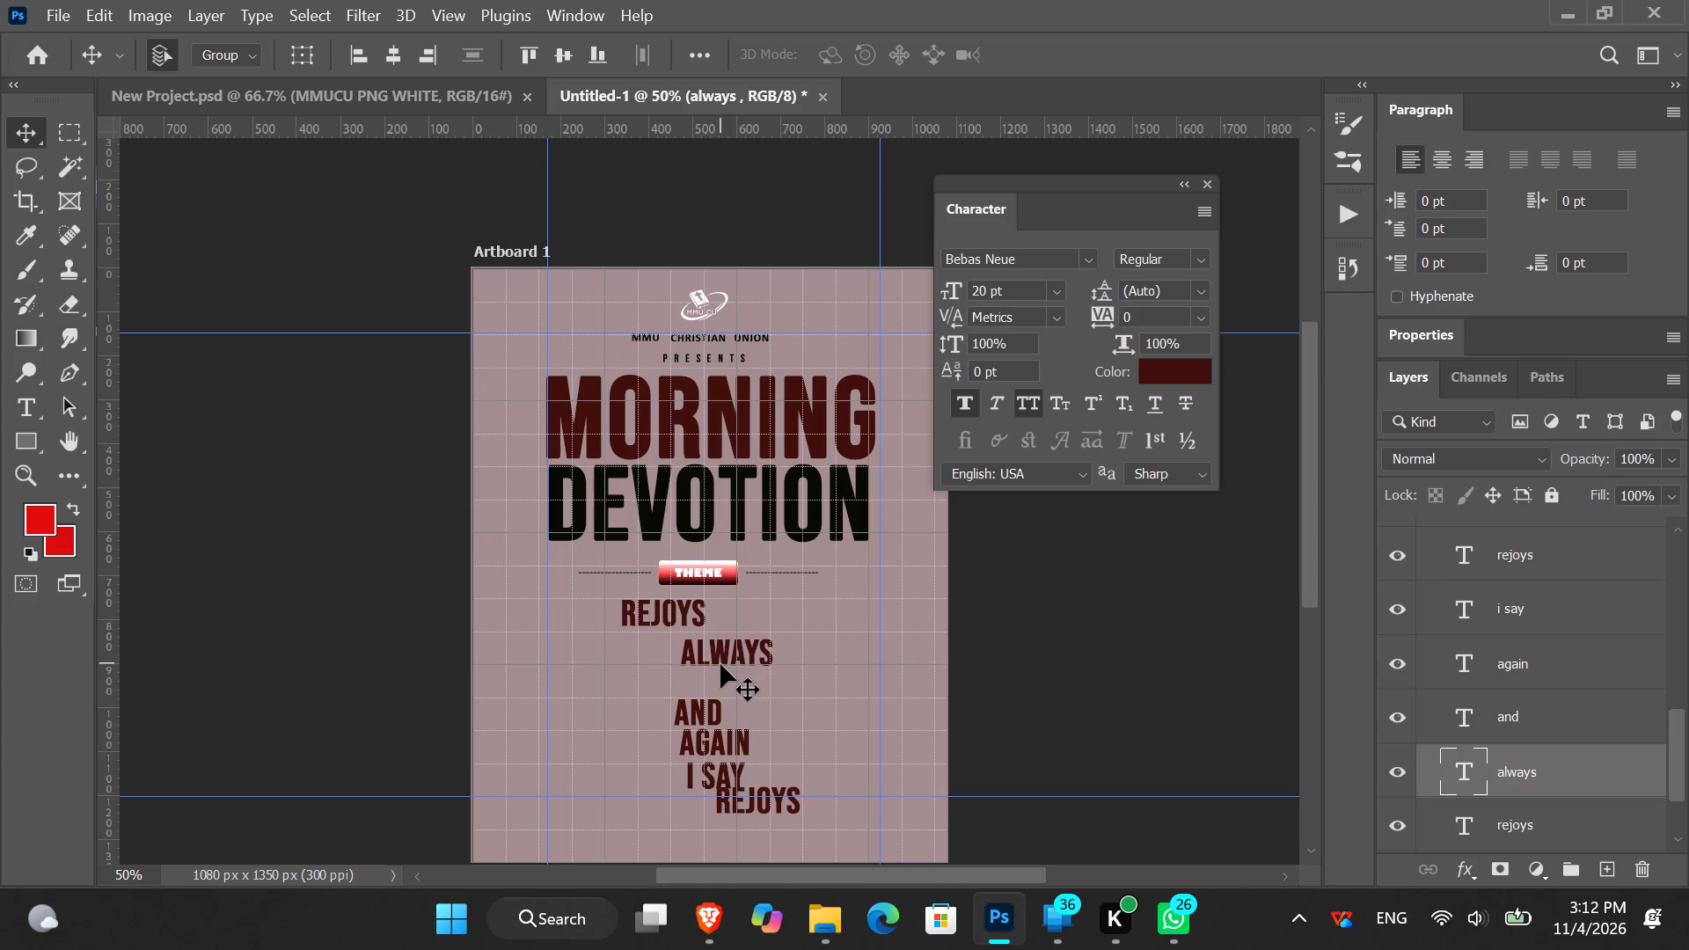
{"action": "key", "text": "Up"}
{"action": "key", "text": "Up"}
{"action": "key", "text": "Up"}
{"action": "key", "text": "Up"}
{"action": "key", "text": "Up"}
{"action": "key", "text": "Up"}
{"action": "key", "text": "Up"}
{"action": "key", "text": "Up"}
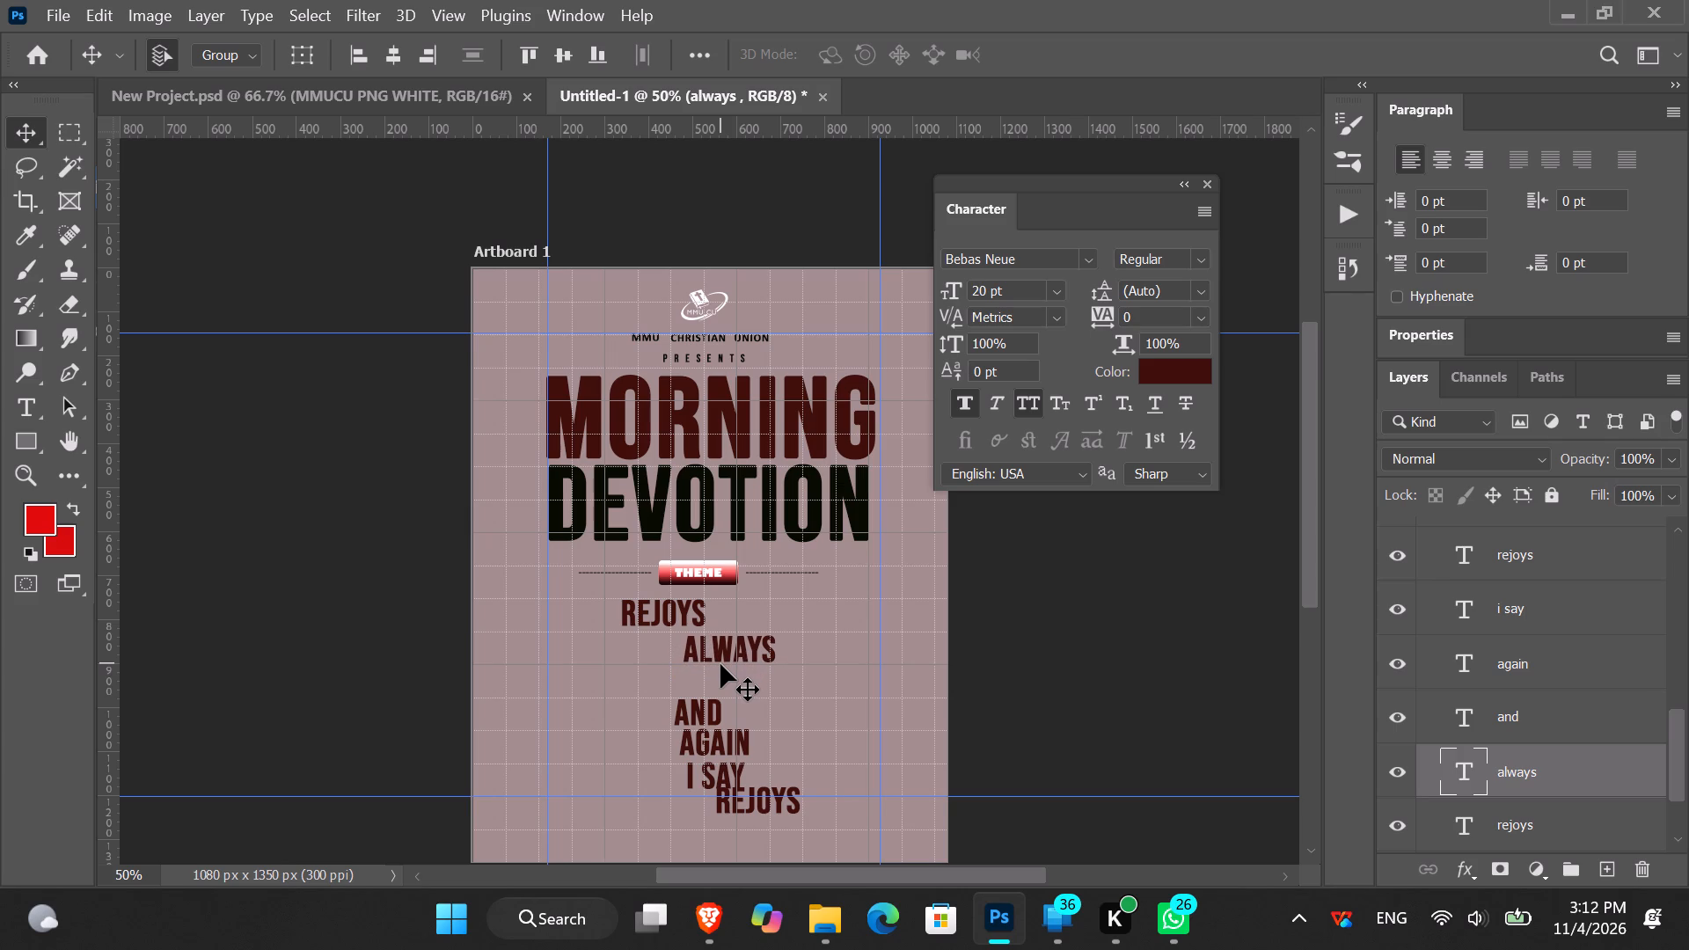
{"action": "key", "text": "Right"}
{"action": "key", "text": "Right"}
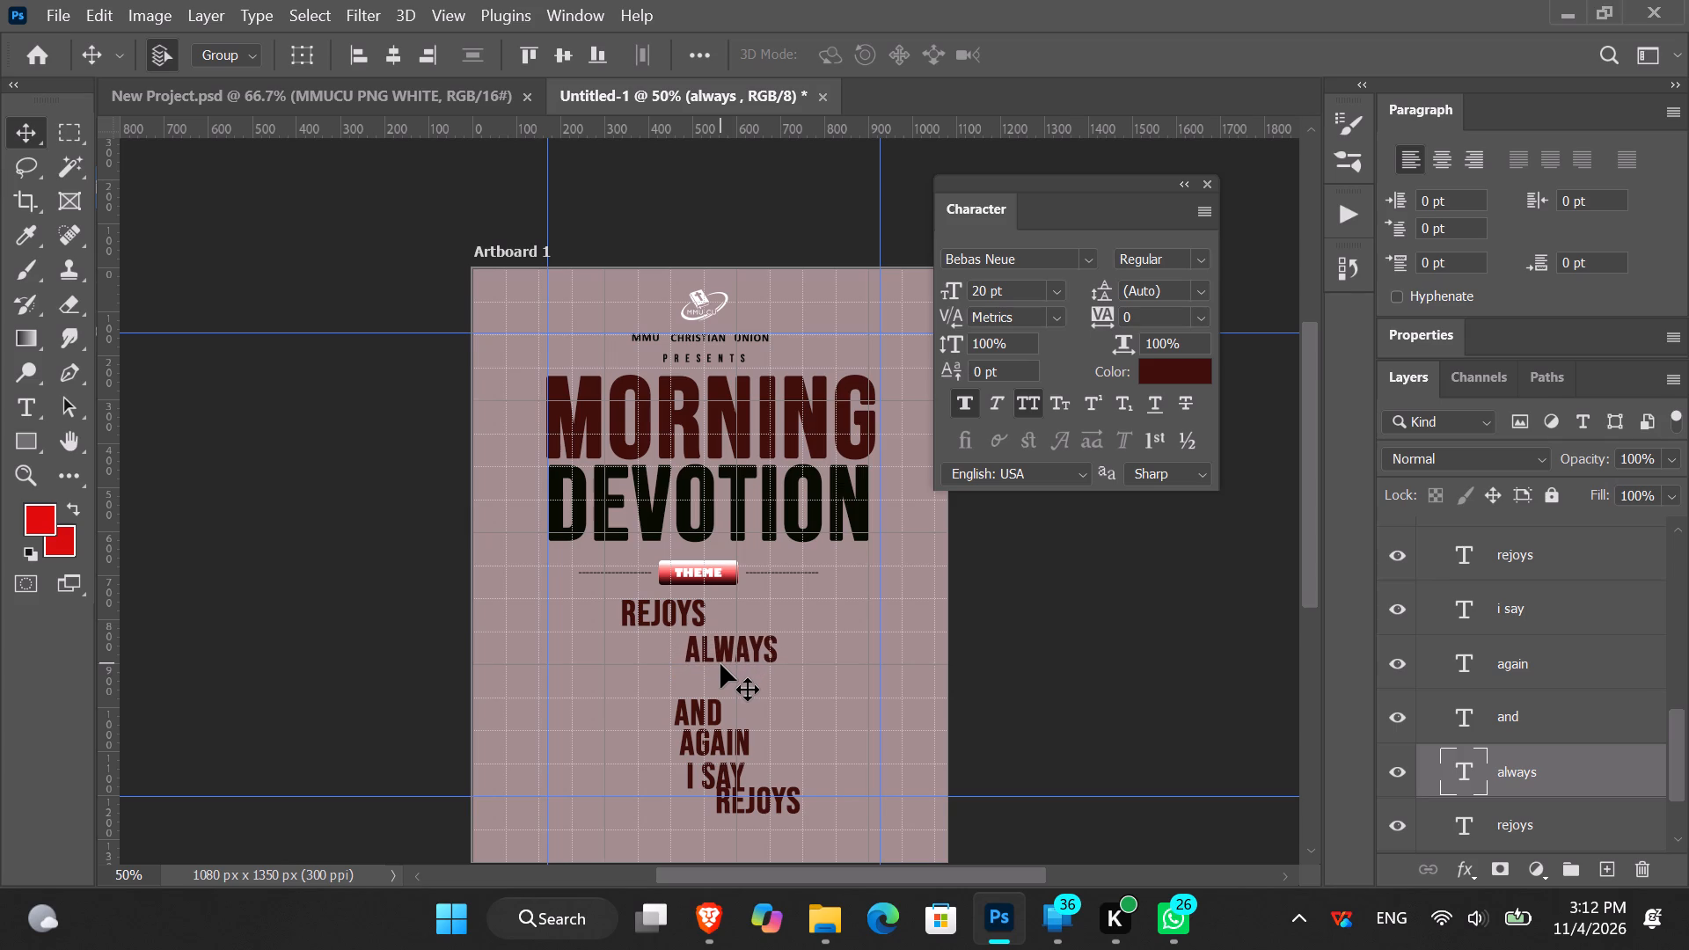
{"action": "key", "text": "Left"}
{"action": "key", "text": "Left"}
{"action": "key", "text": "Left"}
{"action": "key", "text": "Left"}
{"action": "key", "text": "Left"}
{"action": "key", "text": "Left"}
{"action": "key", "text": "Left"}
{"action": "key", "text": "Left"}
{"action": "key", "text": "Left"}
{"action": "key", "text": "Left"}
{"action": "key", "text": "Left"}
{"action": "key", "text": "Left"}
{"action": "key", "text": "Left"}
{"action": "key", "text": "Left"}
{"action": "key", "text": "Left"}
{"action": "key", "text": "Left"}
{"action": "key", "text": "Left"}
{"action": "key", "text": "Left"}
{"action": "key", "text": "Left"}
{"action": "key", "text": "Left"}
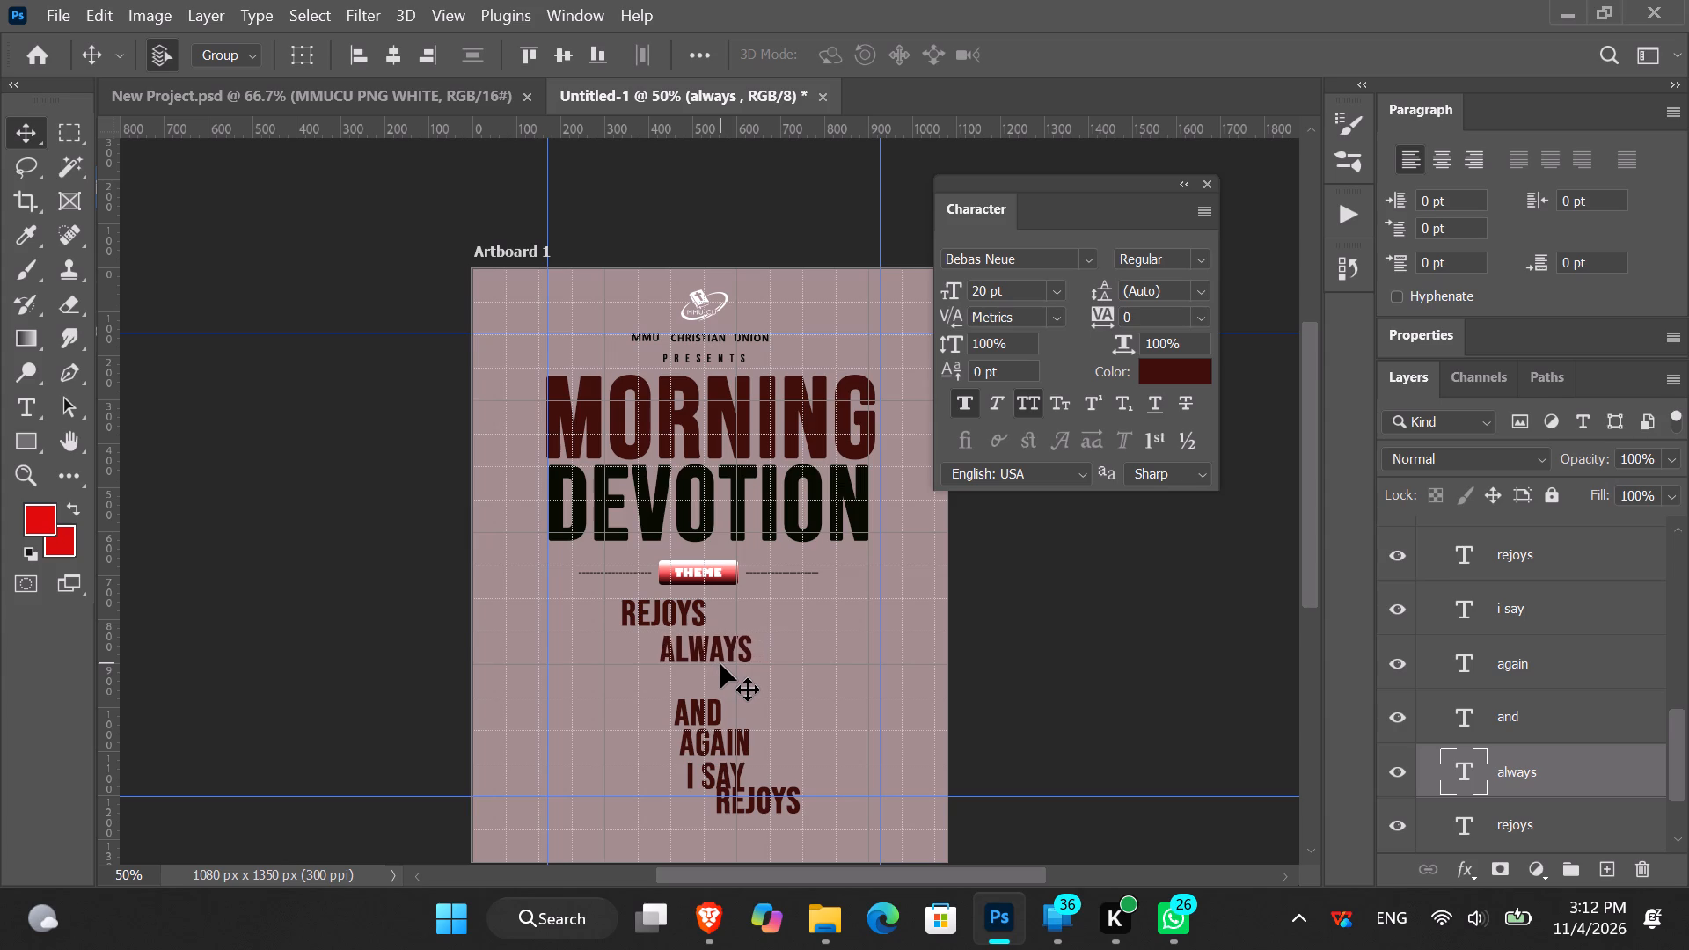
Move the AND text up close beneath ALWAYS and slightly left, matching the line gap between REJOYS and ALWAYS.
{"action": "left_click", "coordinate": [711, 712]}
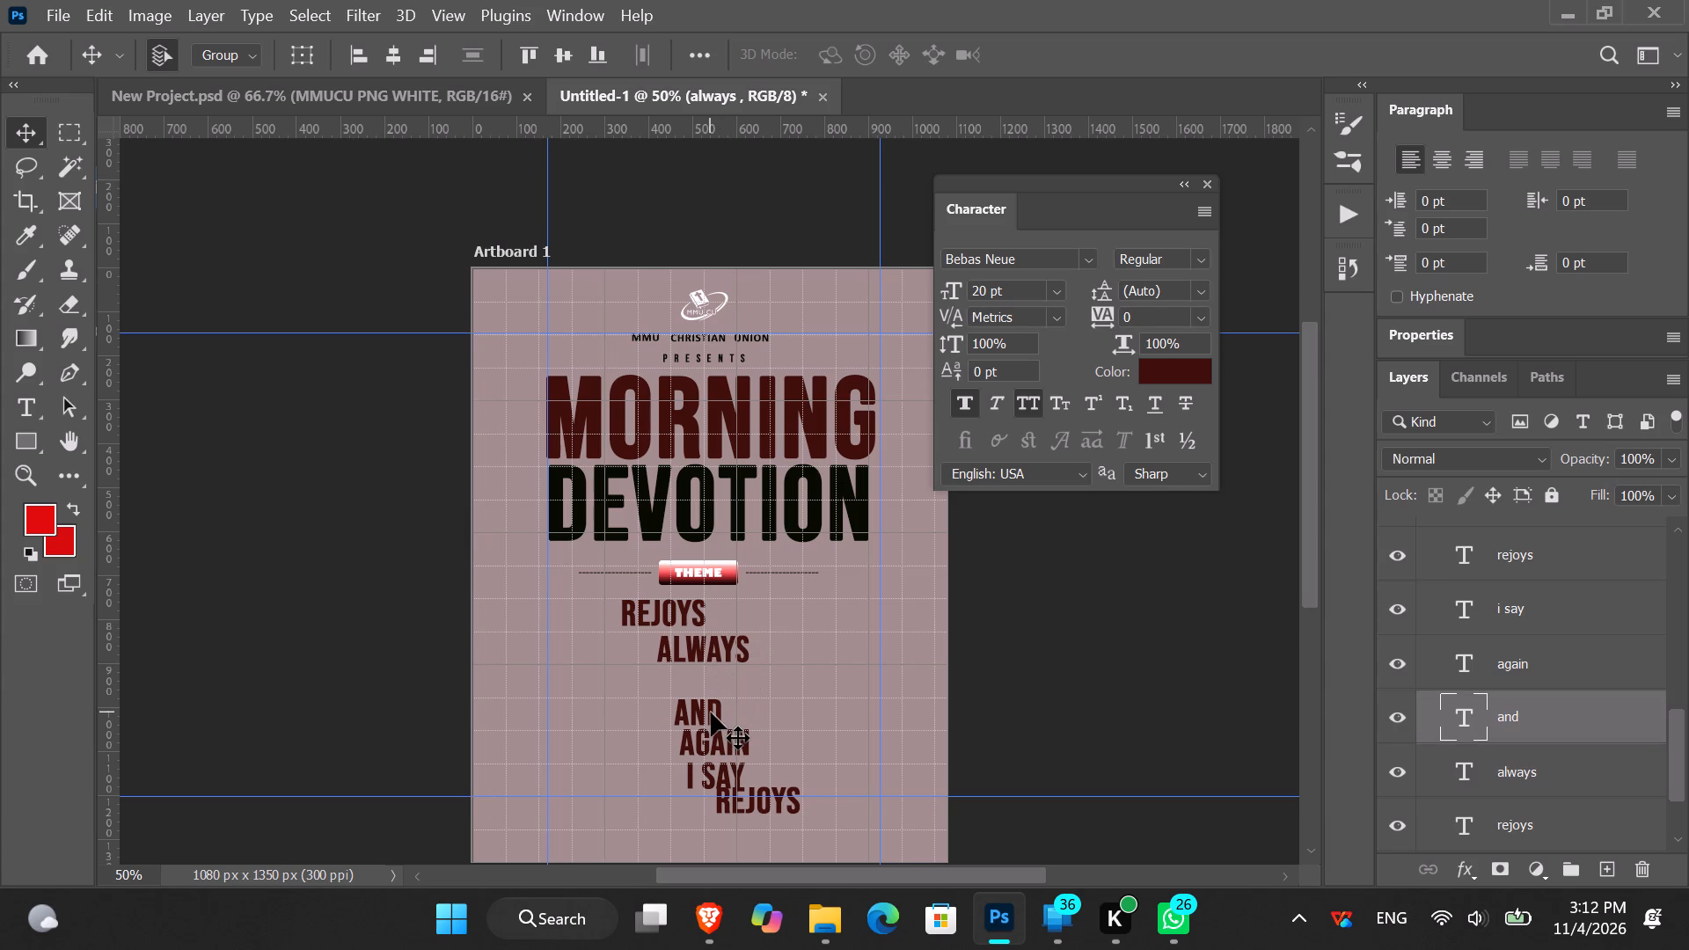
{"action": "key", "text": "Up"}
{"action": "key", "text": "Up"}
{"action": "key", "text": "Up"}
{"action": "key", "text": "Up"}
{"action": "key", "text": "Up"}
{"action": "key", "text": "Up"}
{"action": "key", "text": "Up"}
{"action": "key", "text": "Up"}
{"action": "key", "text": "Up"}
{"action": "key", "text": "Up"}
{"action": "key", "text": "Up"}
{"action": "key", "text": "Up"}
{"action": "key", "text": "Up"}
{"action": "key", "text": "Up"}
{"action": "key", "text": "Up"}
{"action": "key", "text": "Up"}
{"action": "key", "text": "Up"}
{"action": "key", "text": "Up"}
{"action": "key", "text": "Up"}
{"action": "key", "text": "Up"}
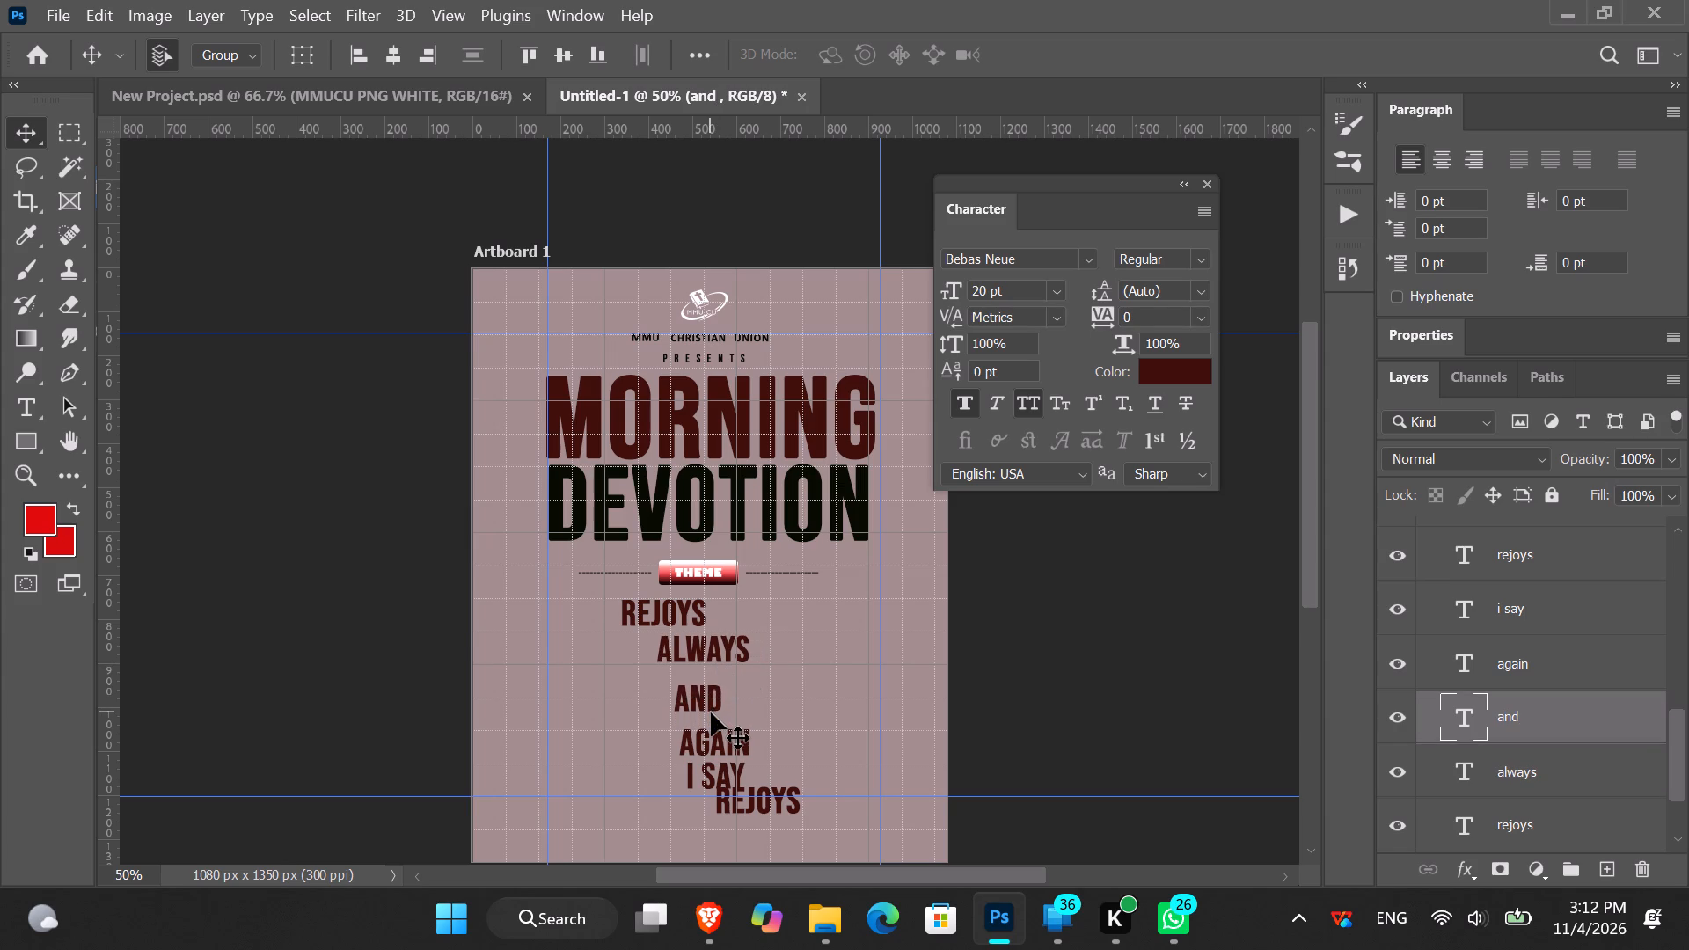
{"action": "key", "text": "Left"}
{"action": "key", "text": "Left"}
{"action": "key", "text": "Left"}
Nudge the ALWAYS text further left, so it starts under the E of REJOYS with only a small stepped indent.
{"action": "left_click", "coordinate": [679, 640]}
{"action": "key", "text": "Left"}
{"action": "key", "text": "Left"}
{"action": "key", "text": "Left"}
{"action": "key", "text": "Left"}
{"action": "key", "text": "Left"}
{"action": "key", "text": "Left"}
{"action": "key", "text": "Left"}
{"action": "key", "text": "Left"}
{"action": "key", "text": "Left"}
{"action": "key", "text": "Left"}
{"action": "key", "text": "Left"}
{"action": "key", "text": "Left"}
{"action": "key", "text": "Left"}
{"action": "key", "text": "Left"}
{"action": "key", "text": "Left"}
{"action": "key", "text": "Left"}
{"action": "key", "text": "Left"}
{"action": "key", "text": "Left"}
{"action": "key", "text": "Left"}
{"action": "key", "text": "Left"}
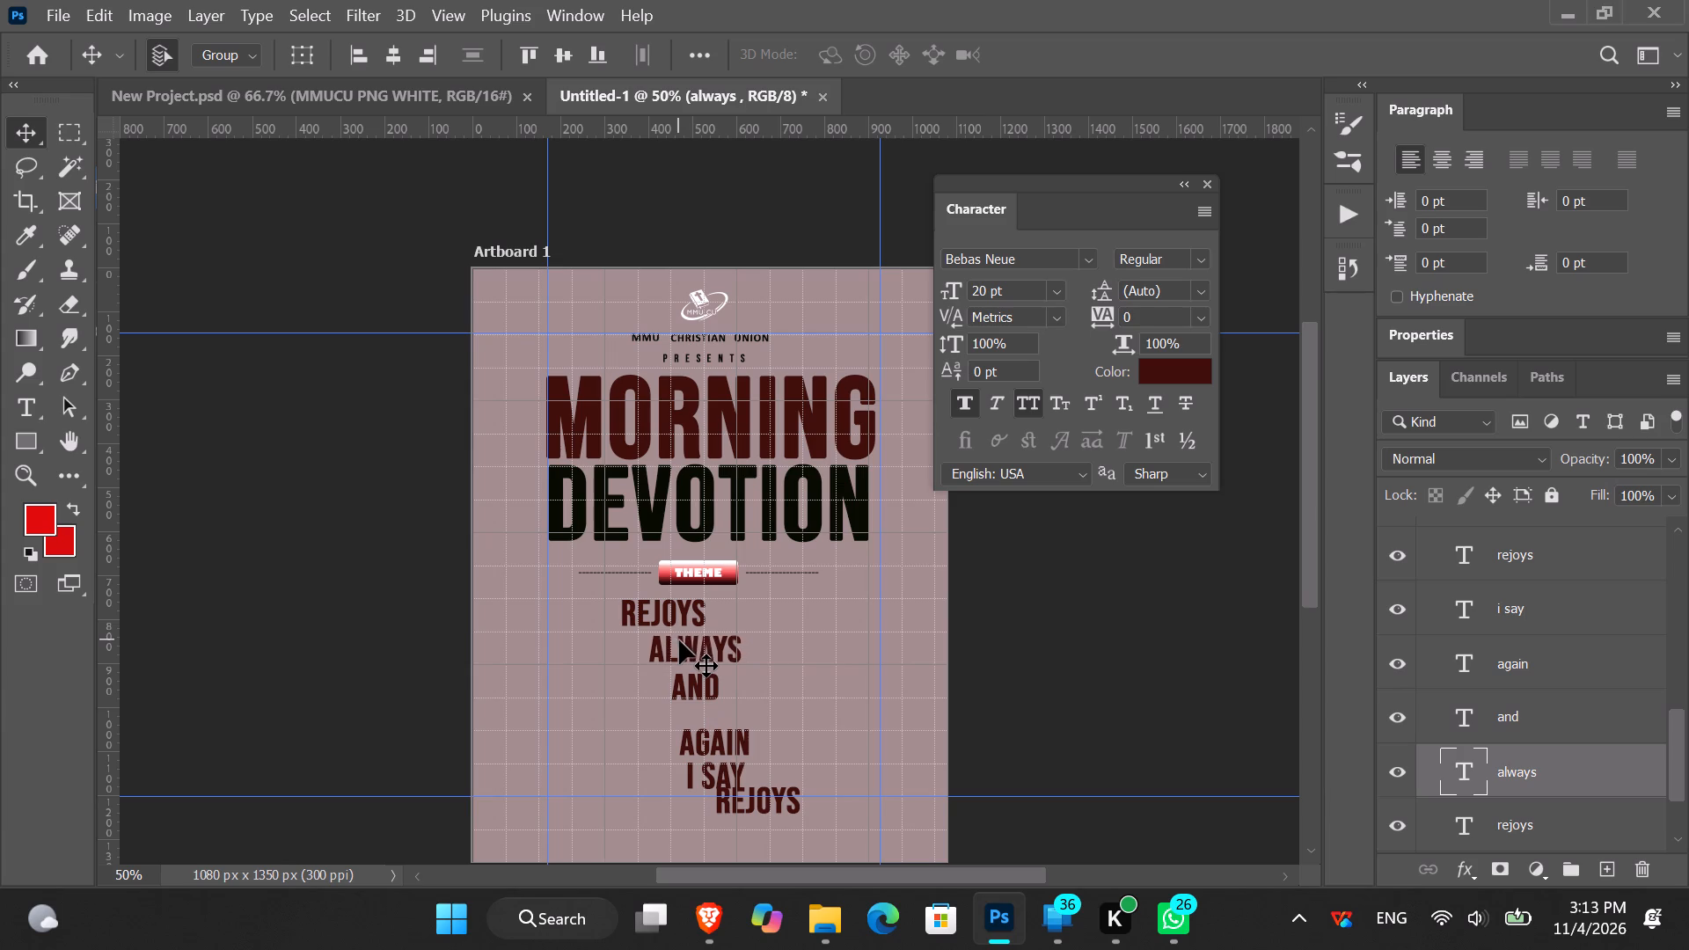
Nudge the AND text left and slightly up, so it sits tight beneath ALWAYS and starts under its L.
{"action": "left_click", "coordinate": [706, 683]}
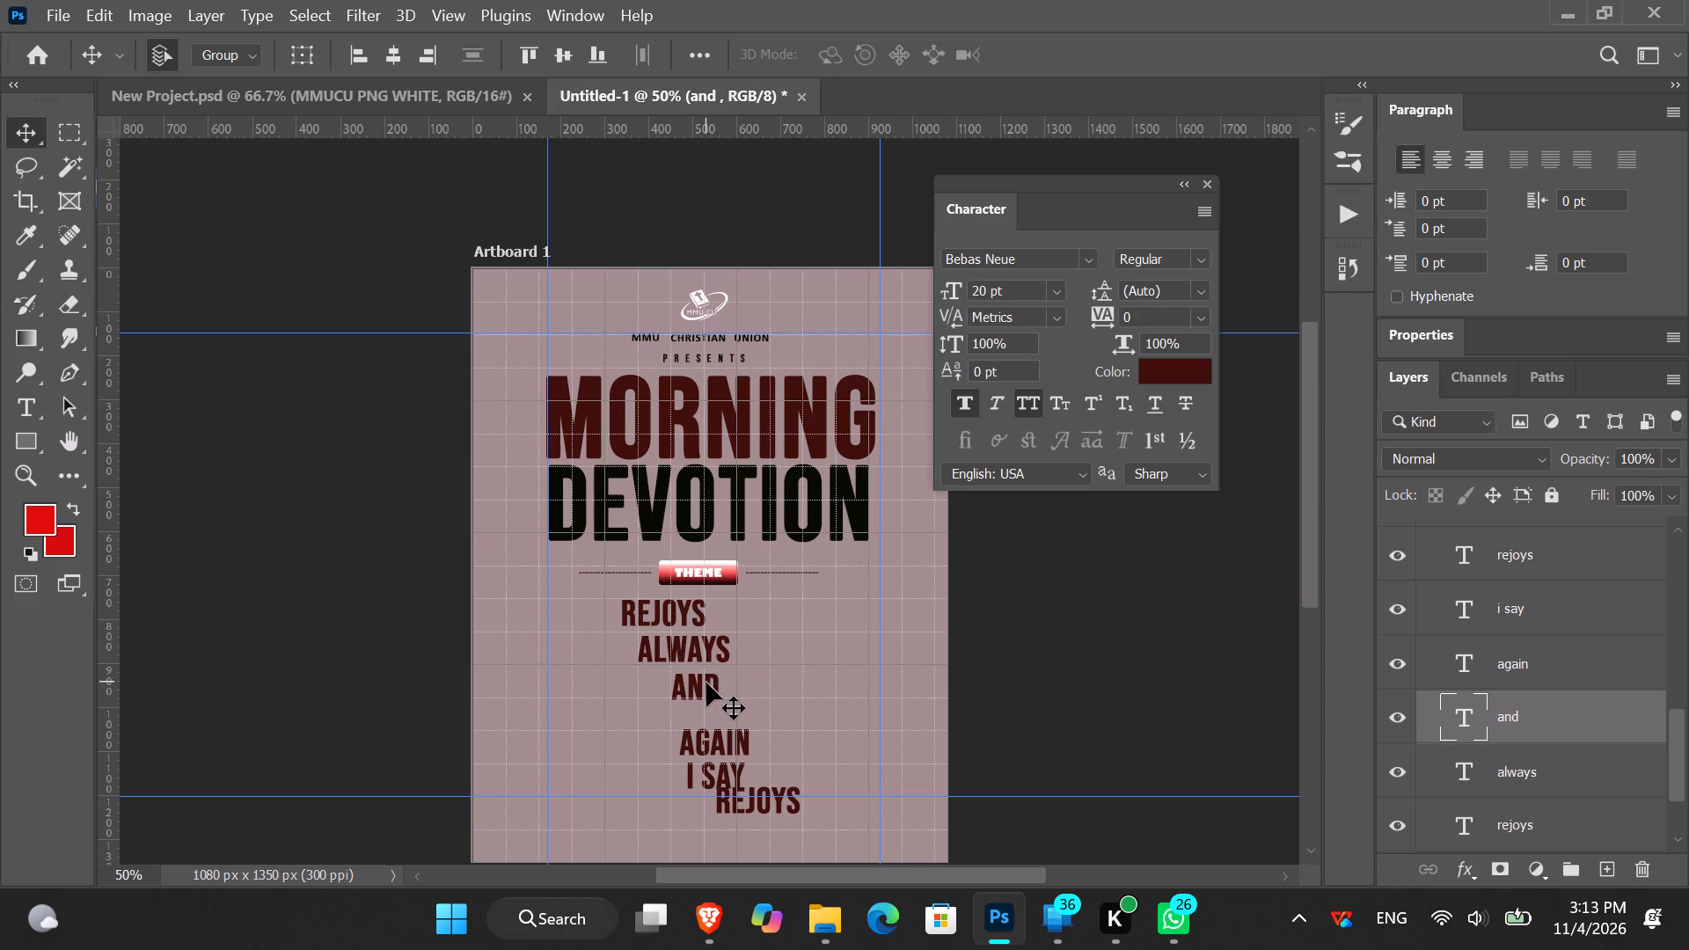
{"action": "key", "text": "Left"}
{"action": "key", "text": "Left"}
{"action": "key", "text": "Up"}
{"action": "key", "text": "Left"}
{"action": "key", "text": "Left"}
{"action": "key", "text": "Left"}
{"action": "key", "text": "Left"}
{"action": "key", "text": "Left"}
{"action": "key", "text": "Left"}
{"action": "key", "text": "Left"}
{"action": "key", "text": "Left"}
{"action": "key", "text": "Left"}
{"action": "key", "text": "Left"}
{"action": "key", "text": "Left"}
{"action": "key", "text": "Left"}
{"action": "key", "text": "Left"}
{"action": "key", "text": "Left"}
{"action": "key", "text": "Up"}
{"action": "key", "text": "Up"}
{"action": "key", "text": "Up"}
{"action": "key", "text": "Up"}
{"action": "key", "text": "Up"}
{"action": "key", "text": "Up"}
{"action": "key", "text": "Up"}
{"action": "key", "text": "Up"}
{"action": "key", "text": "Up"}
{"action": "key", "text": "Up"}
{"action": "key", "text": "Left"}
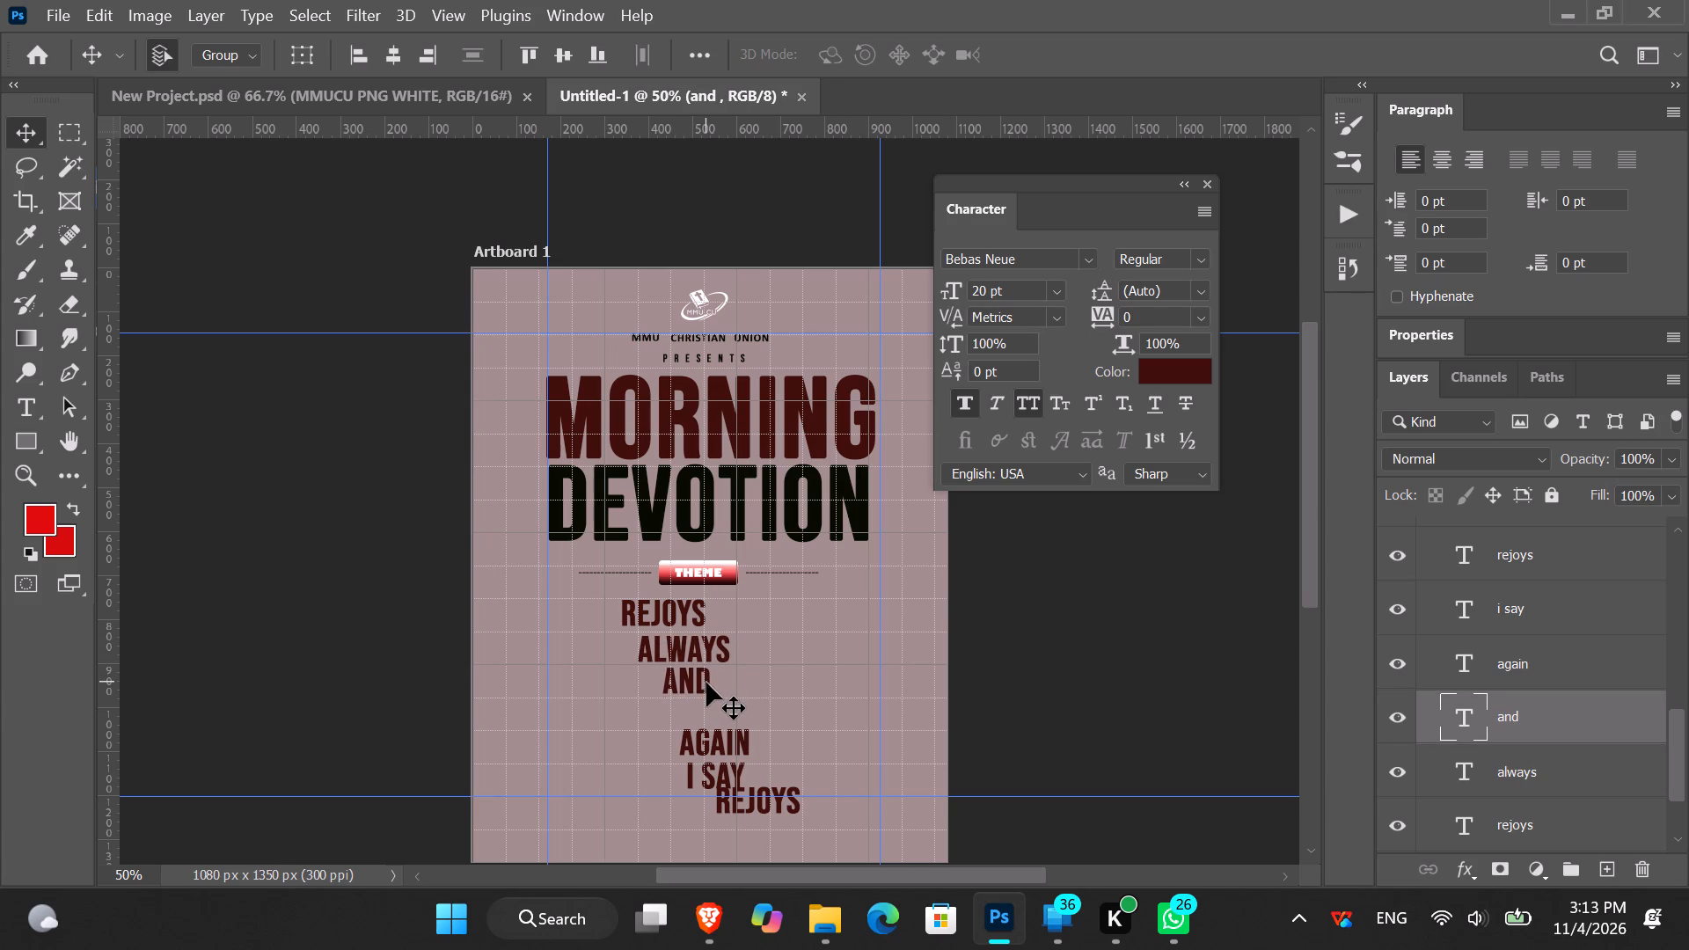
{"action": "key", "text": "Left"}
{"action": "key", "text": "Left"}
{"action": "key", "text": "Left"}
{"action": "key", "text": "Left"}
{"action": "key", "text": "Left"}
{"action": "key", "text": "Left"}
{"action": "key", "text": "Left"}
{"action": "key", "text": "Left"}
{"action": "key", "text": "Left"}
Move the AGAIN text up close beneath AND and slightly right, so it starts under the D of AND.
{"action": "left_click", "coordinate": [707, 737]}
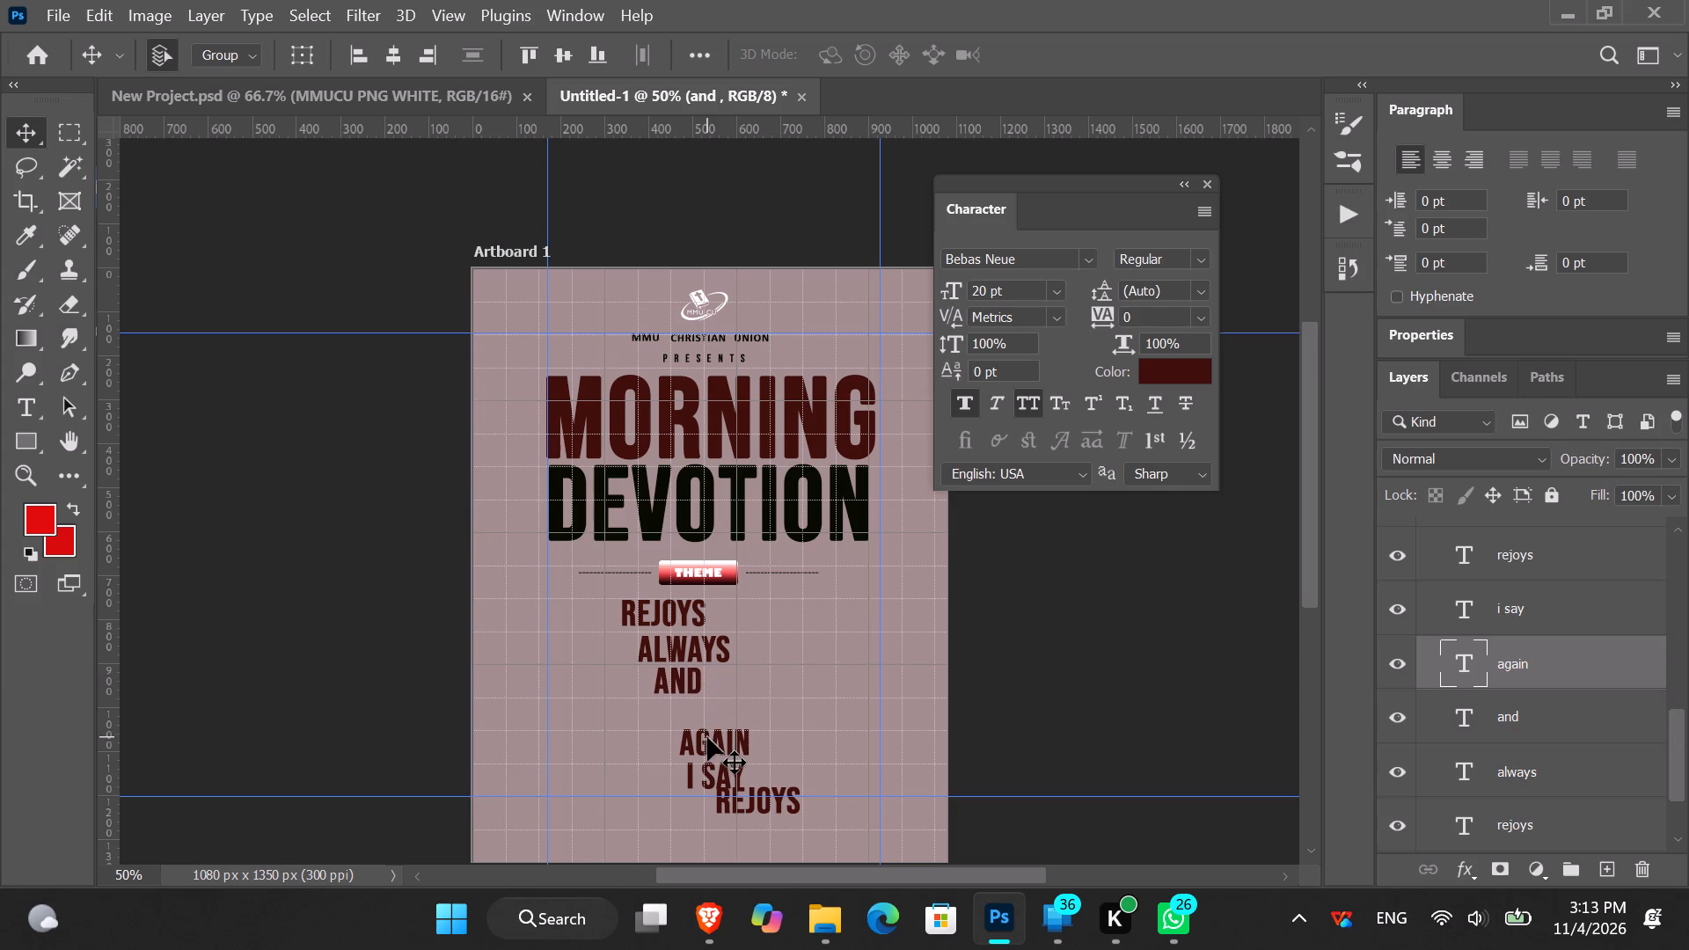
{"action": "key", "text": "Up"}
{"action": "key", "text": "Up"}
{"action": "key", "text": "Up"}
{"action": "key", "text": "Up"}
{"action": "key", "text": "Up"}
{"action": "key", "text": "Up"}
{"action": "key", "text": "Up"}
{"action": "key", "text": "Up"}
{"action": "key", "text": "Up"}
{"action": "key", "text": "Up"}
{"action": "key", "text": "Up"}
{"action": "key", "text": "Up"}
{"action": "key", "text": "Up"}
{"action": "key", "text": "Up"}
{"action": "key", "text": "Up"}
{"action": "key", "text": "Up"}
{"action": "key", "text": "Up"}
{"action": "key", "text": "Up"}
{"action": "key", "text": "Up"}
{"action": "key", "text": "Up"}
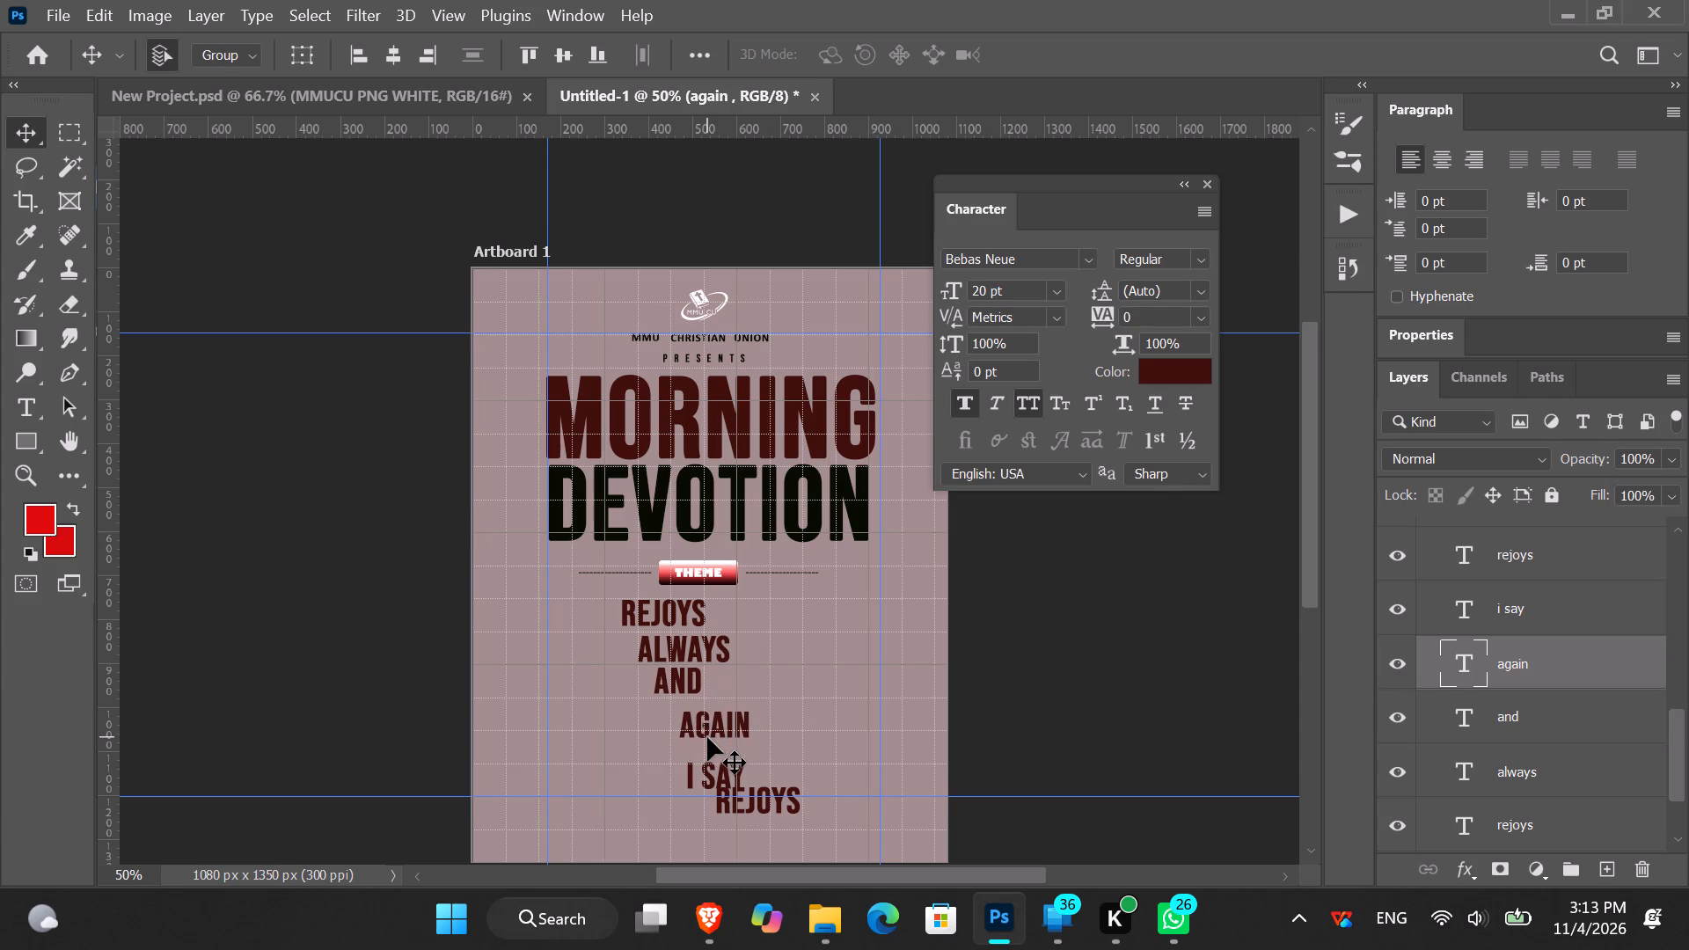
{"action": "key", "text": "Right"}
{"action": "key", "text": "Right"}
{"action": "key", "text": "Right"}
{"action": "key", "text": "Right"}
{"action": "key", "text": "Right"}
{"action": "key", "text": "Right"}
{"action": "key", "text": "Right"}
{"action": "key", "text": "Right"}
{"action": "key", "text": "Right"}
{"action": "key", "text": "Right"}
{"action": "key", "text": "Right"}
{"action": "key", "text": "Right"}
{"action": "key", "text": "Right"}
{"action": "key", "text": "Right"}
{"action": "key", "text": "Right"}
{"action": "key", "text": "Right"}
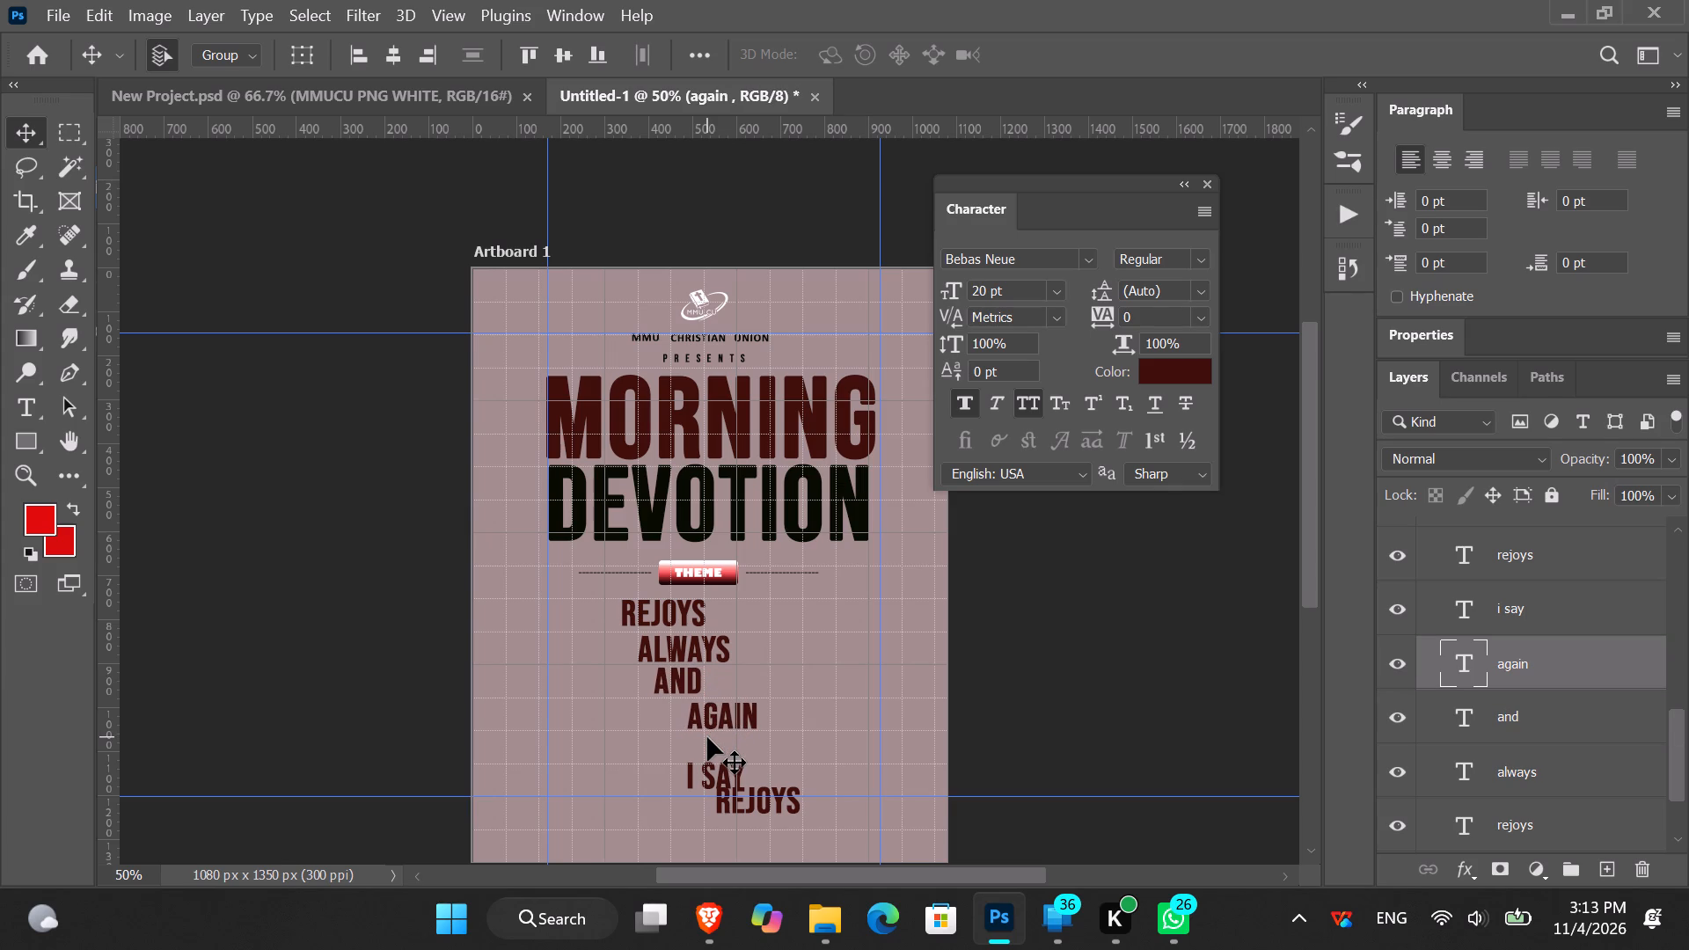
{"action": "key", "text": "Up"}
Move the I SAY text up close beneath AGAIN and slightly right, so it starts under the G of AGAIN.
{"action": "left_click", "coordinate": [715, 775]}
{"action": "key", "text": "Up"}
{"action": "key", "text": "Up"}
{"action": "key", "text": "Up"}
{"action": "key", "text": "Up"}
{"action": "key", "text": "Up"}
{"action": "key", "text": "Up"}
{"action": "key", "text": "Up"}
{"action": "key", "text": "Up"}
{"action": "key", "text": "Up"}
{"action": "key", "text": "Up"}
{"action": "key", "text": "Up"}
{"action": "key", "text": "Up"}
{"action": "key", "text": "Up"}
{"action": "key", "text": "Up"}
{"action": "key", "text": "Up"}
{"action": "key", "text": "Up"}
{"action": "key", "text": "Up"}
{"action": "key", "text": "Up"}
{"action": "key", "text": "Up"}
{"action": "key", "text": "Up"}
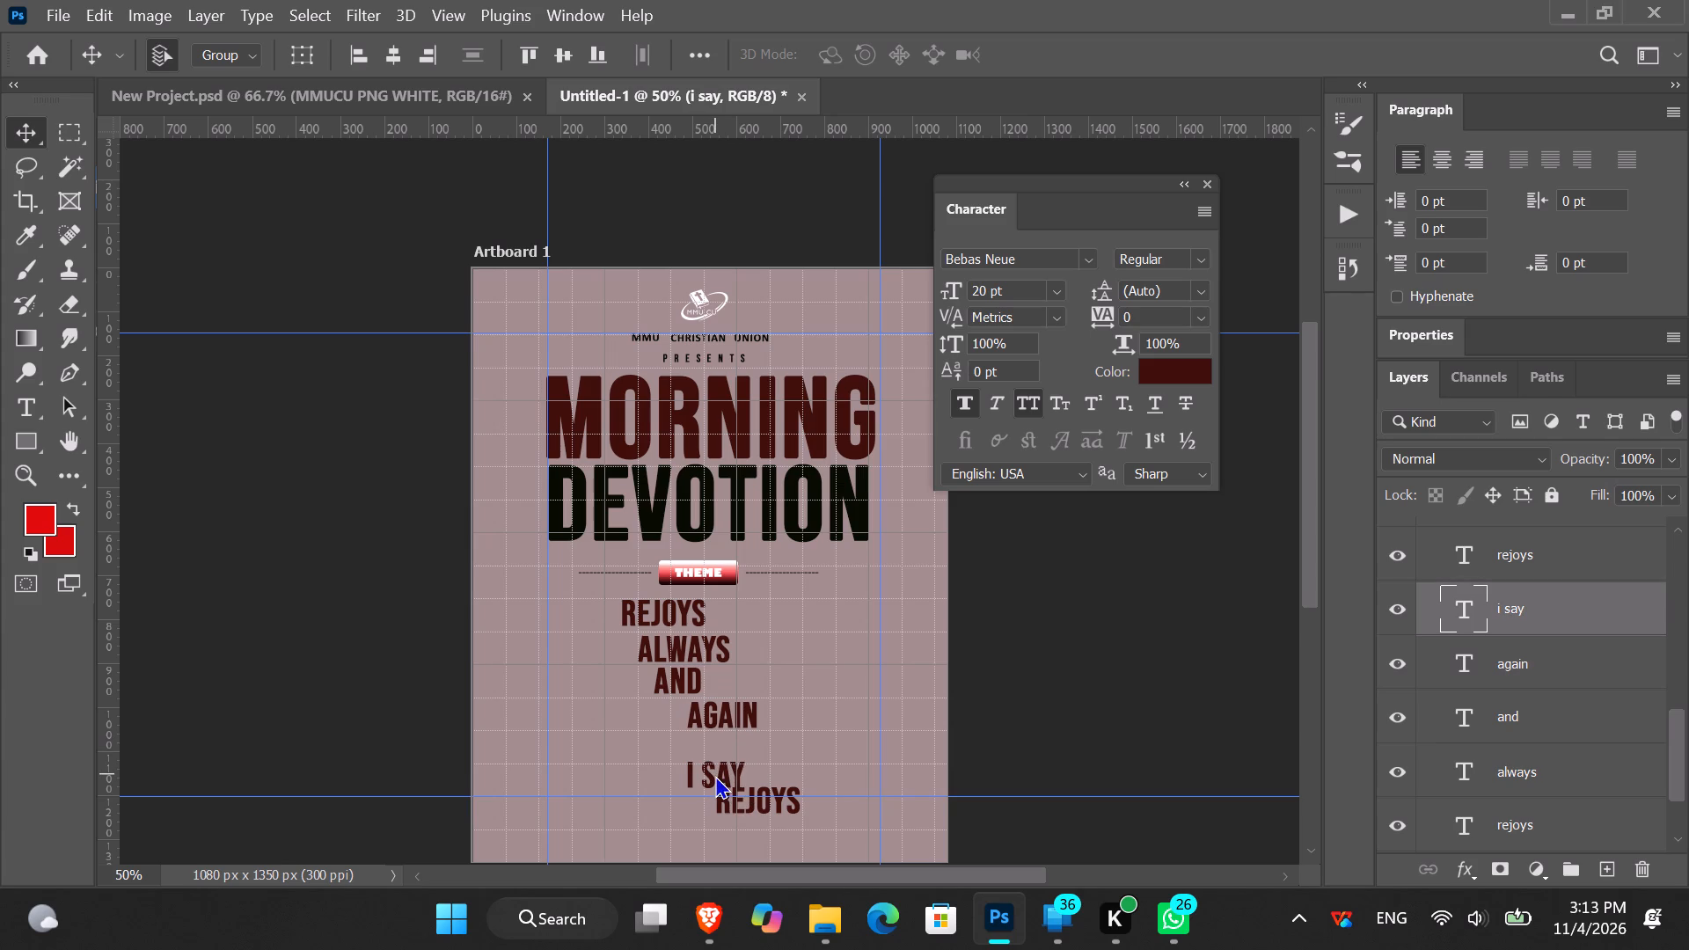
{"action": "key", "text": "Right"}
{"action": "key", "text": "Right"}
{"action": "key", "text": "Right"}
{"action": "key", "text": "Right"}
{"action": "key", "text": "Right"}
{"action": "key", "text": "Right"}
{"action": "key", "text": "Right"}
{"action": "key", "text": "Right"}
{"action": "key", "text": "Right"}
{"action": "key", "text": "Right"}
{"action": "key", "text": "Right"}
{"action": "key", "text": "Right"}
{"action": "key", "text": "Right"}
{"action": "key", "text": "Right"}
{"action": "key", "text": "Right"}
{"action": "key", "text": "Right"}
{"action": "key", "text": "Right"}
{"action": "key", "text": "Right"}
{"action": "key", "text": "Right"}
{"action": "key", "text": "Right"}
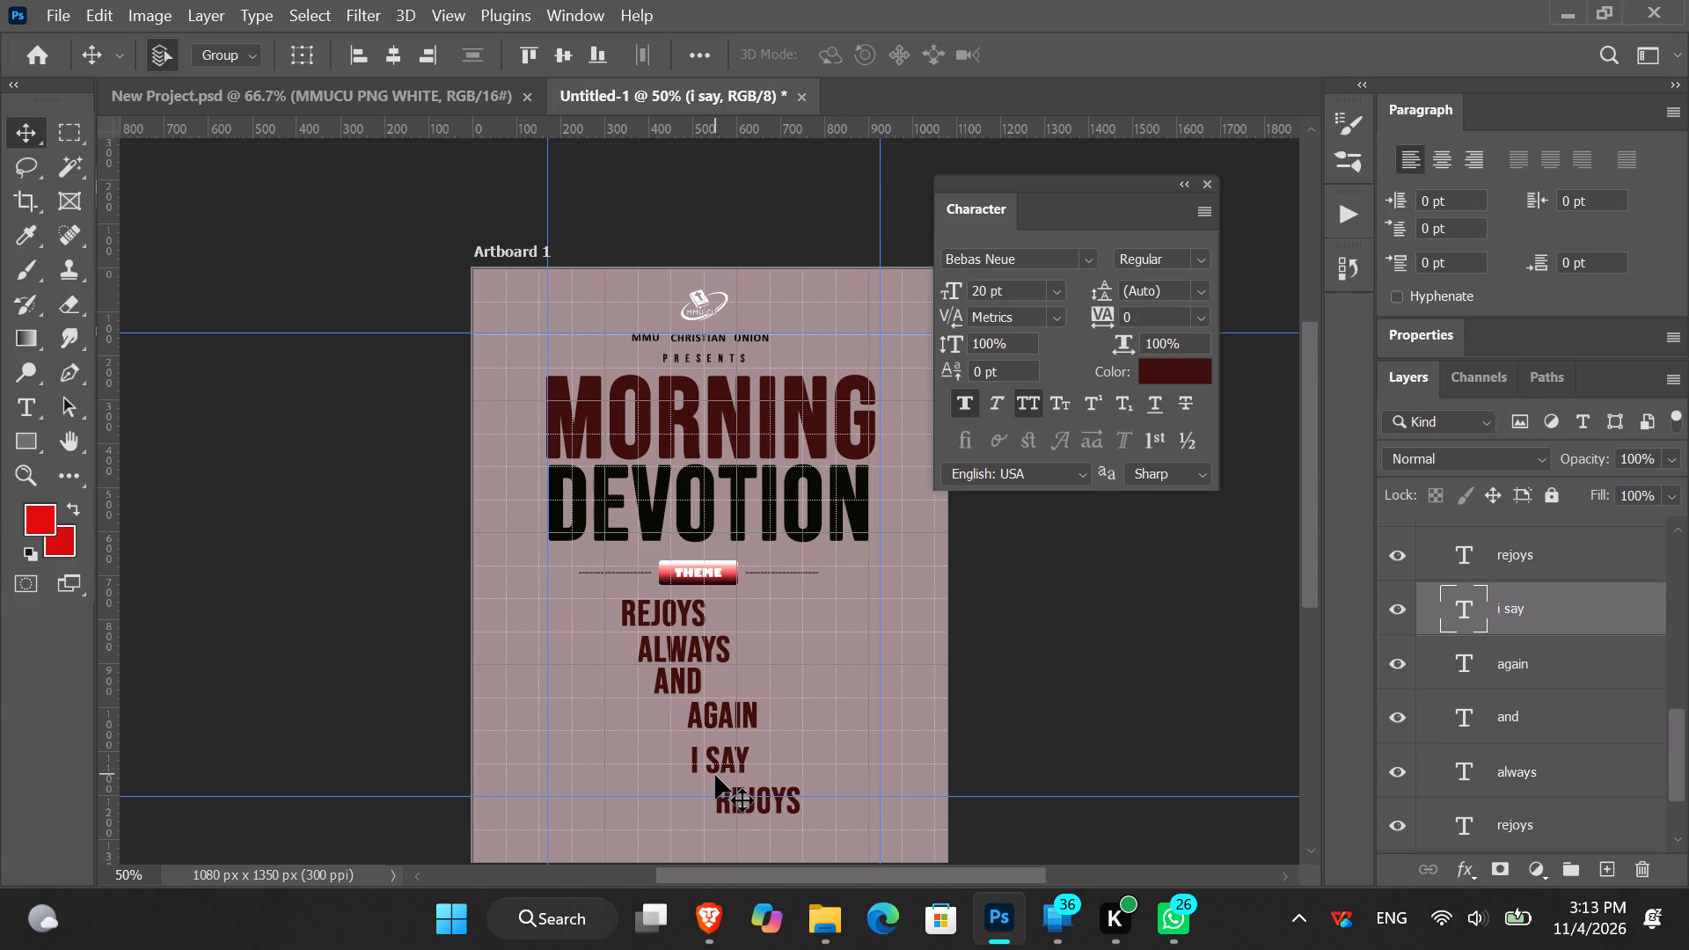
{"action": "key", "text": "Up"}
{"action": "key", "text": "Up"}
{"action": "key", "text": "Up"}
{"action": "key", "text": "Up"}
{"action": "key", "text": "Up"}
{"action": "key", "text": "Up"}
{"action": "key", "text": "Up"}
{"action": "key", "text": "Up"}
{"action": "key", "text": "Up"}
{"action": "key", "text": "Up"}
{"action": "key", "text": "Up"}
{"action": "key", "text": "Up"}
{"action": "key", "text": "Up"}
{"action": "key", "text": "Up"}
{"action": "key", "text": "Up"}
{"action": "key", "text": "Up"}
{"action": "key", "text": "Up"}
{"action": "key", "text": "Up"}
{"action": "key", "text": "Up"}
{"action": "key", "text": "Up"}
{"action": "key", "text": "Up"}
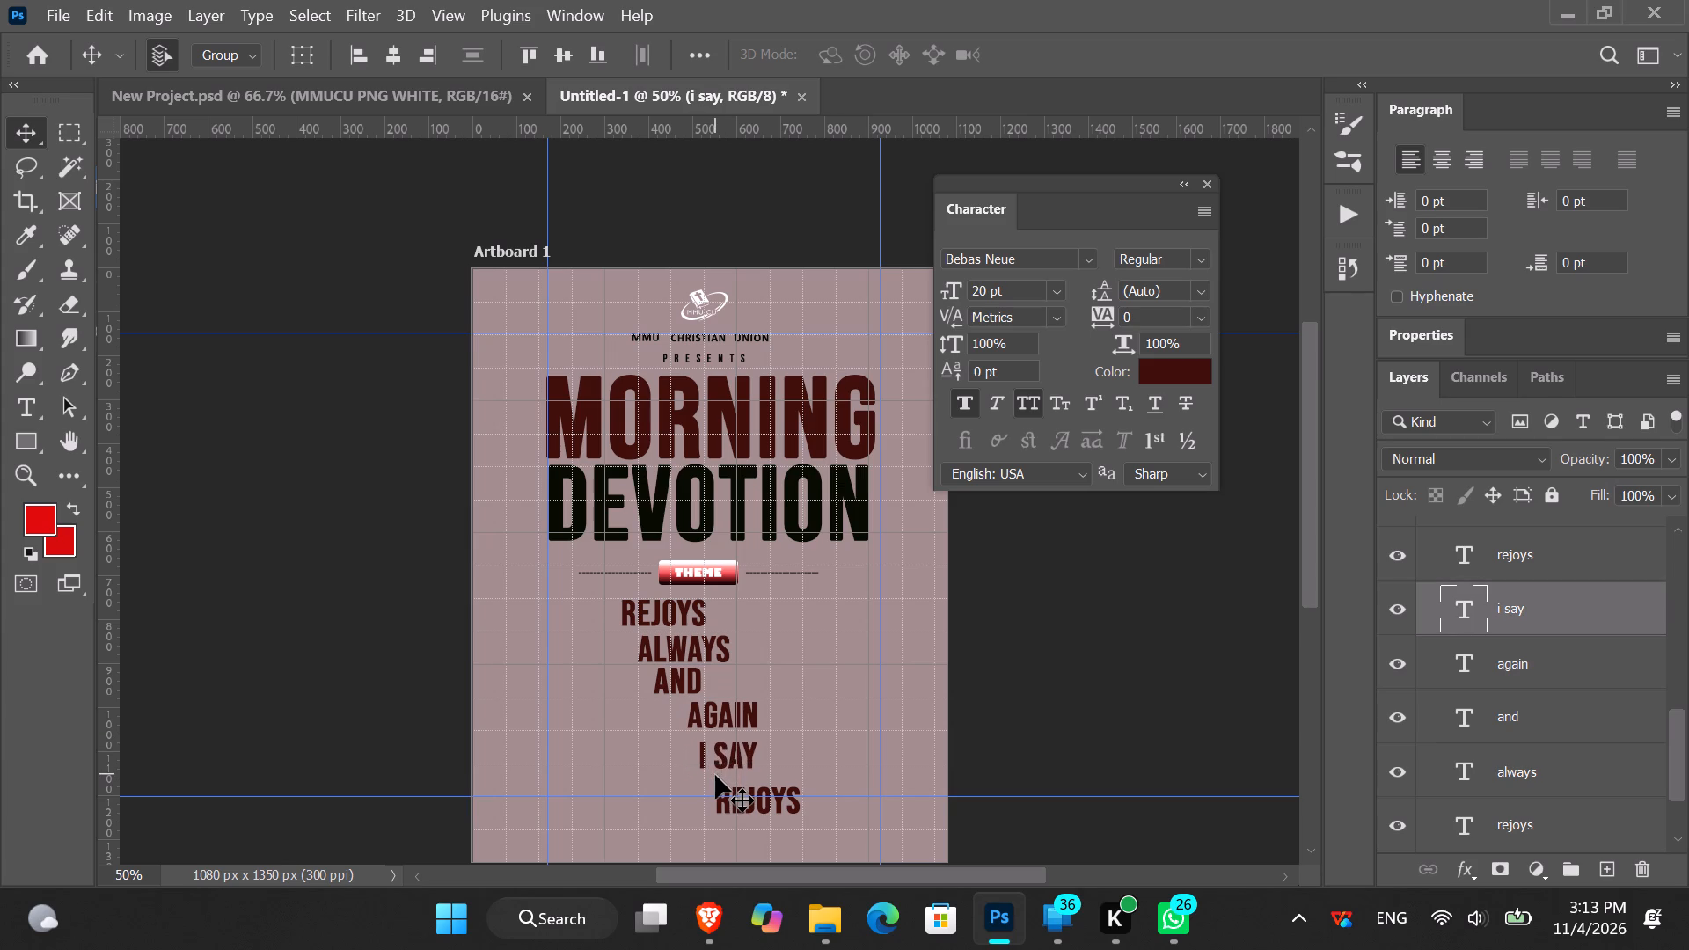
{"action": "key", "text": "Right"}
{"action": "key", "text": "Right"}
{"action": "key", "text": "Right"}
{"action": "key", "text": "Right"}
{"action": "key", "text": "Right"}
{"action": "key", "text": "Right"}
{"action": "key", "text": "Right"}
{"action": "key", "text": "Right"}
{"action": "key", "text": "Right"}
{"action": "key", "text": "Right"}
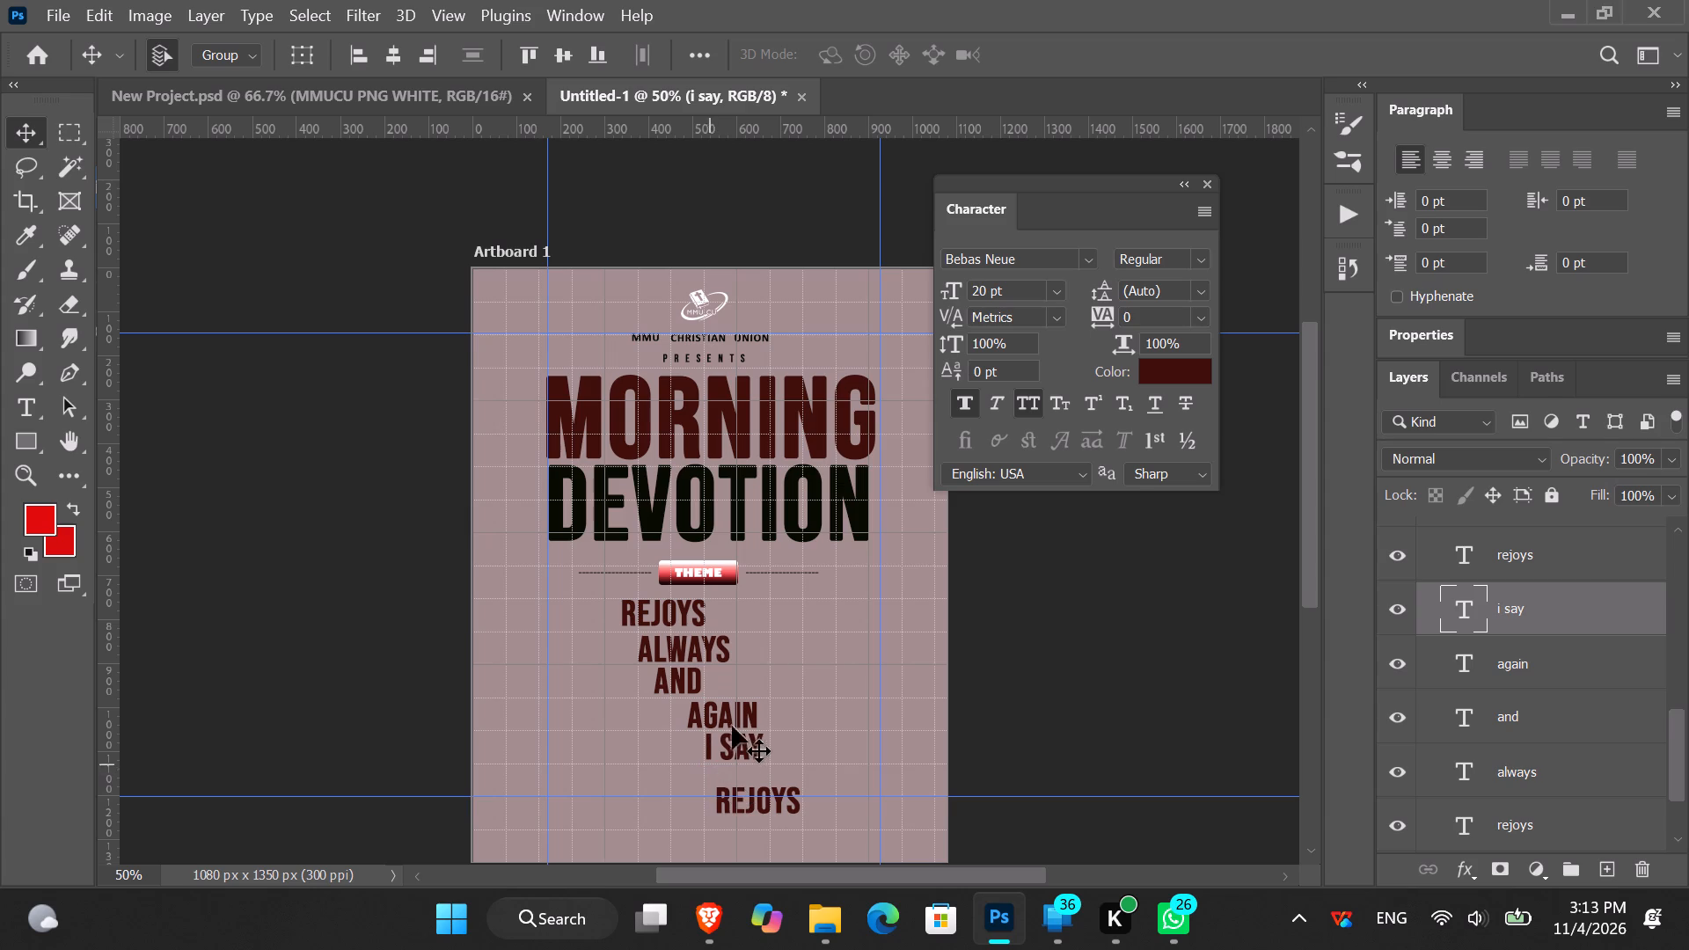
Nudge the AGAIN text left and a touch up, so it starts between the N and D of AND.
{"action": "left_click", "coordinate": [738, 716]}
{"action": "key", "text": "Left"}
{"action": "key", "text": "Left"}
{"action": "key", "text": "Left"}
{"action": "key", "text": "Left"}
{"action": "key", "text": "Left"}
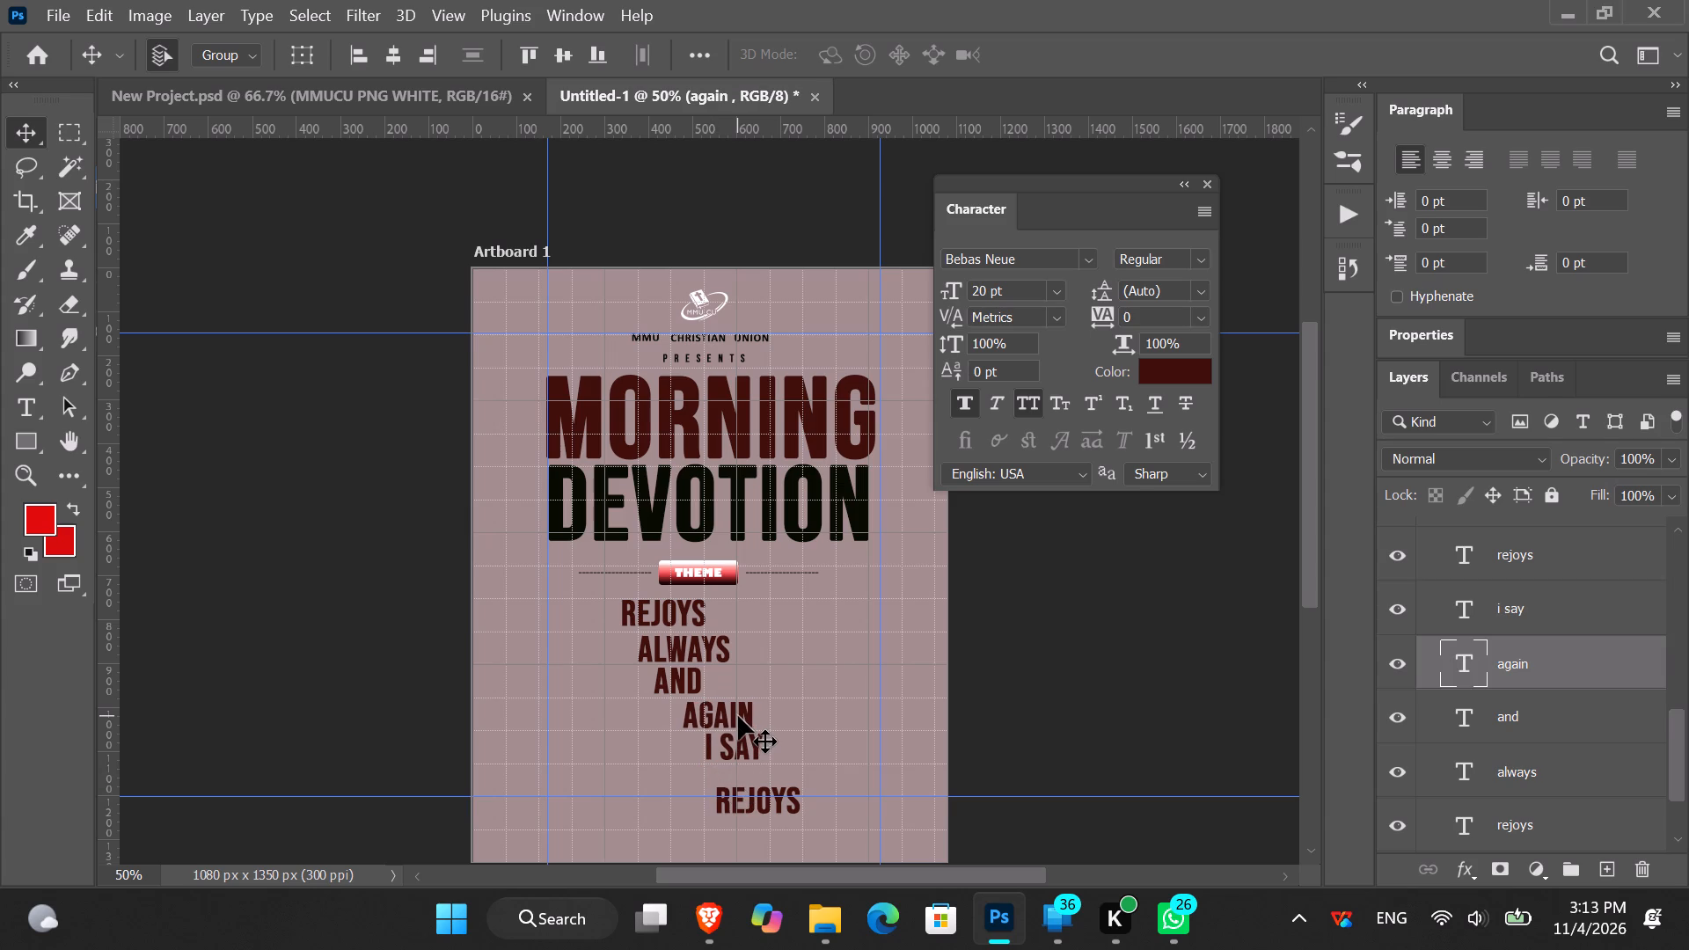
{"action": "key", "text": "Left"}
{"action": "key", "text": "Up"}
{"action": "key", "text": "Left"}
{"action": "key", "text": "Left"}
{"action": "key", "text": "Left"}
{"action": "key", "text": "Left"}
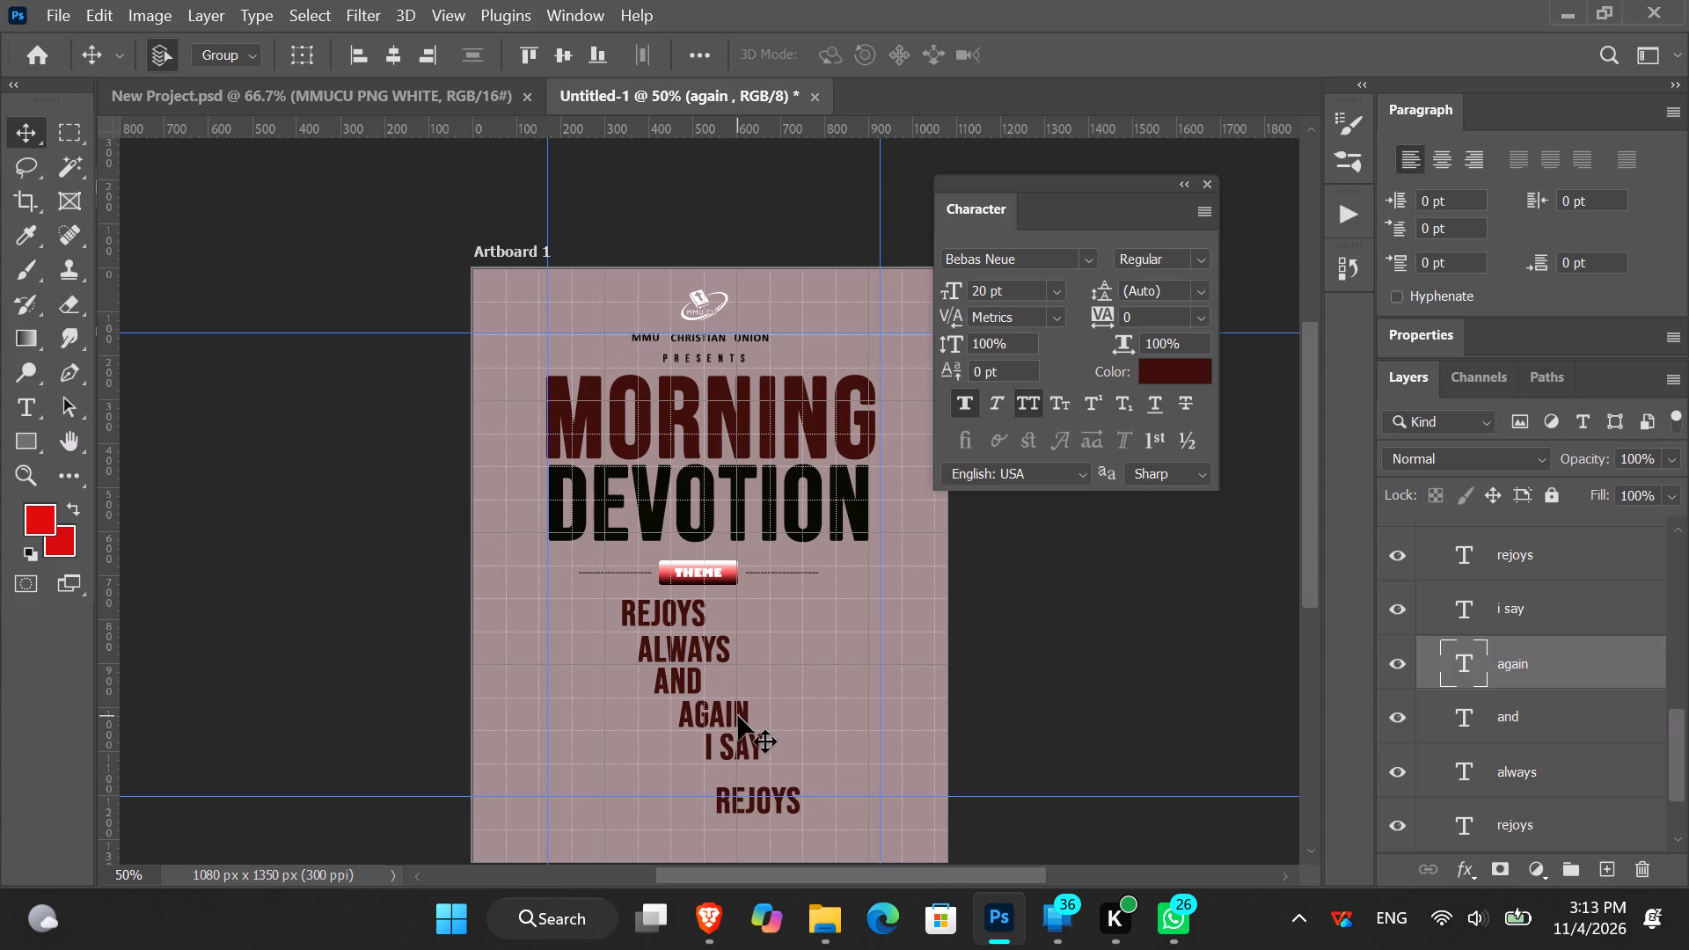
Move the bottom REJOYS text straight up so it sits close beneath I SAY.
{"action": "left_click", "coordinate": [755, 808]}
{"action": "key", "text": "Up"}
{"action": "key", "text": "Up"}
{"action": "key", "text": "Up"}
{"action": "key", "text": "Up"}
{"action": "key", "text": "Up"}
{"action": "key", "text": "Up"}
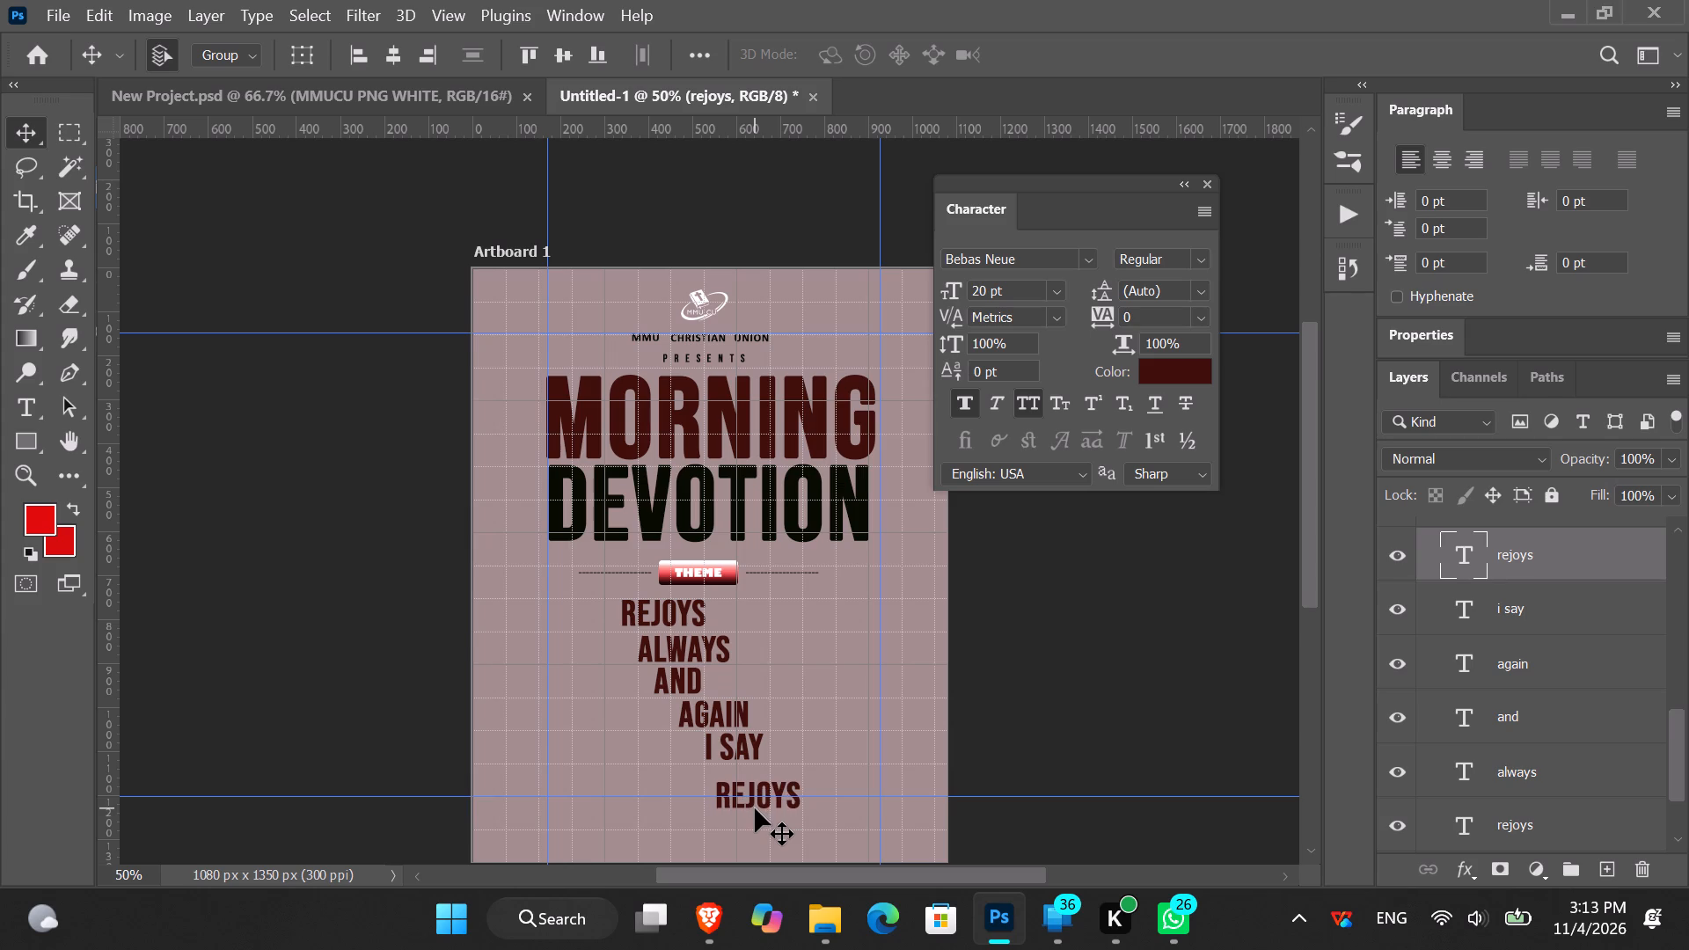
{"action": "key", "text": "Up"}
{"action": "key", "text": "Up"}
{"action": "key", "text": "Up"}
{"action": "key", "text": "Up"}
{"action": "key", "text": "Up"}
{"action": "key", "text": "Up"}
{"action": "key", "text": "Up"}
{"action": "key", "text": "Up"}
{"action": "key", "text": "Up"}
{"action": "key", "text": "Up"}
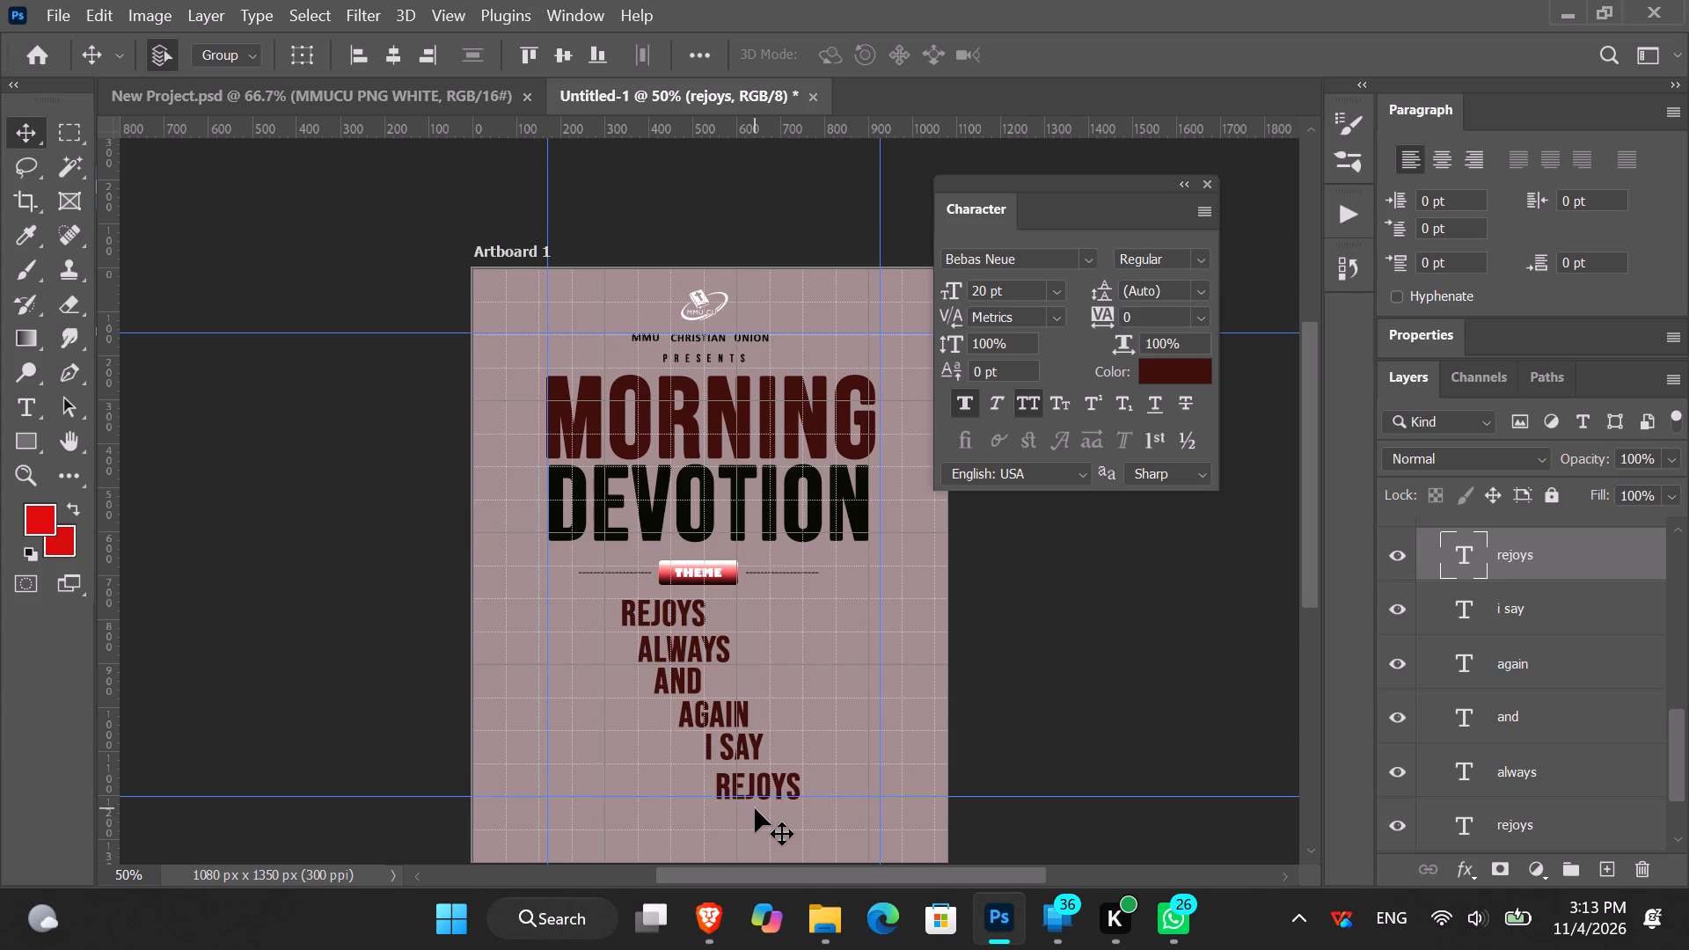
{"action": "key", "text": "Up"}
{"action": "key", "text": "Up"}
{"action": "key", "text": "Up"}
{"action": "key", "text": "Up"}
Shift the bottom REJOYS text left so its start lines up with the I of I SAY.
{"action": "key", "text": "Right"}
{"action": "key", "text": "Right"}
{"action": "key", "text": "Left"}
{"action": "key", "text": "Left"}
{"action": "key", "text": "Left"}
{"action": "key", "text": "Left"}
{"action": "key", "text": "Left"}
{"action": "key", "text": "Left"}
{"action": "key", "text": "Left"}
{"action": "key", "text": "Left"}
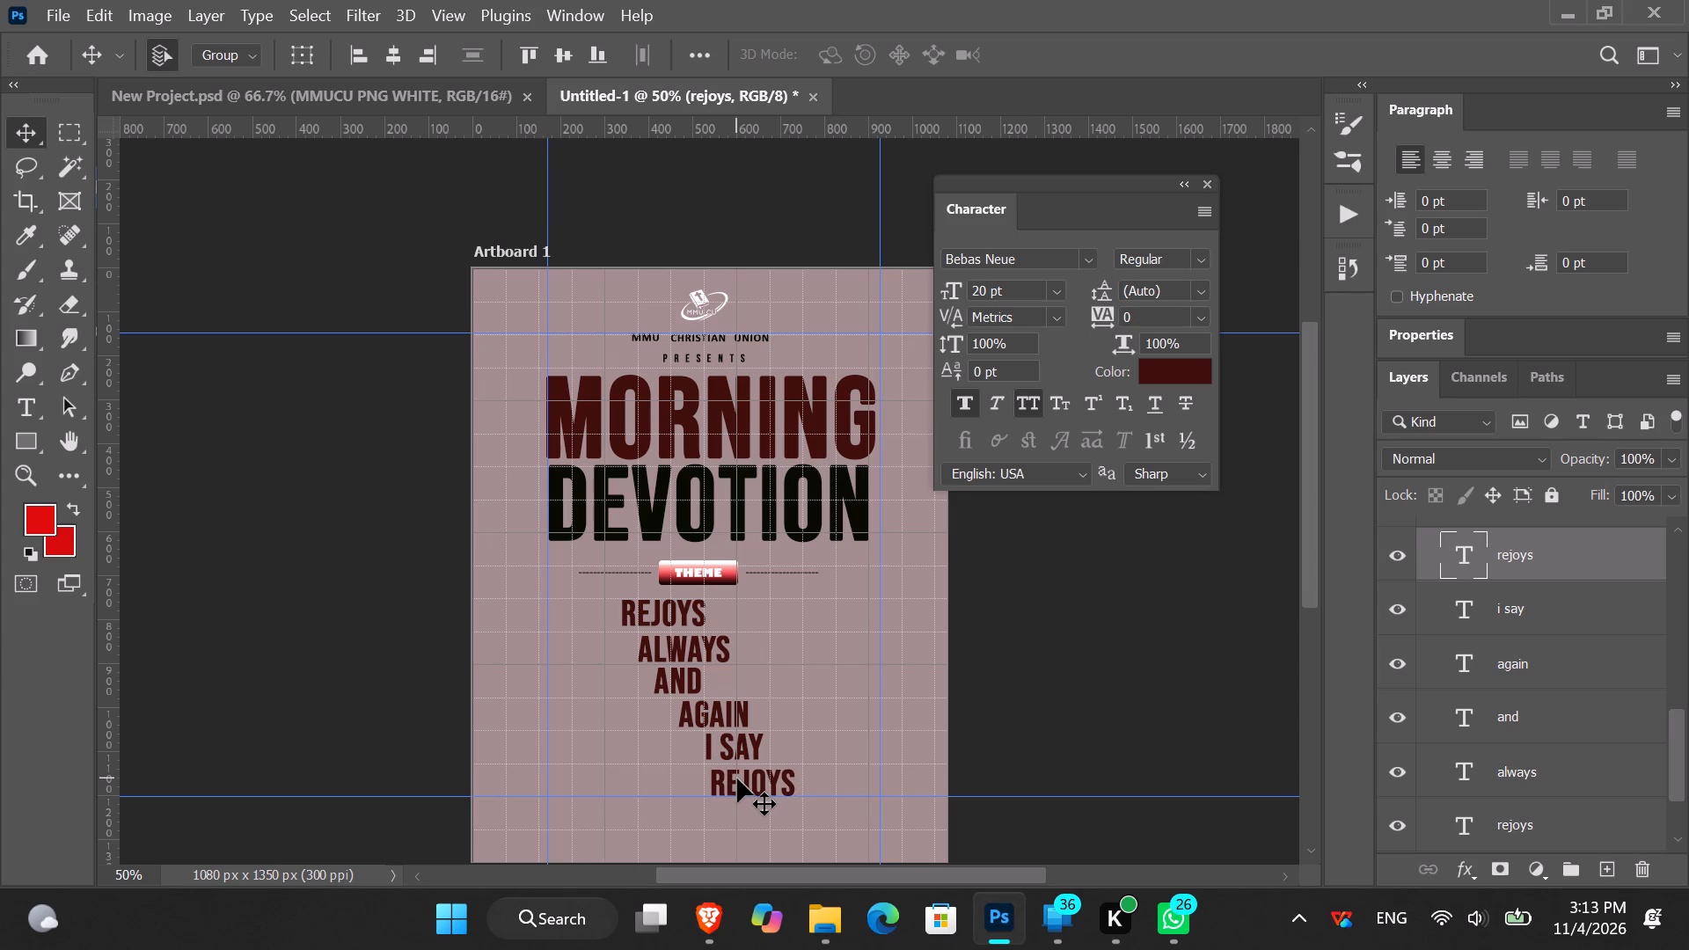
{"action": "key", "text": "Left"}
{"action": "key", "text": "Left"}
{"action": "key", "text": "Left"}
{"action": "key", "text": "Left"}
Nudge the AGAIN text slightly left so it starts under the N of AND.
{"action": "left_click", "coordinate": [693, 714]}
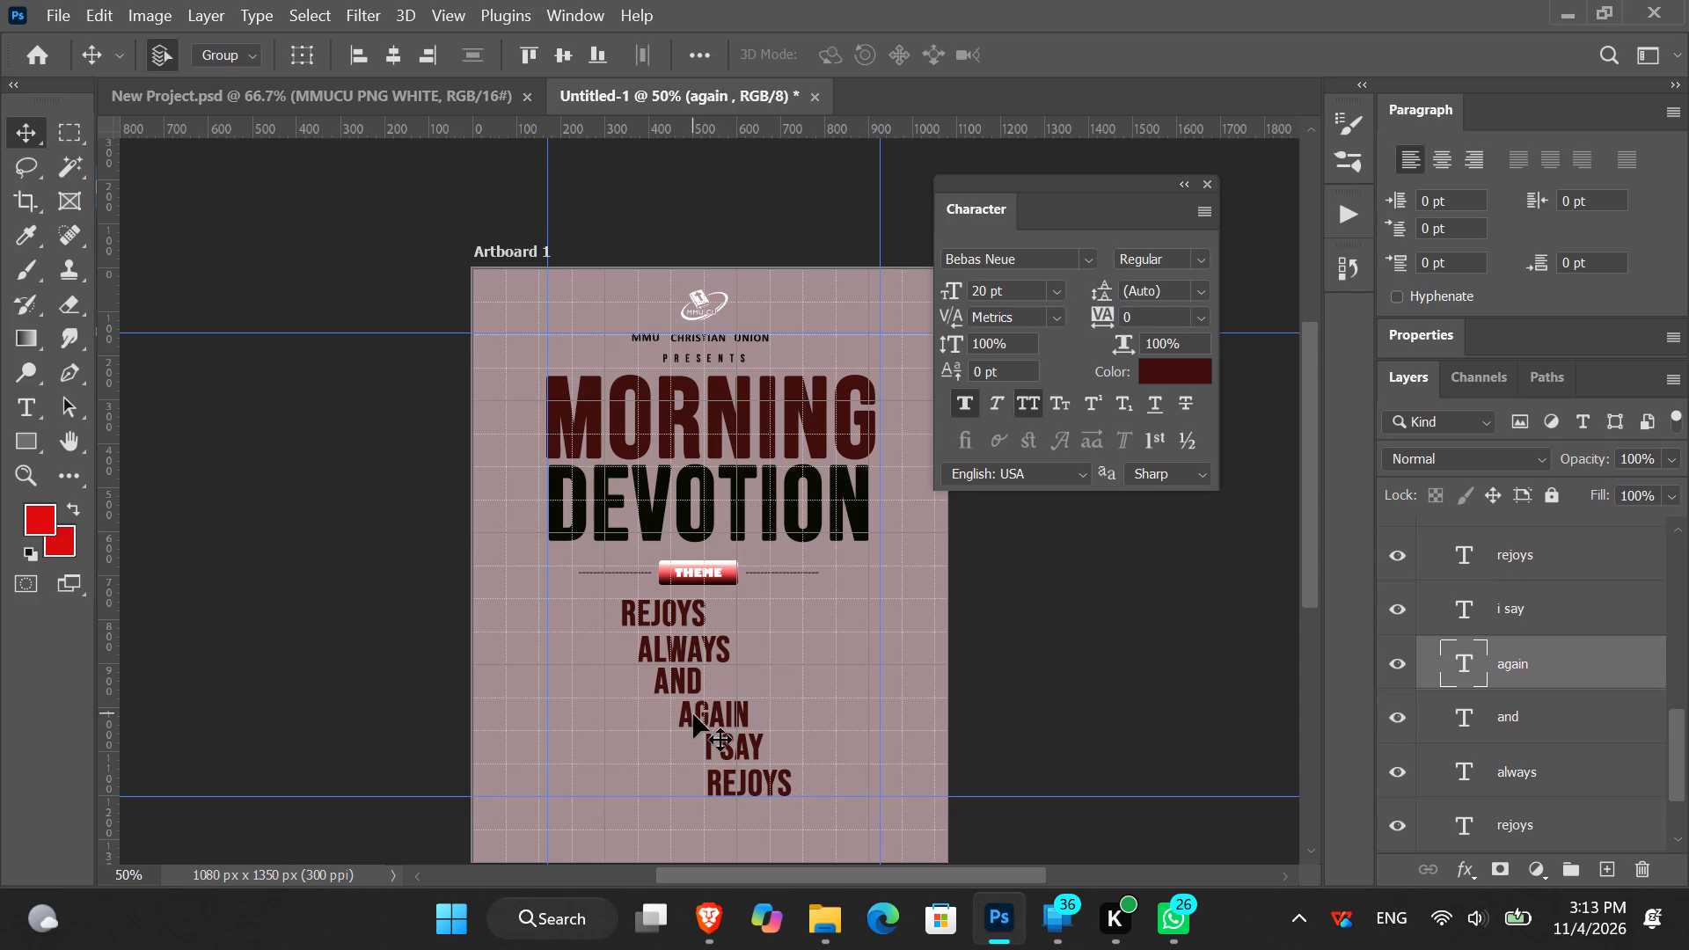
{"action": "key", "text": "Left"}
{"action": "key", "text": "Left"}
{"action": "key", "text": "Left"}
{"action": "key", "text": "Left"}
{"action": "key", "text": "Left"}
Nudge the I SAY text left so it starts under the G of AGAIN.
{"action": "left_click", "coordinate": [669, 674]}
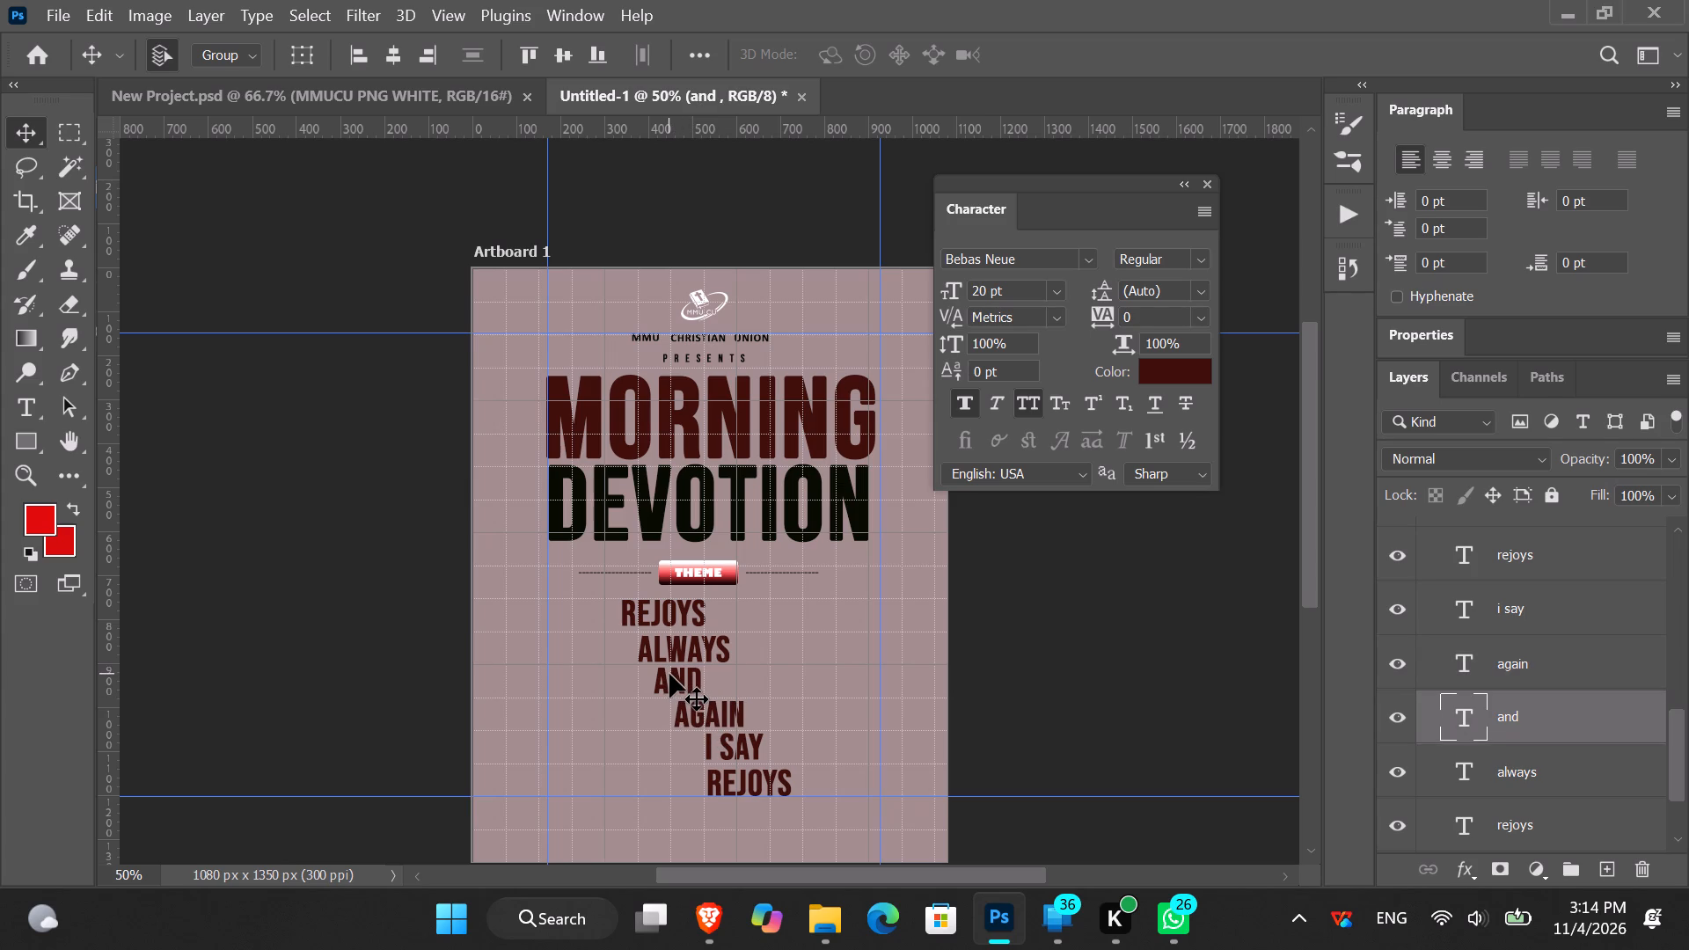
{"action": "left_click", "coordinate": [722, 743]}
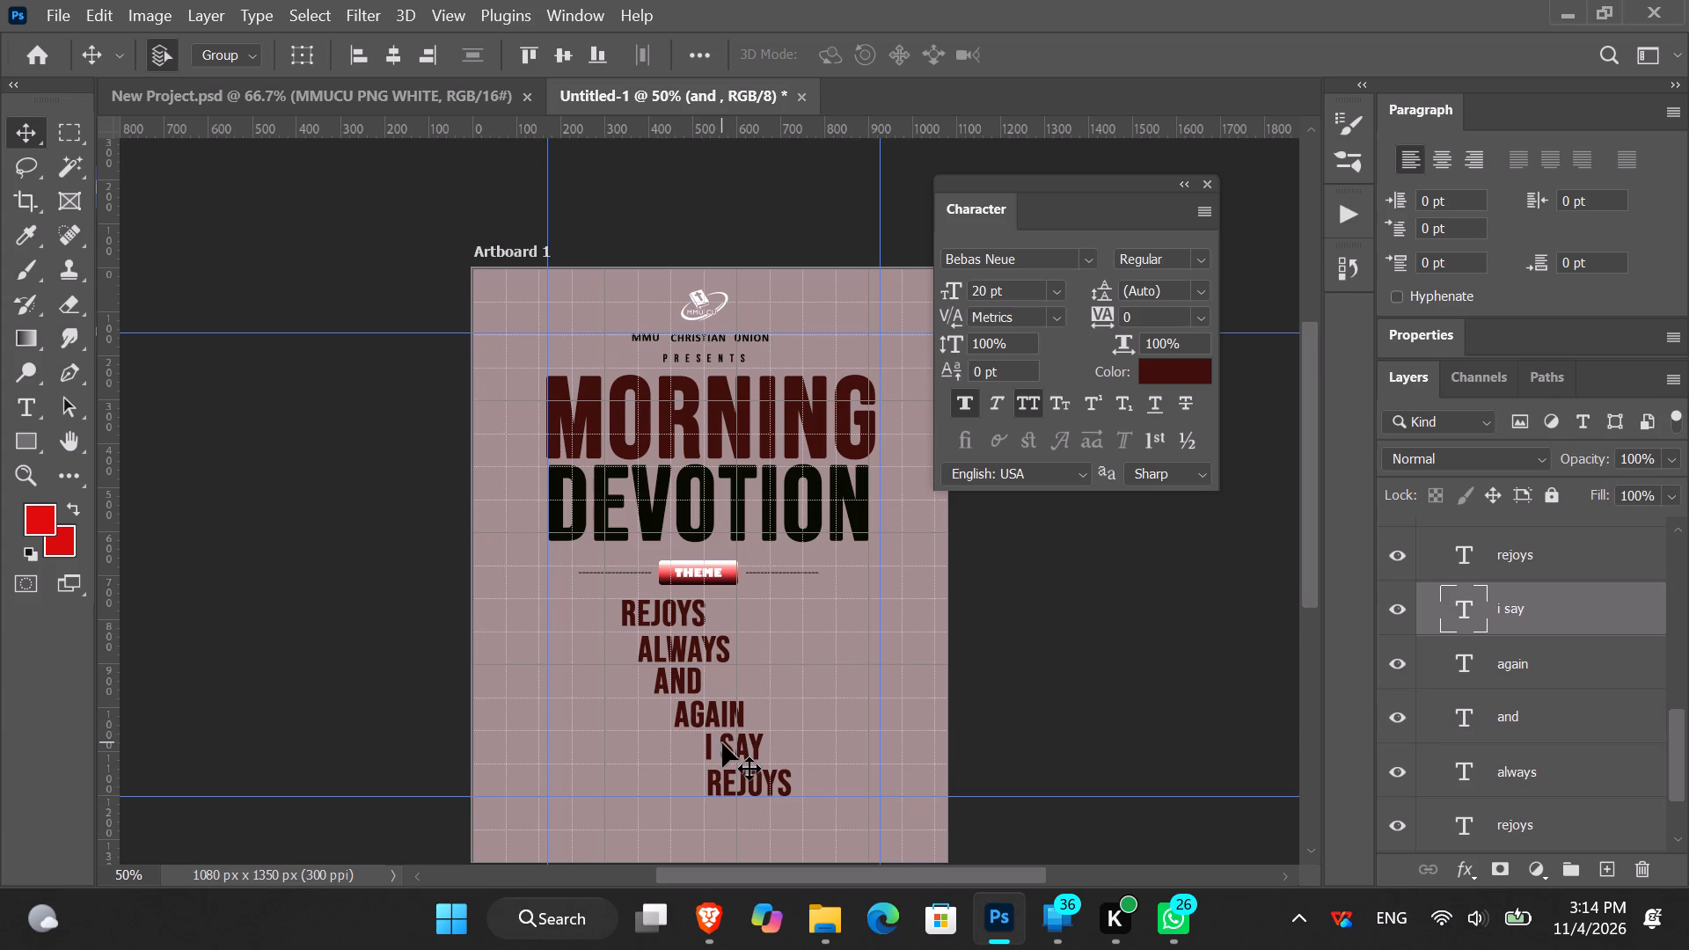
{"action": "key", "text": "Left"}
{"action": "key", "text": "Left"}
{"action": "key", "text": "Left"}
{"action": "key", "text": "Left"}
{"action": "key", "text": "Left"}
{"action": "key", "text": "Left"}
{"action": "key", "text": "Left"}
{"action": "key", "text": "Left"}
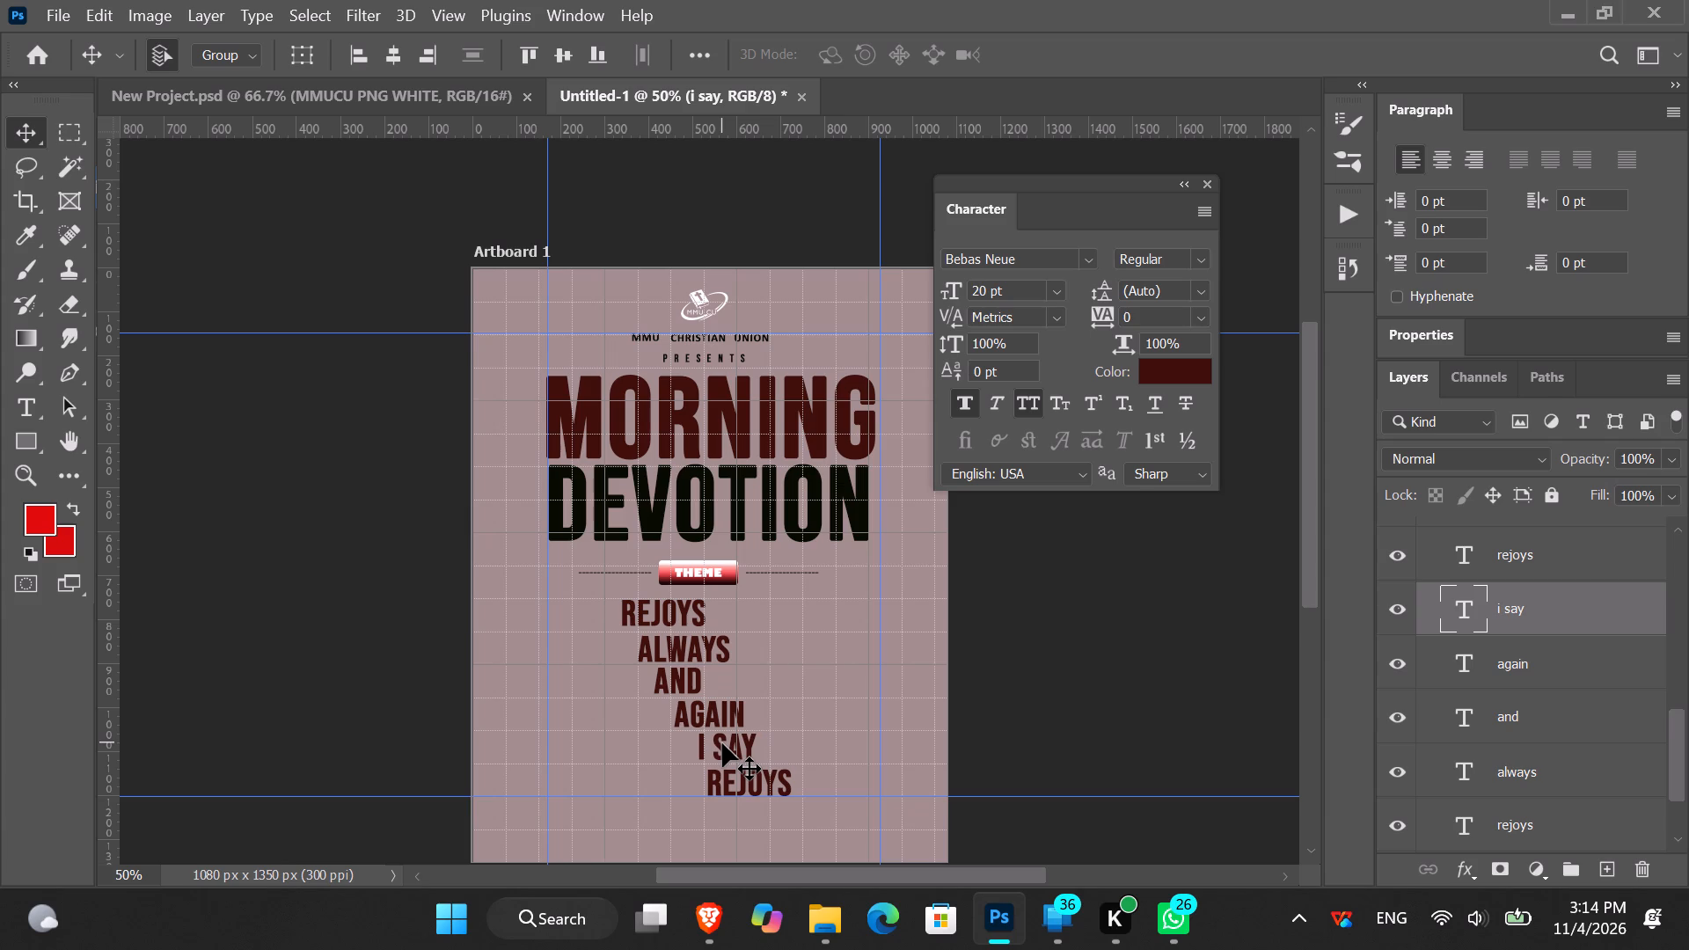
{"action": "key", "text": "Left"}
{"action": "key", "text": "Left"}
{"action": "key", "text": "Left"}
{"action": "left_click", "coordinate": [733, 794]}
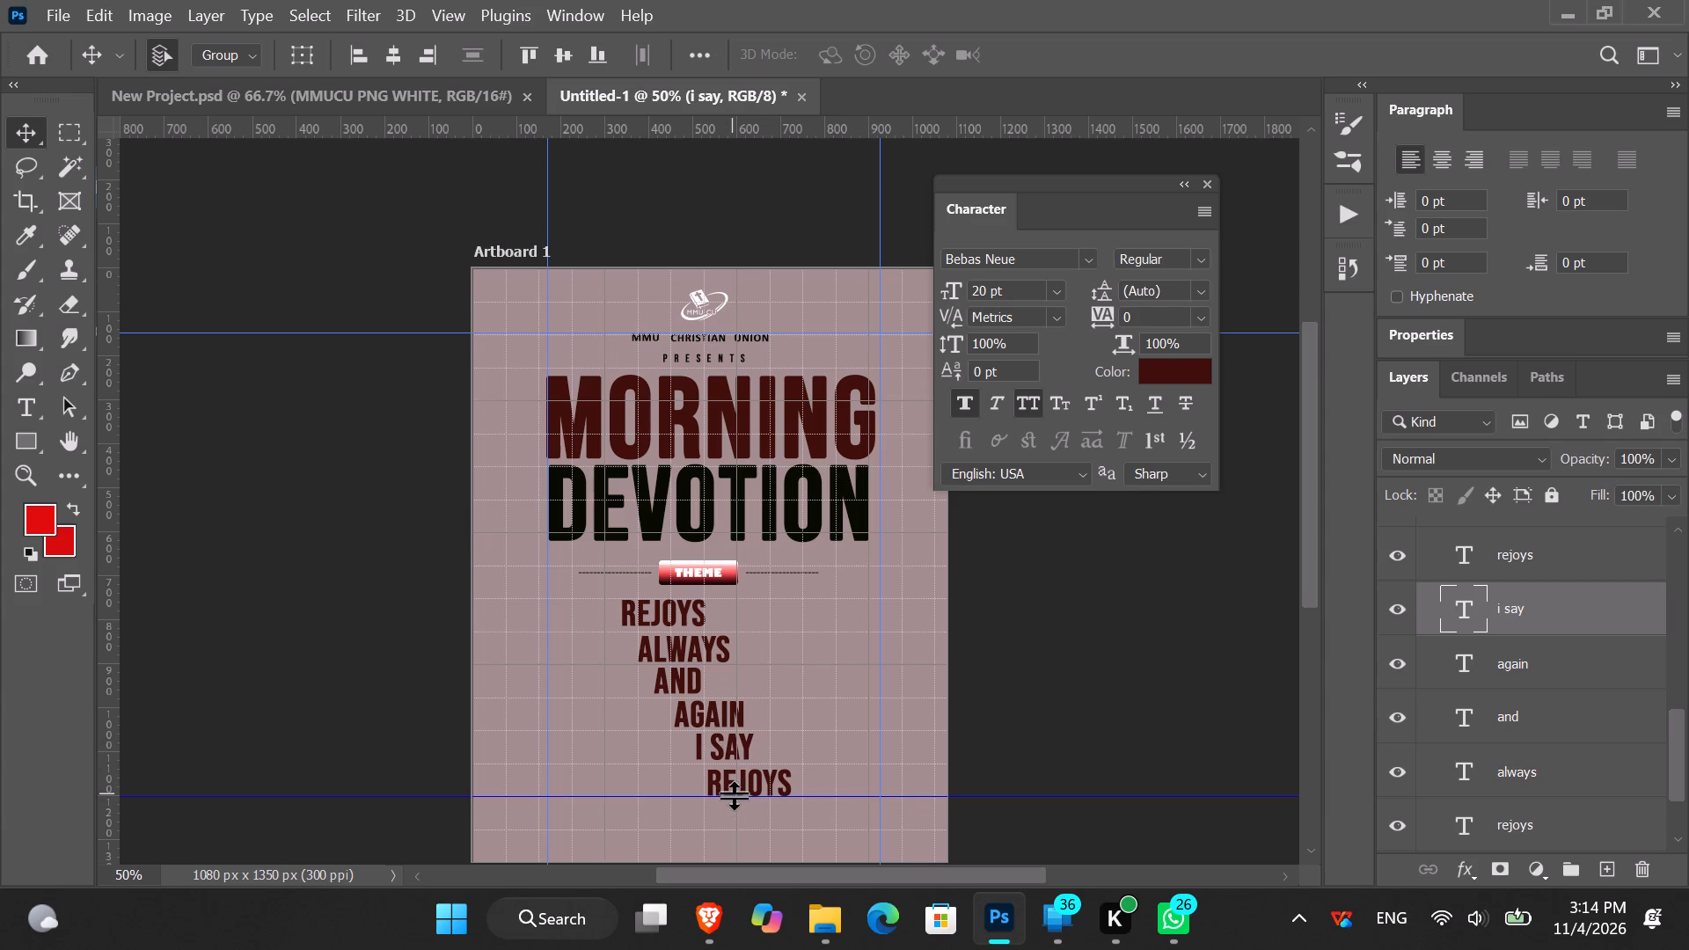
{"action": "key", "text": "Left"}
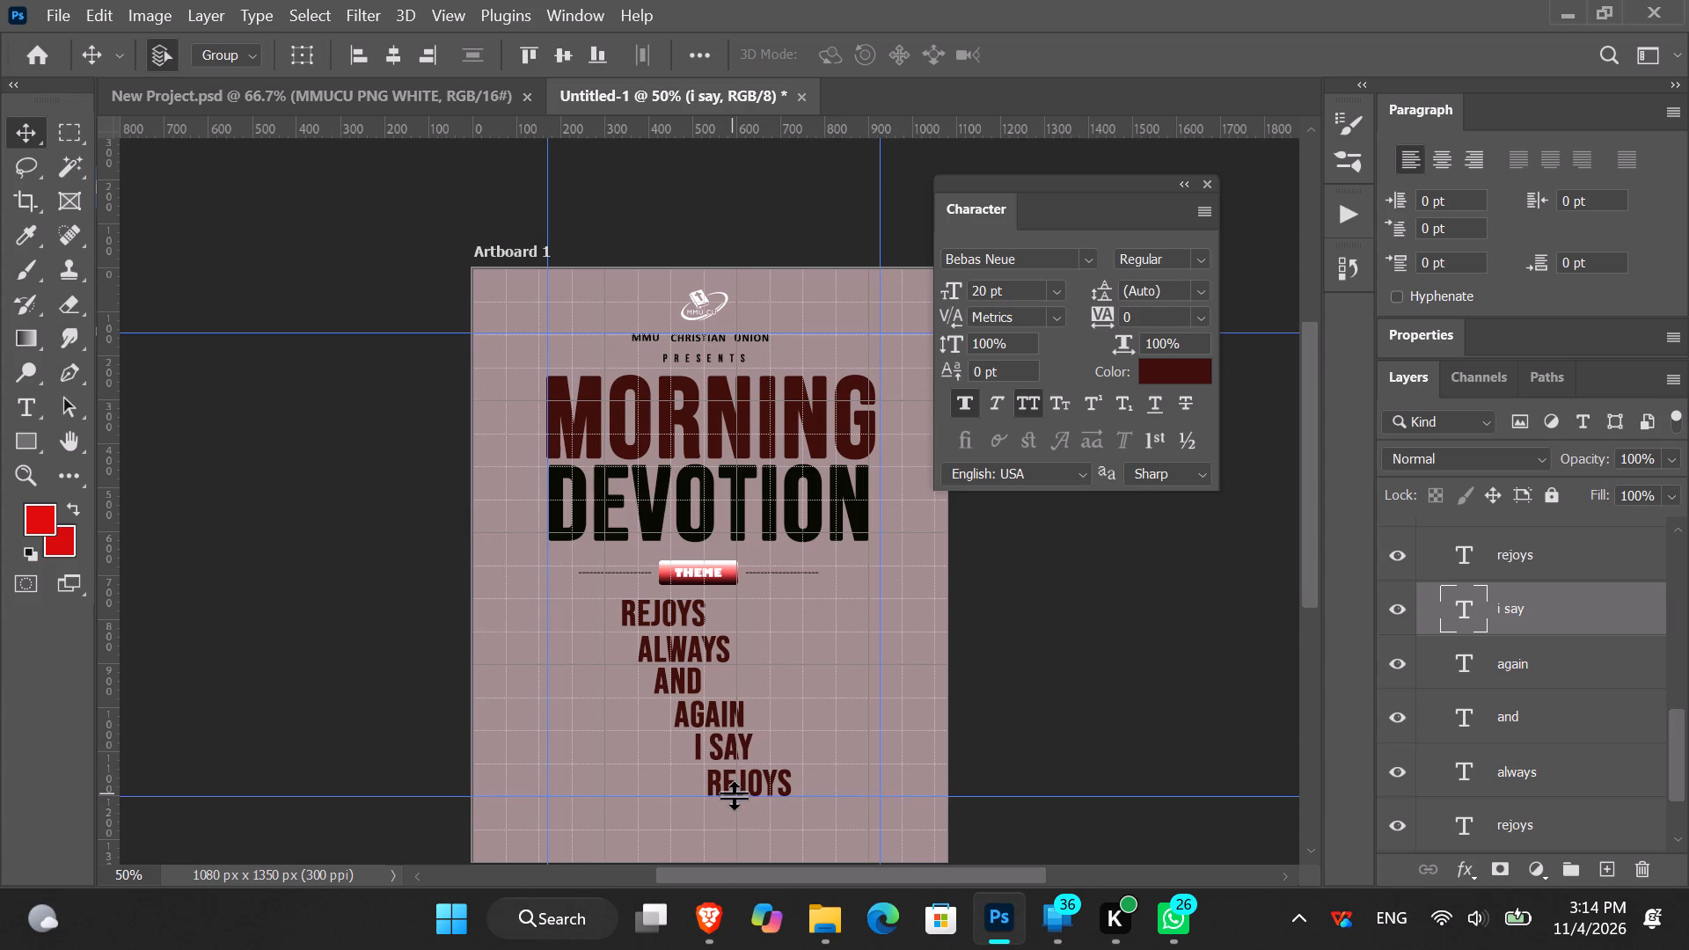
Nudge the bottom REJOYS text a touch left so it starts under the S of I SAY.
{"action": "left_click", "coordinate": [735, 782]}
{"action": "key", "text": "Left"}
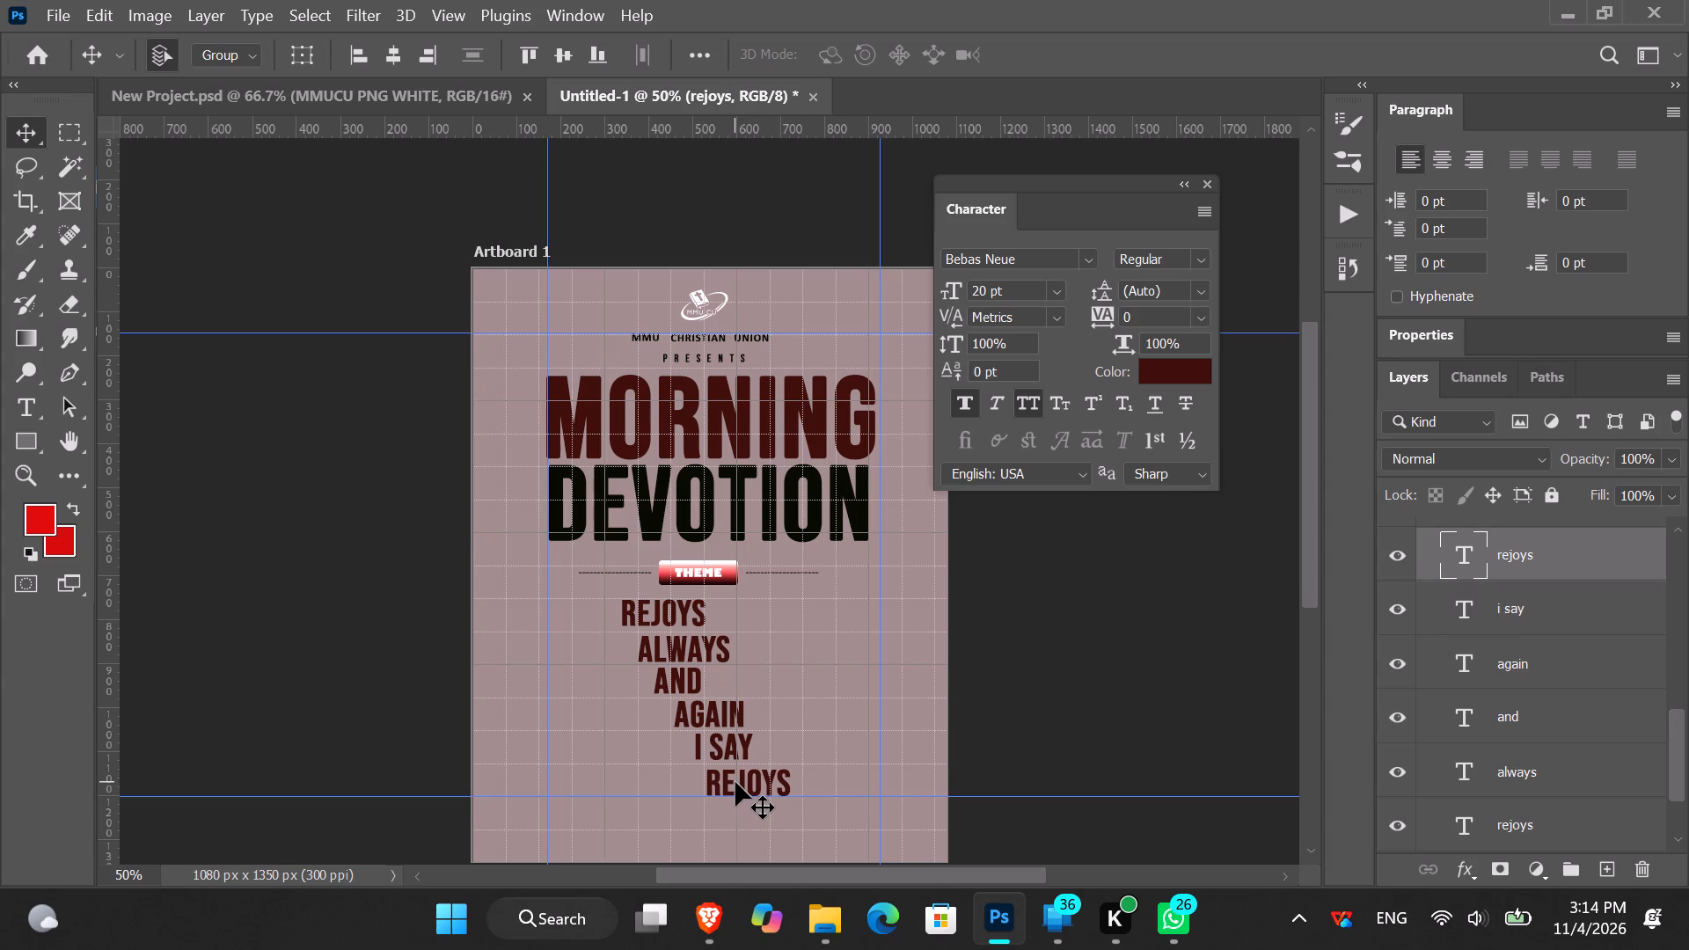
{"action": "key", "text": "Left"}
Find and open the Shepherd Bible app, and maximize its window.
{"action": "left_click", "coordinate": [550, 915]}
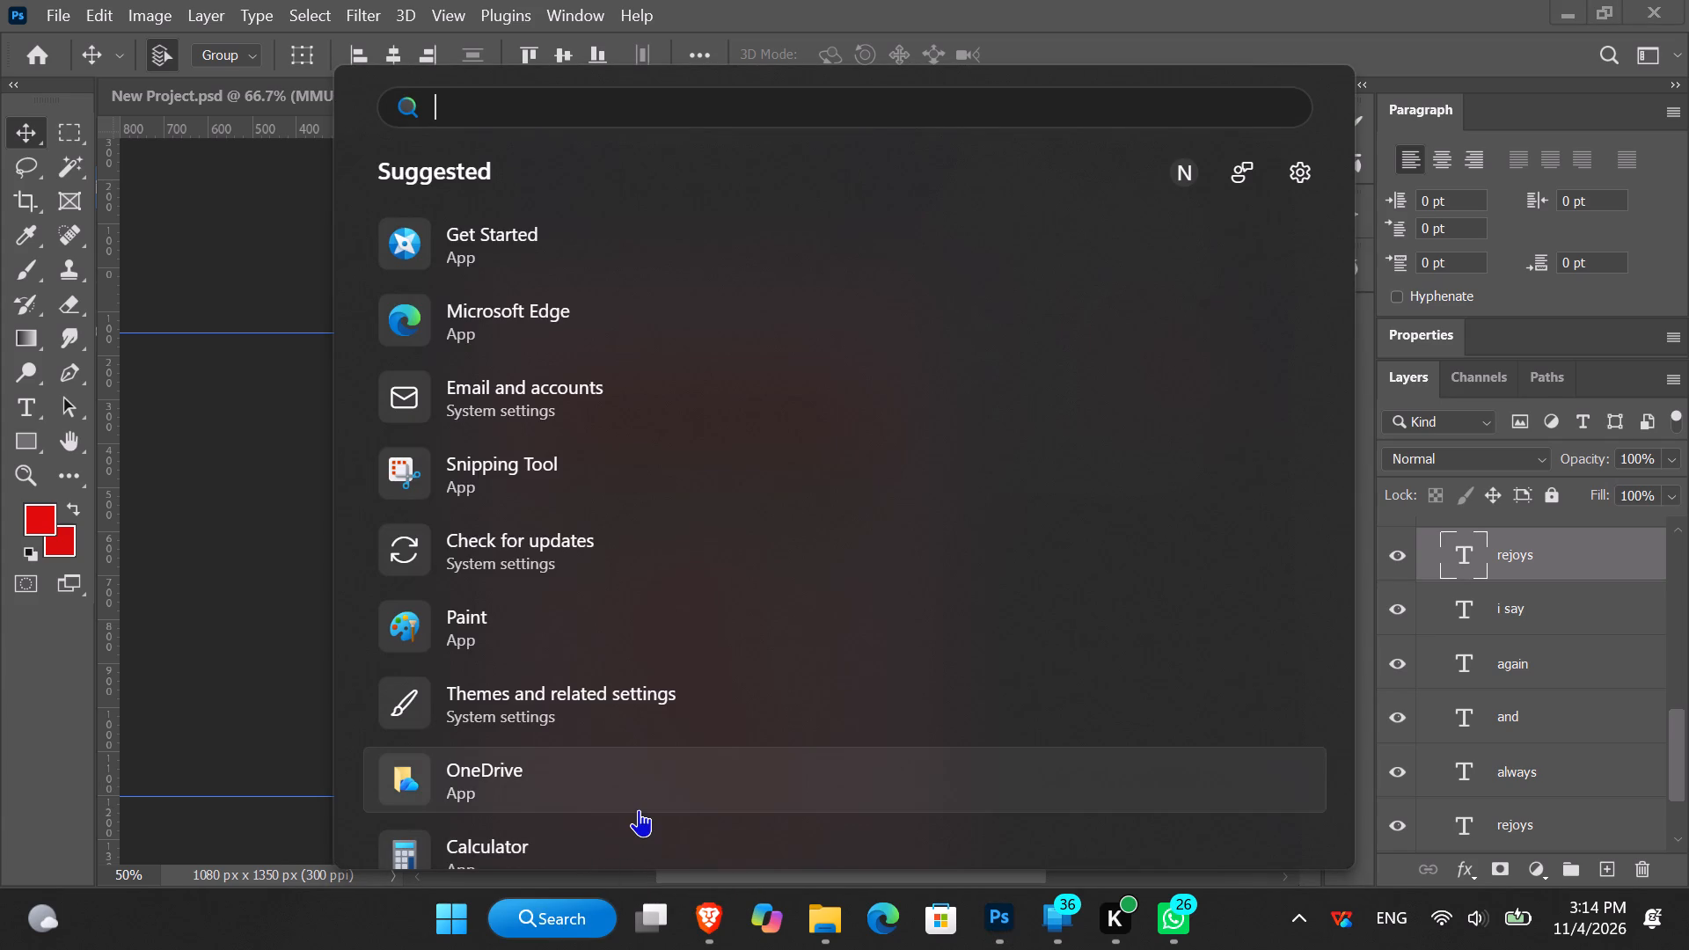
{"action": "key", "text": "b"}
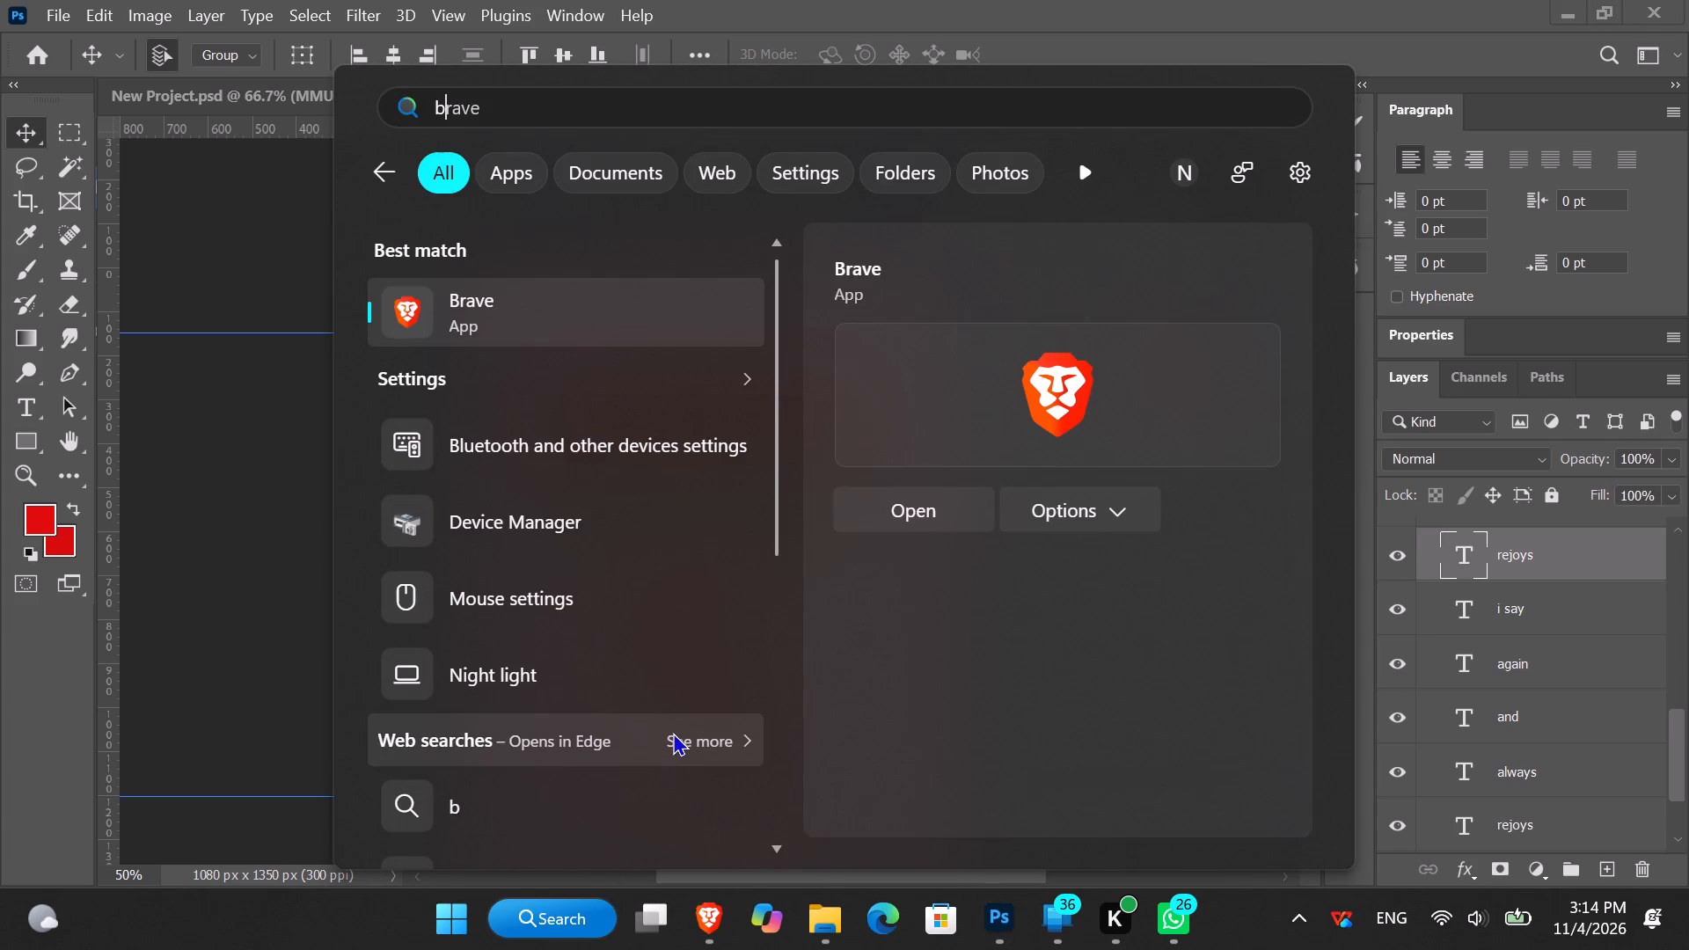
{"action": "key", "text": "i"}
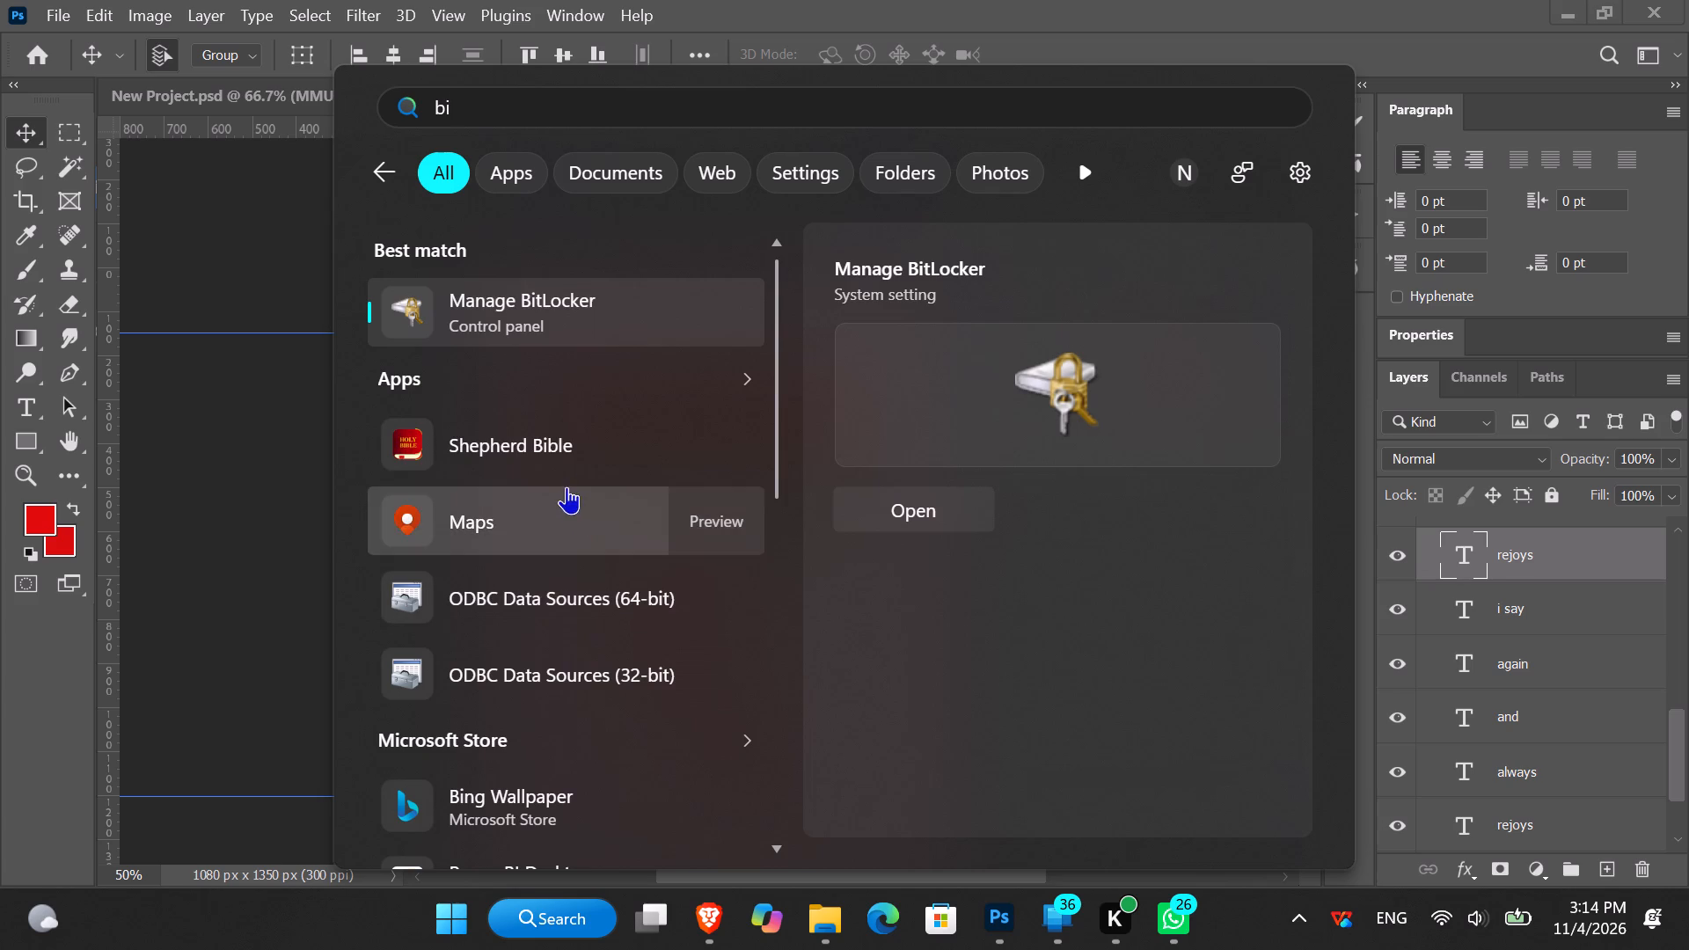
{"action": "left_click", "coordinate": [523, 457]}
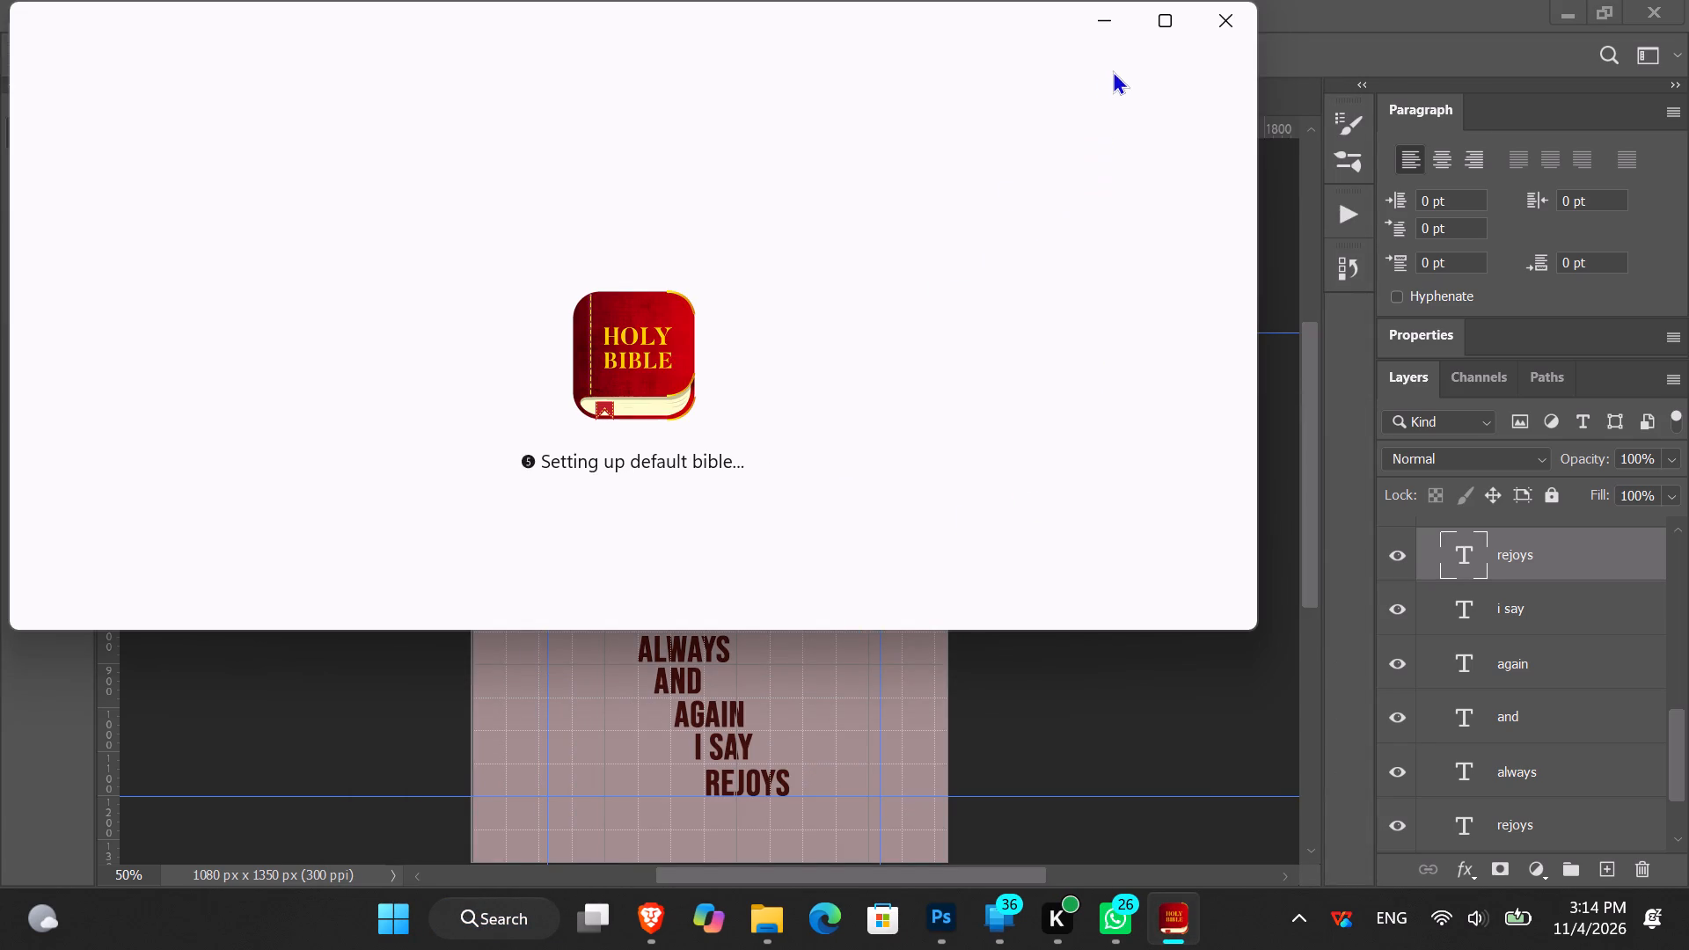
{"action": "left_click", "coordinate": [1161, 33]}
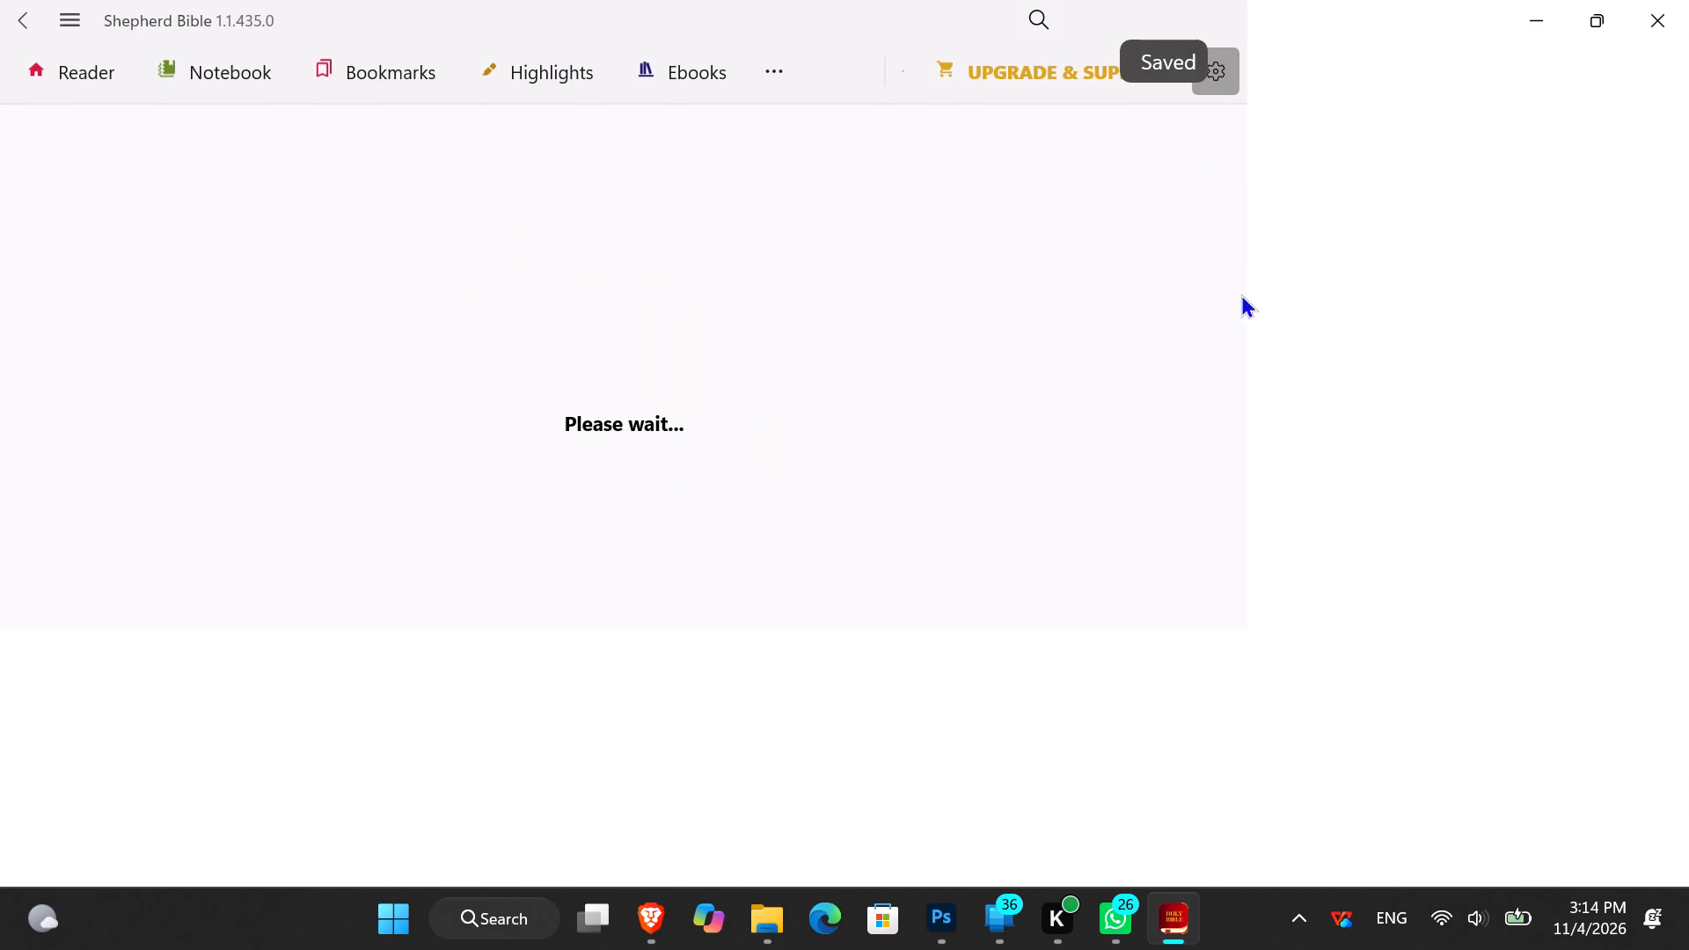
Set the screen brightness to 11 in the system quick settings and return to Shepherd Bible.
{"action": "left_click", "coordinate": [1492, 917]}
{"action": "left_click", "coordinate": [1318, 698]}
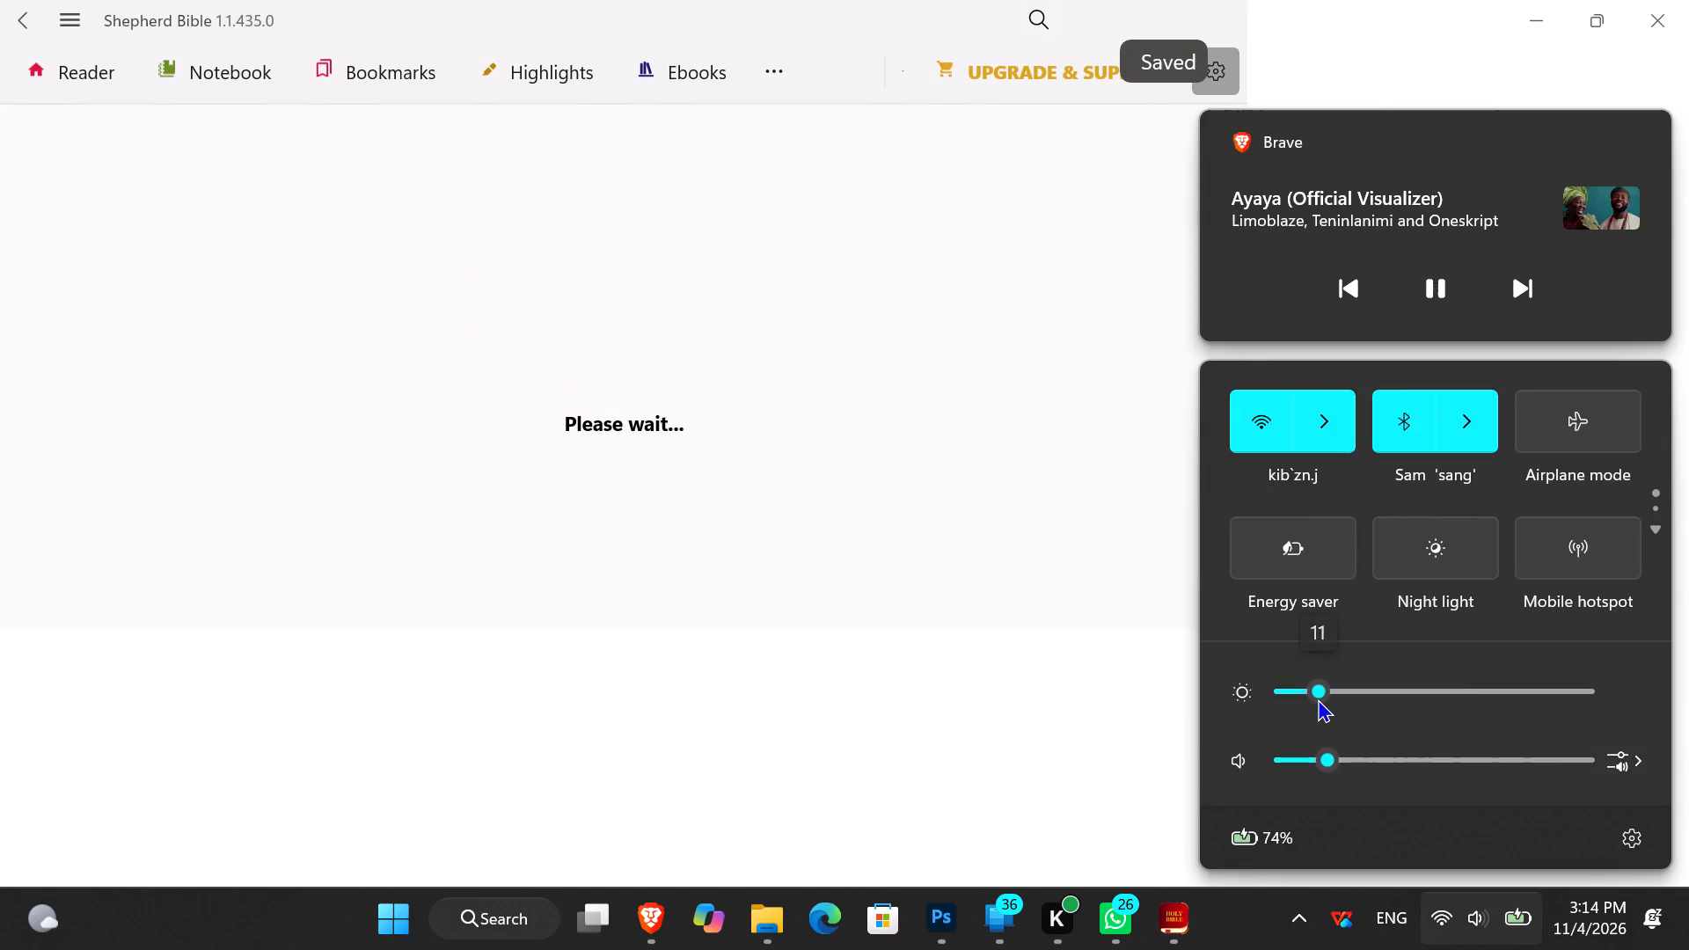
{"action": "left_click", "coordinate": [612, 625]}
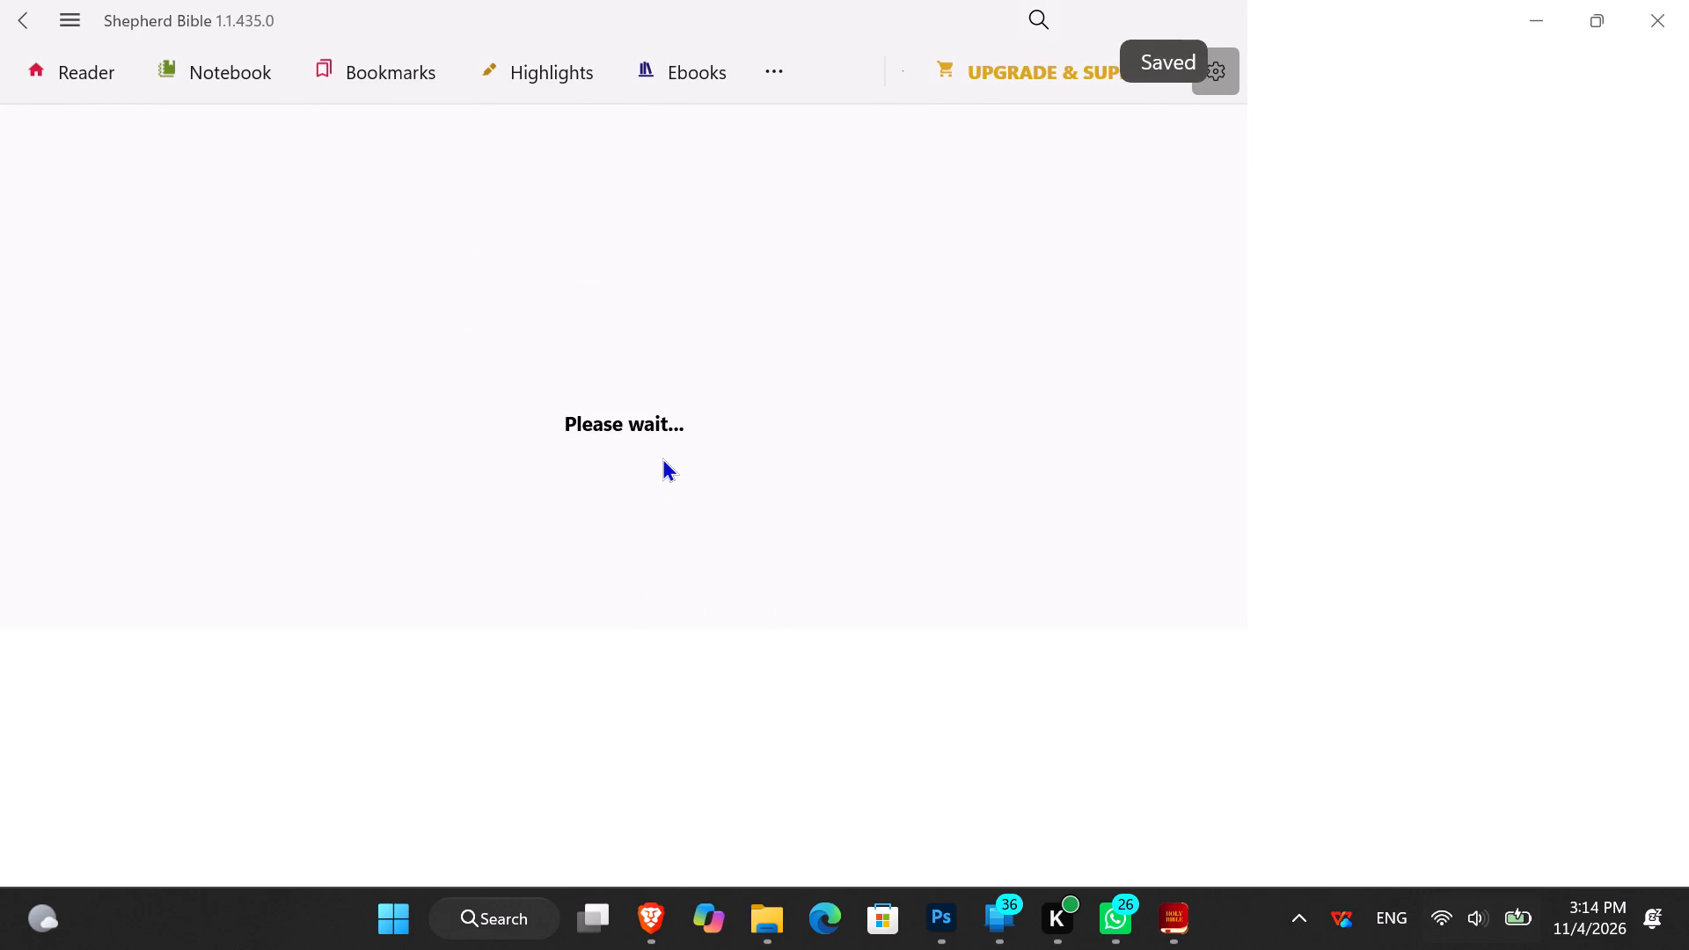
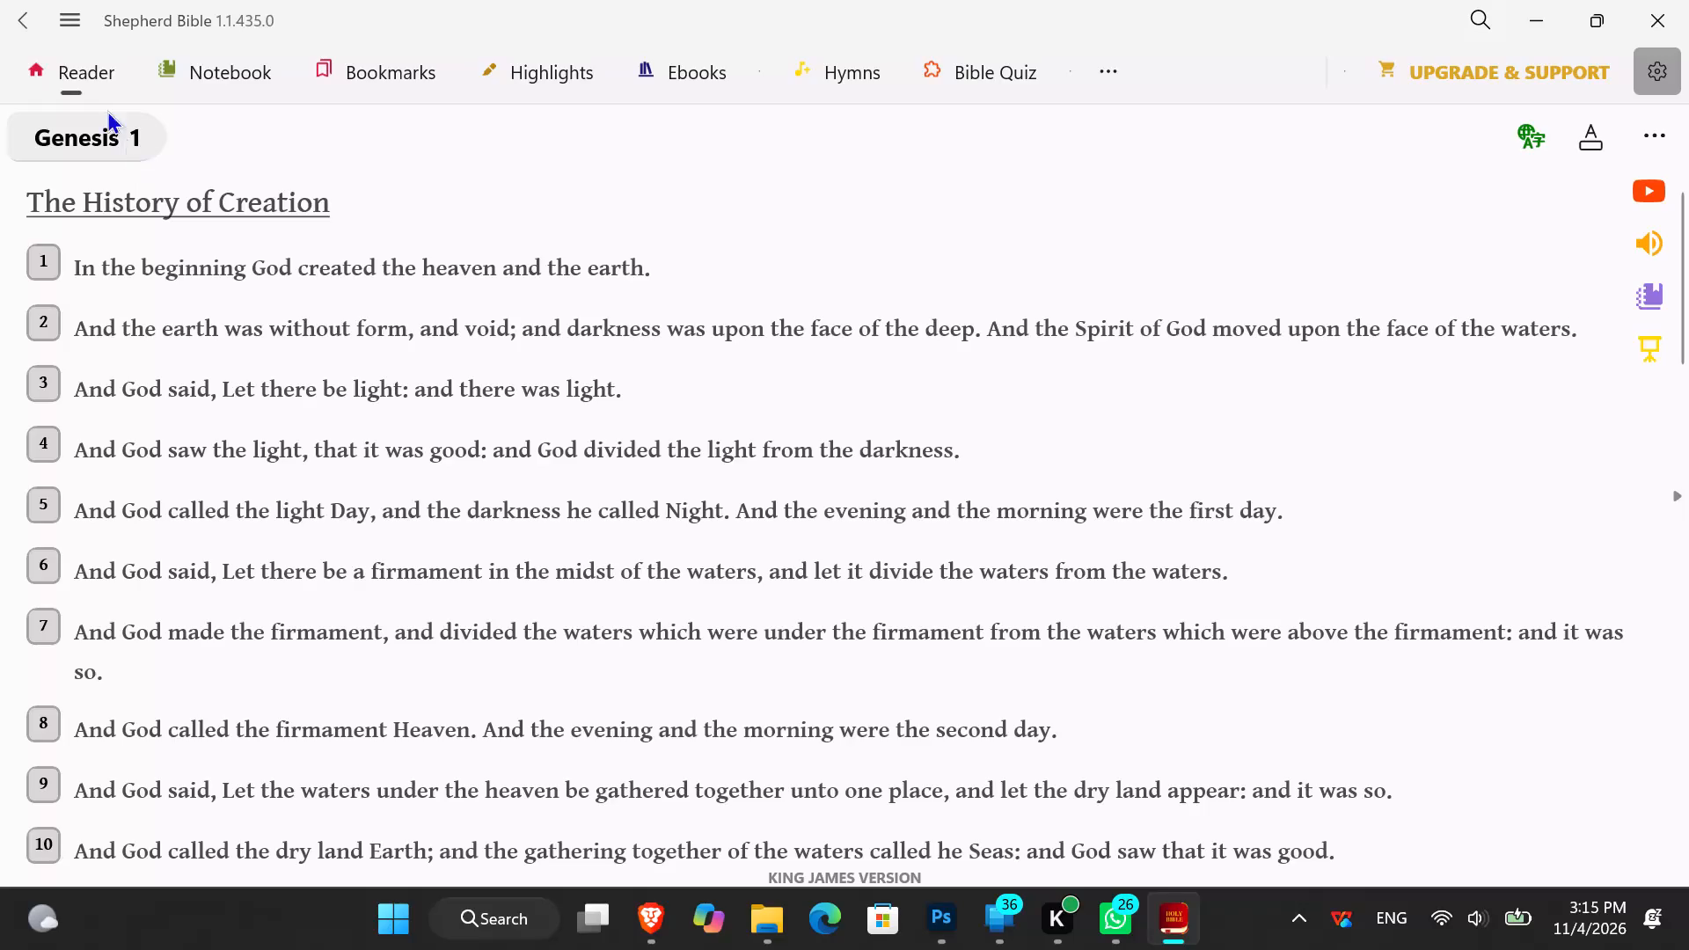
Search the Bible for "rejoice in the lord always" and open the Phil 4:4 passage.
{"action": "left_click", "coordinate": [1477, 18]}
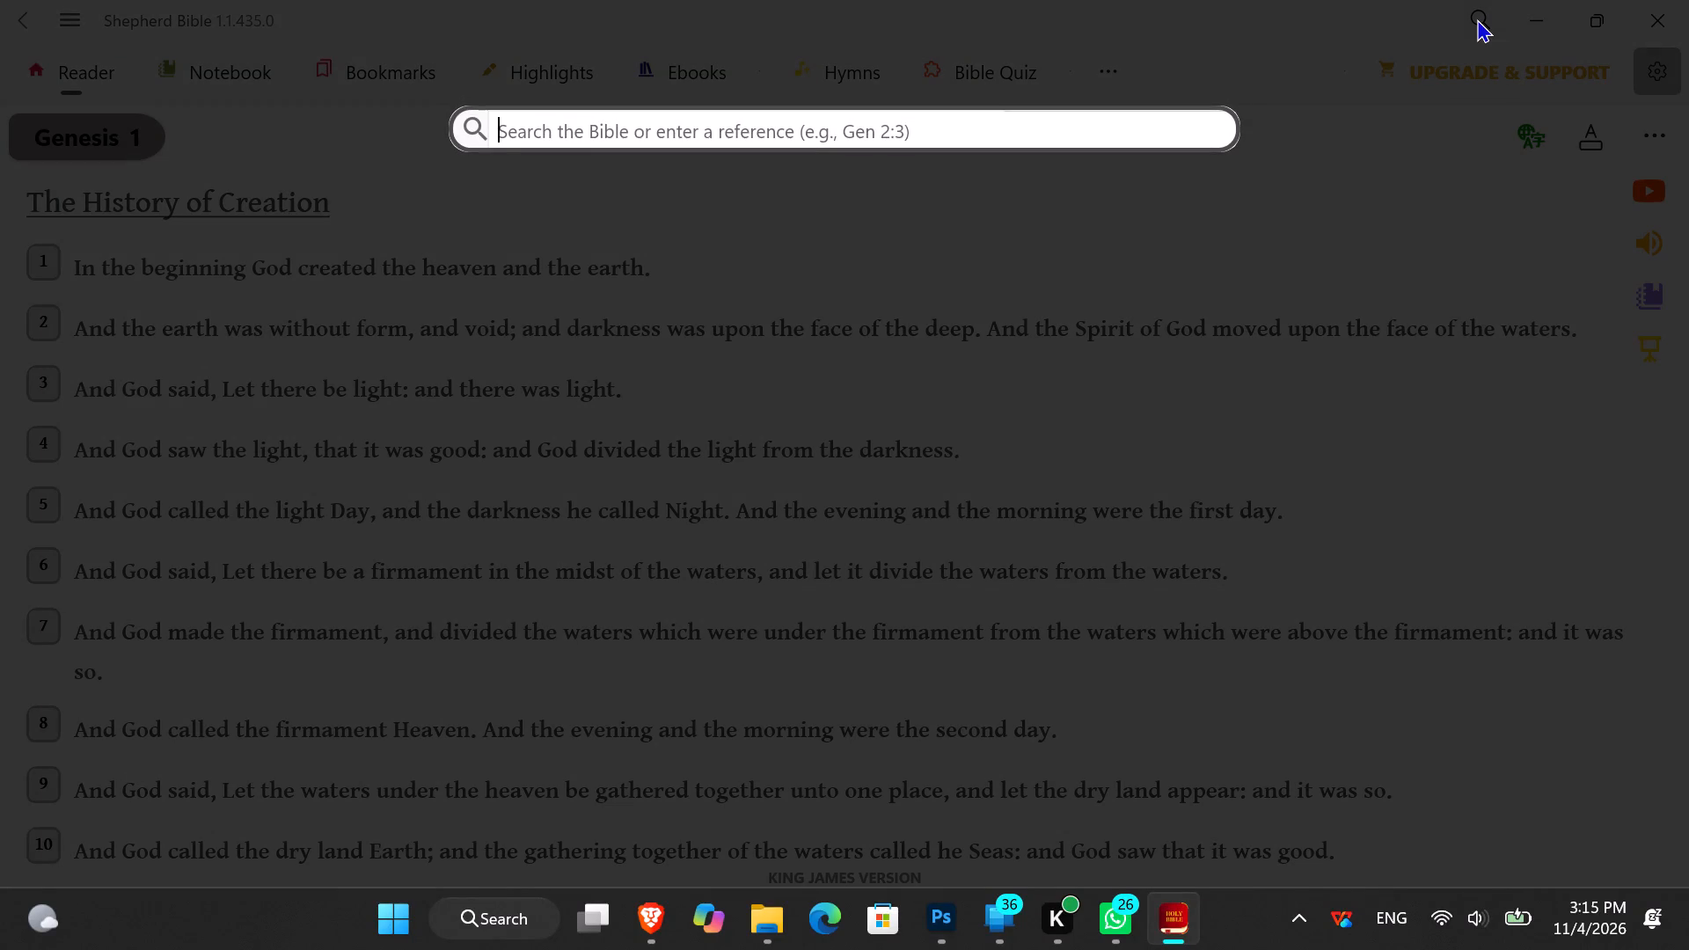
{"action": "type", "text": "re"}
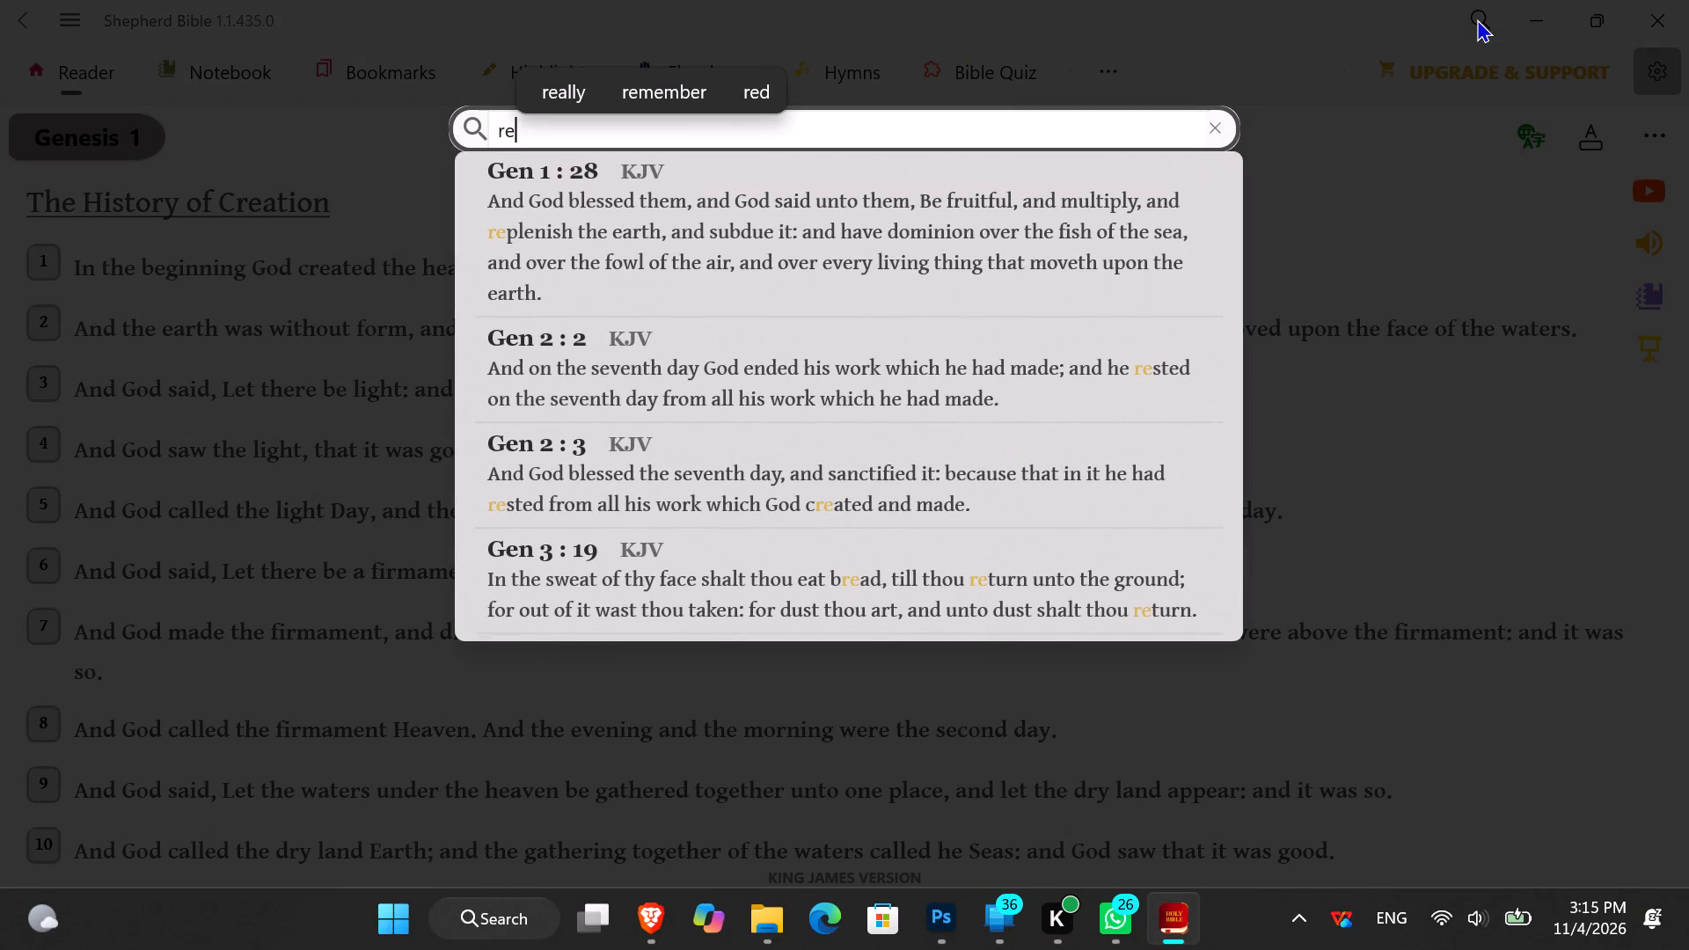
{"action": "type", "text": "joi"}
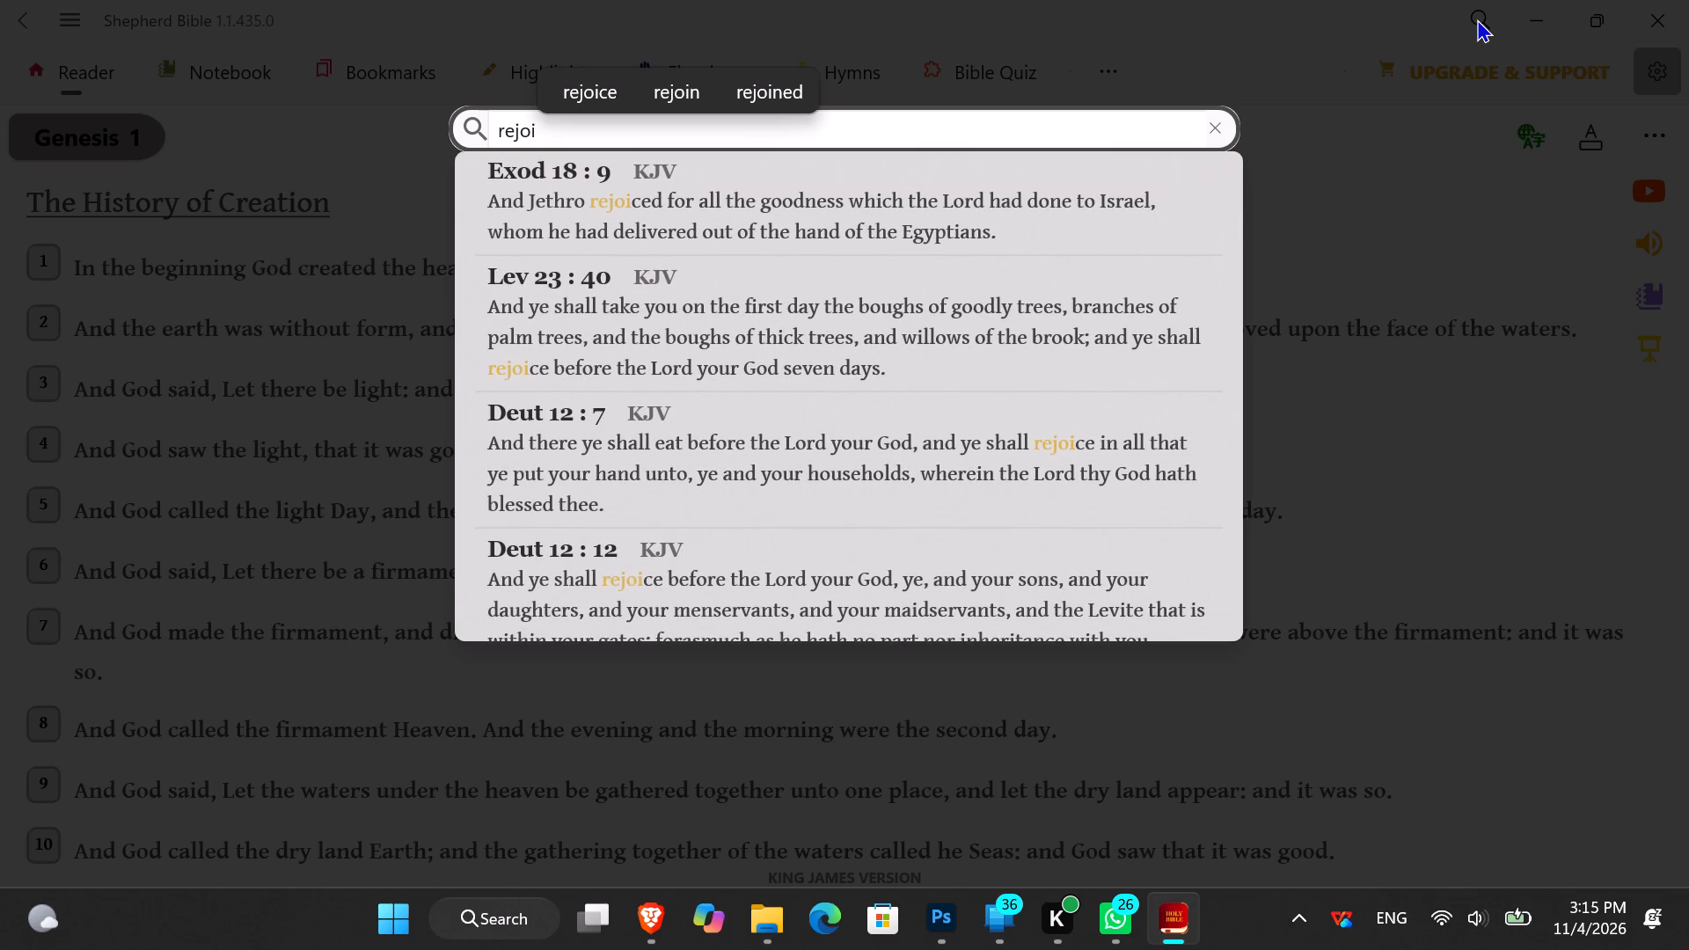
{"action": "type", "text": "ce in the"}
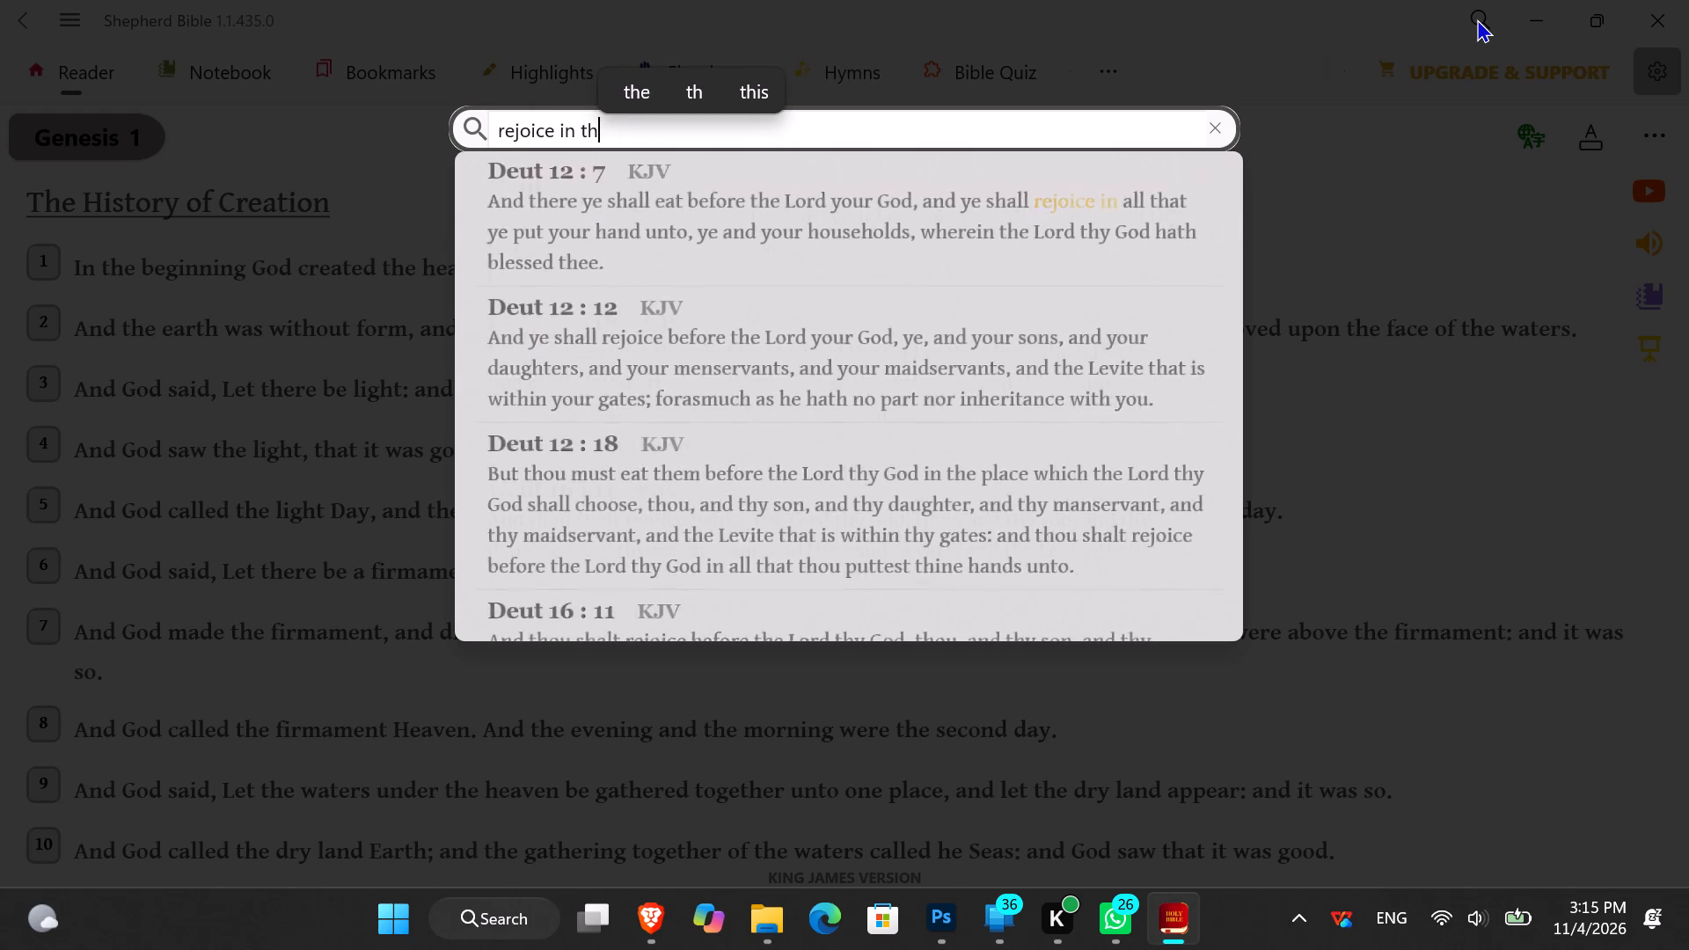
{"action": "key", "text": "space"}
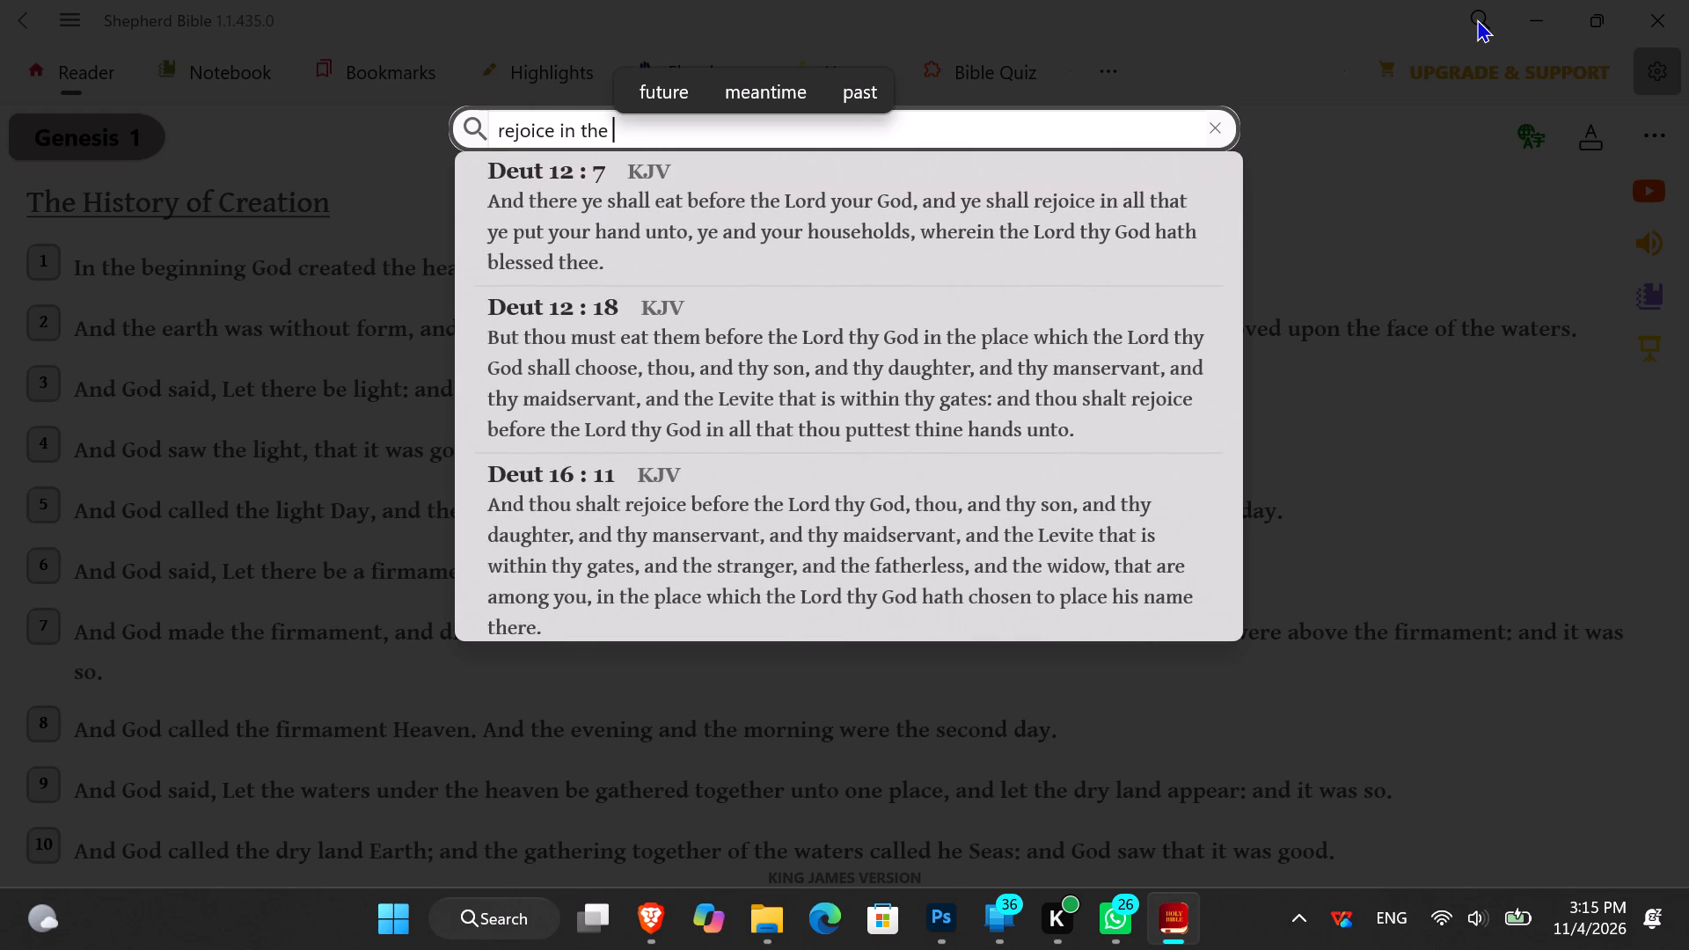
{"action": "key", "text": "space"}
{"action": "type", "text": "lord always"}
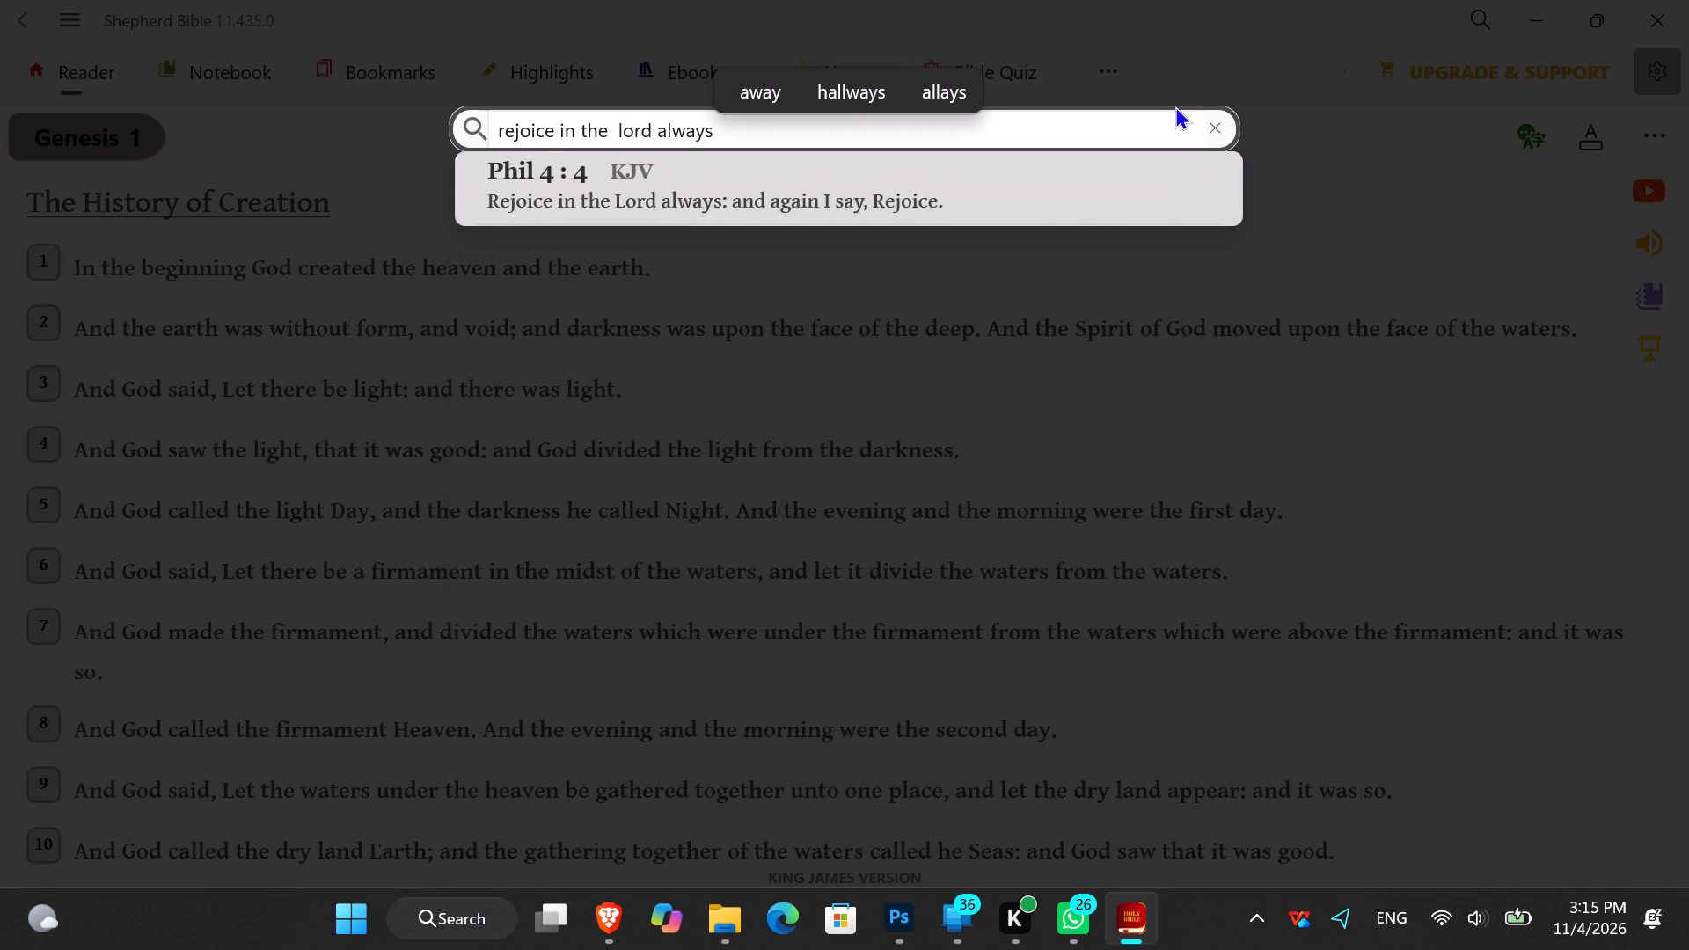
{"action": "left_click", "coordinate": [539, 171]}
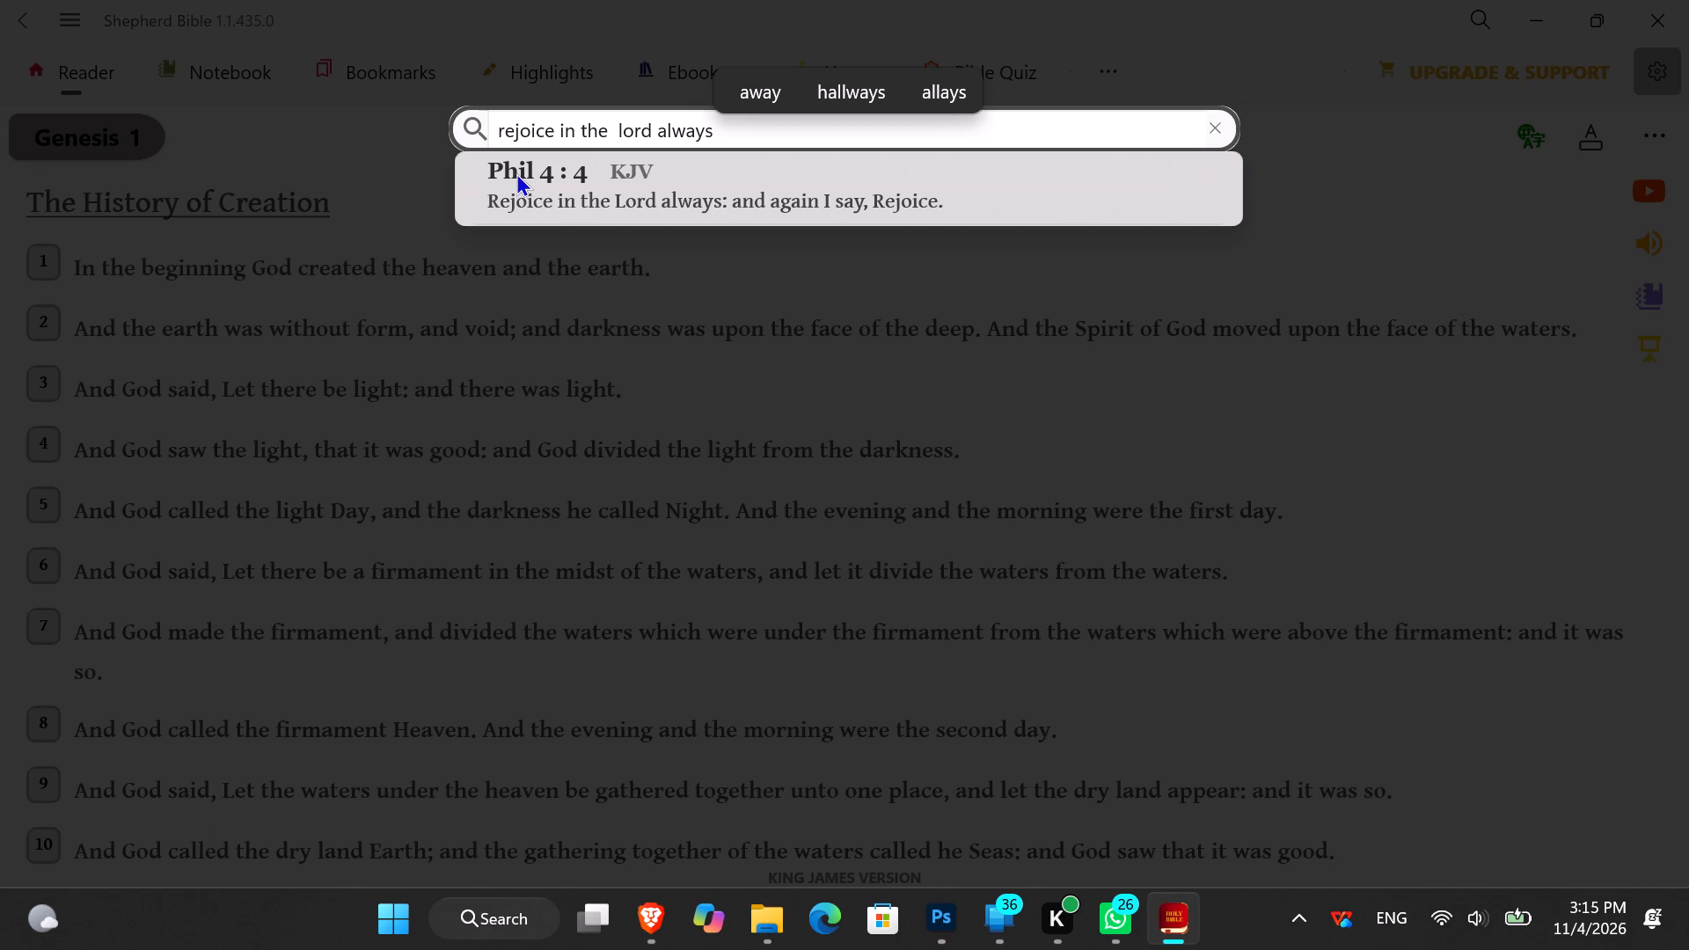
{"action": "left_click_drag", "start_coordinate": [479, 173], "coordinate": [671, 186]}
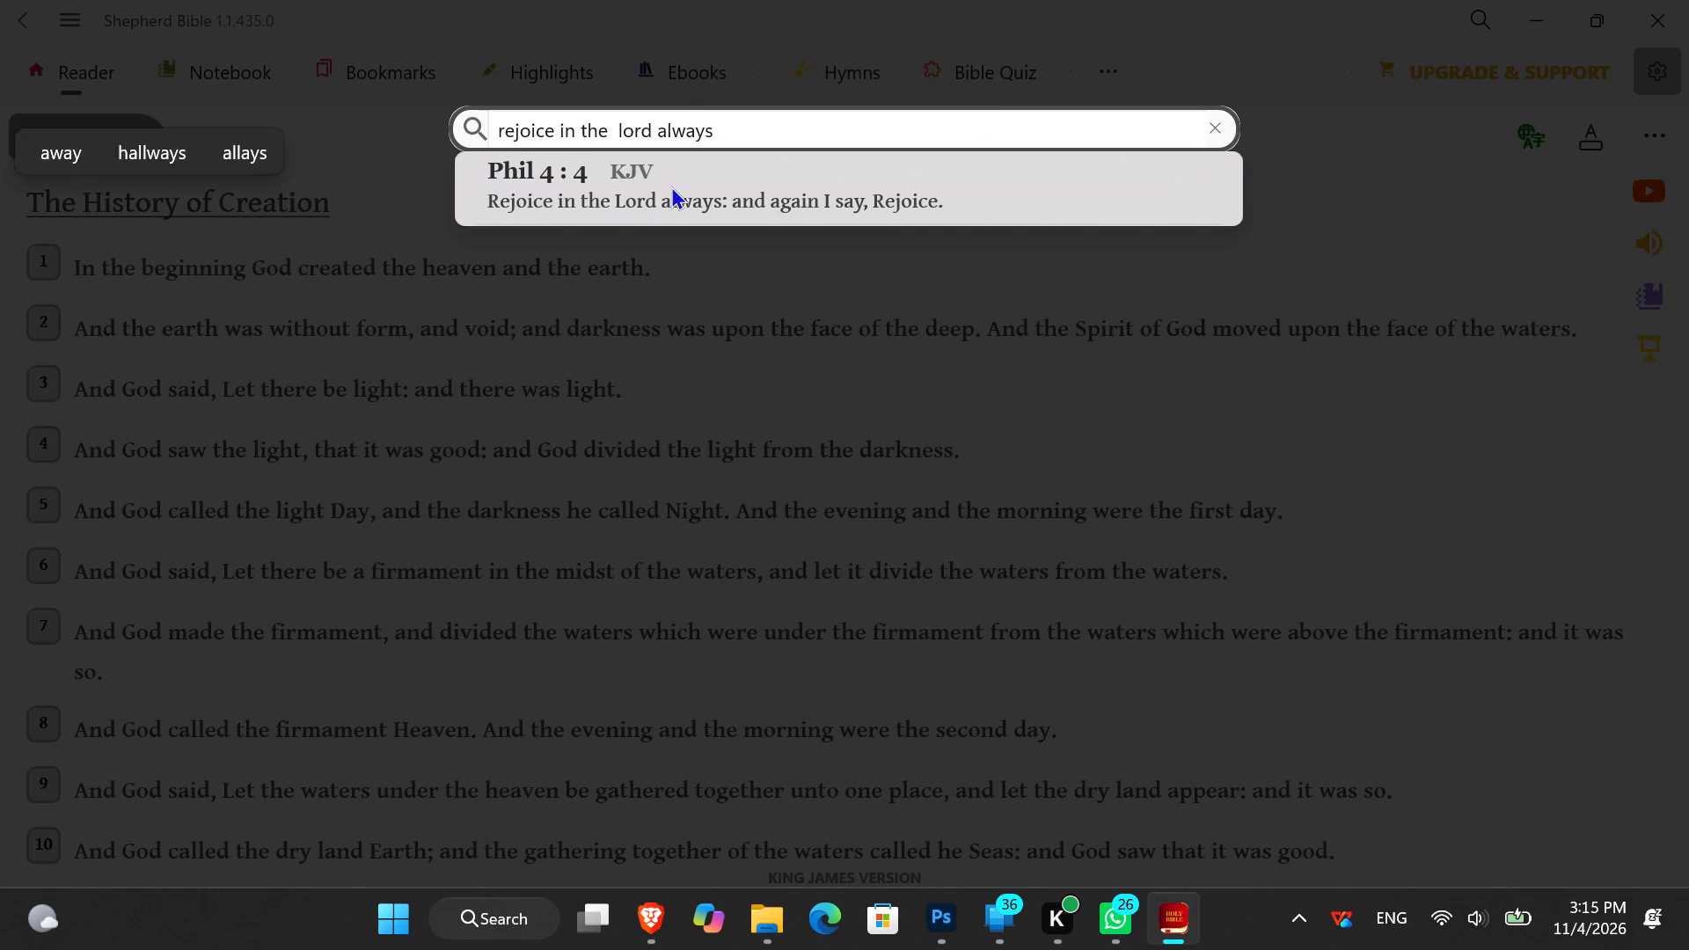
{"action": "left_click", "coordinate": [671, 186]}
{"action": "left_click", "coordinate": [671, 186]}
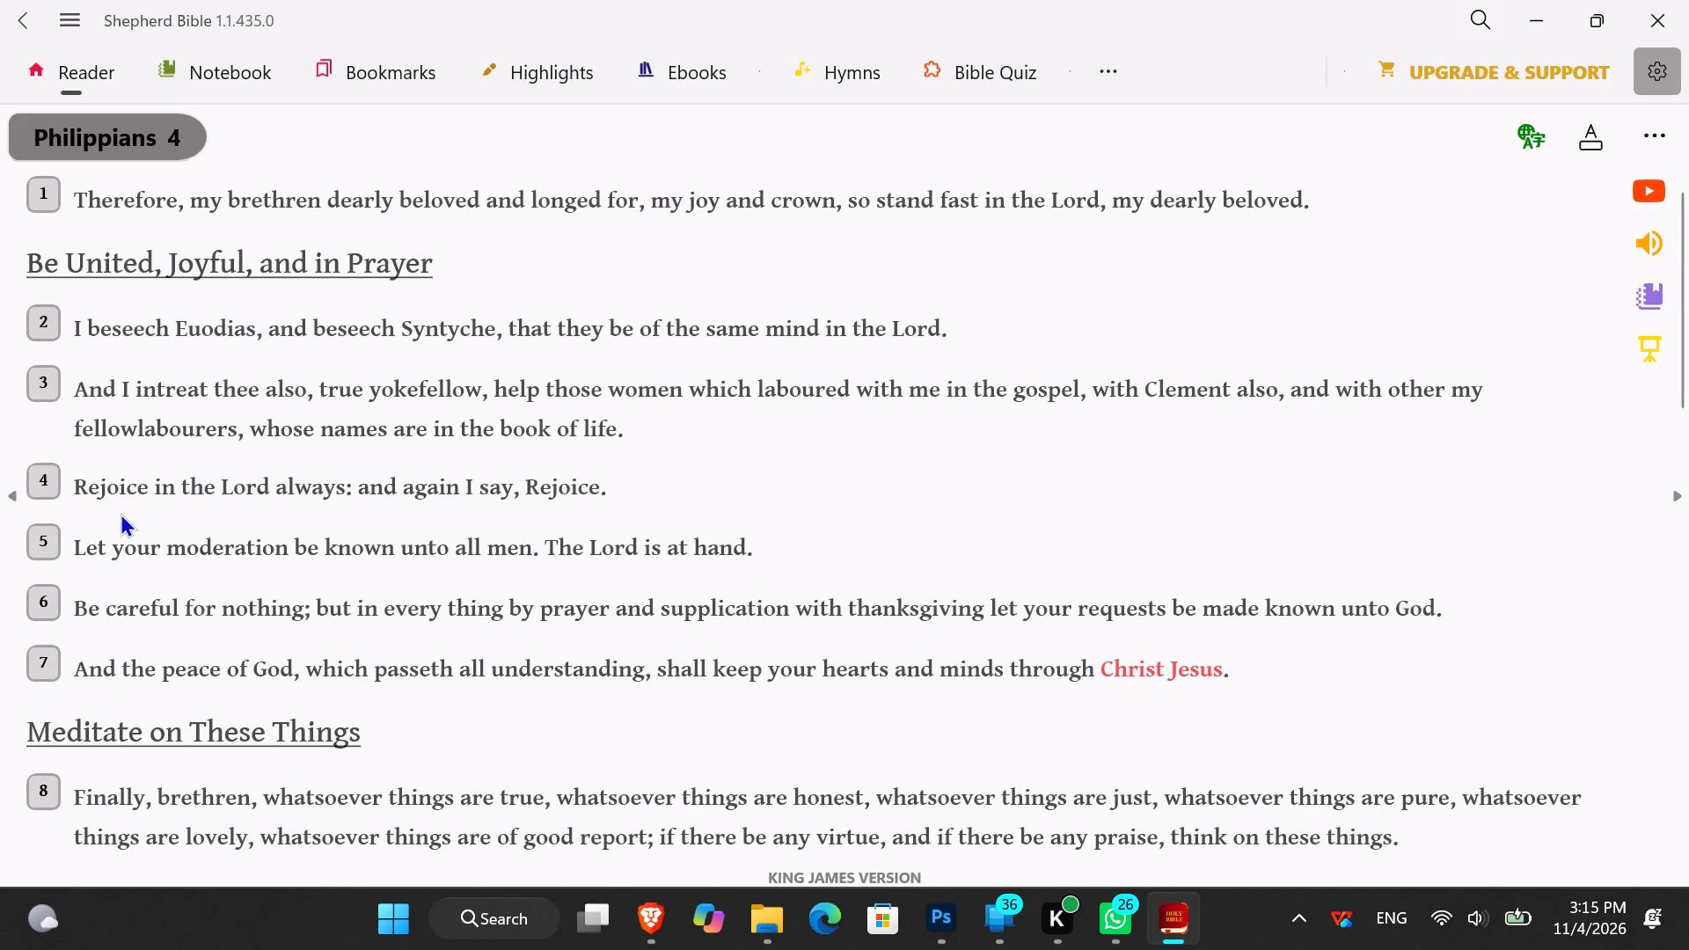
Select verse 4 of Philippians 4 and copy it.
{"action": "double_click", "coordinate": [80, 498]}
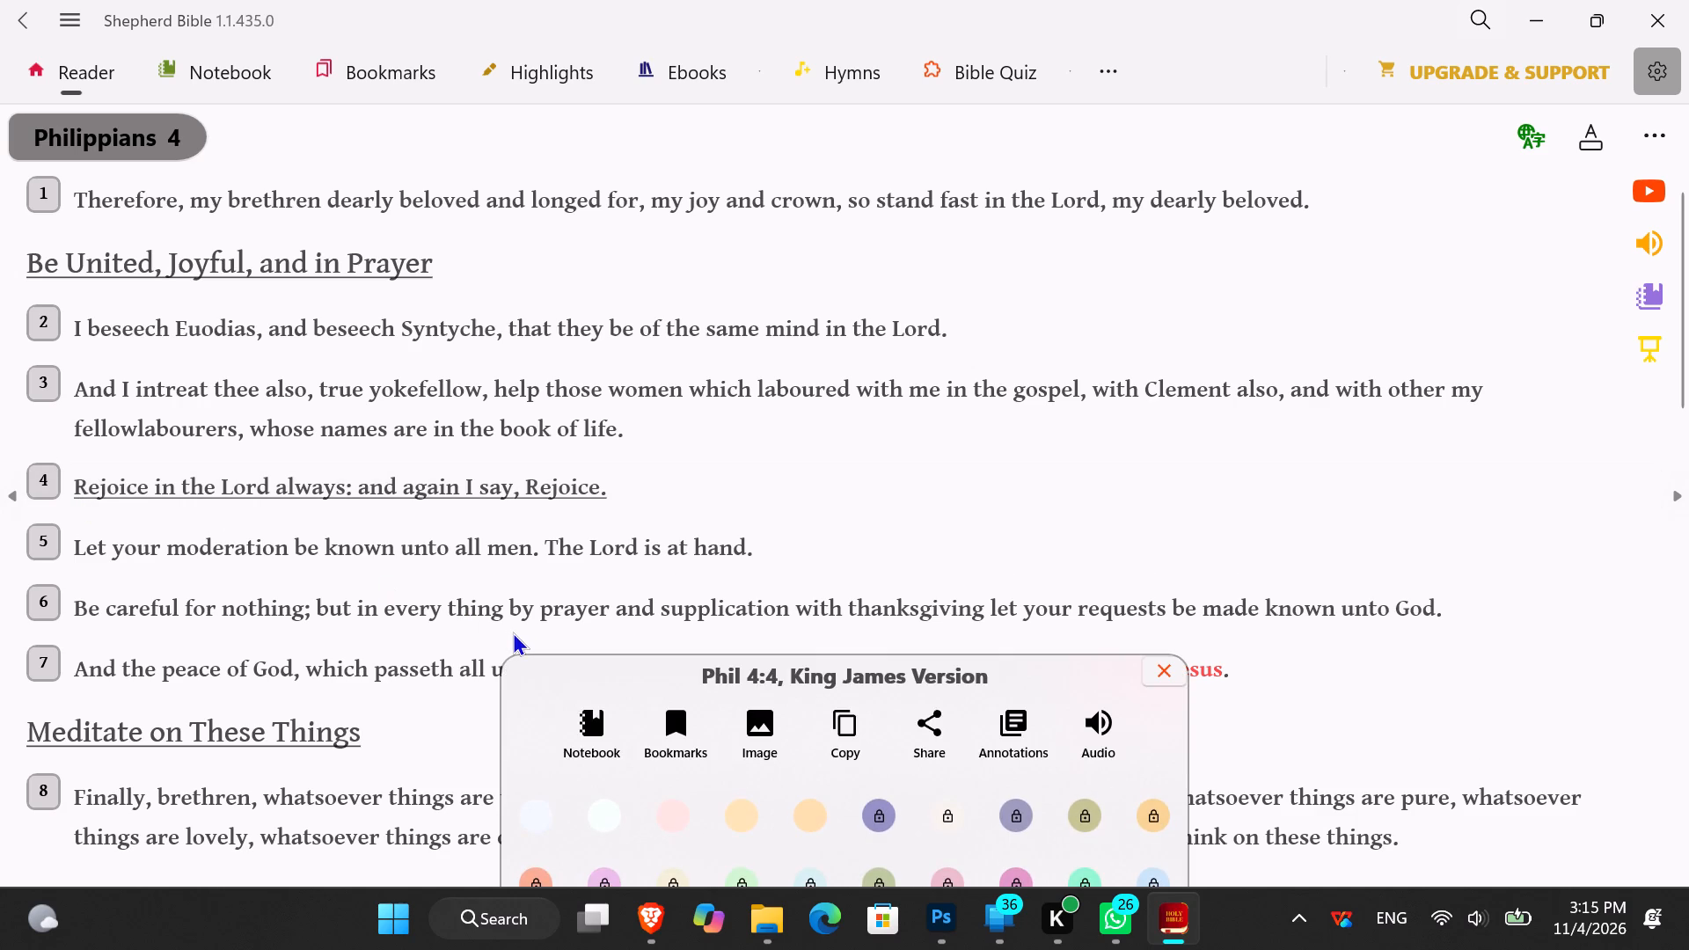
{"action": "key", "text": "ctrl+c"}
Switch back to Photoshop and add a separate text layer reading IN just after the top REJOYS.
{"action": "left_click", "coordinate": [959, 929]}
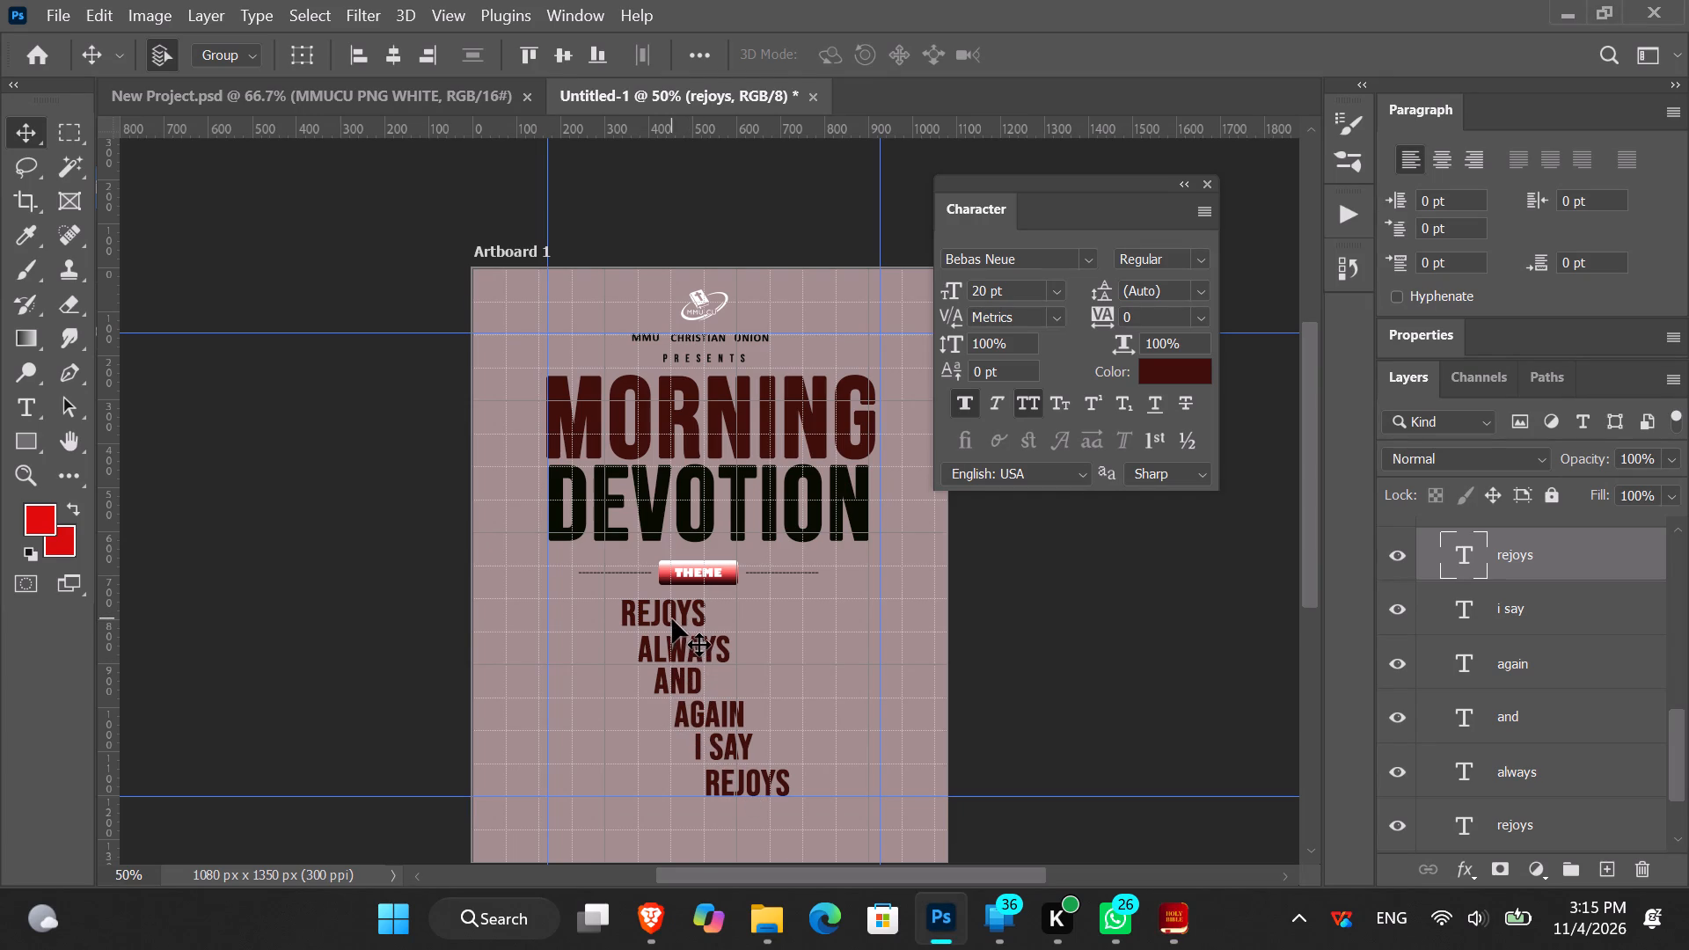
{"action": "left_click", "coordinate": [725, 621]}
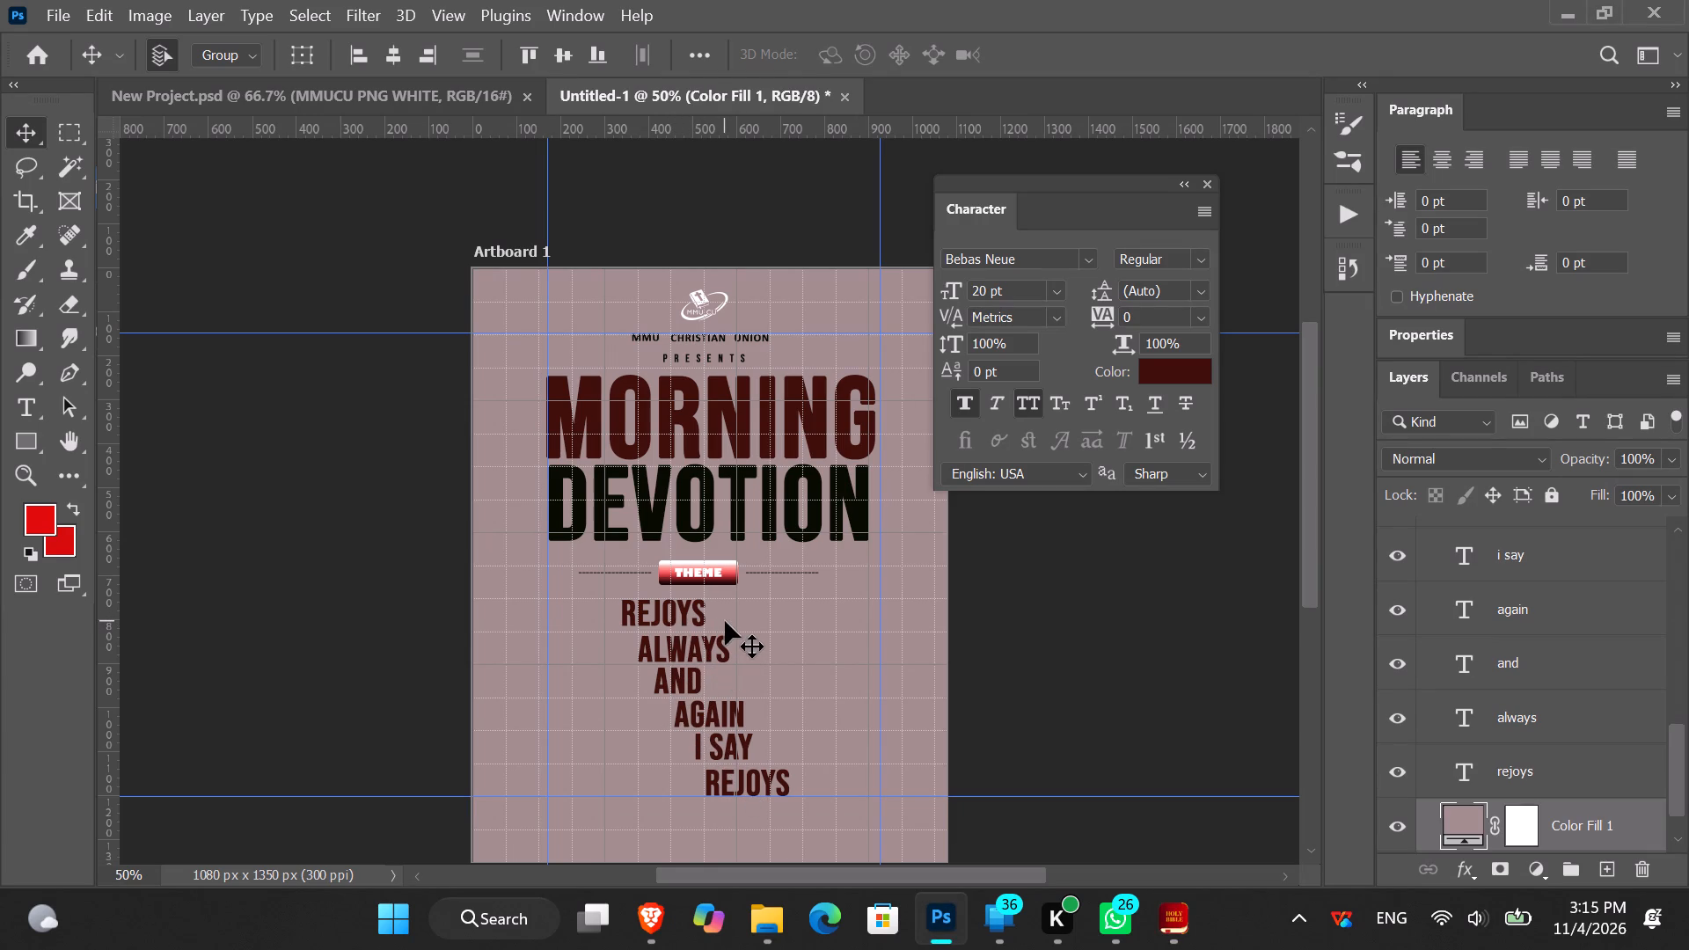
{"action": "key", "text": "t"}
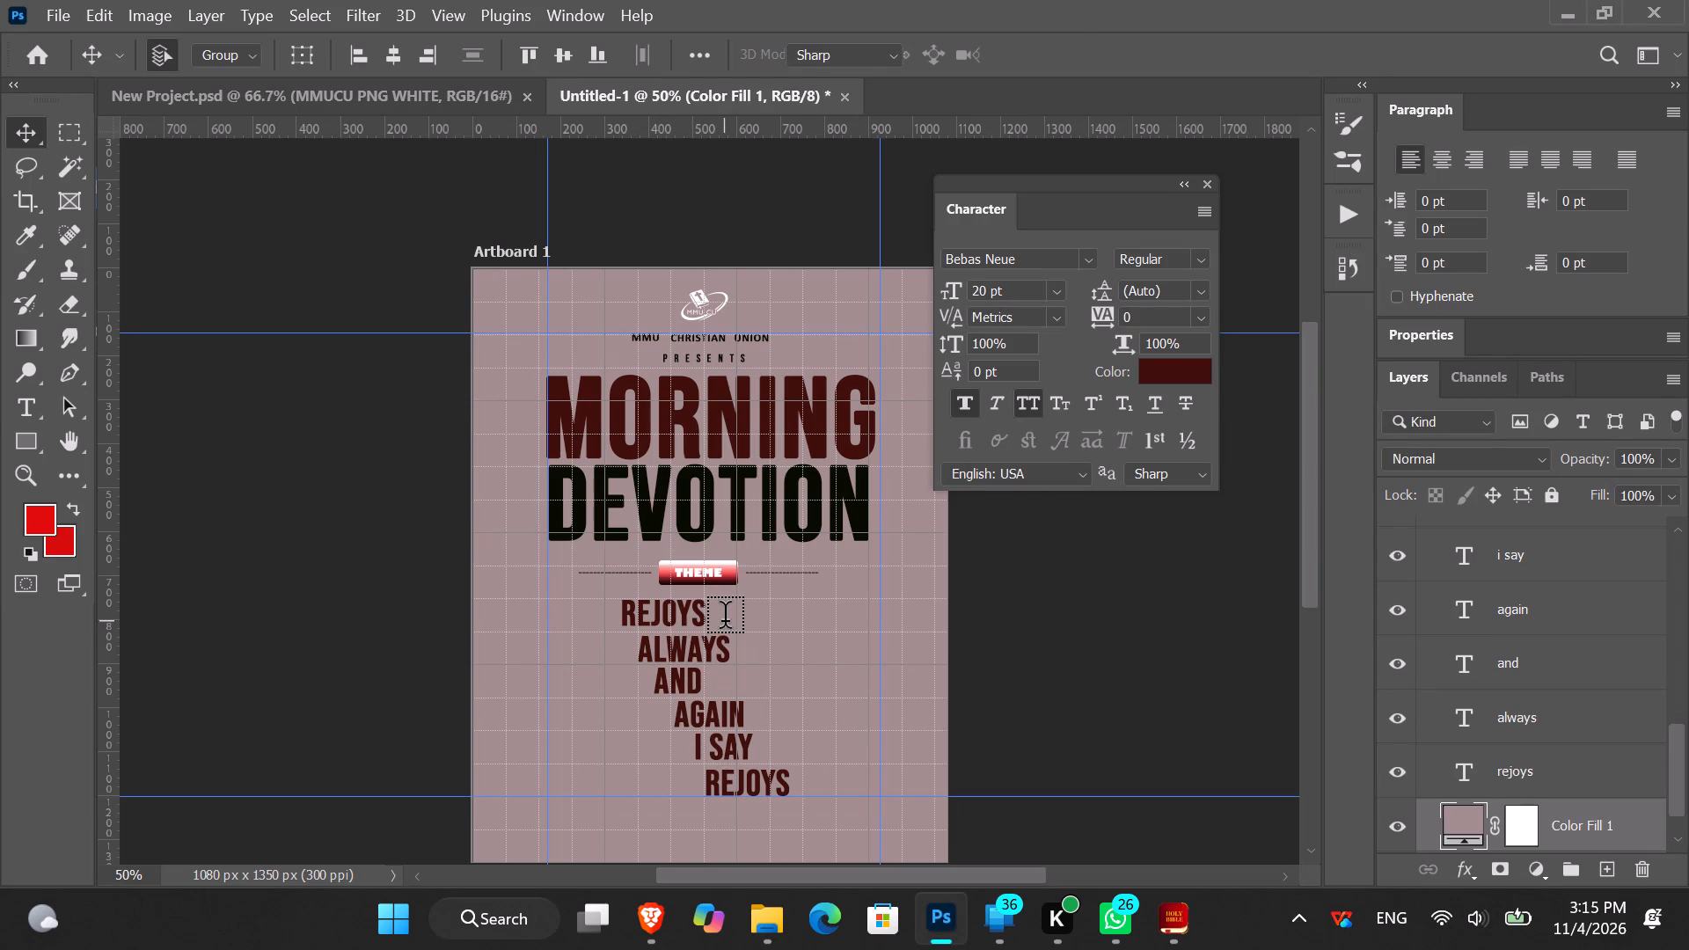
{"action": "left_click", "coordinate": [725, 621]}
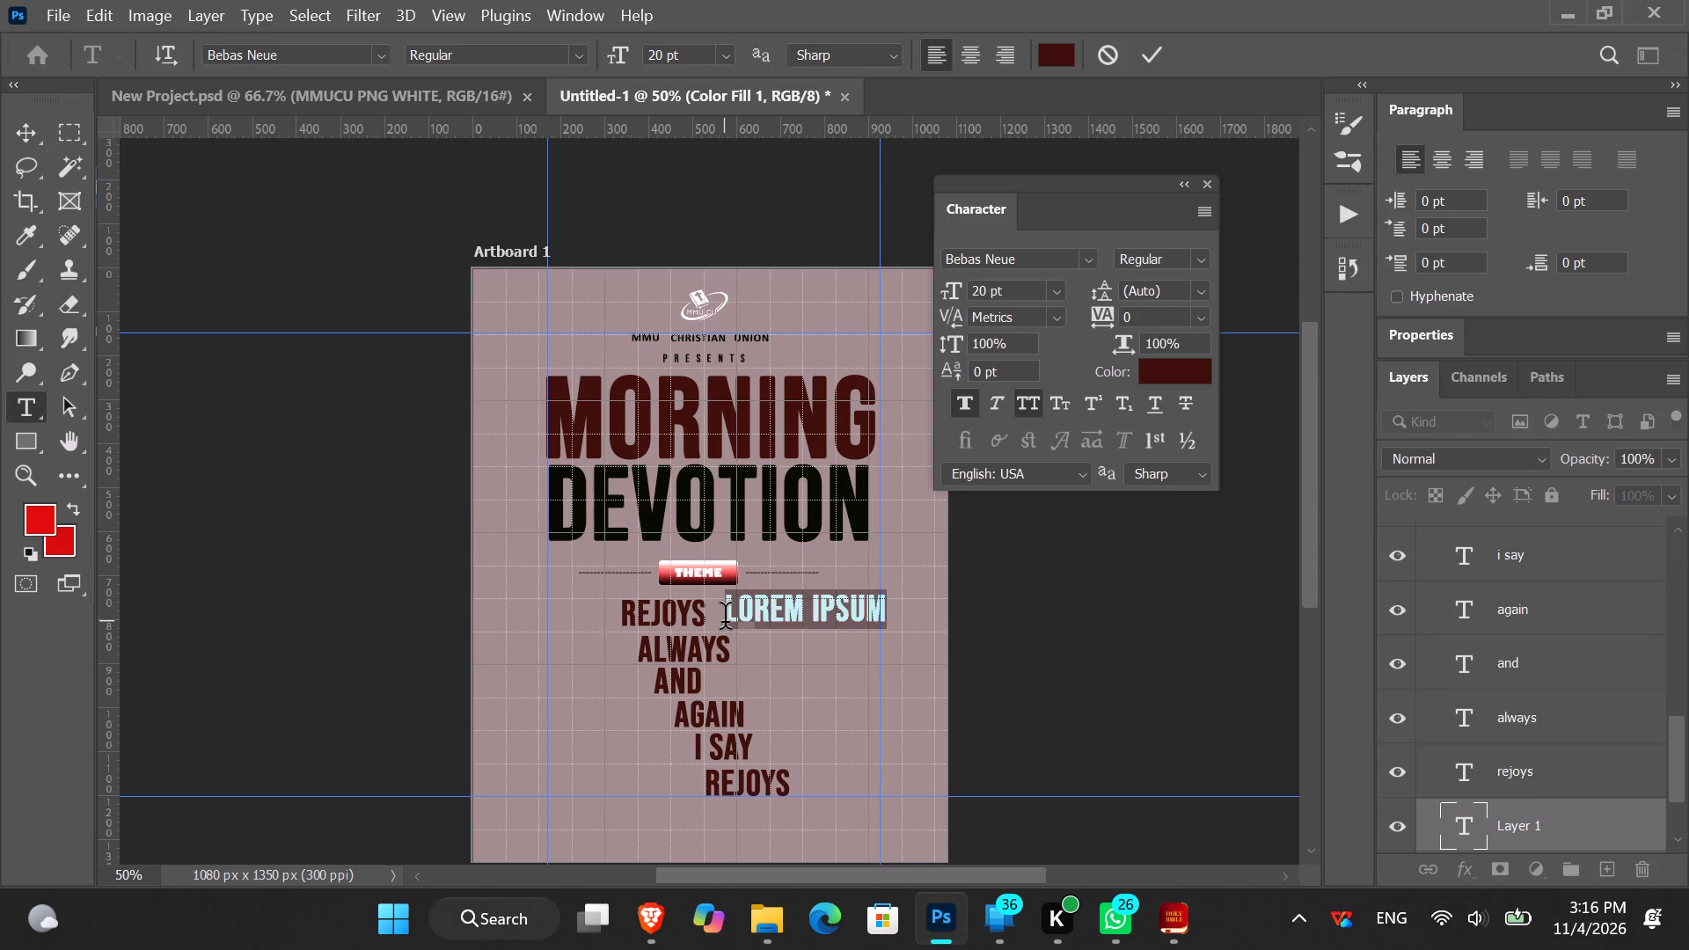
{"action": "key", "text": "i"}
{"action": "key", "text": "n"}
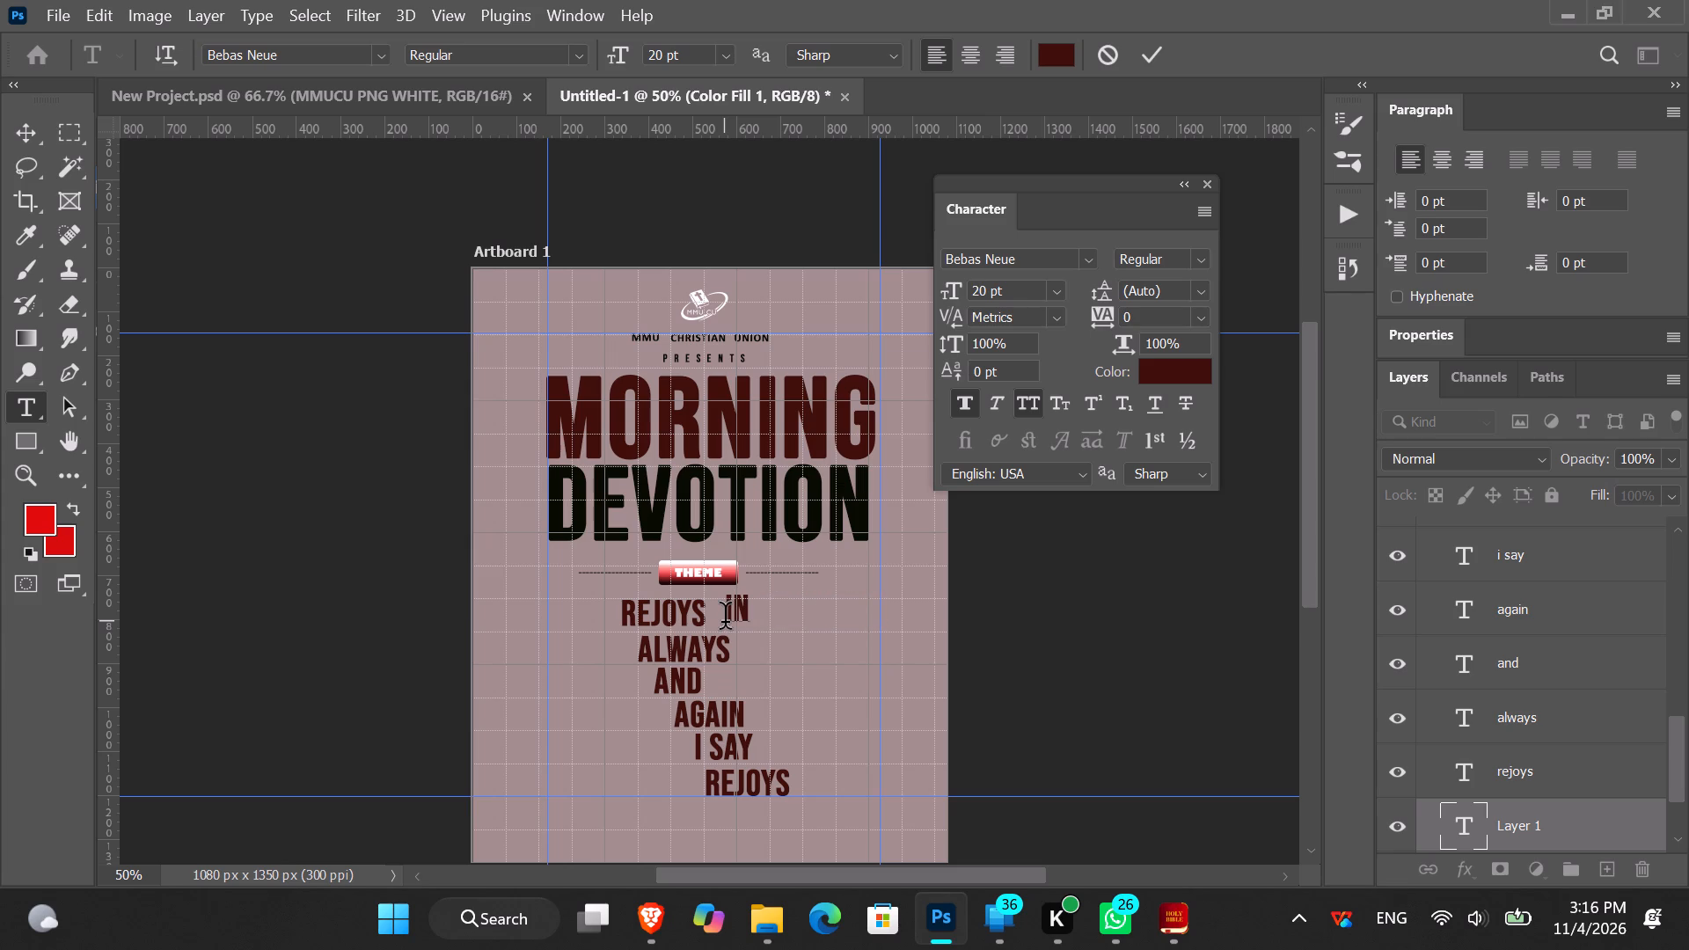
{"action": "left_click", "coordinate": [1157, 57]}
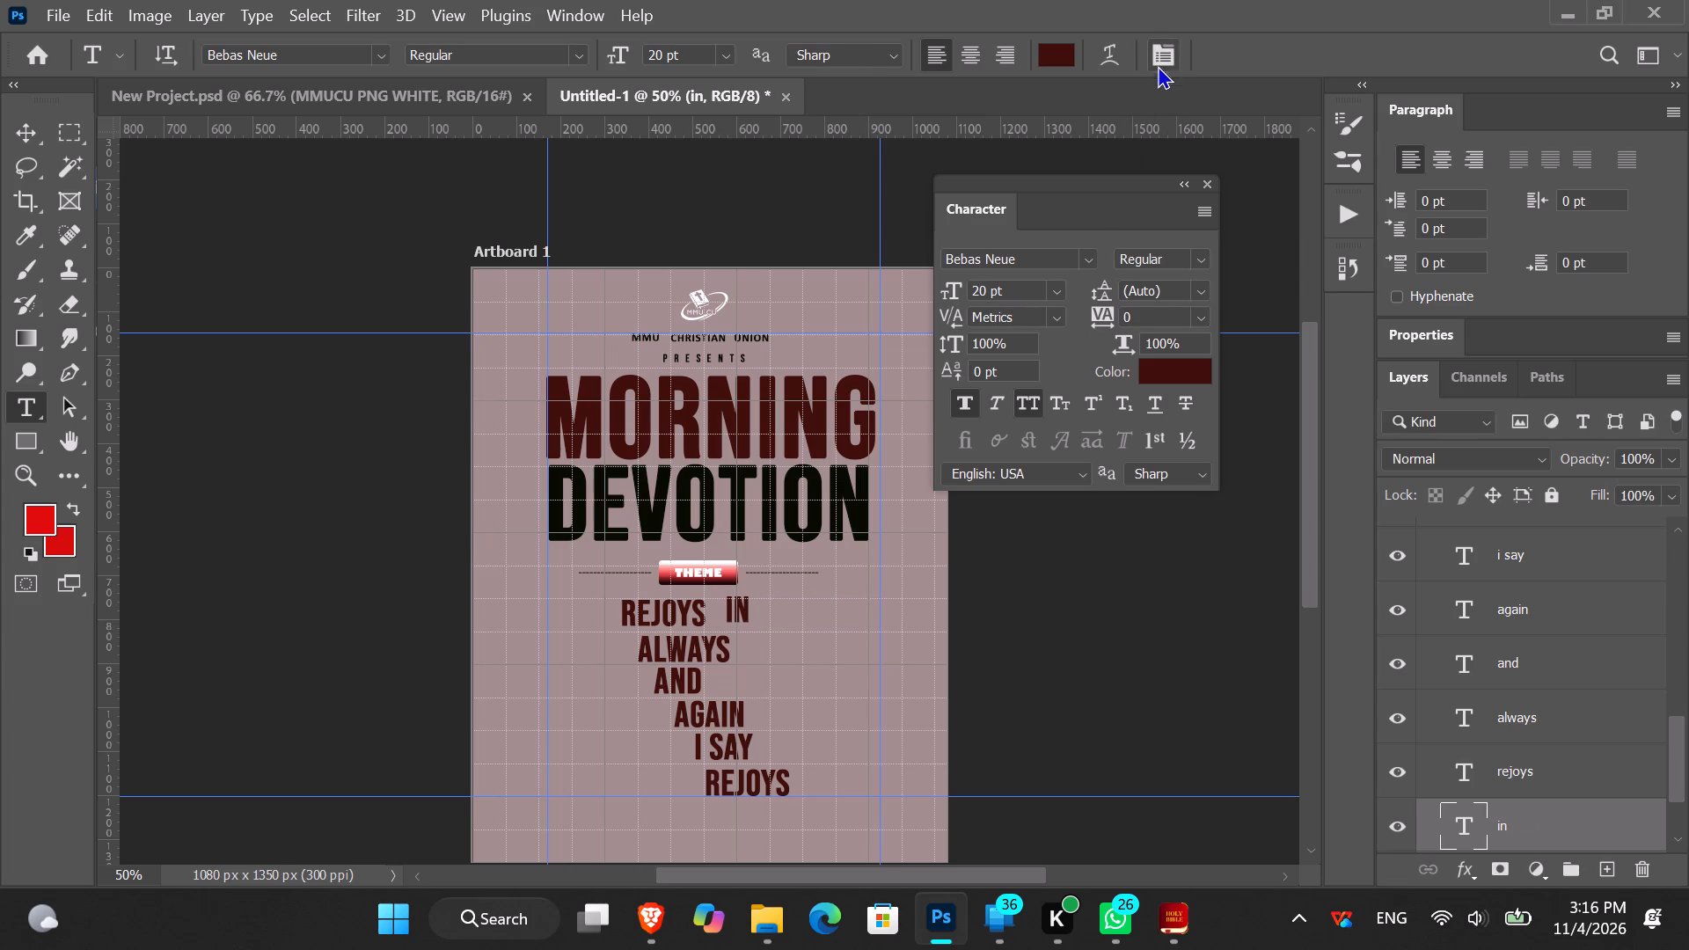
Add a separate text layer reading THE to the right of IN.
{"action": "left_click", "coordinate": [786, 626]}
{"action": "type", "text": "the"}
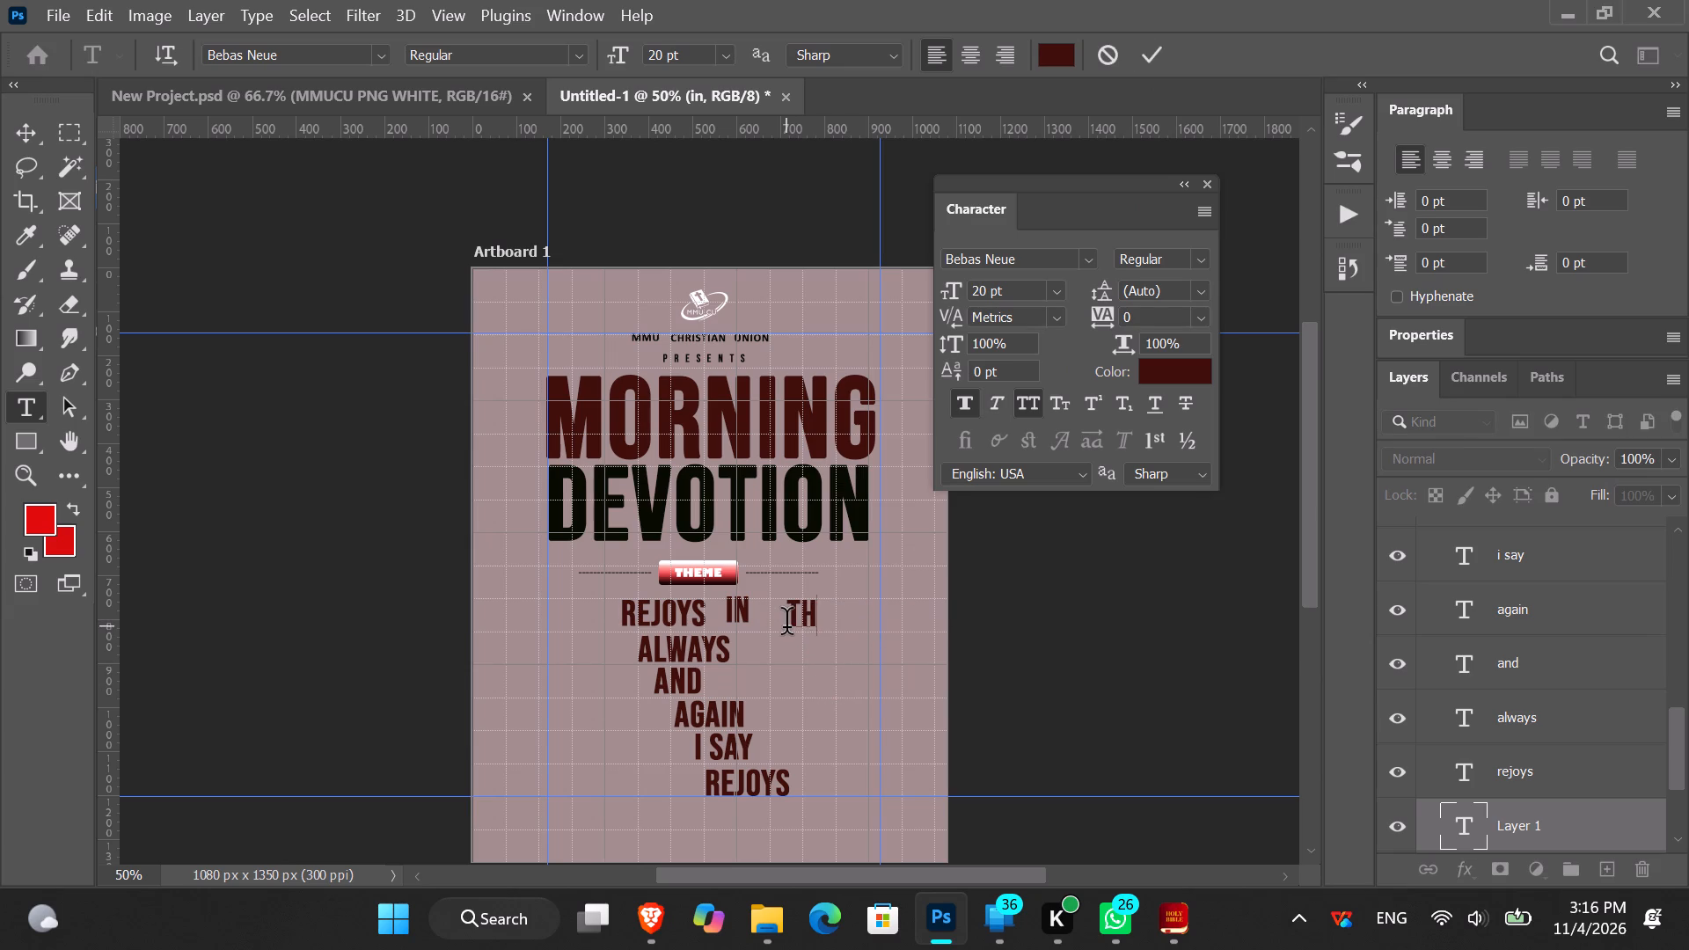
{"action": "key", "text": "space"}
{"action": "left_click", "coordinate": [1162, 34]}
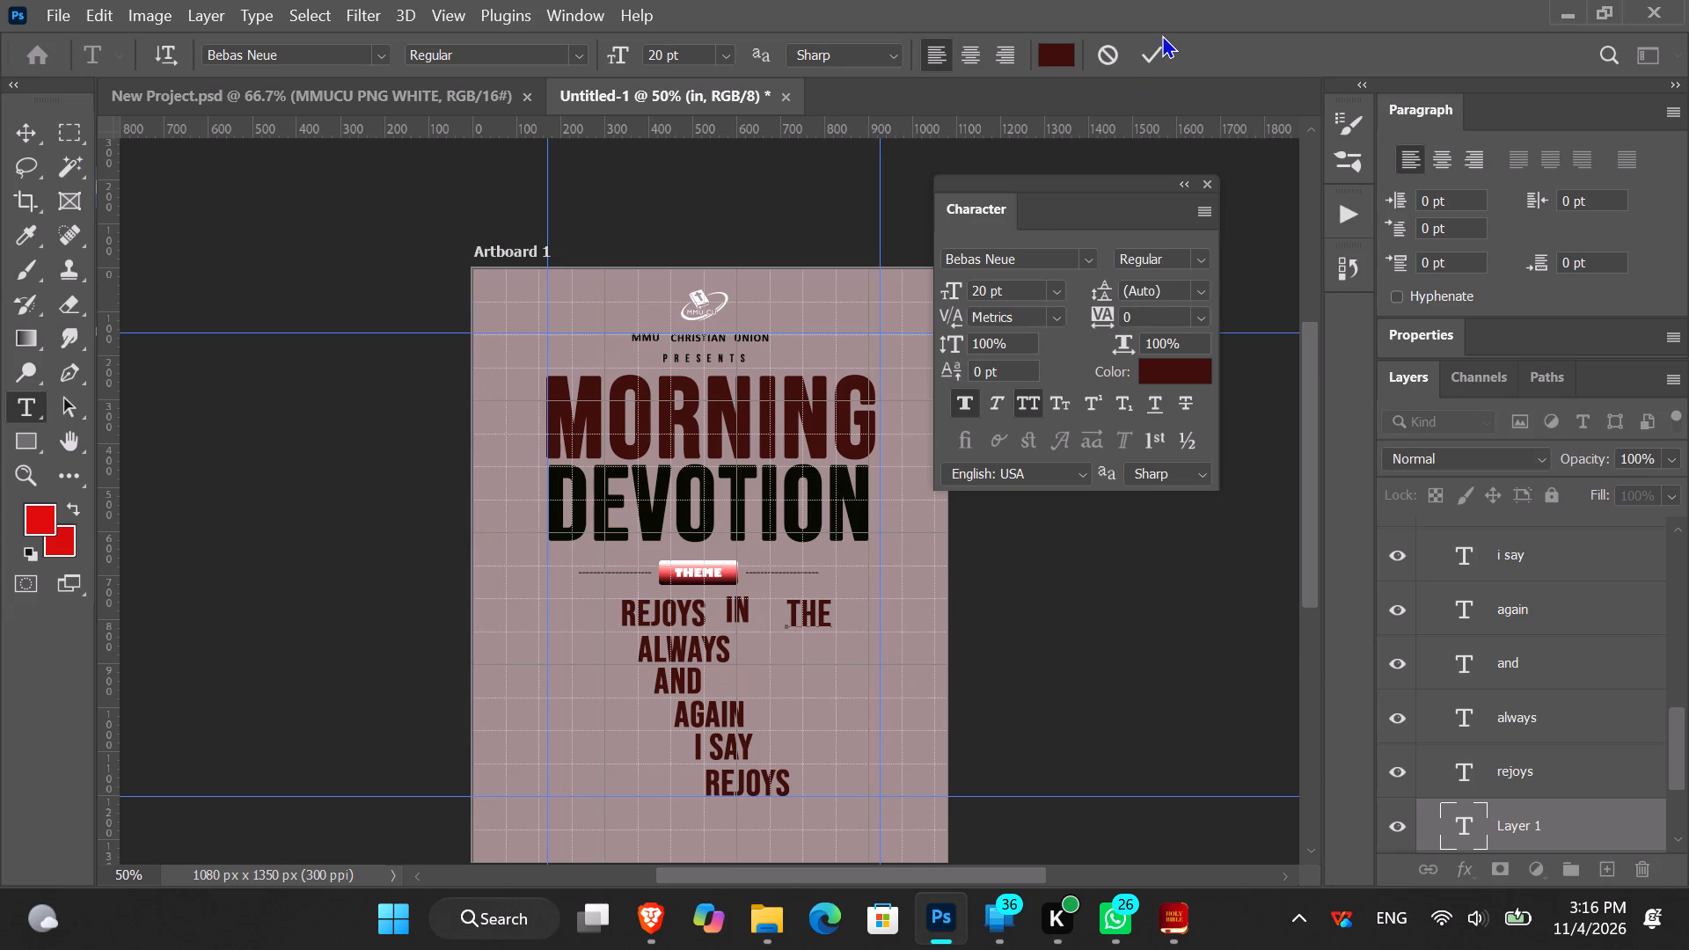
{"action": "left_click", "coordinate": [1151, 53]}
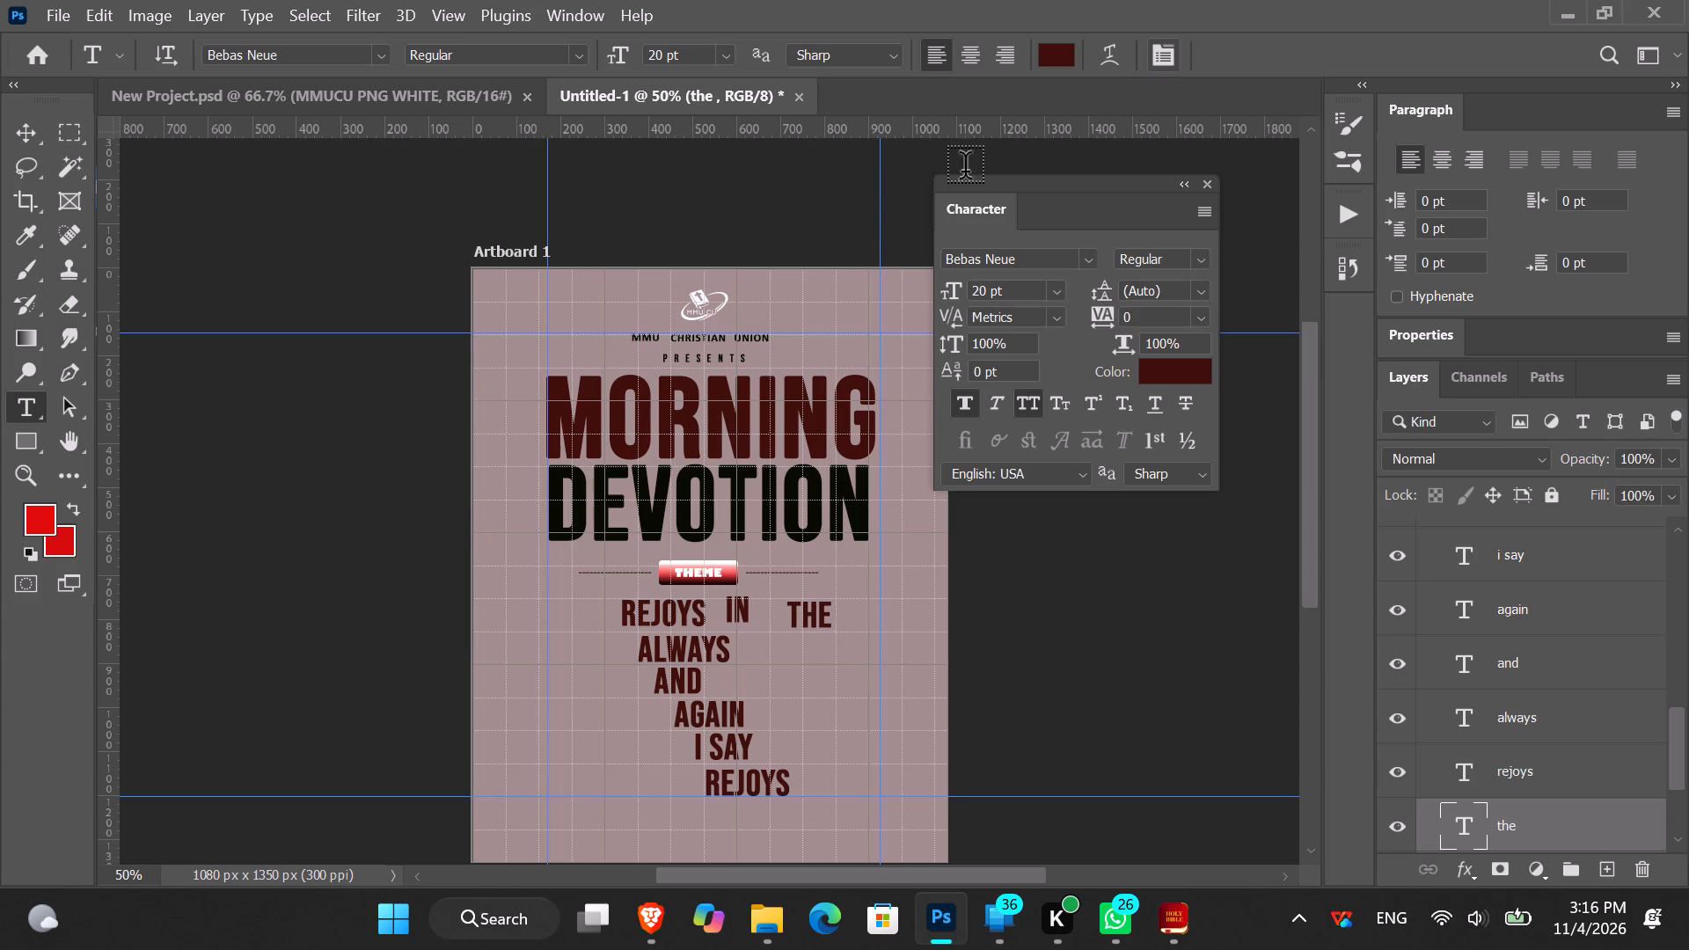
Add a separate text layer reading LORD to the right of THE.
{"action": "left_click", "coordinate": [854, 622]}
{"action": "type", "text": "lor"}
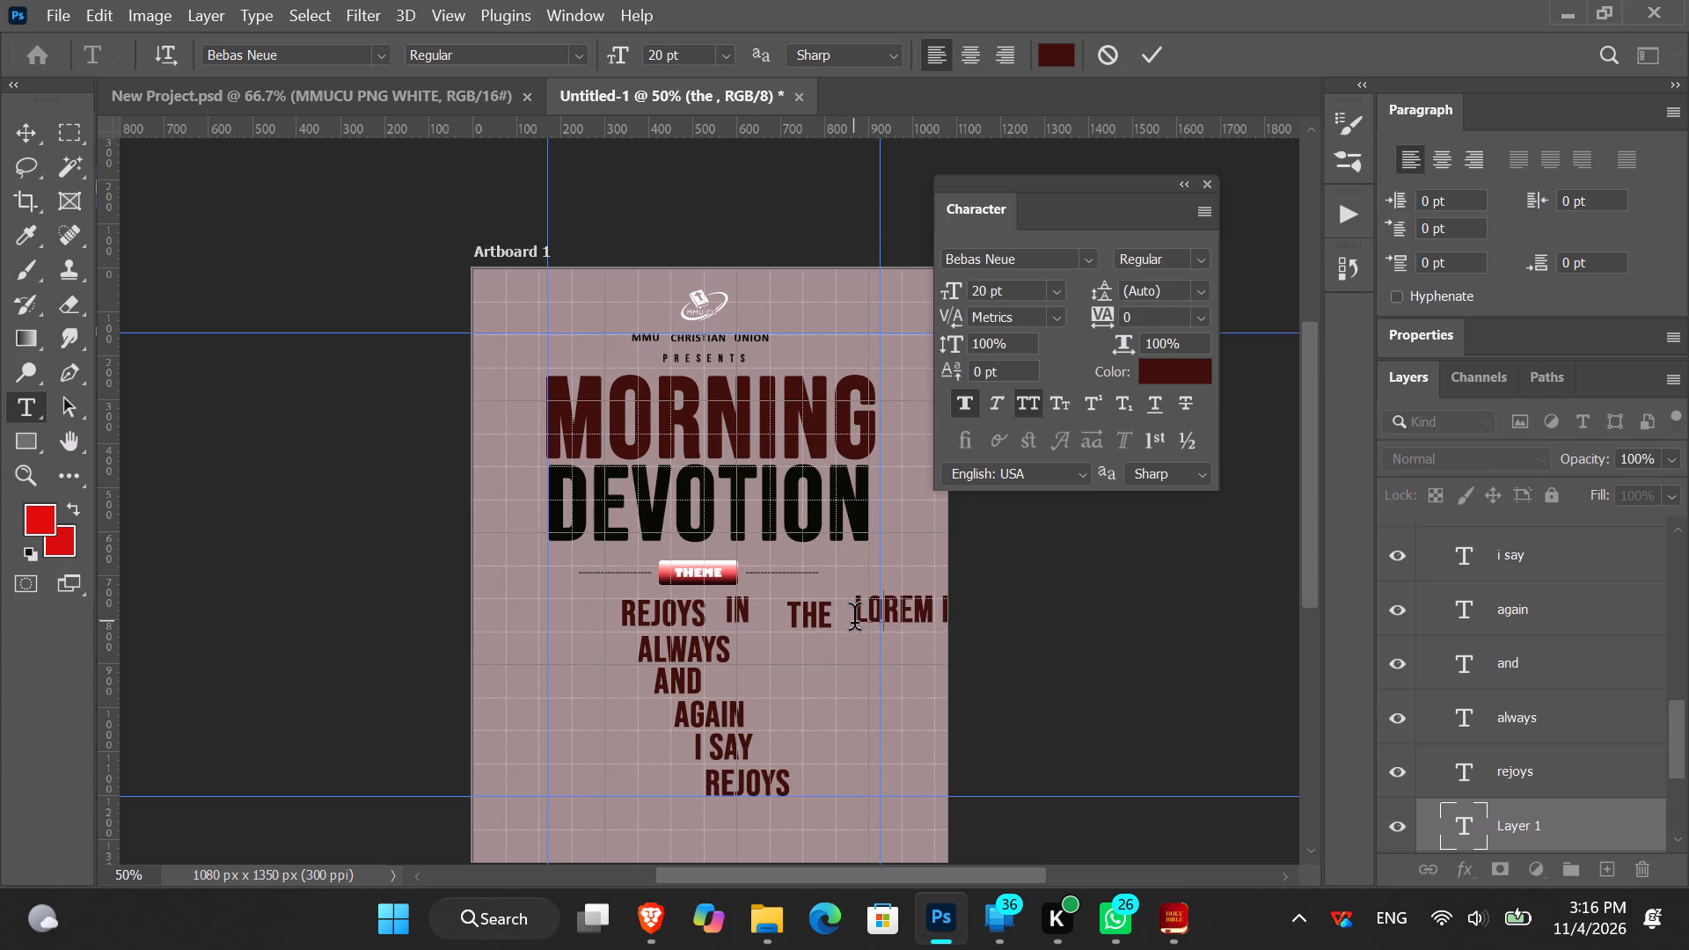
{"action": "key", "text": "d"}
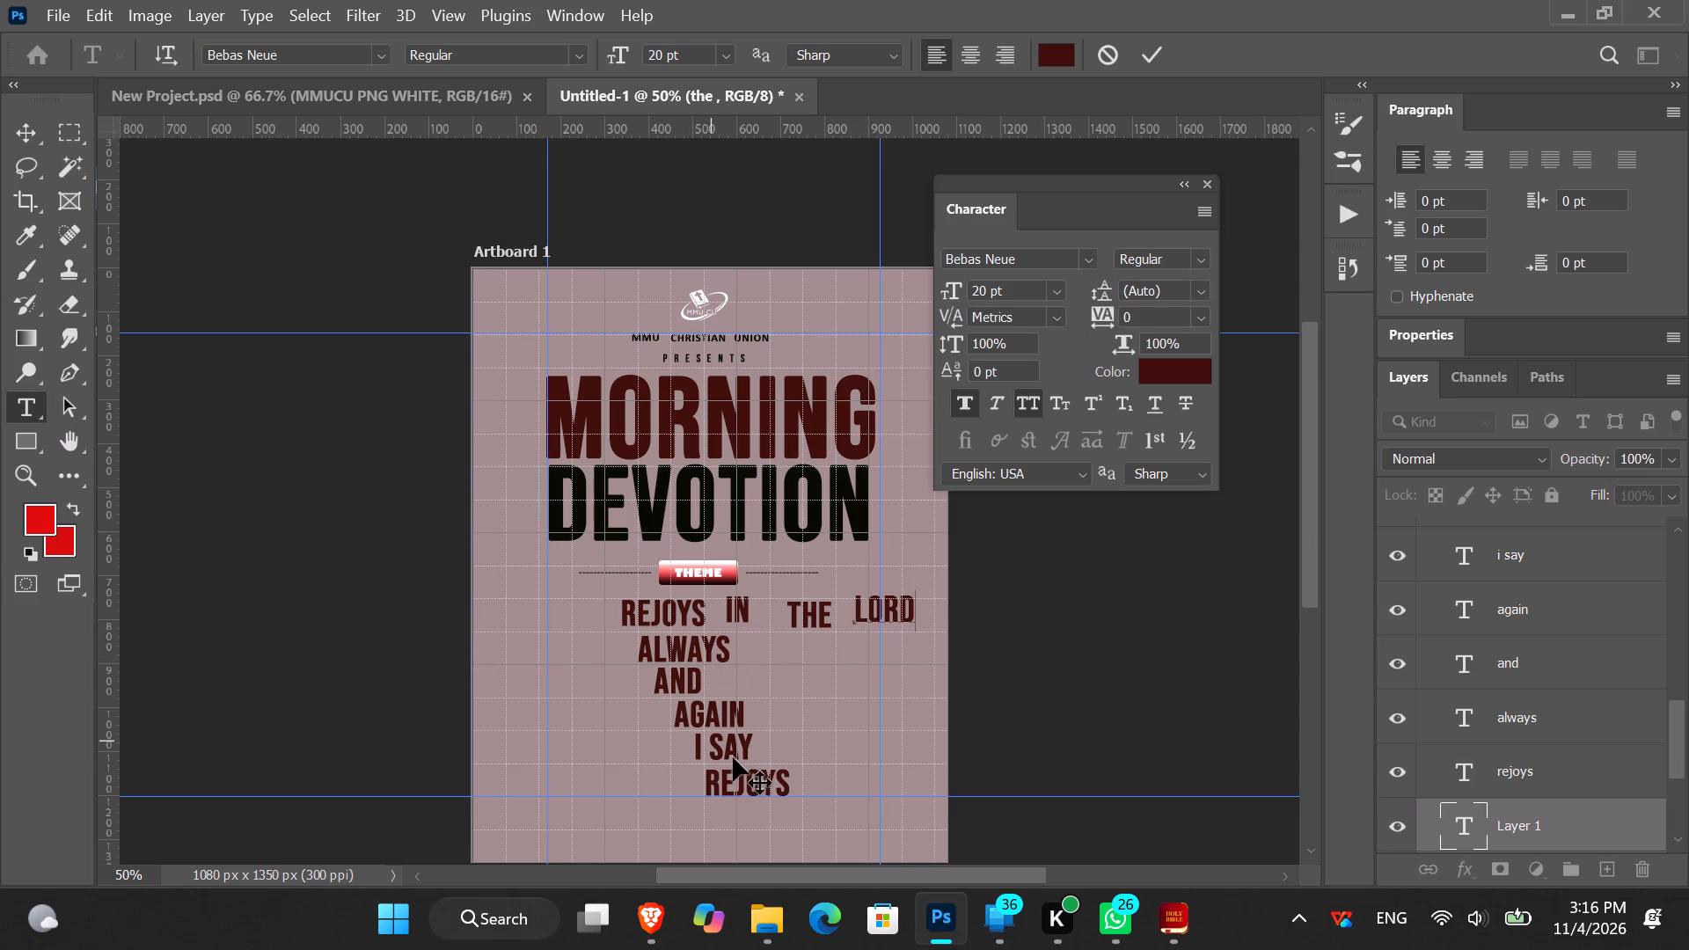
{"action": "left_click", "coordinate": [659, 620]}
{"action": "key", "text": "Left"}
{"action": "key", "text": "Left"}
{"action": "key", "text": "Left"}
{"action": "key", "text": "Left"}
{"action": "key", "text": "Left"}
{"action": "key", "text": "Left"}
{"action": "key", "text": "Left"}
{"action": "key", "text": "Left"}
{"action": "key", "text": "Left"}
{"action": "key", "text": "Left"}
{"action": "key", "text": "Left"}
{"action": "key", "text": "Left"}
{"action": "key", "text": "Left"}
{"action": "key", "text": "Left"}
{"action": "key", "text": "Left"}
{"action": "key", "text": "Left"}
{"action": "key", "text": "Left"}
{"action": "key", "text": "Left"}
{"action": "key", "text": "Left"}
{"action": "key", "text": "Left"}
{"action": "left_click", "coordinate": [1154, 58]}
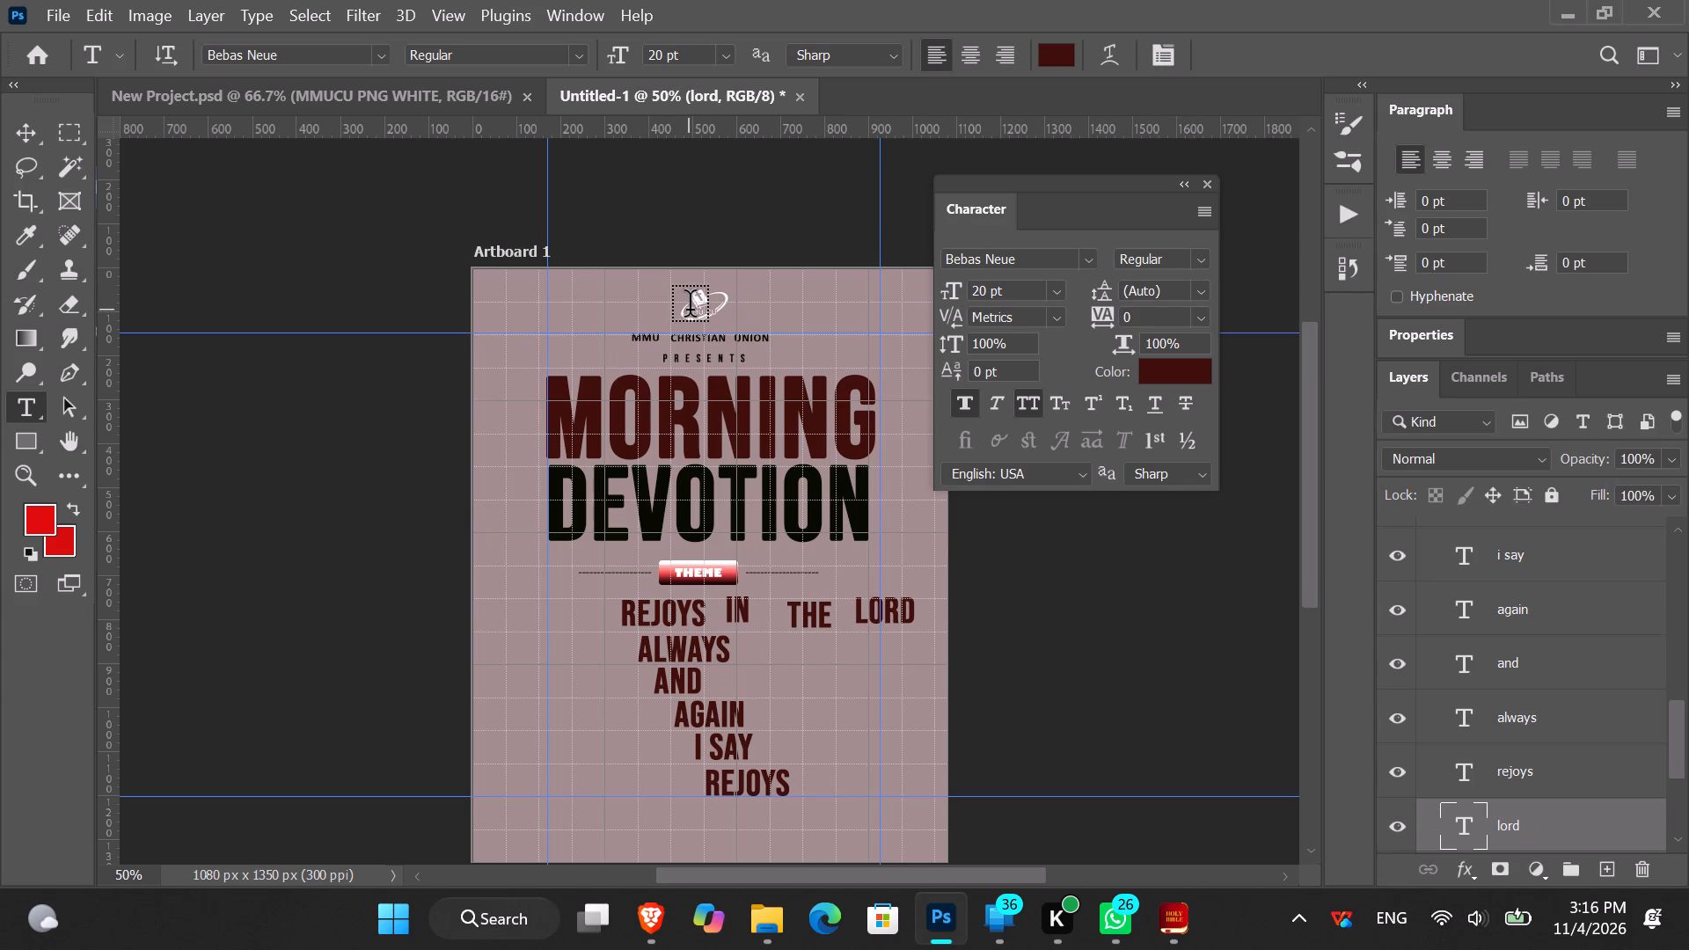
Nudge the top REJOYS text left until it starts just inside the poster's left vertical guide.
{"action": "key", "text": "v"}
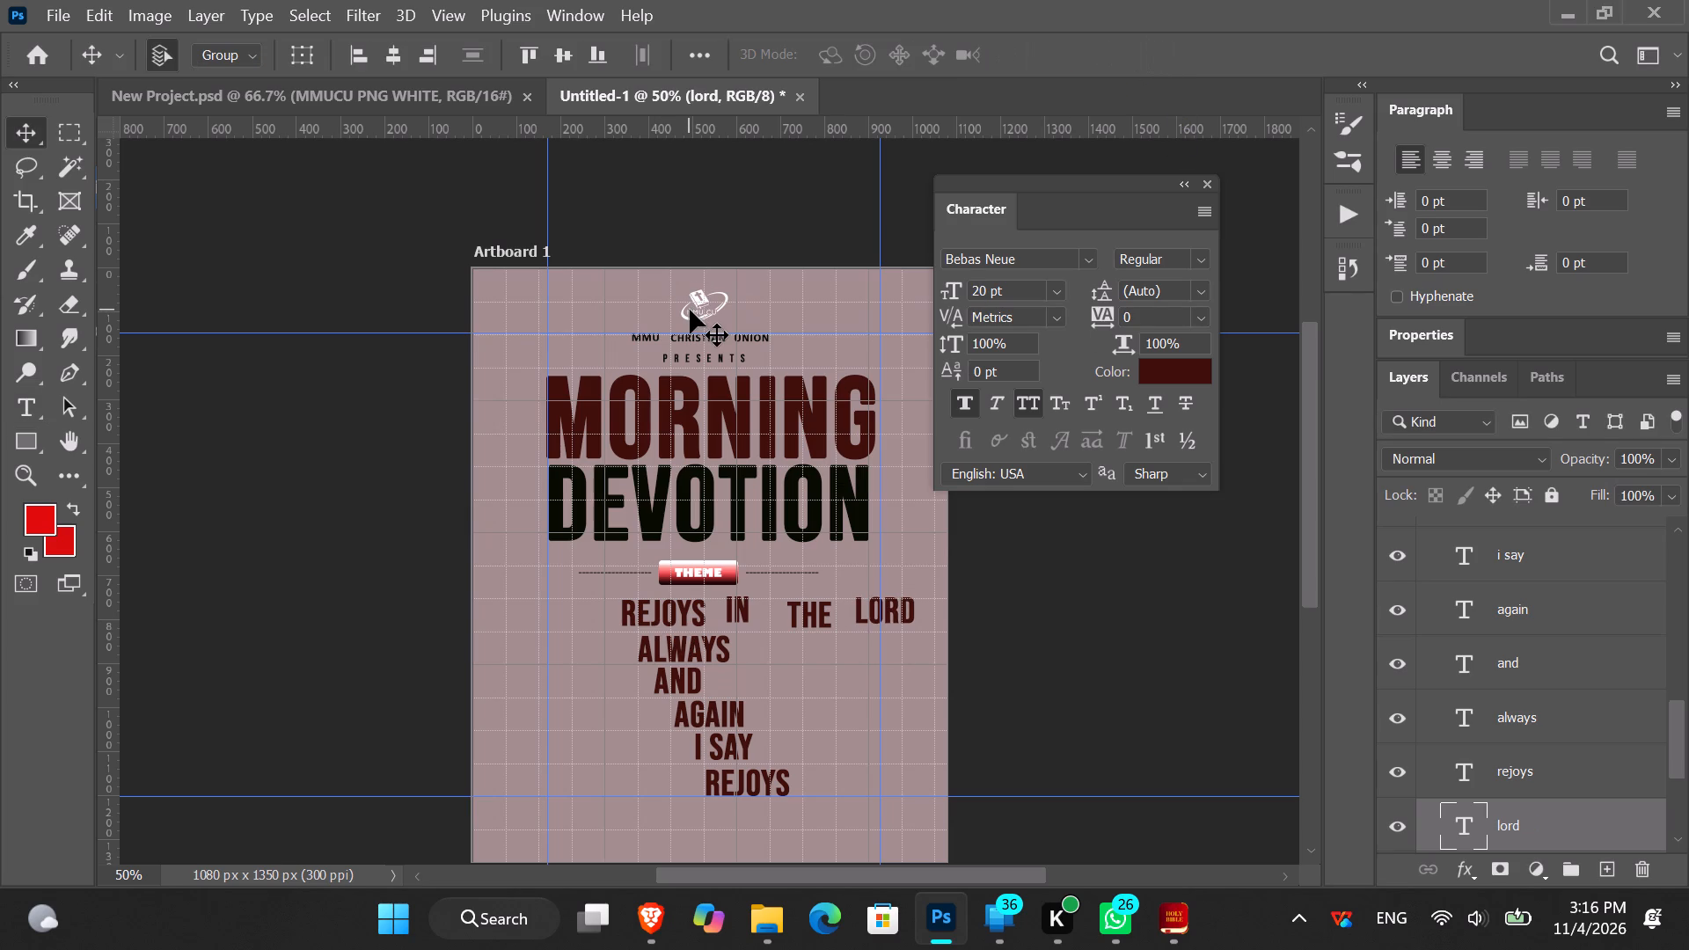
{"action": "left_click", "coordinate": [640, 609]}
{"action": "key", "text": "Left"}
{"action": "key", "text": "Left"}
{"action": "key", "text": "Left"}
{"action": "key", "text": "Left"}
{"action": "key", "text": "Left"}
{"action": "key", "text": "Left"}
{"action": "key", "text": "Left"}
{"action": "key", "text": "Left"}
{"action": "key", "text": "Left"}
{"action": "key", "text": "Left"}
{"action": "key", "text": "Left"}
{"action": "key", "text": "Left"}
{"action": "key", "text": "Left"}
{"action": "key", "text": "Left"}
{"action": "key", "text": "Left"}
{"action": "key", "text": "Left"}
{"action": "key", "text": "Left"}
{"action": "key", "text": "Left"}
{"action": "key", "text": "Left"}
{"action": "key", "text": "Left"}
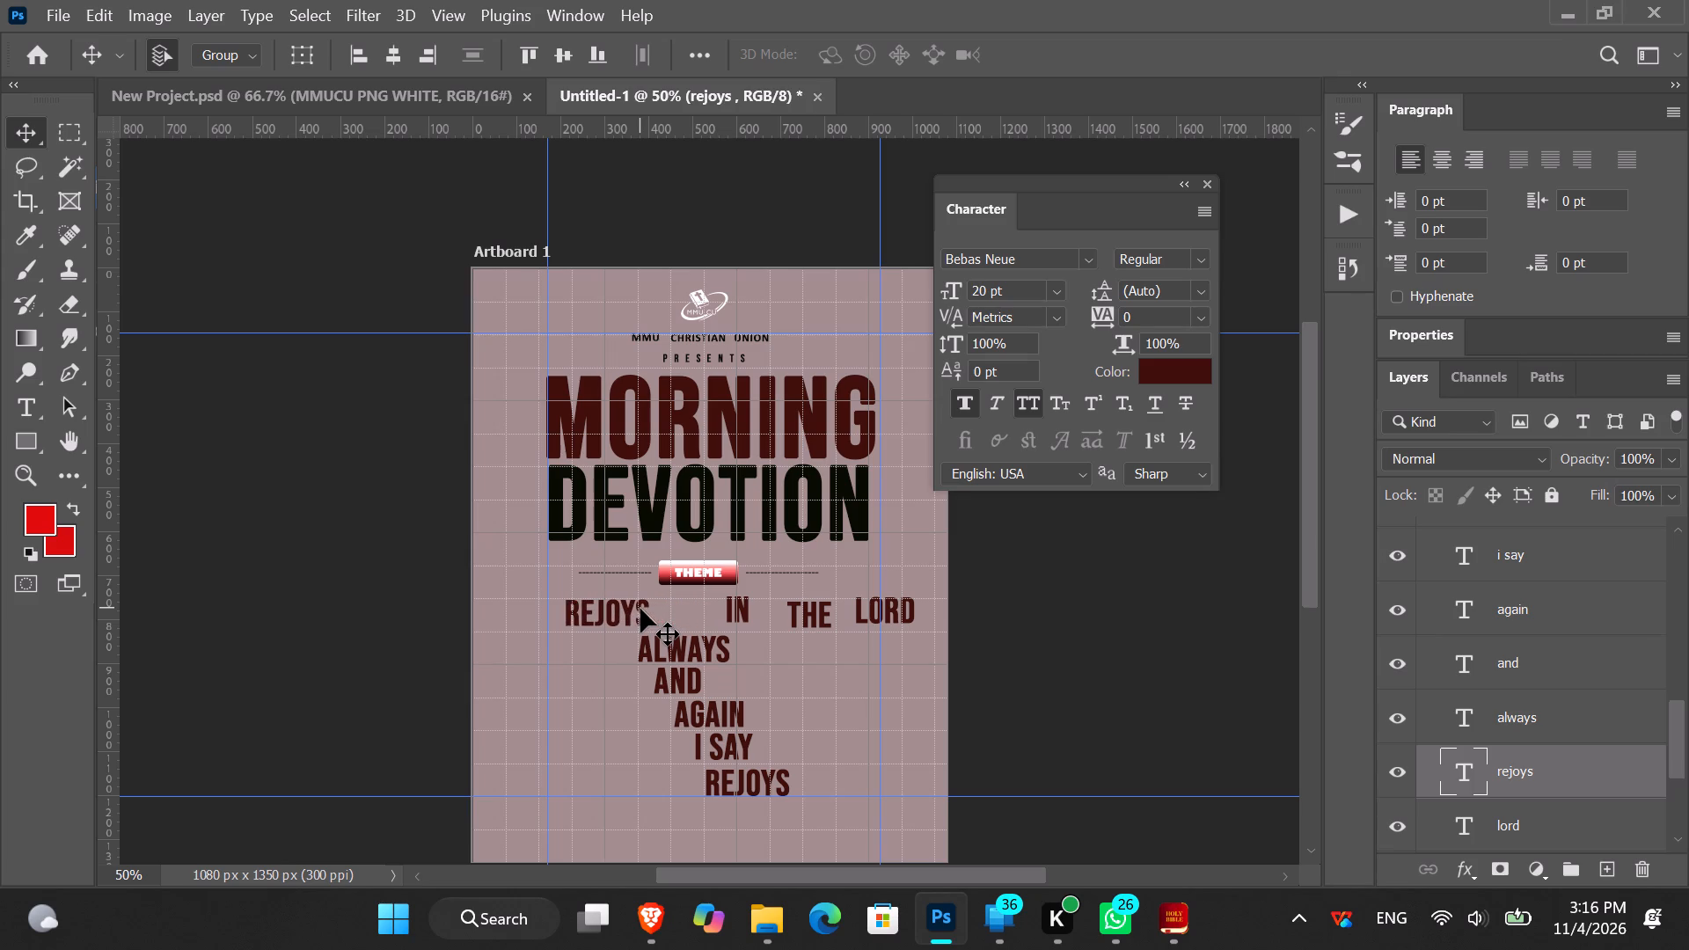
Move the bottom REJOYS, I SAY, AGAIN, AND and ALWAYS texts down and to the right, clearing space below the top REJOYS.
{"action": "left_click_drag", "start_coordinate": [749, 776], "coordinate": [797, 820]}
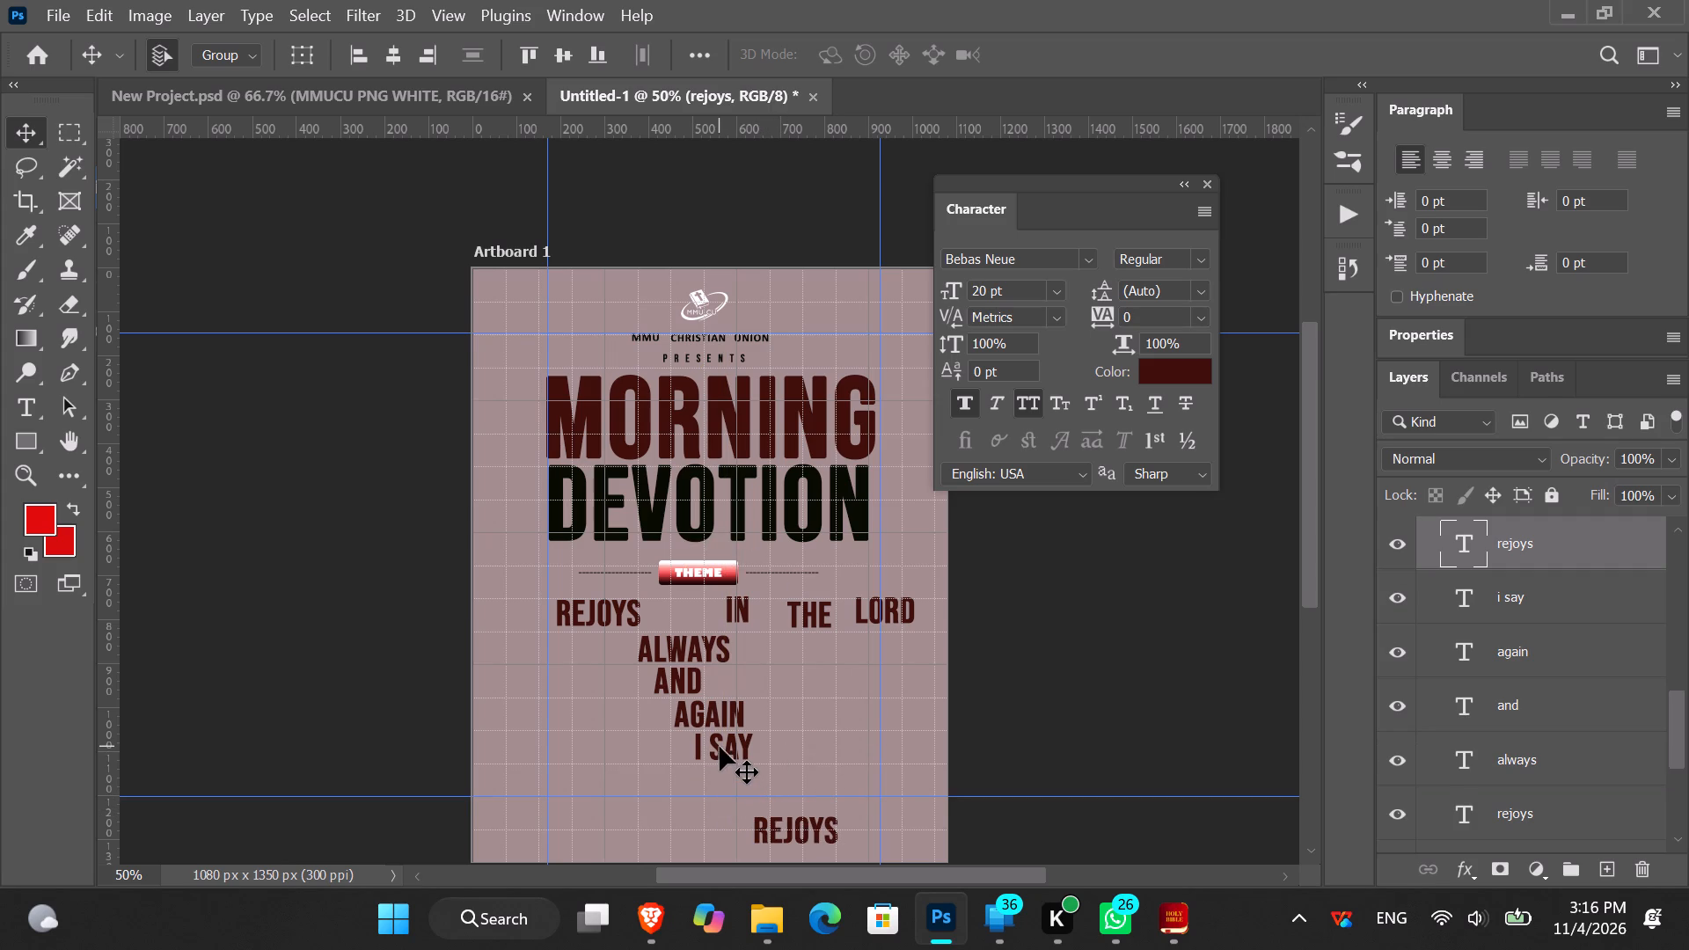
{"action": "left_click_drag", "start_coordinate": [720, 747], "coordinate": [800, 809]}
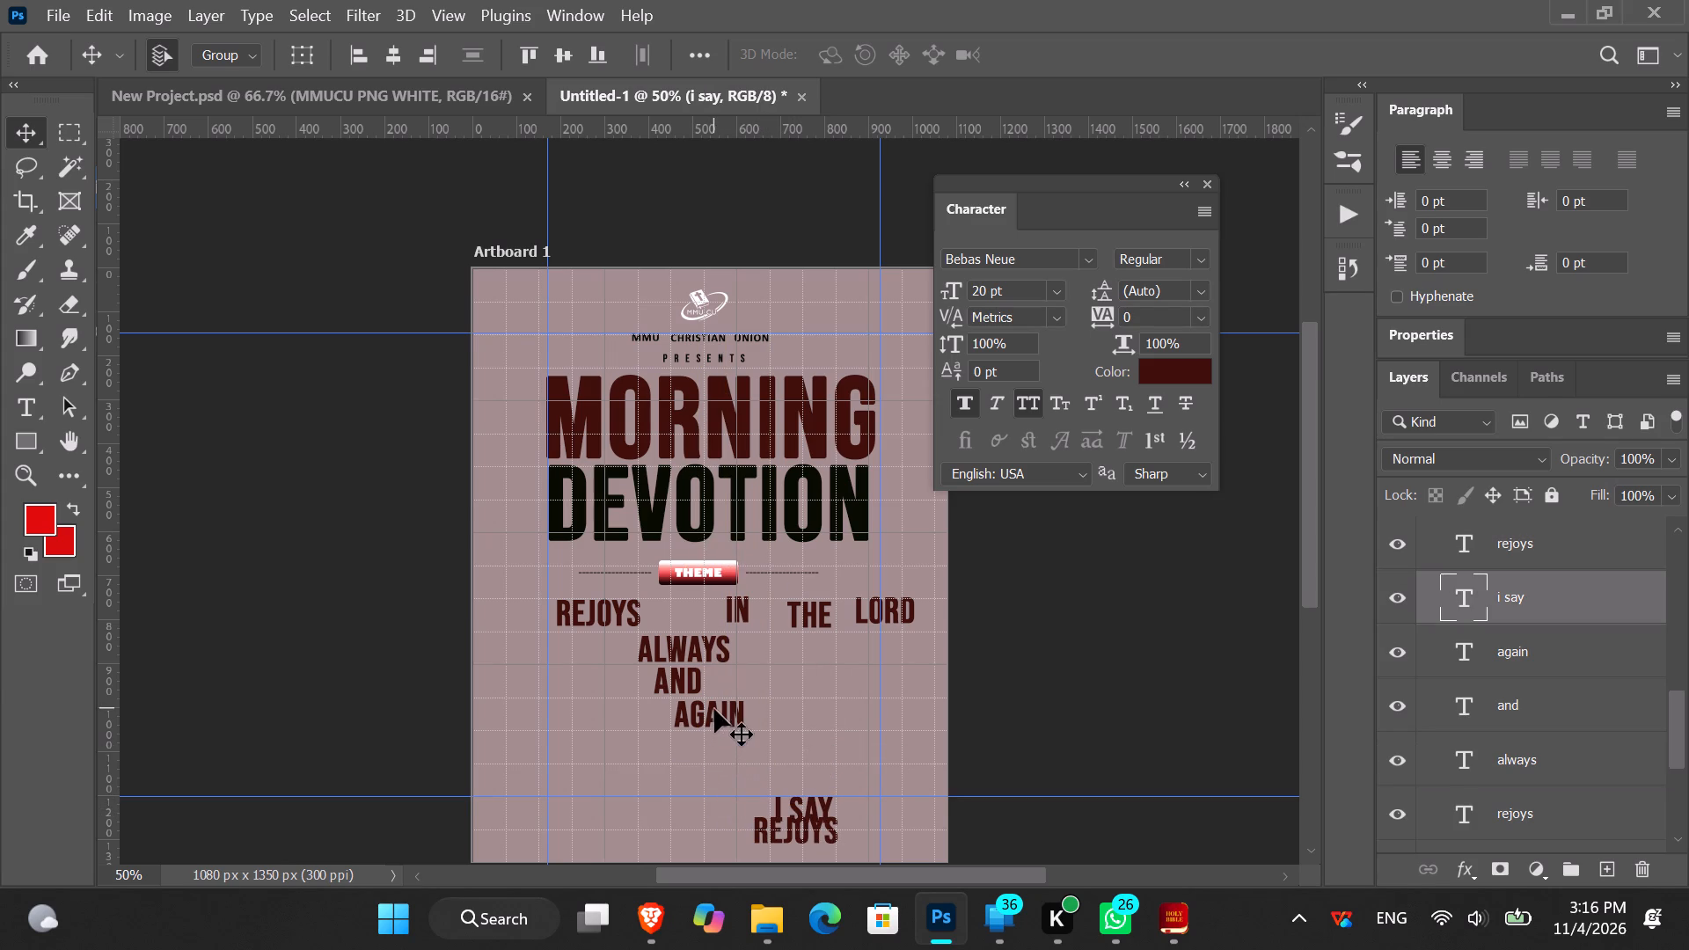
{"action": "left_click_drag", "start_coordinate": [714, 709], "coordinate": [802, 767]}
{"action": "left_click_drag", "start_coordinate": [688, 677], "coordinate": [817, 743]}
{"action": "left_click_drag", "start_coordinate": [694, 642], "coordinate": [805, 697]}
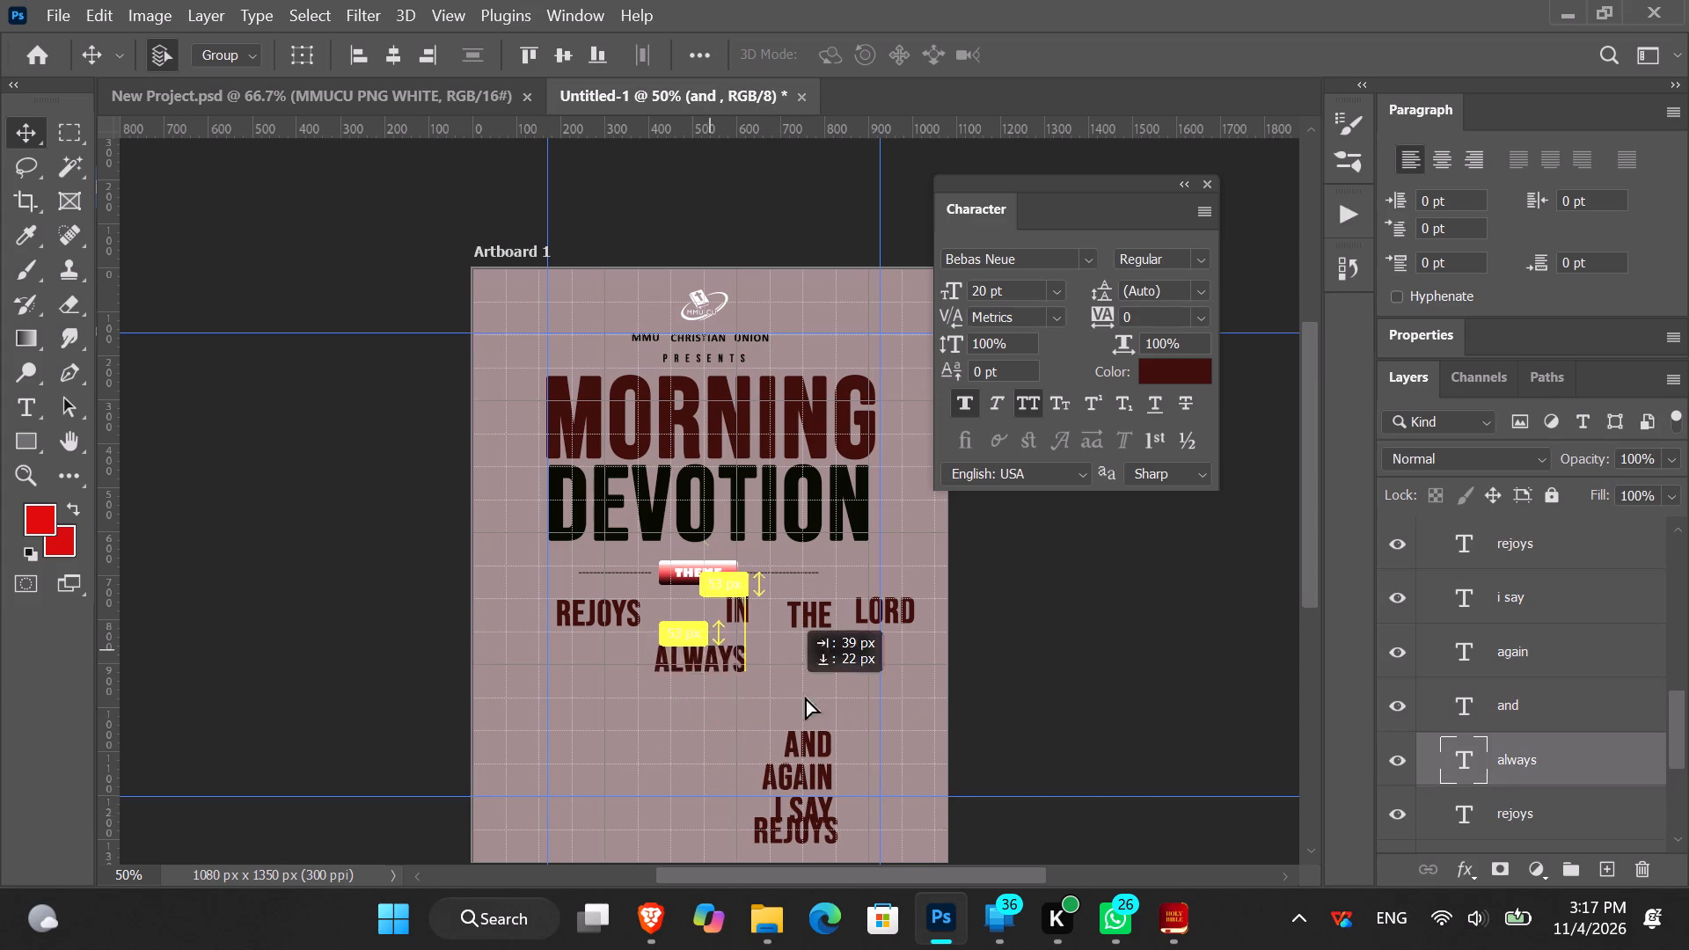
{"action": "left_click_drag", "start_coordinate": [805, 697], "coordinate": [843, 718]}
Move the IN text directly below the top REJOYS so it starts under the E.
{"action": "left_click_drag", "start_coordinate": [733, 611], "coordinate": [609, 665]}
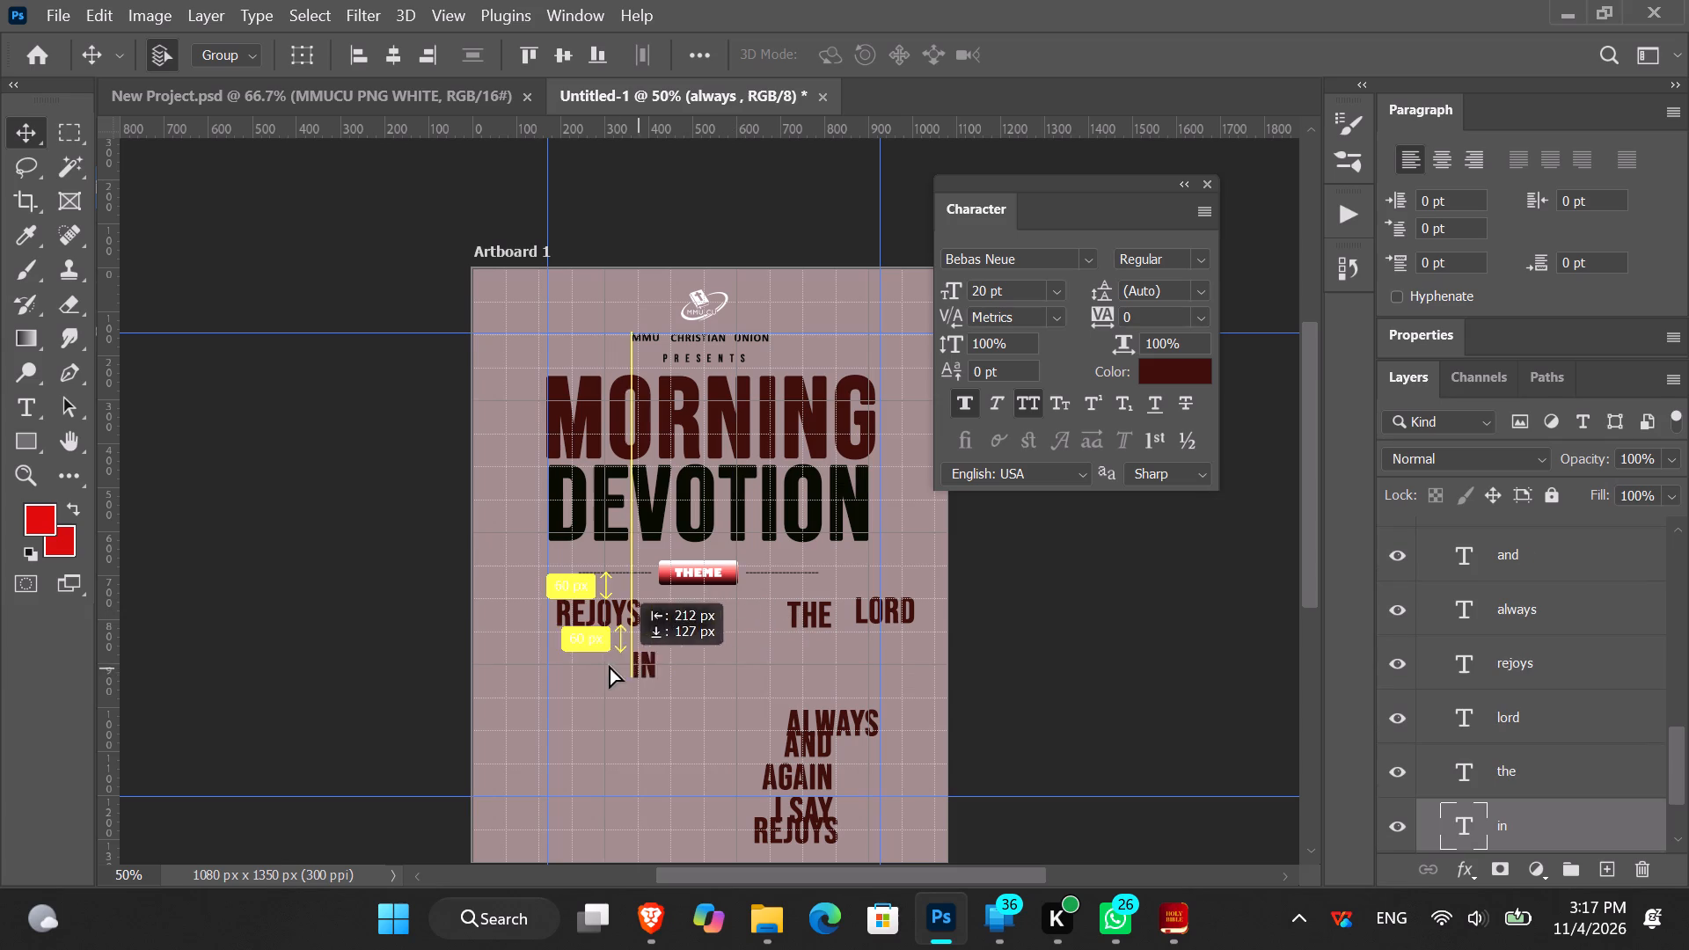
{"action": "left_click_drag", "start_coordinate": [609, 665], "coordinate": [576, 663]}
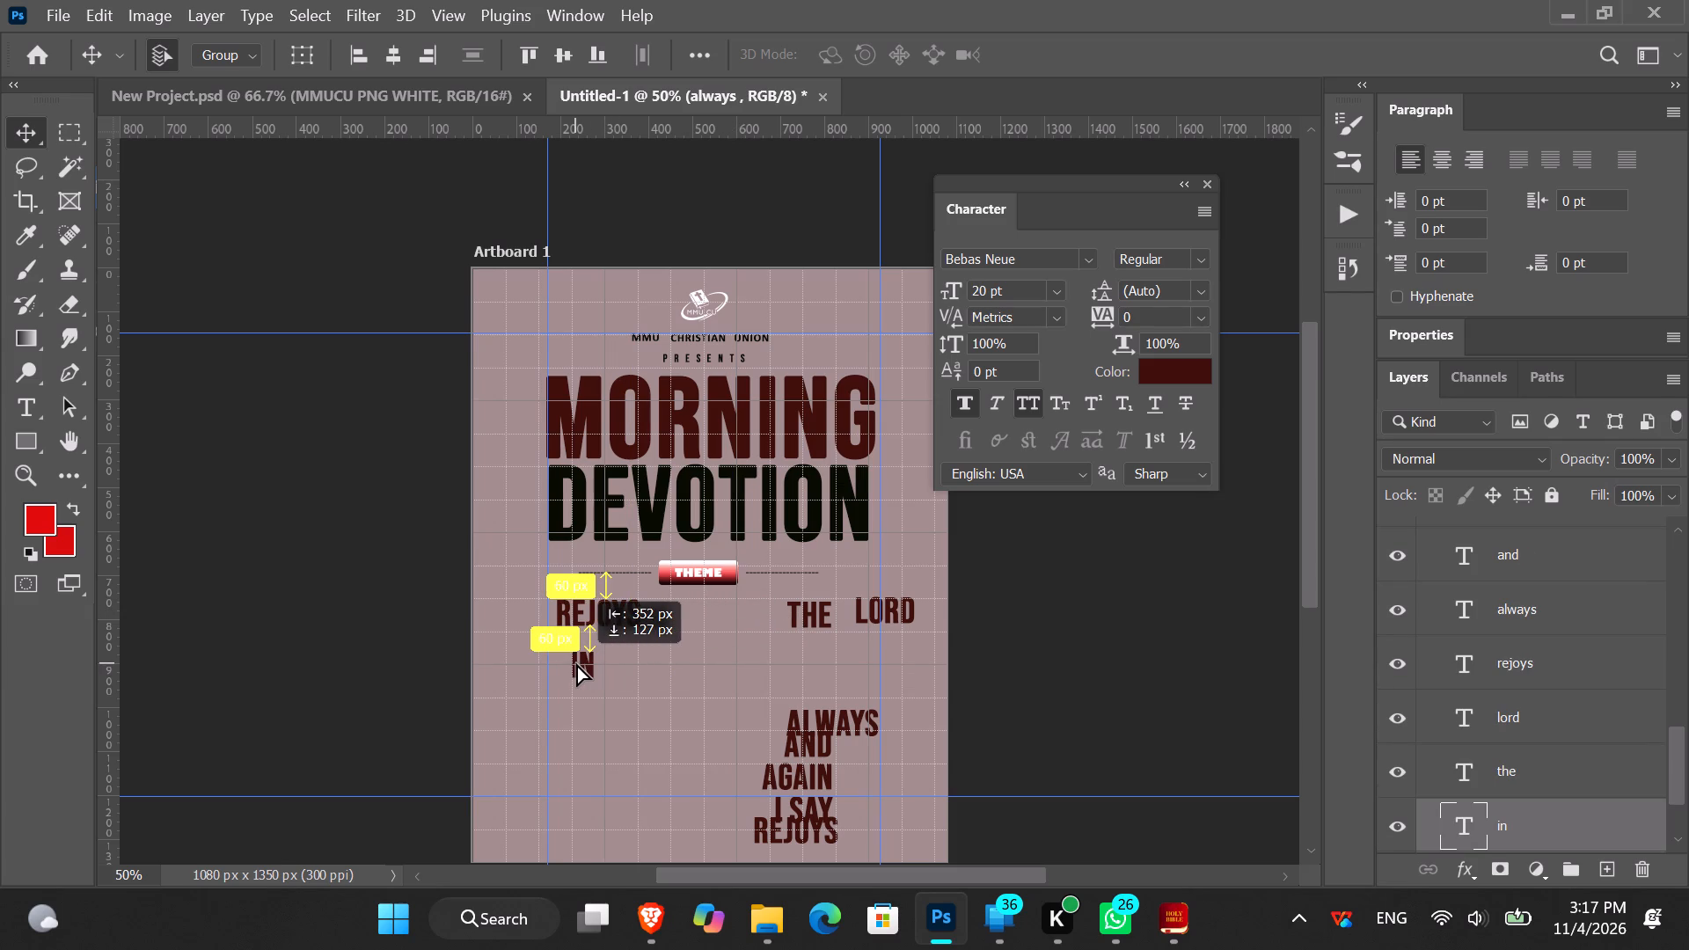
{"action": "left_click_drag", "start_coordinate": [576, 663], "coordinate": [577, 659]}
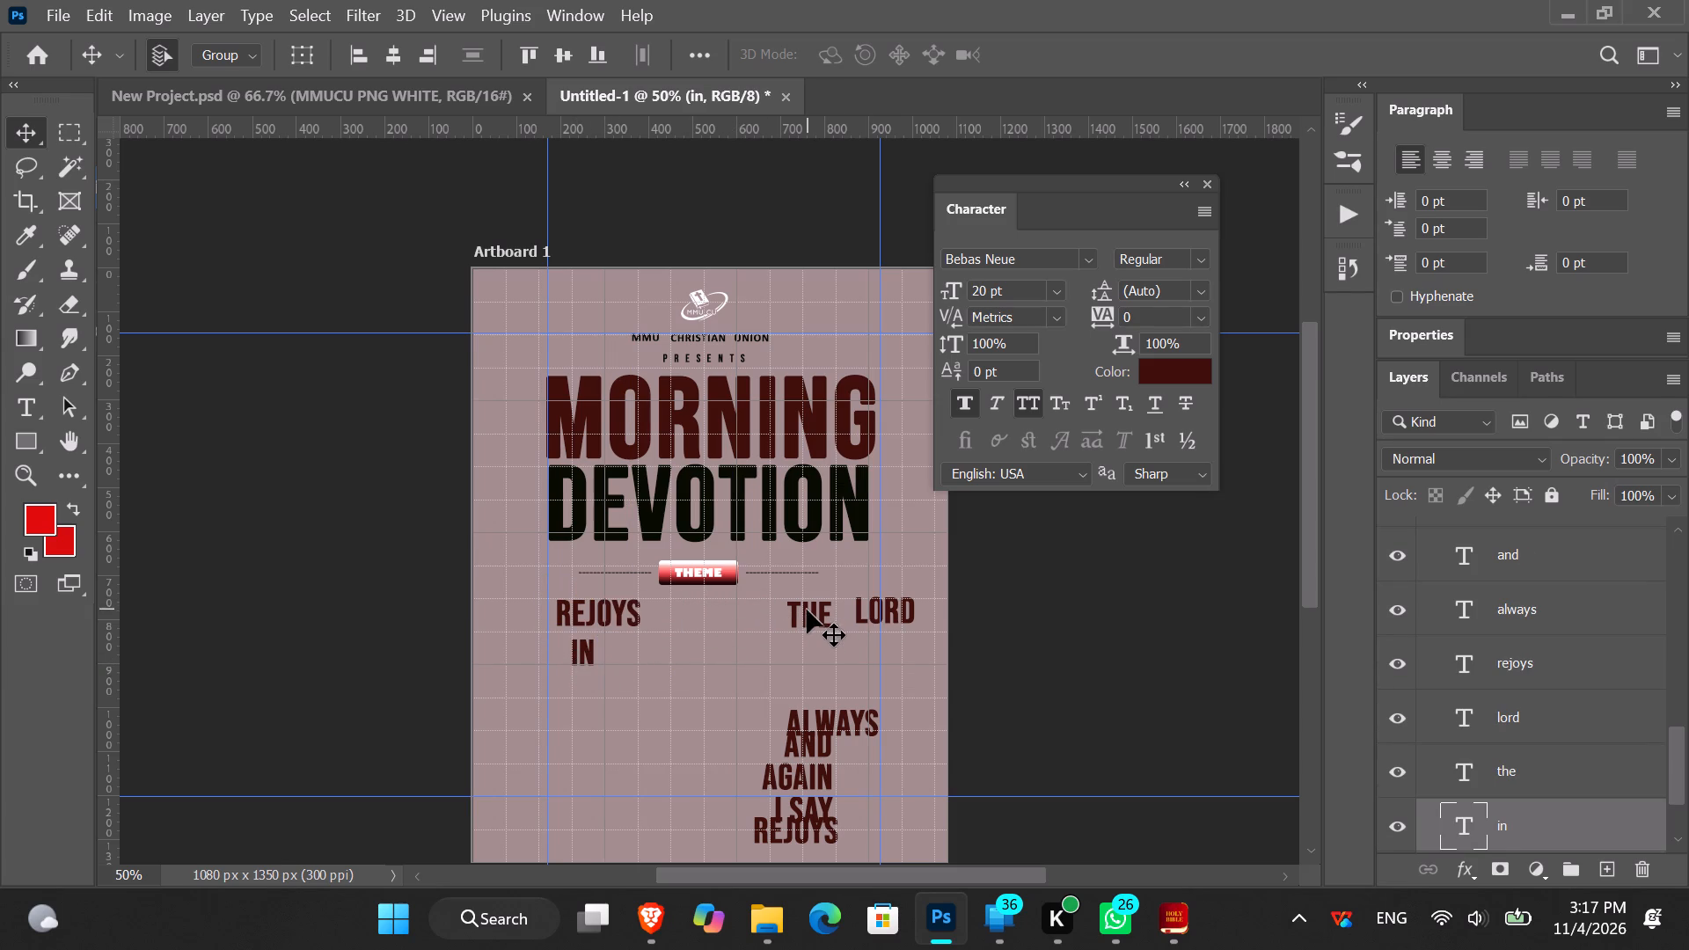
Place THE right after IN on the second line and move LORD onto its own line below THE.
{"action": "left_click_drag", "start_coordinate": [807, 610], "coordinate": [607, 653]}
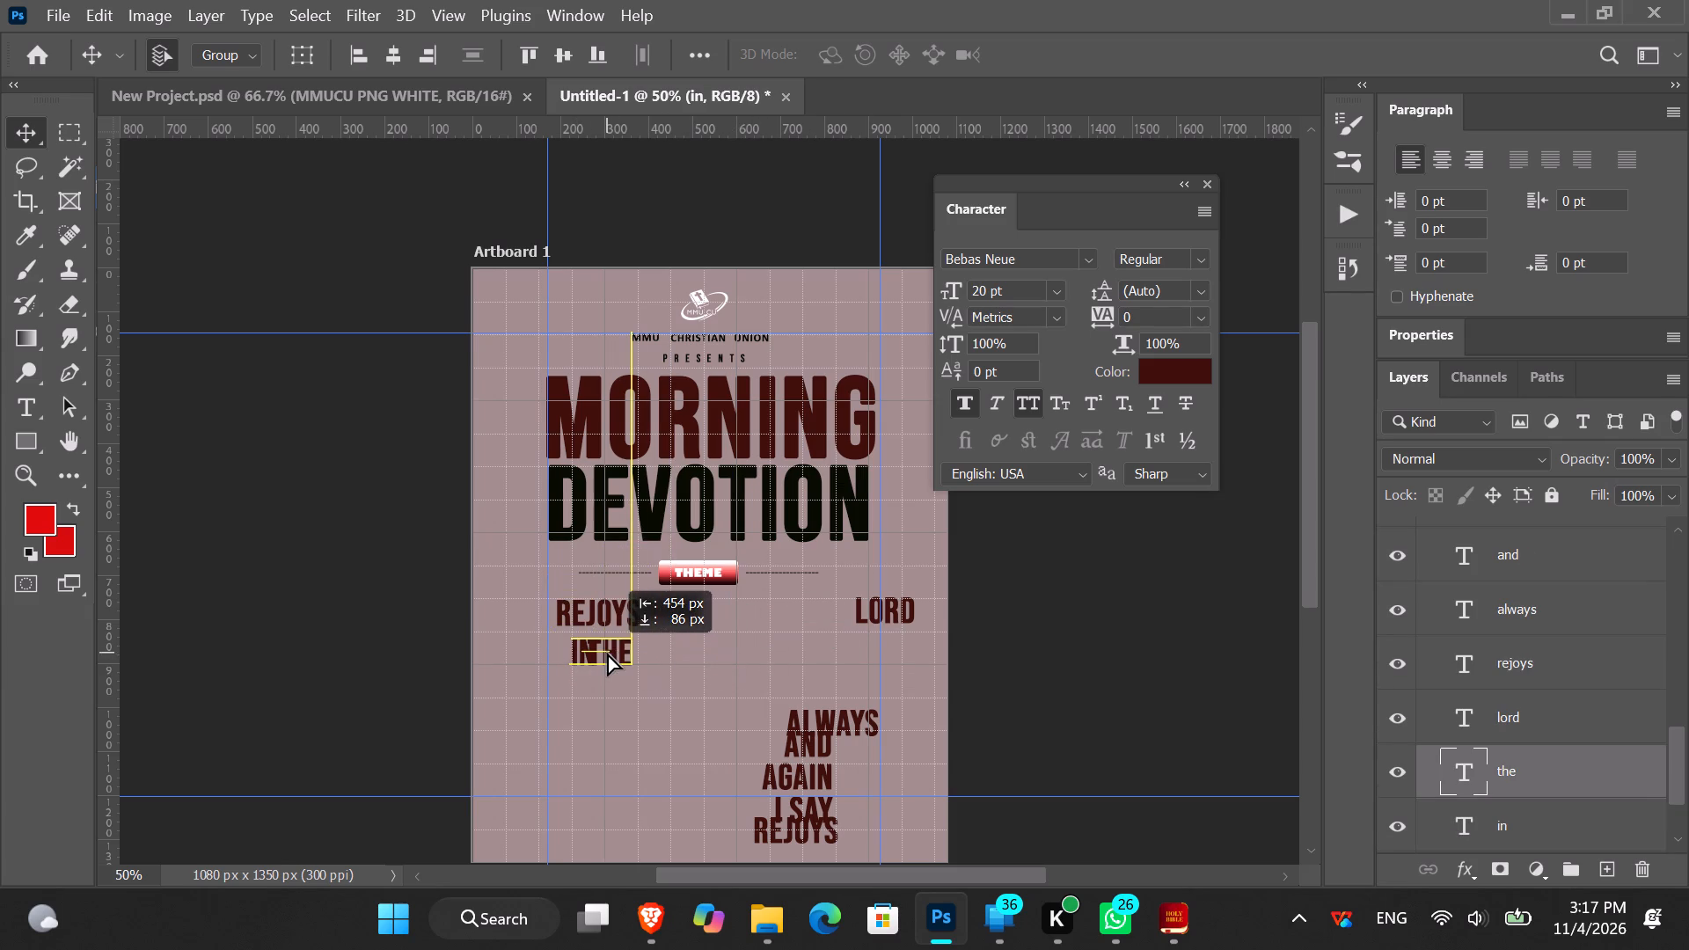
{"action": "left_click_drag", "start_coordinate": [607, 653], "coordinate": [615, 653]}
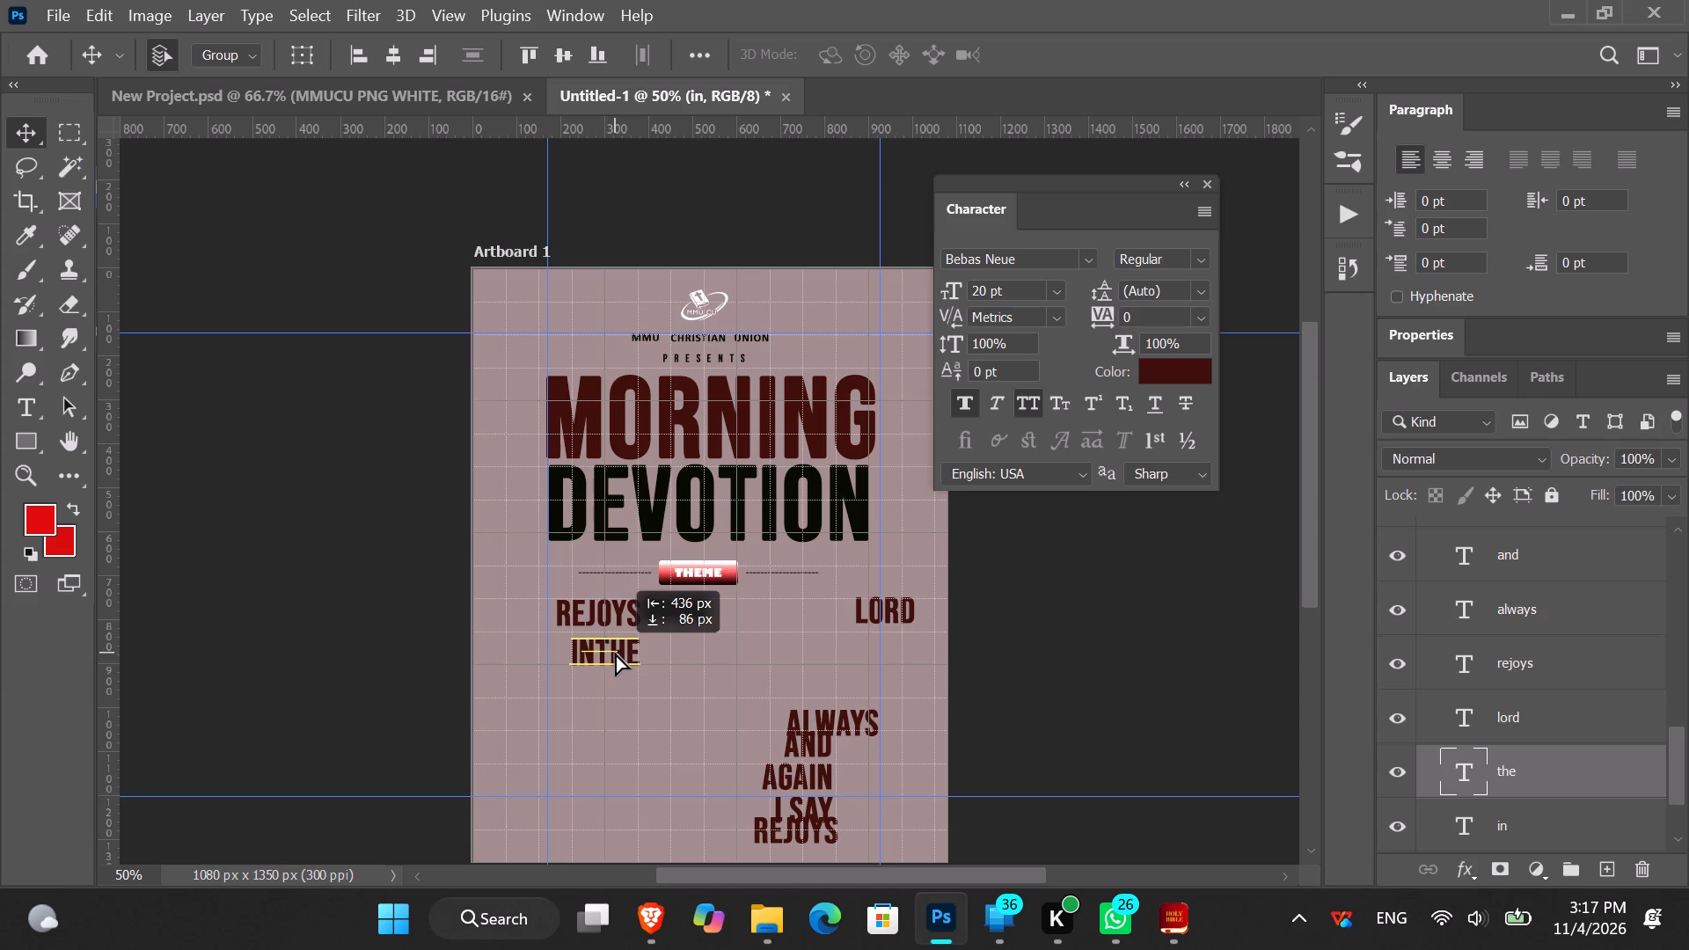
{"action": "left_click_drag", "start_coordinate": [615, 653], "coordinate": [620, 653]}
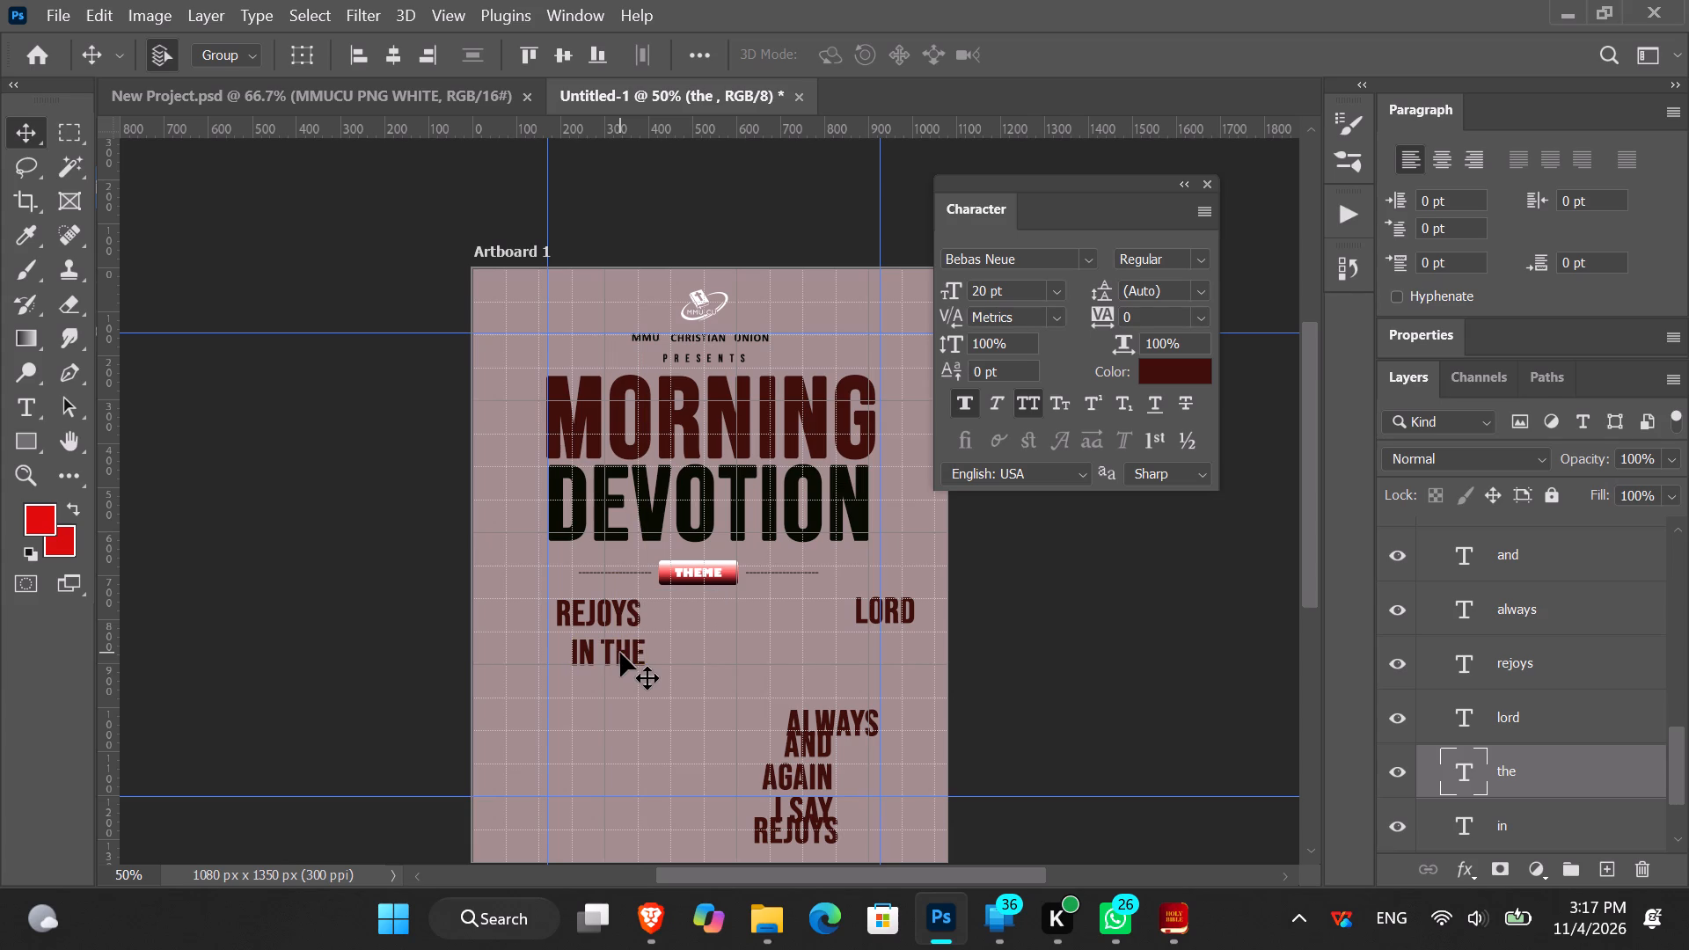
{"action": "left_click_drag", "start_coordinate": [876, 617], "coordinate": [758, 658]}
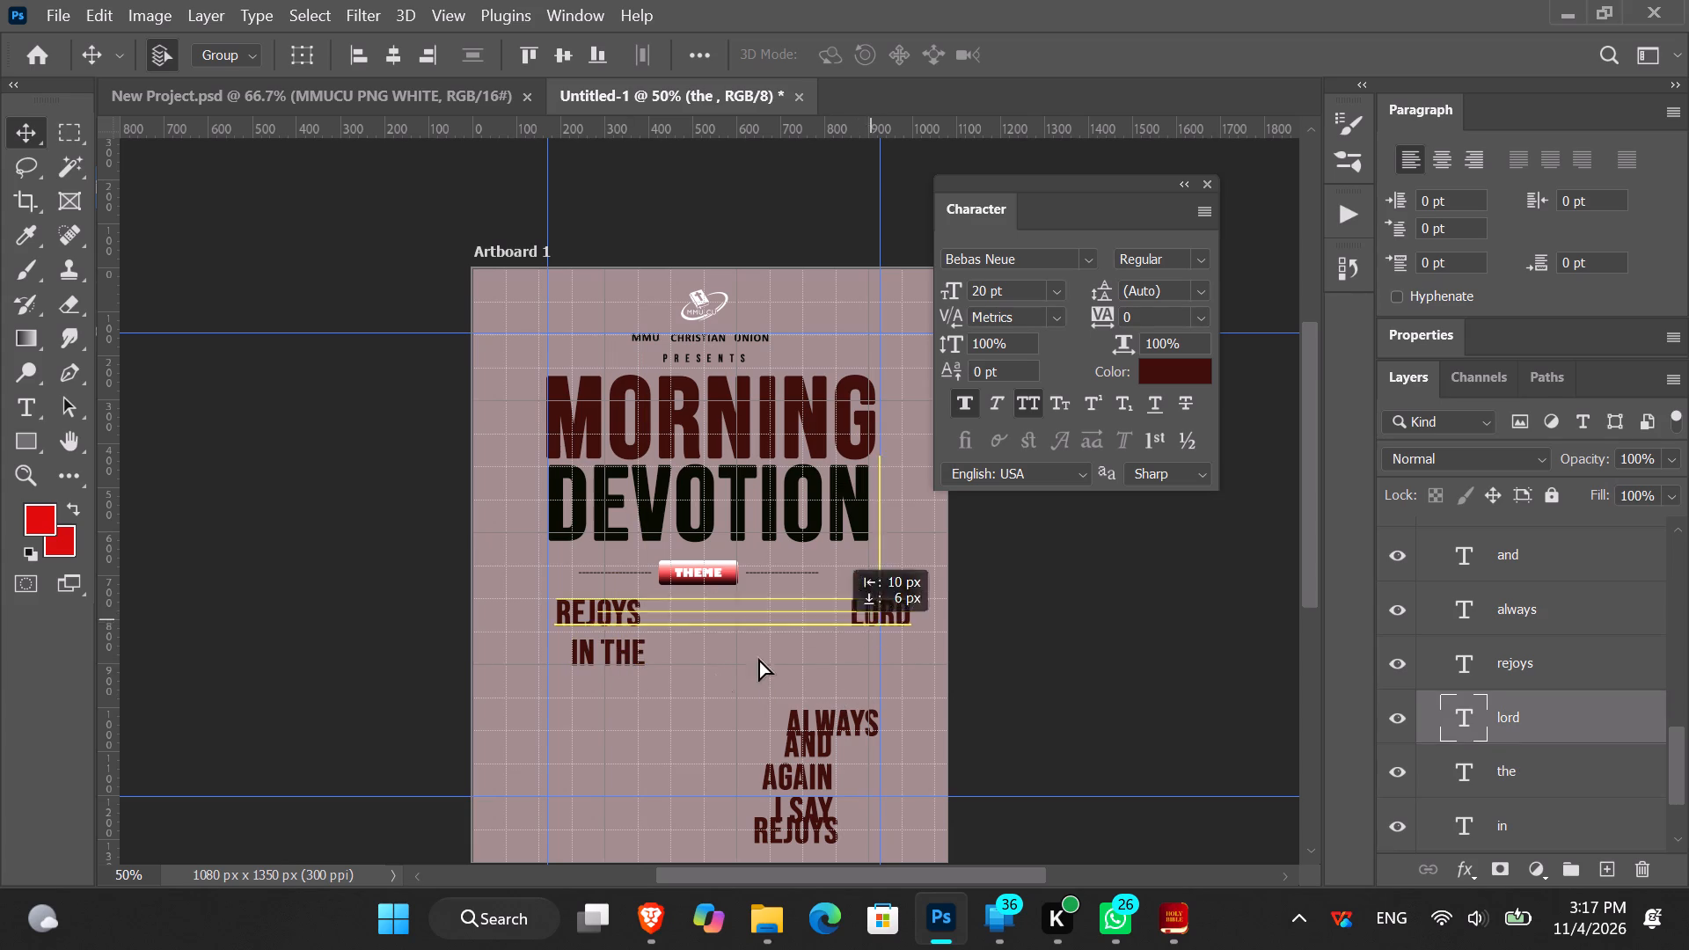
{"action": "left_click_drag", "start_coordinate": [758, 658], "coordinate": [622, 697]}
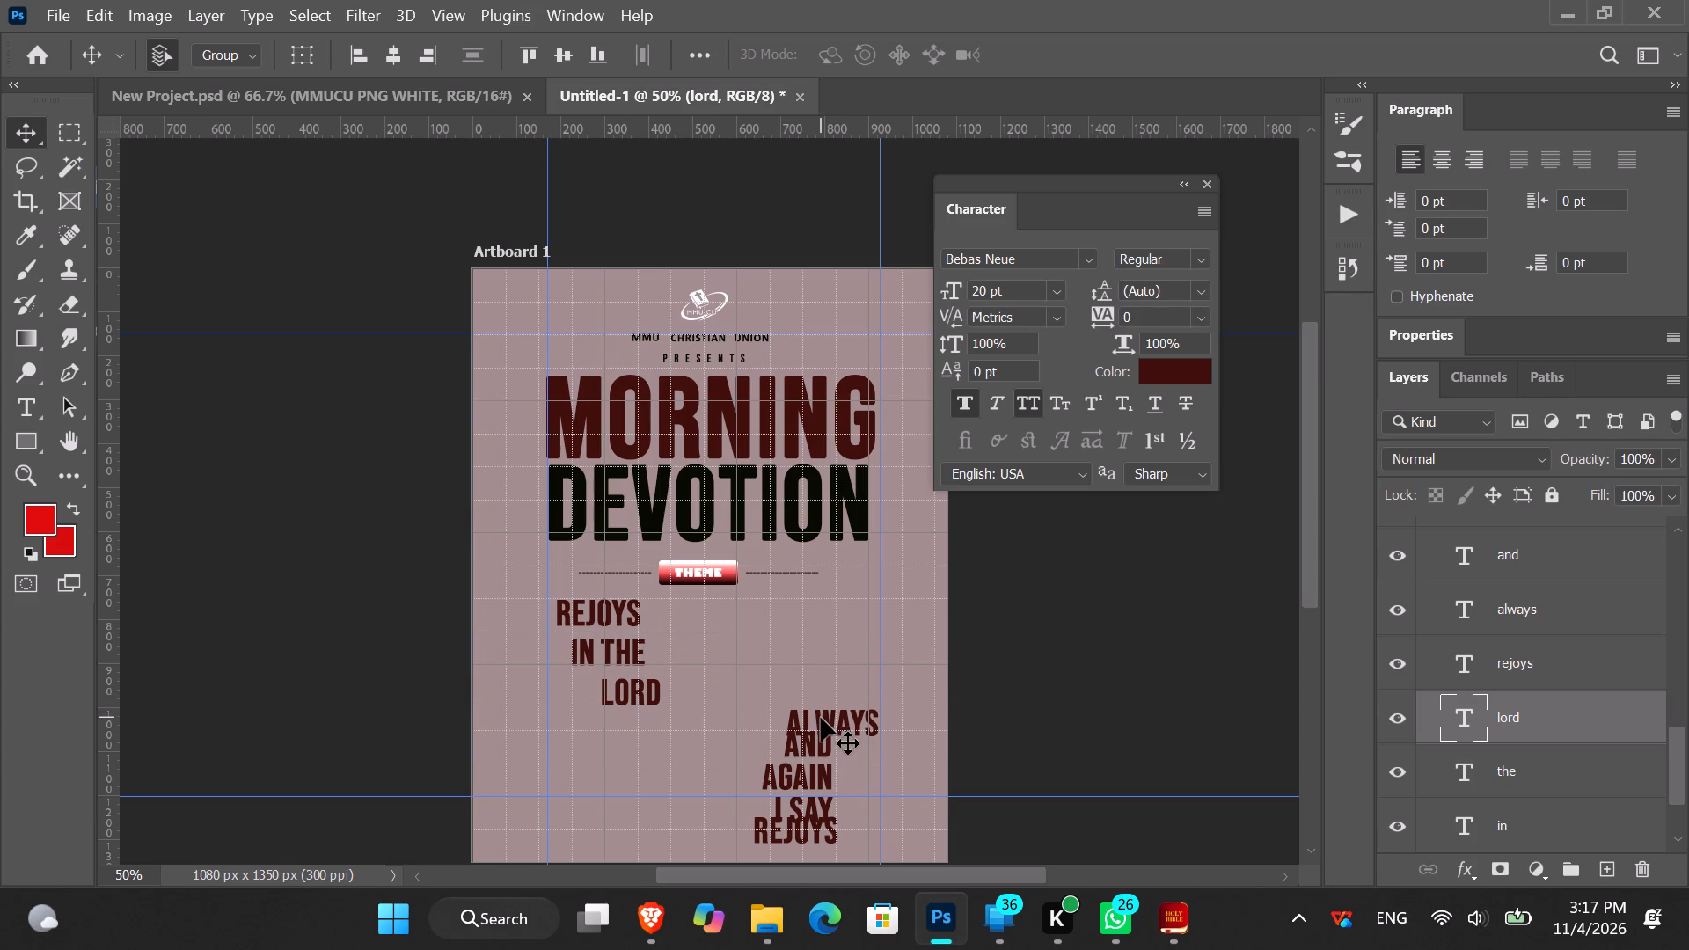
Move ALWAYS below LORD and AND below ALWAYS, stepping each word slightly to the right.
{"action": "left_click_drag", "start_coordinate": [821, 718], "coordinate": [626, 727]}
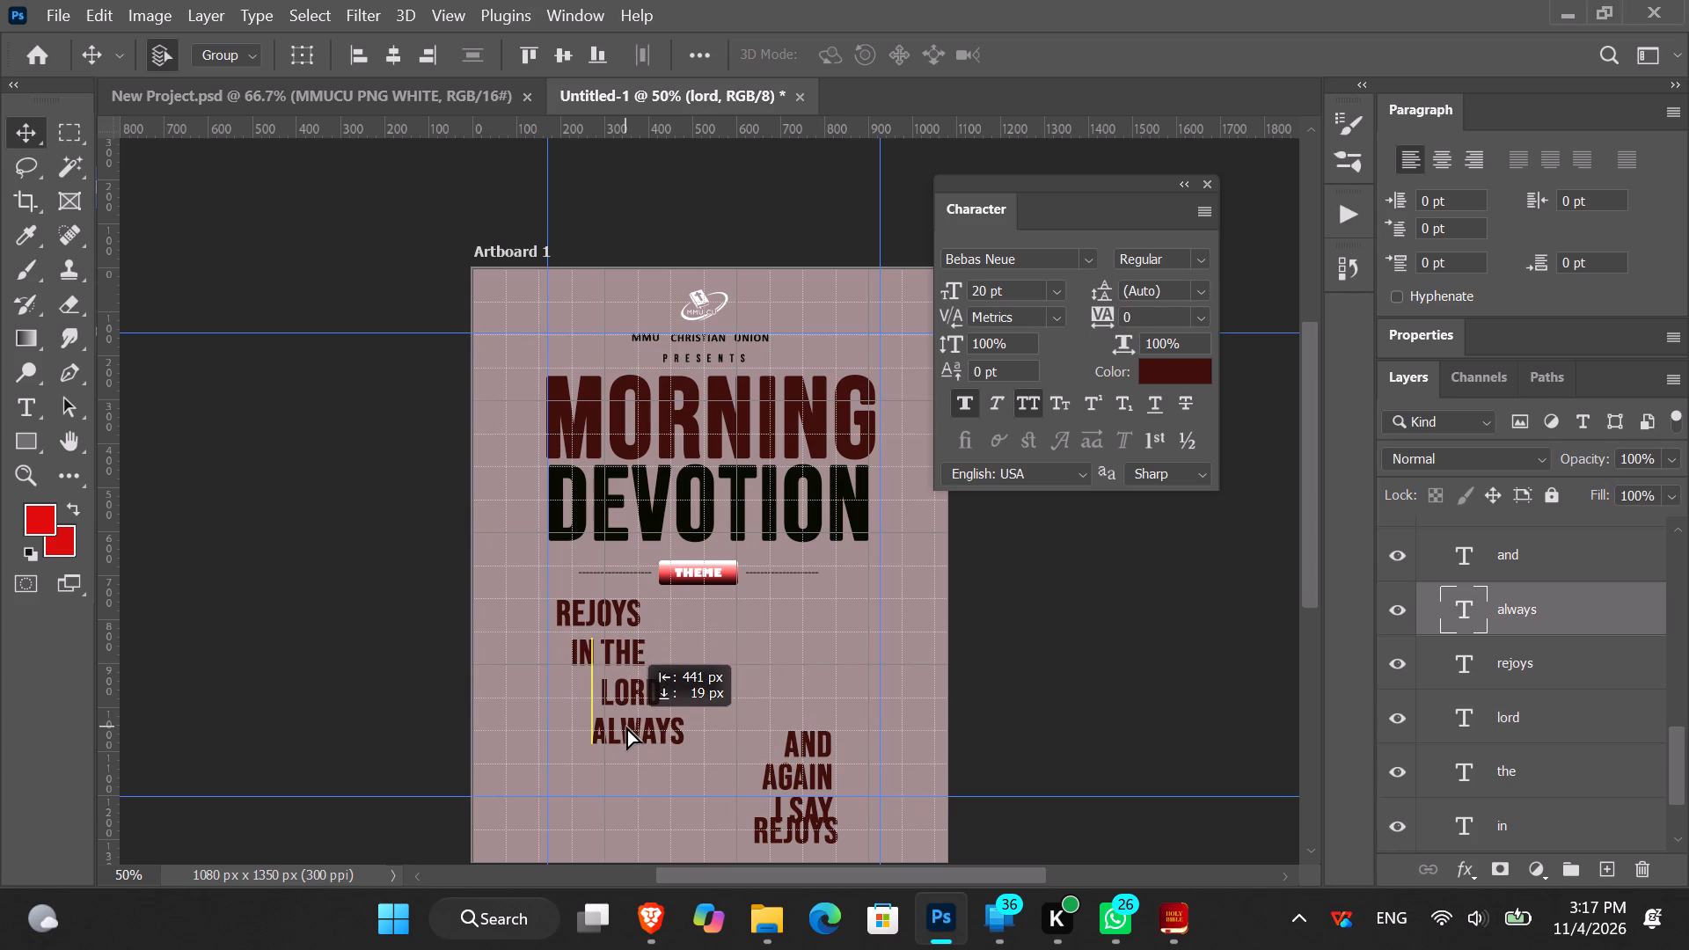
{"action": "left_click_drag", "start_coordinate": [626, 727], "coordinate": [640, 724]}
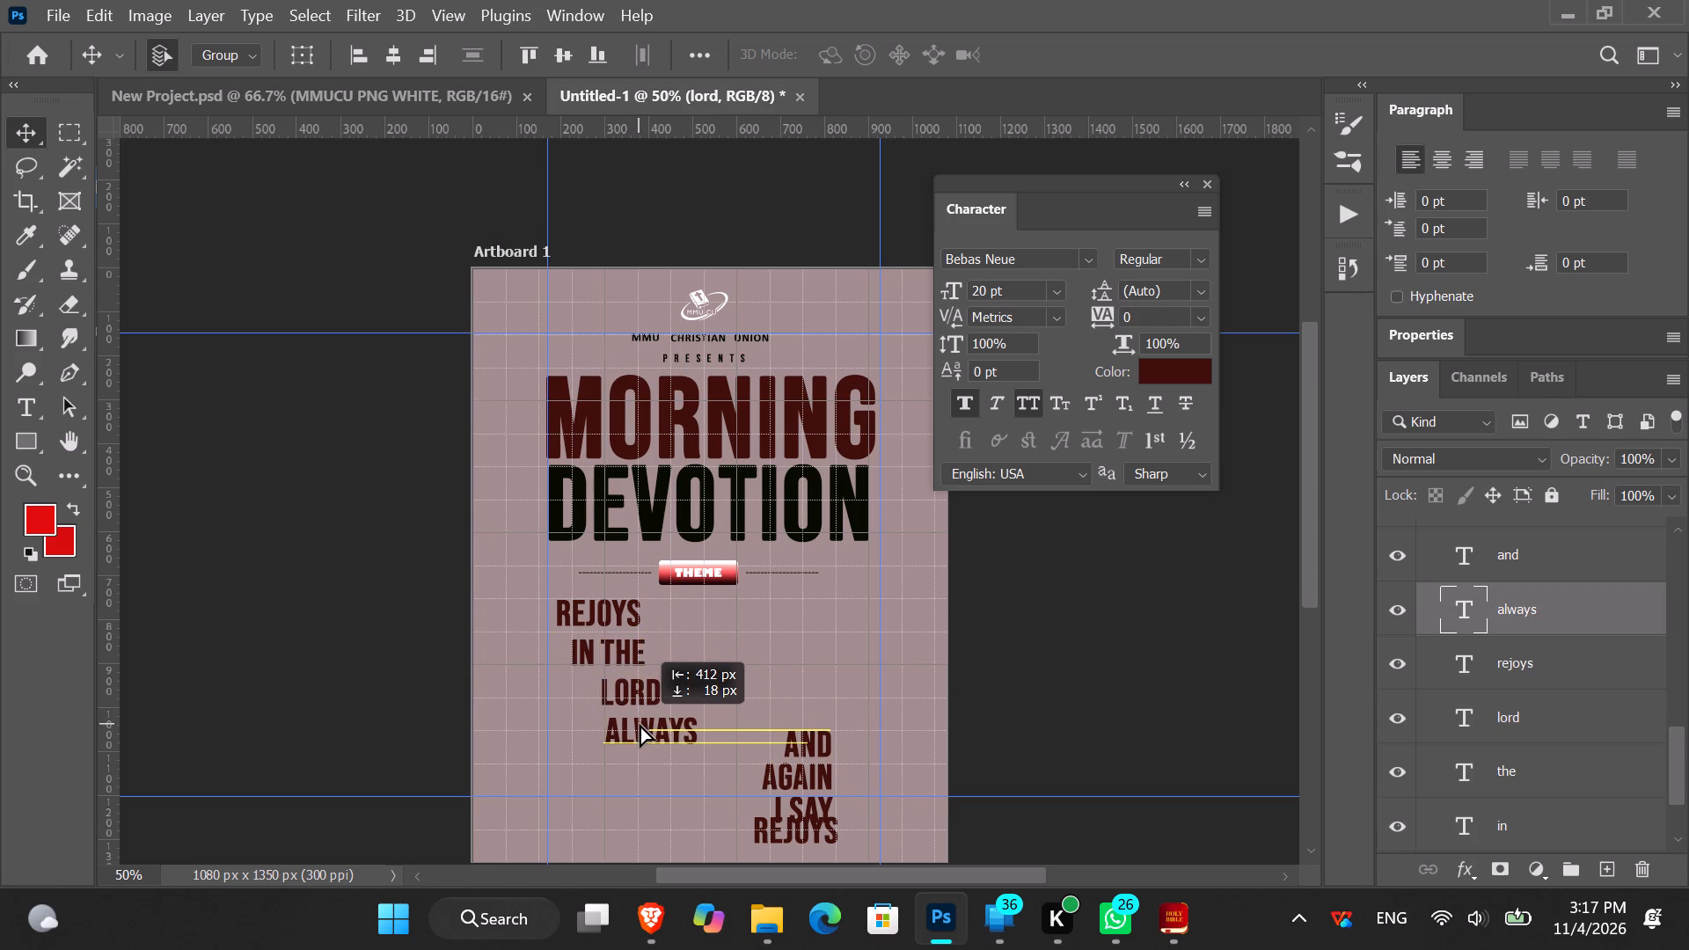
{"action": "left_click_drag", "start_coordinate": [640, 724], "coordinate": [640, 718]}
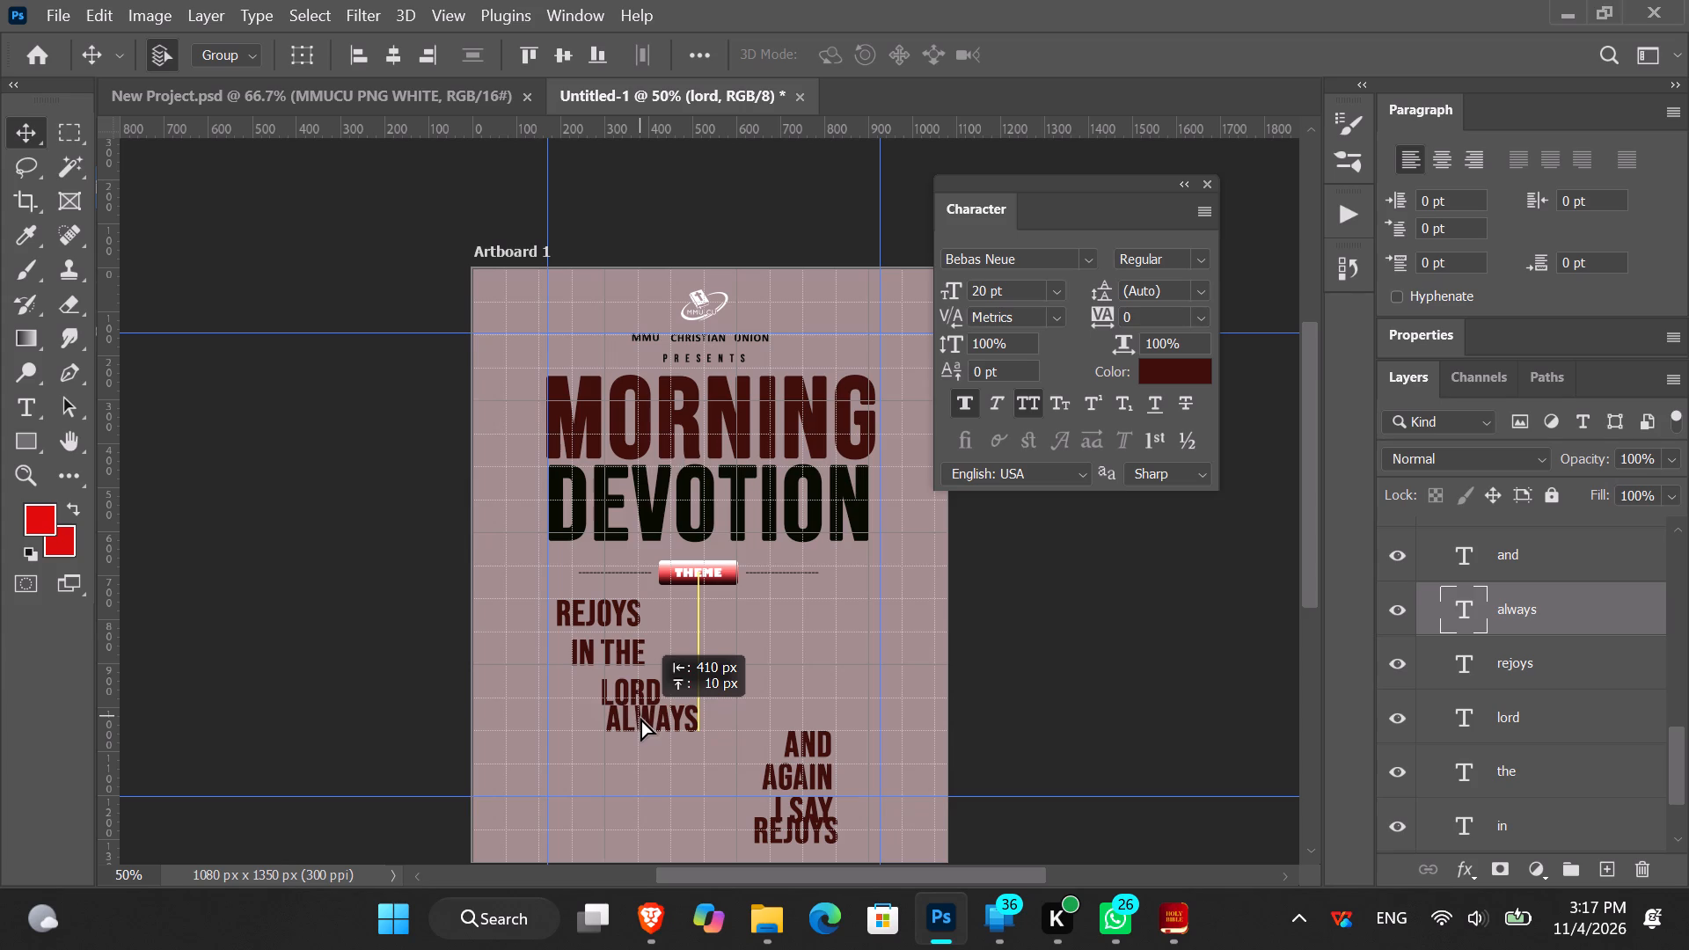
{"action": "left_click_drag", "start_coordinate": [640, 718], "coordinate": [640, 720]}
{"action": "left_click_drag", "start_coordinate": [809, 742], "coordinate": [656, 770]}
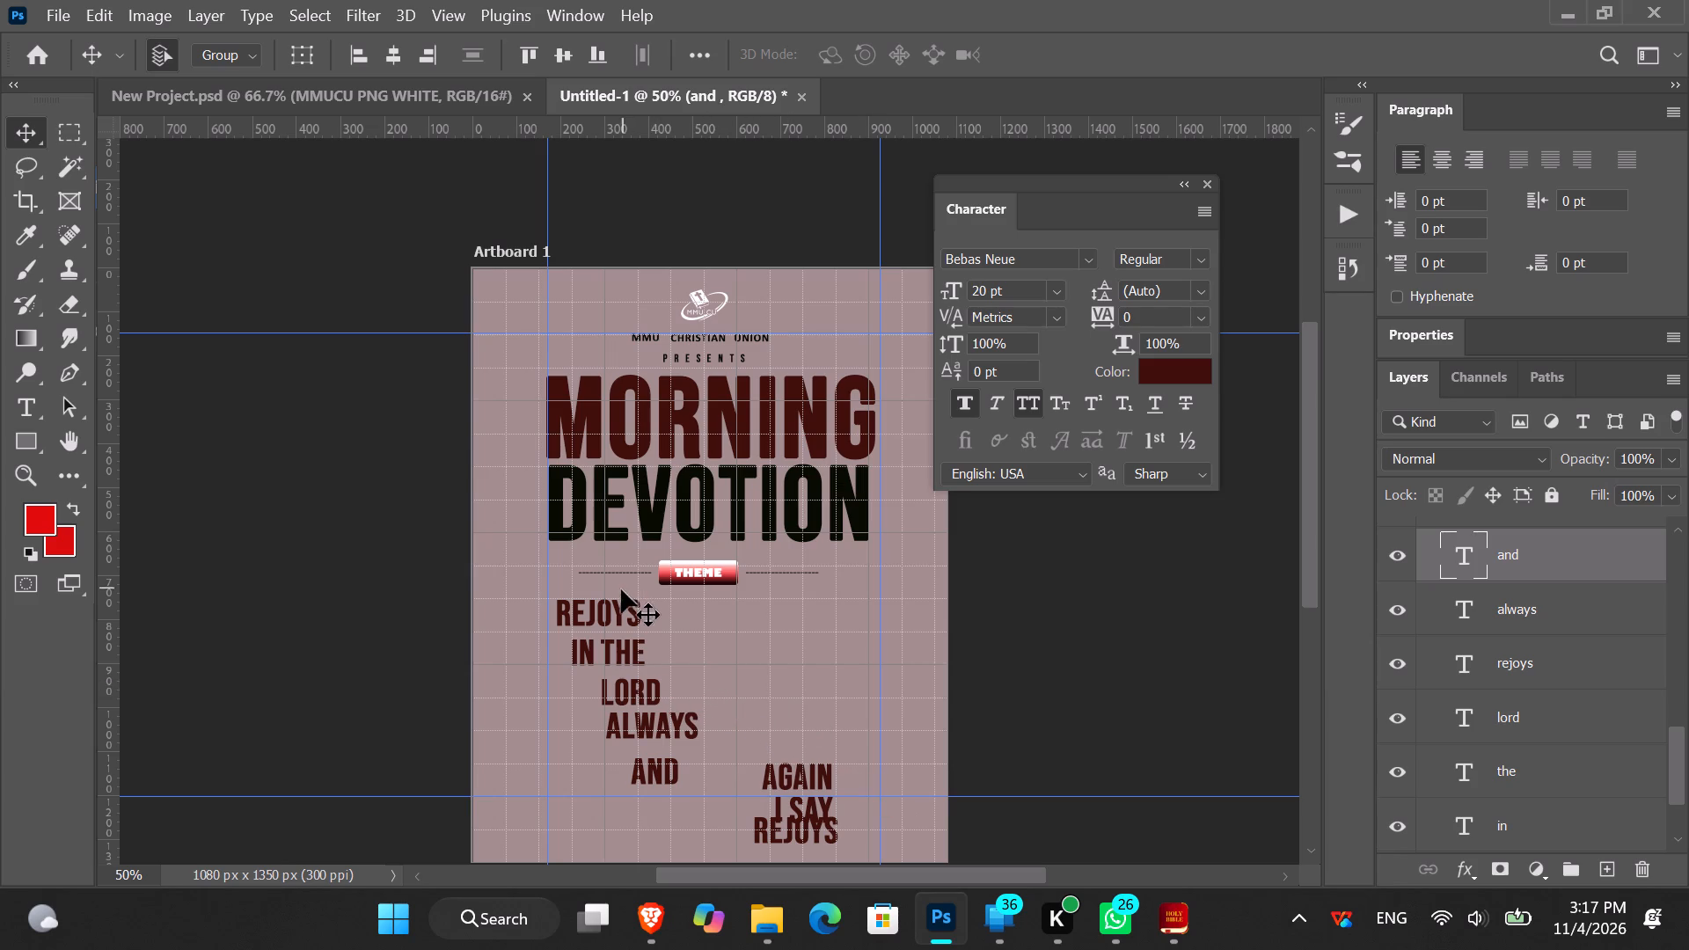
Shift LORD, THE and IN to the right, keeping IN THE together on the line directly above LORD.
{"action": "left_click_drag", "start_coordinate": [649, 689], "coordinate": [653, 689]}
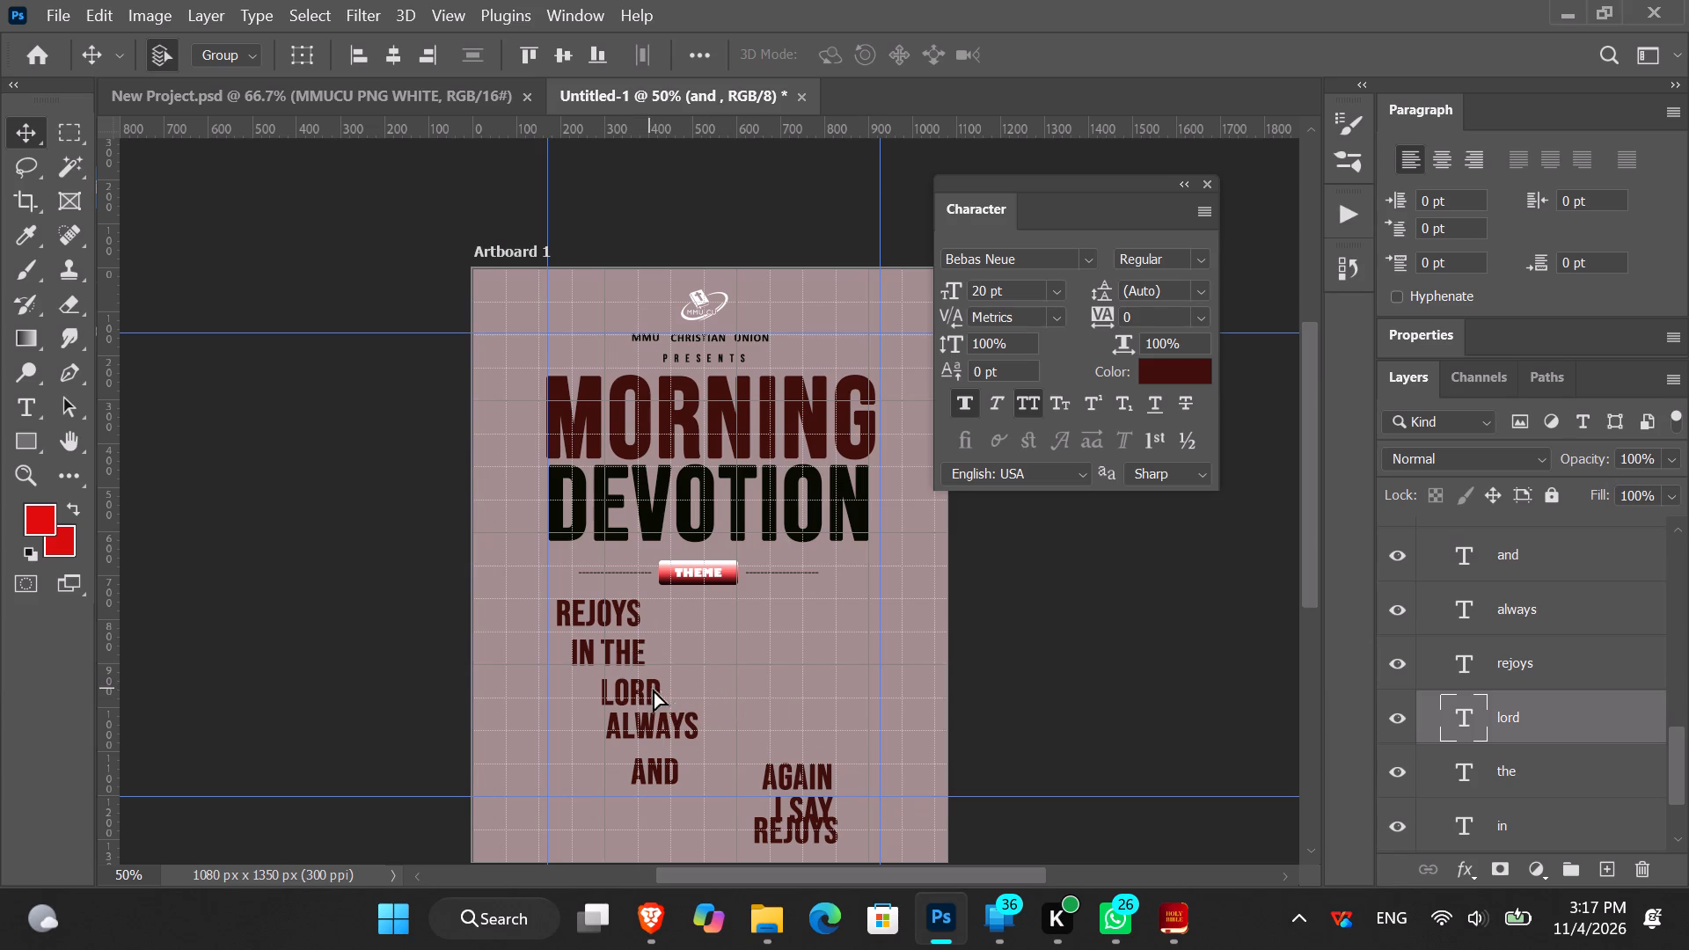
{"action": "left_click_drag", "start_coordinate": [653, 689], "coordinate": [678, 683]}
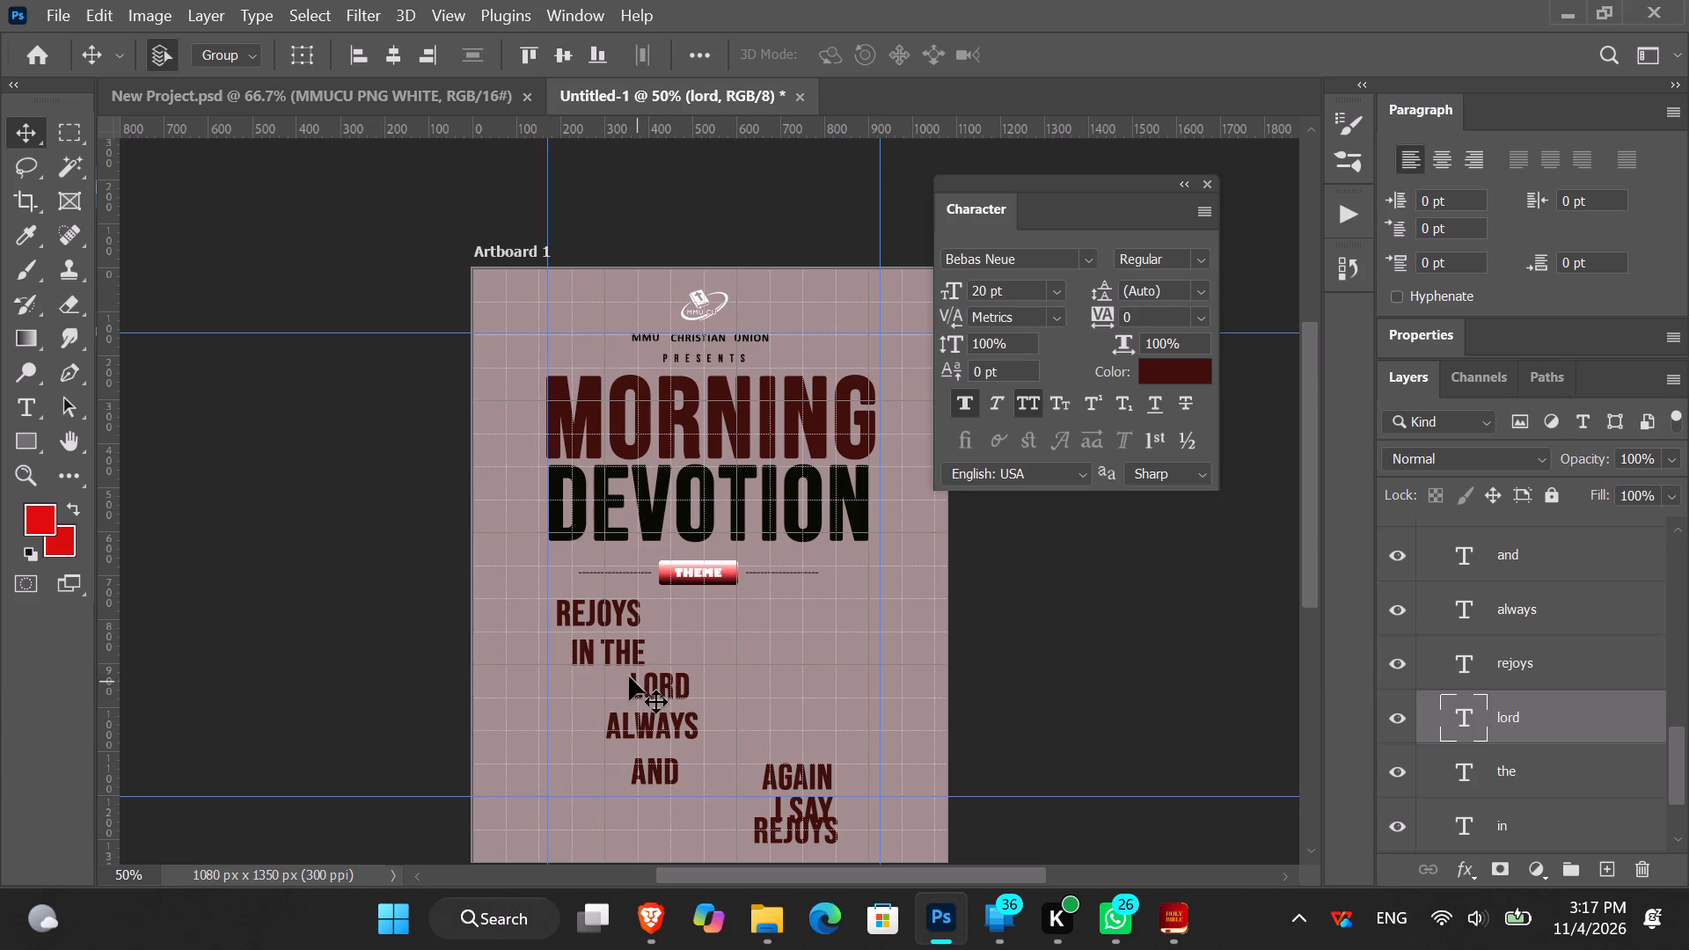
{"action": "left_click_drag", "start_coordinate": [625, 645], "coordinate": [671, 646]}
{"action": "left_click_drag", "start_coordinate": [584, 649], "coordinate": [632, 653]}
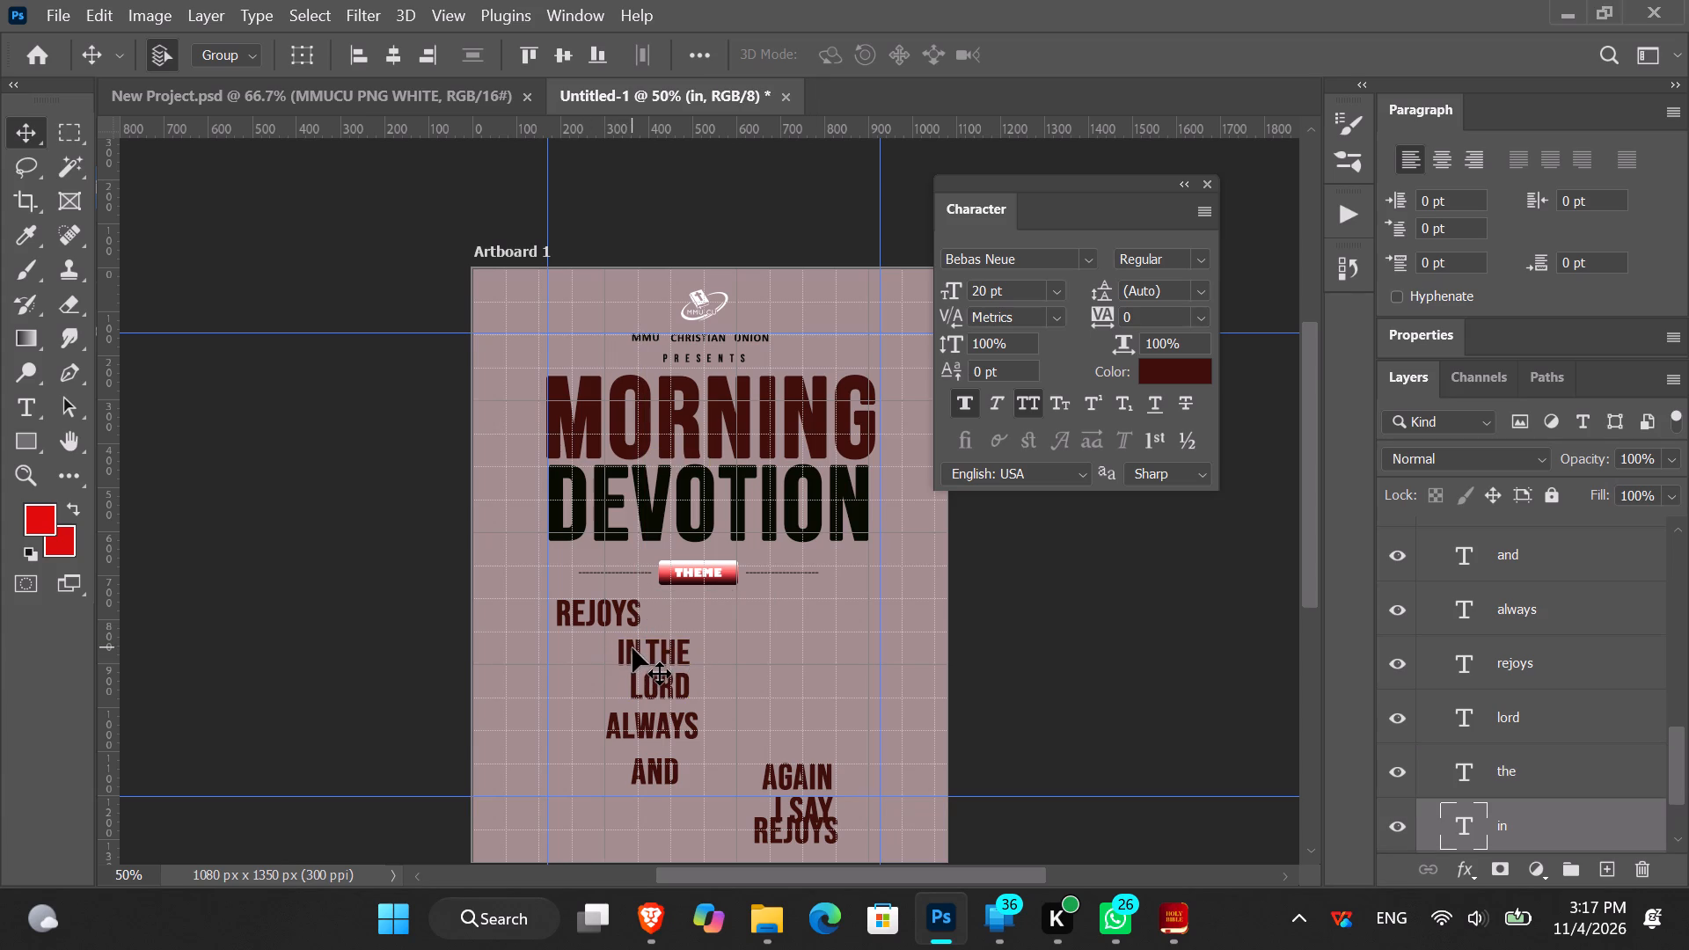
Move IN and THE up beside the top REJOYS so the first line reads REJOYS IN THE.
{"action": "left_click_drag", "start_coordinate": [632, 648], "coordinate": [662, 614]}
{"action": "left_click_drag", "start_coordinate": [670, 650], "coordinate": [712, 618]}
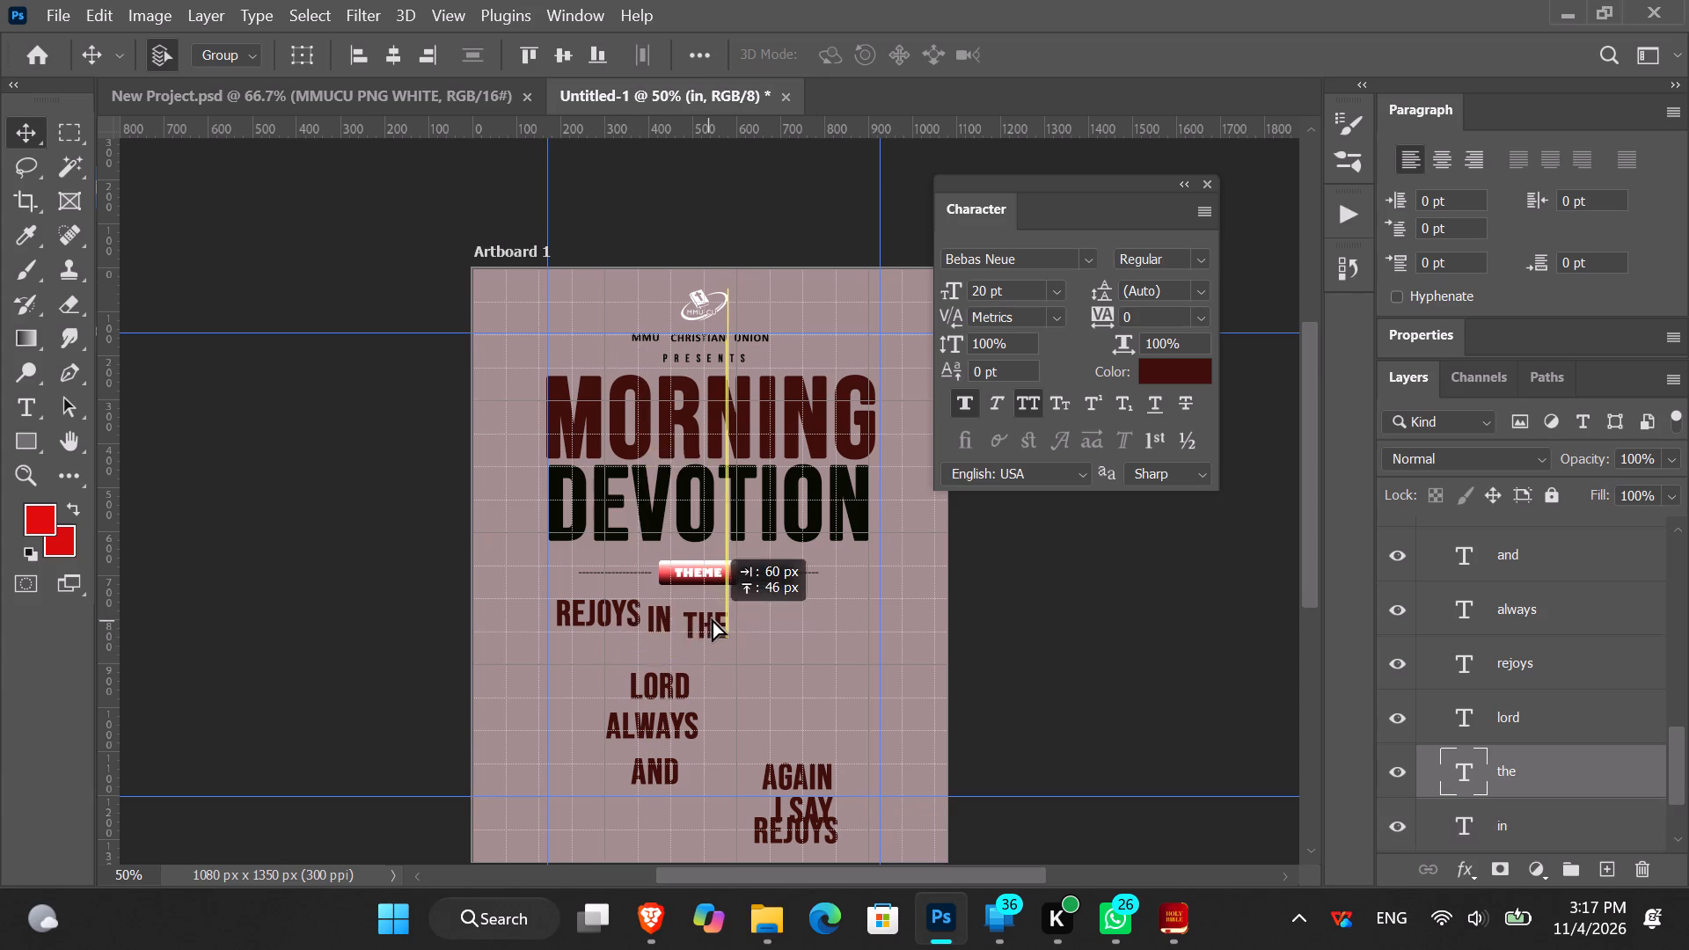
{"action": "left_click_drag", "start_coordinate": [712, 618], "coordinate": [714, 617]}
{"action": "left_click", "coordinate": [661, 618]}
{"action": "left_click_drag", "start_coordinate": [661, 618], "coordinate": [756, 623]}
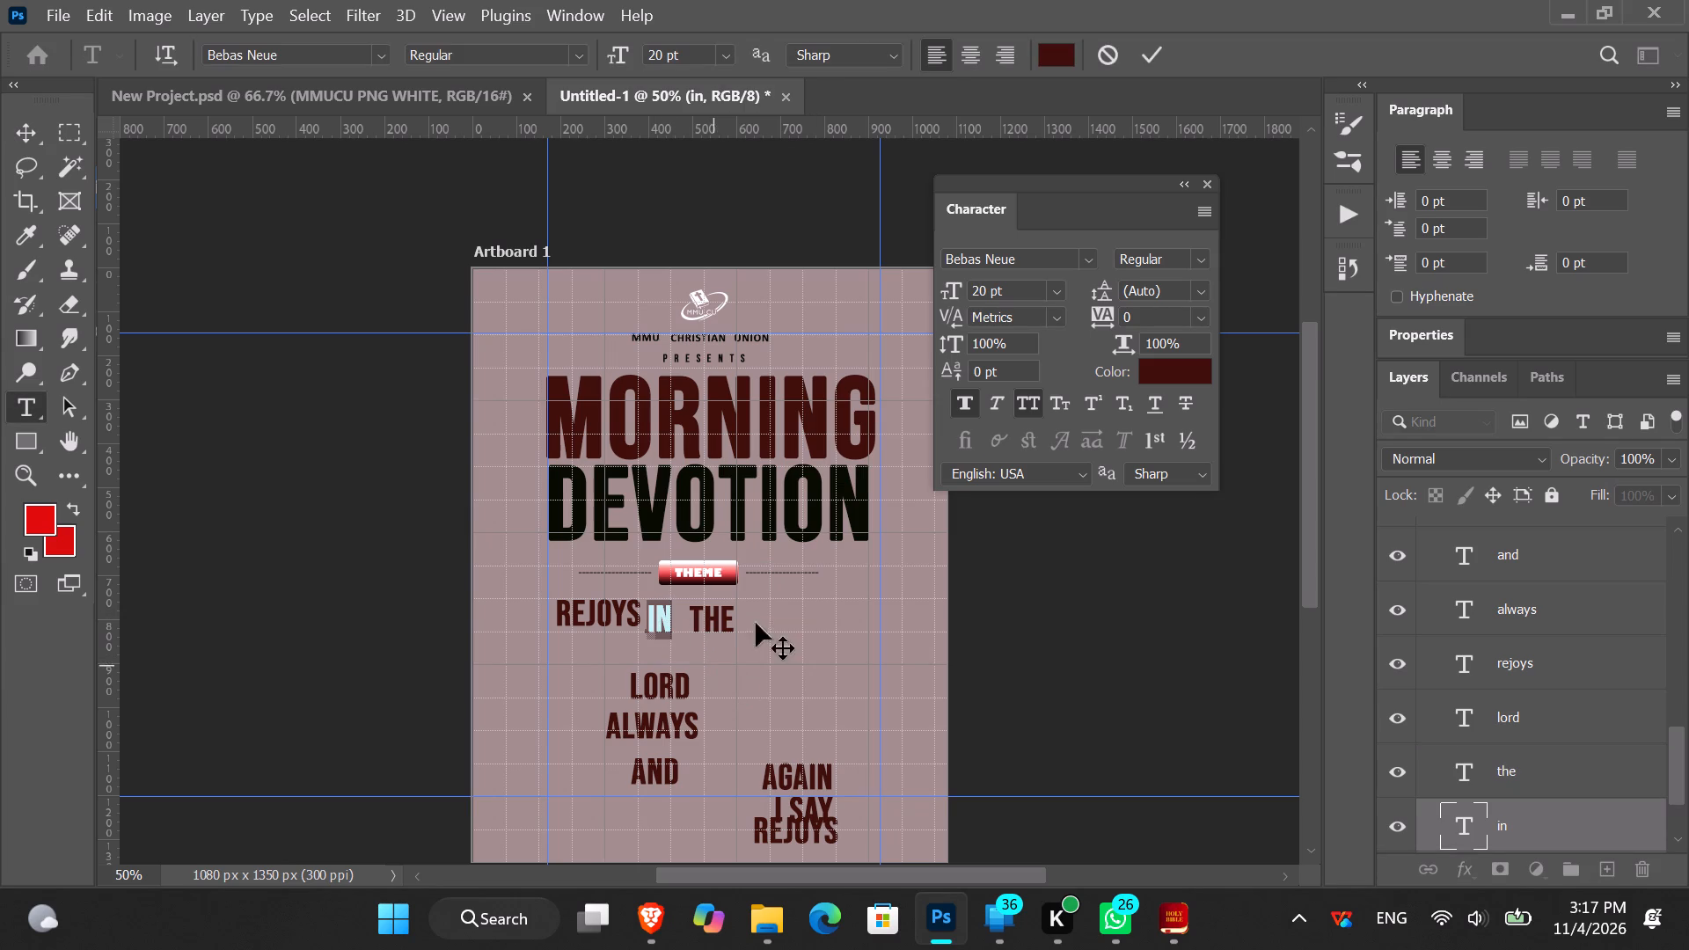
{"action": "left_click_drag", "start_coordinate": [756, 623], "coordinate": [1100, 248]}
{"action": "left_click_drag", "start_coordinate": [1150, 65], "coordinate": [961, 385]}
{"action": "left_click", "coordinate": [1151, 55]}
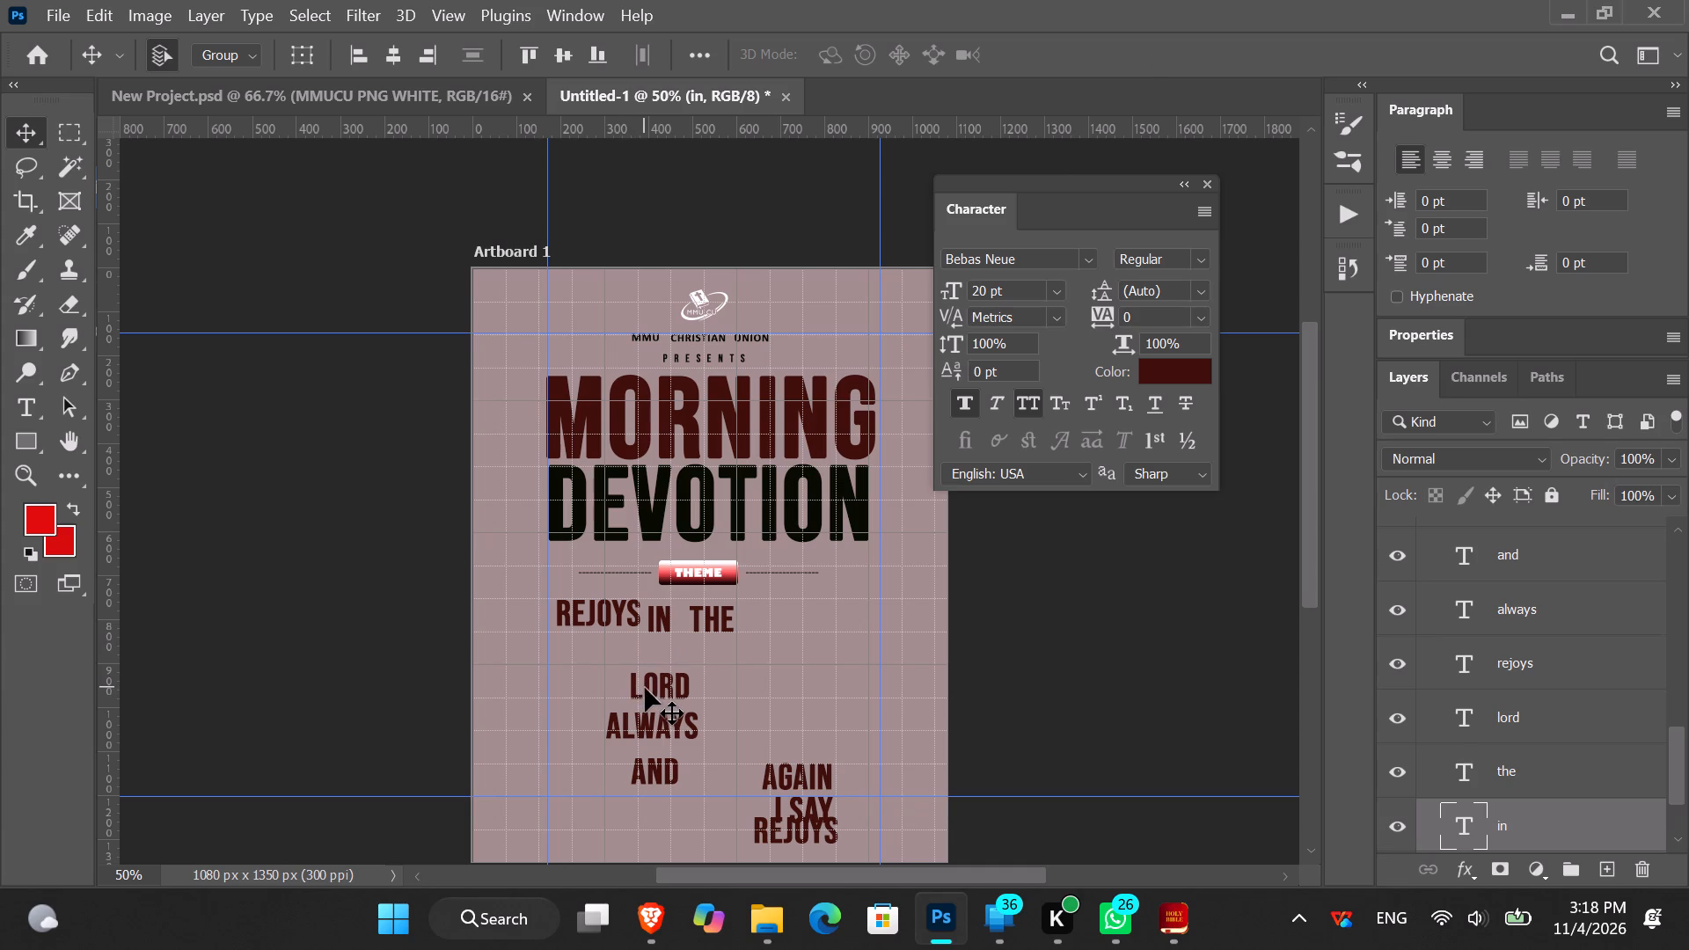
Move LORD, ALWAYS and AND up into closely spaced lines below IN THE, each starting further right than the previous one.
{"action": "left_click_drag", "start_coordinate": [645, 688], "coordinate": [614, 655]}
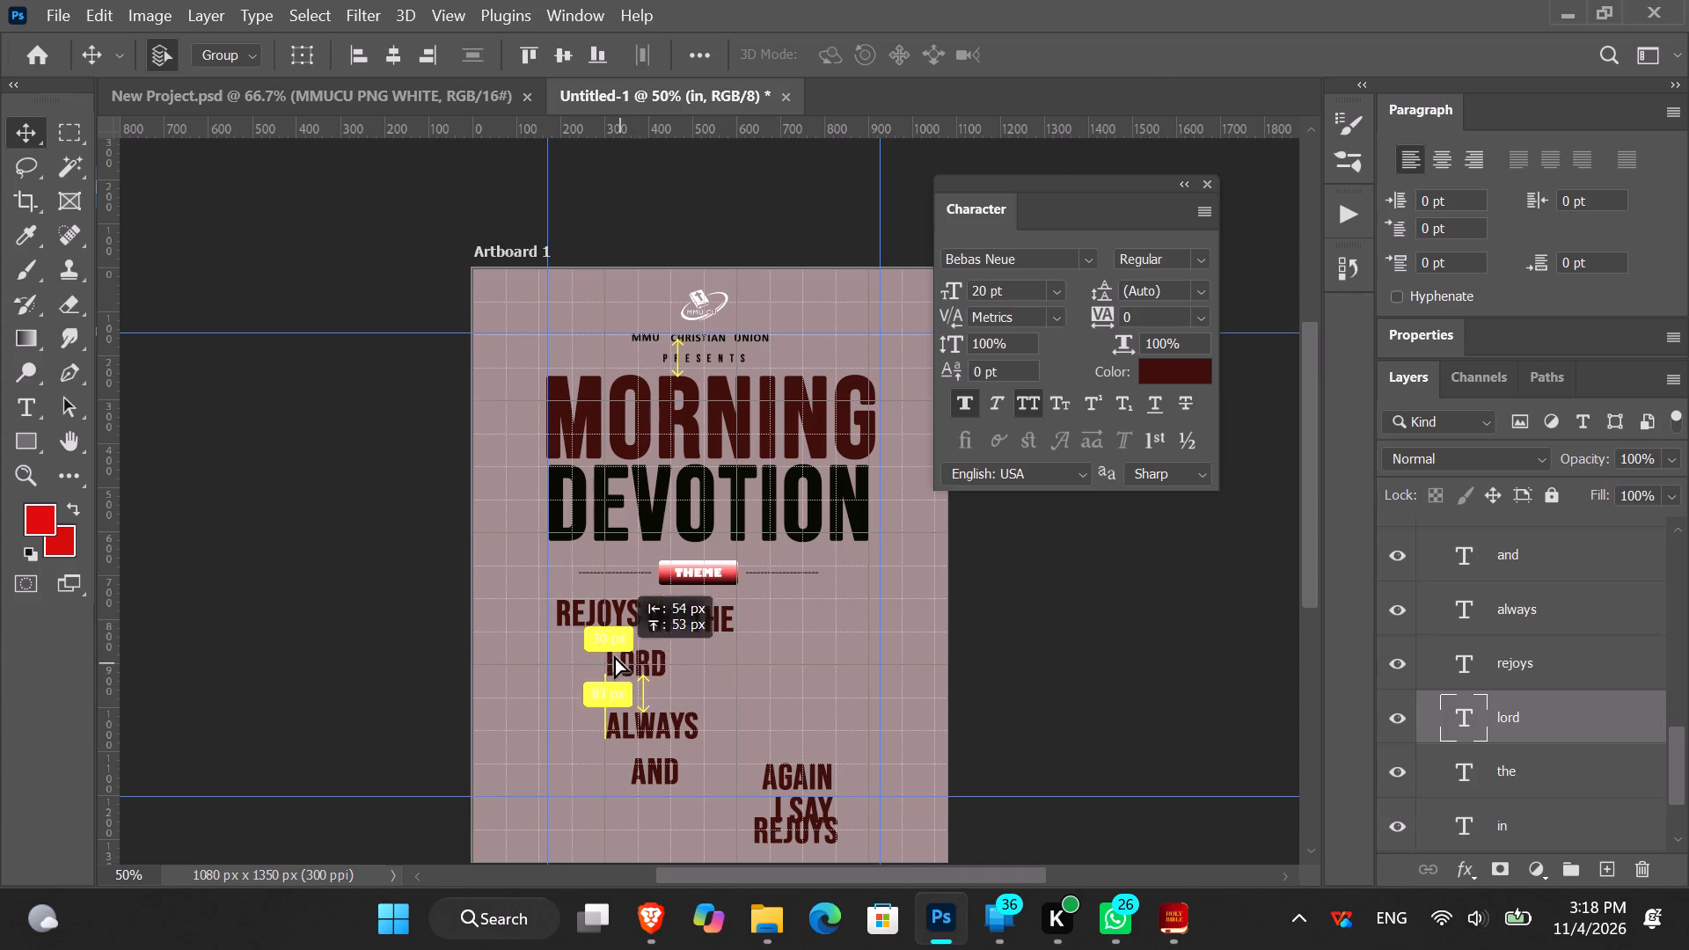
{"action": "left_click_drag", "start_coordinate": [614, 655], "coordinate": [649, 647]}
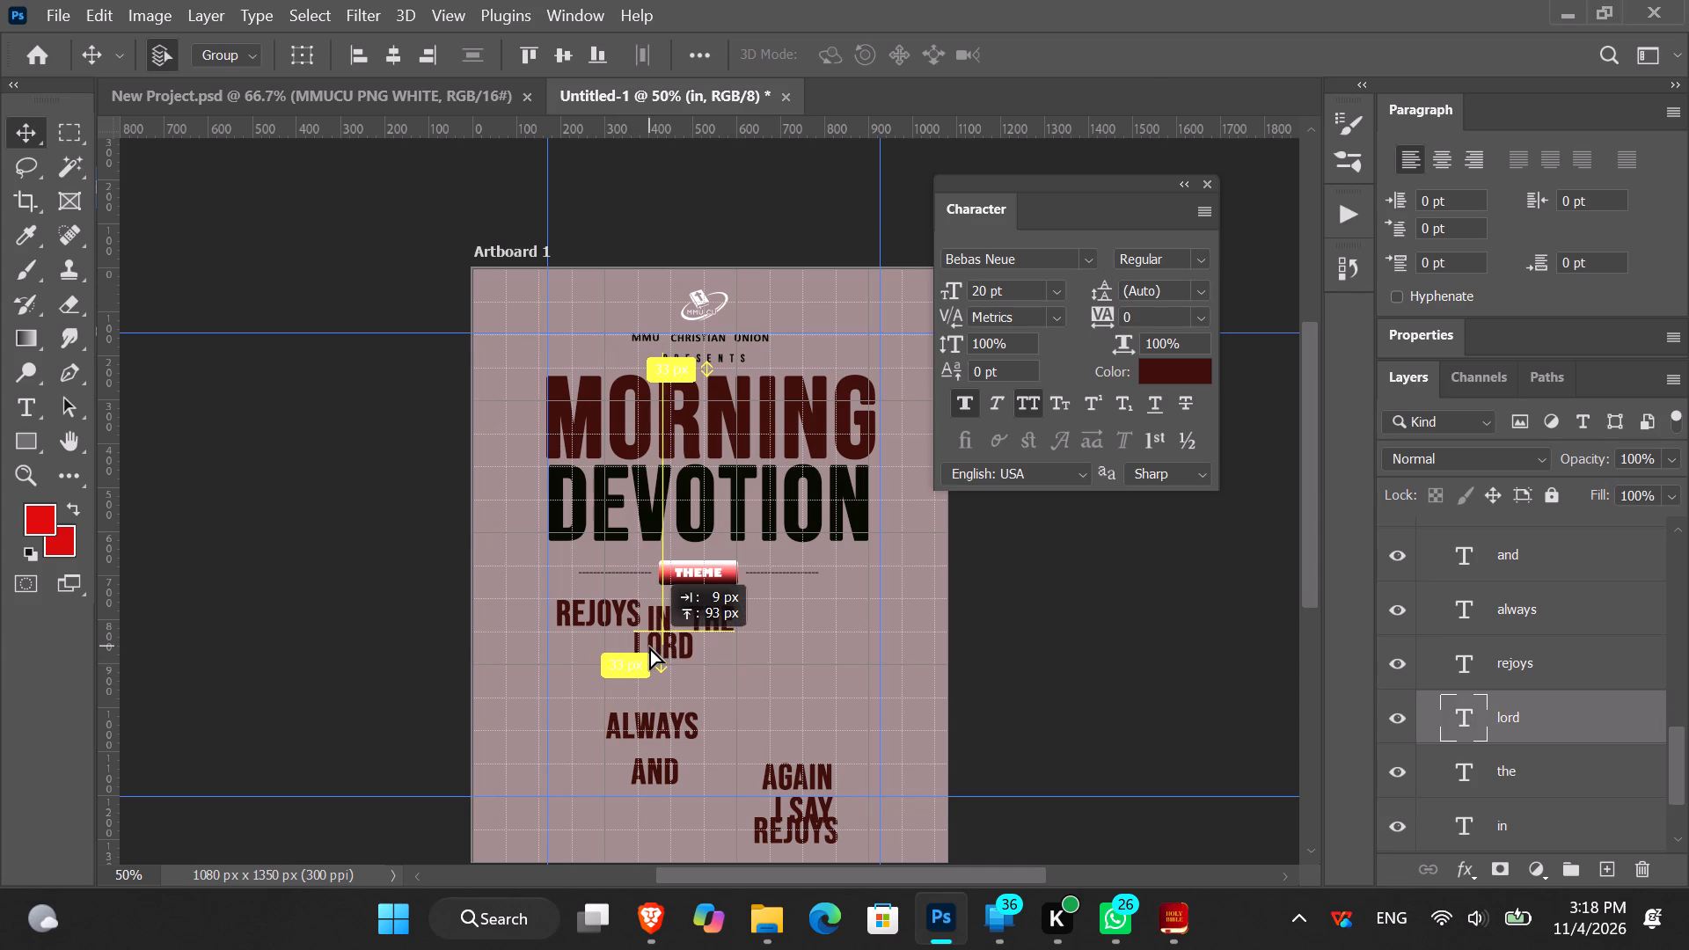
{"action": "left_click_drag", "start_coordinate": [649, 647], "coordinate": [643, 654]}
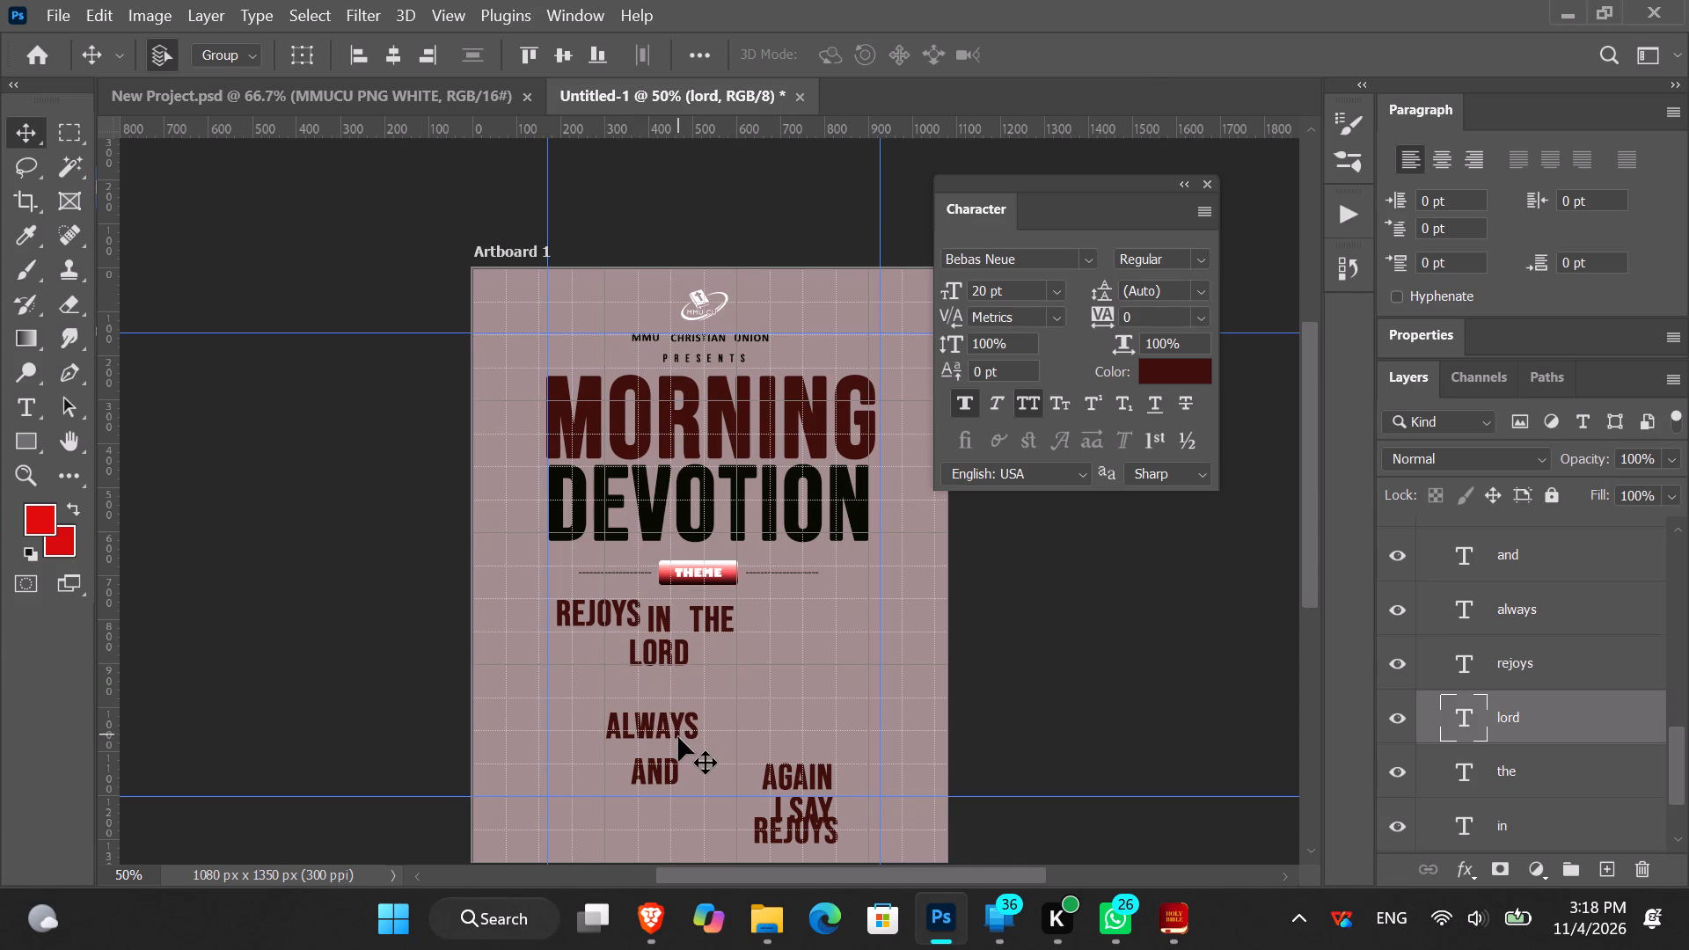
{"action": "left_click_drag", "start_coordinate": [676, 734], "coordinate": [713, 696]}
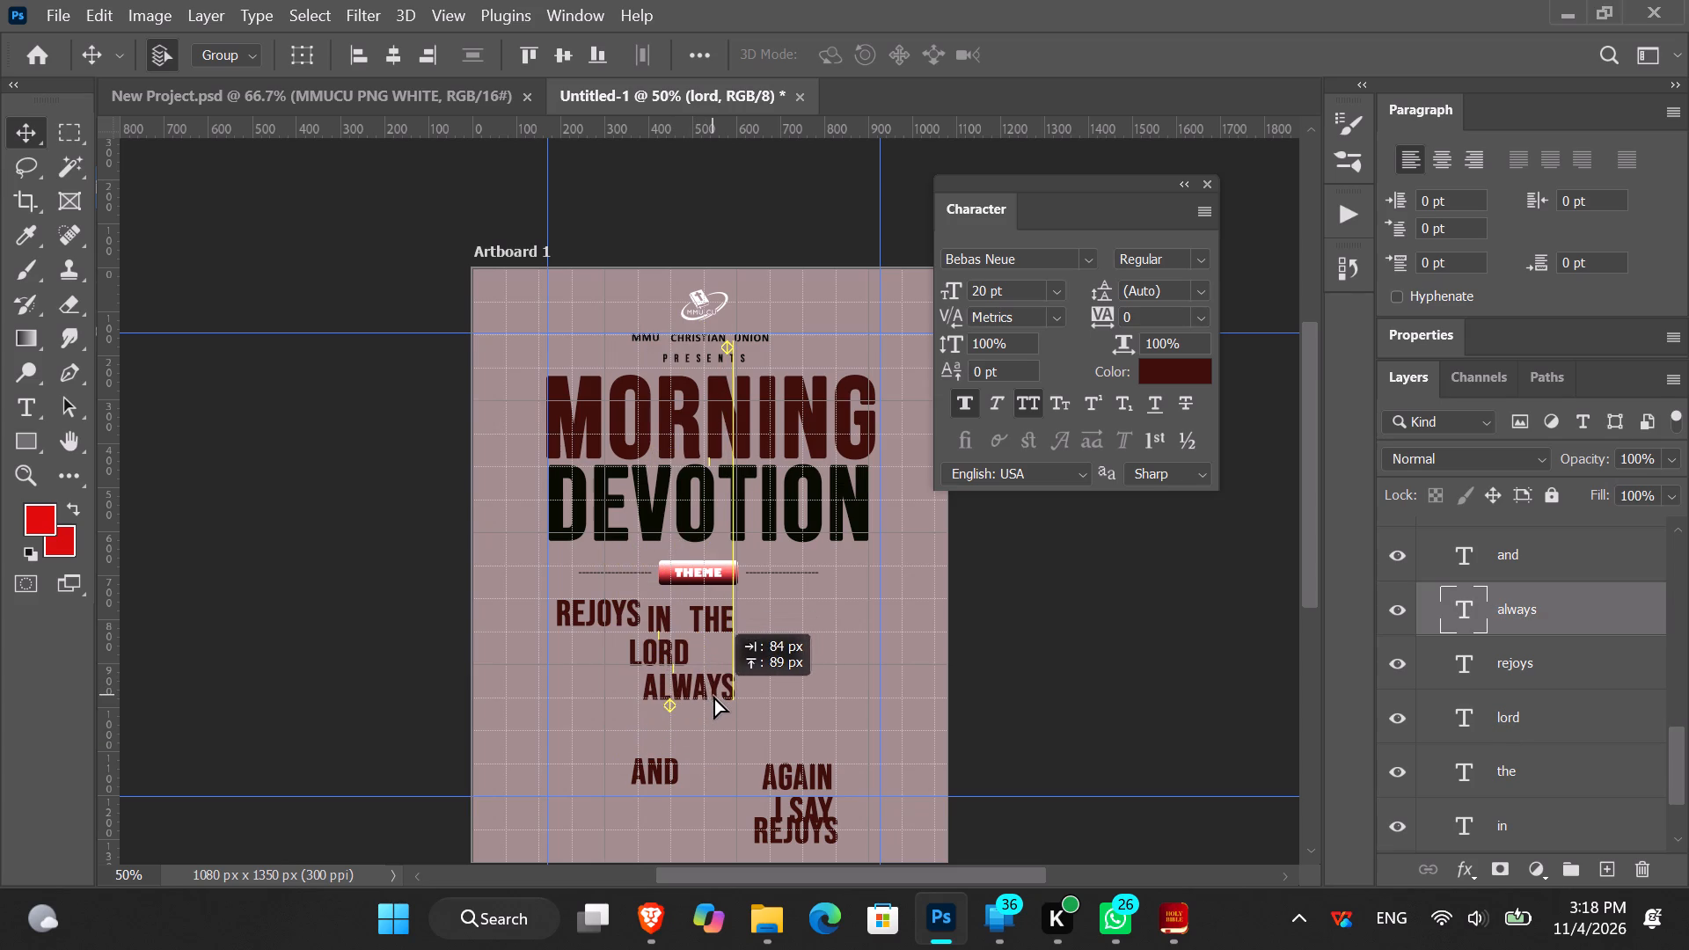
{"action": "left_click_drag", "start_coordinate": [668, 765], "coordinate": [726, 712]}
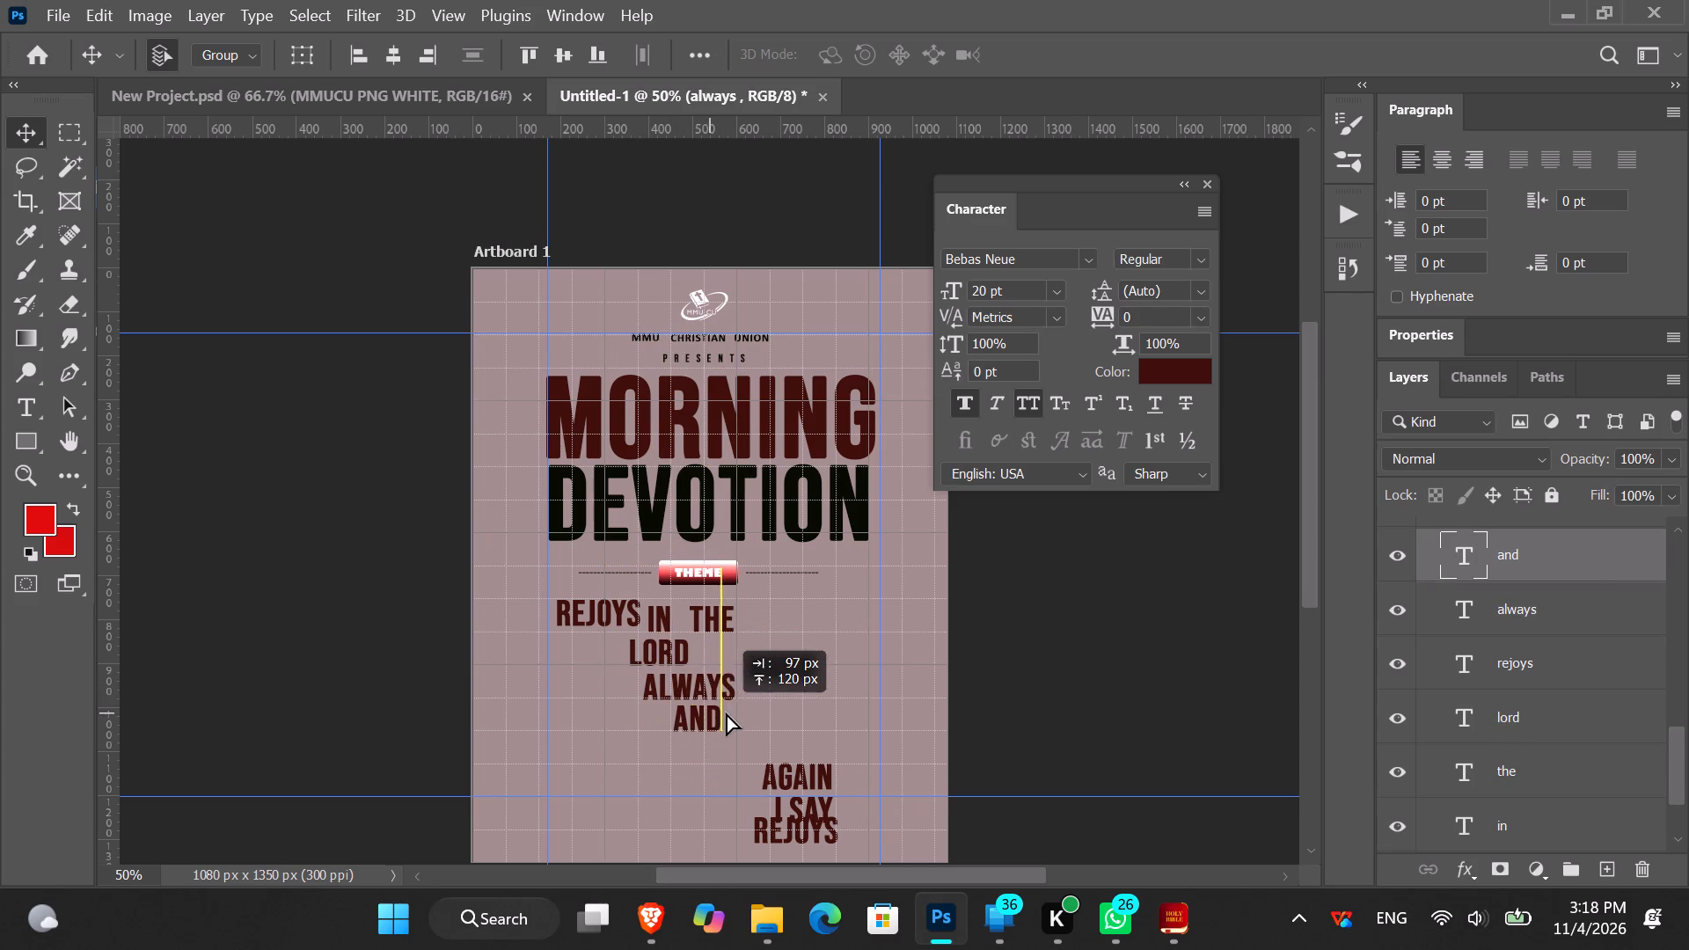
{"action": "left_click_drag", "start_coordinate": [726, 712], "coordinate": [729, 712]}
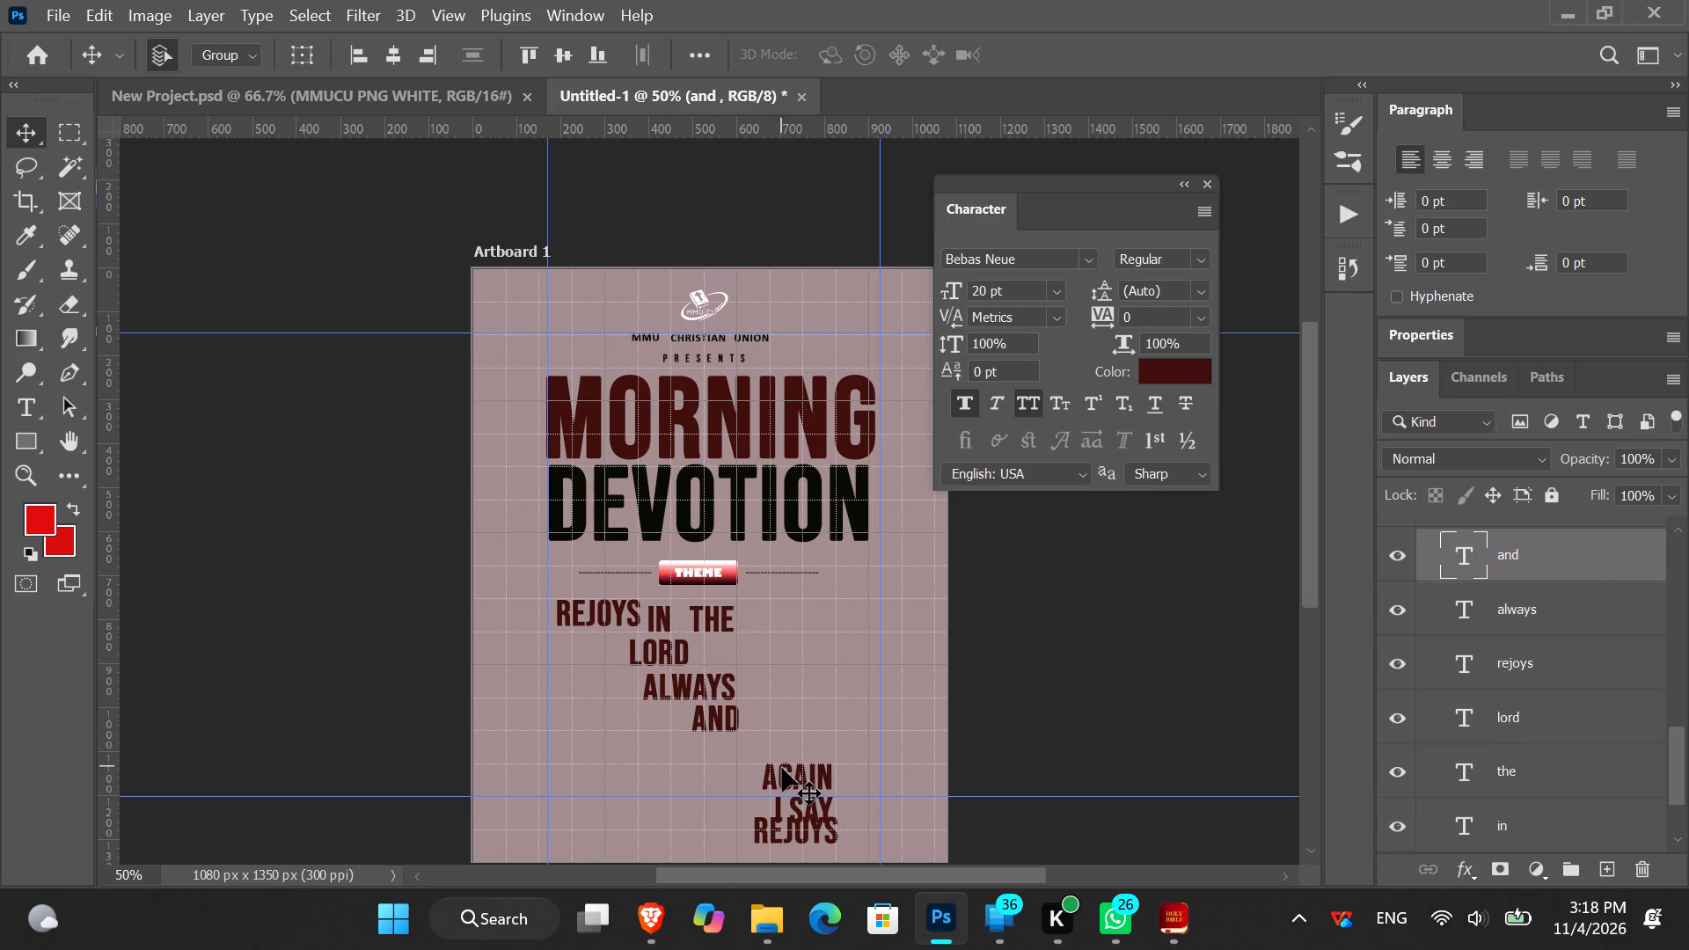
Continue the diagonal stagger below AND with AGAIN, I SAY and the bottom REJOYS on closely spaced lines.
{"action": "left_click_drag", "start_coordinate": [782, 768], "coordinate": [738, 742]}
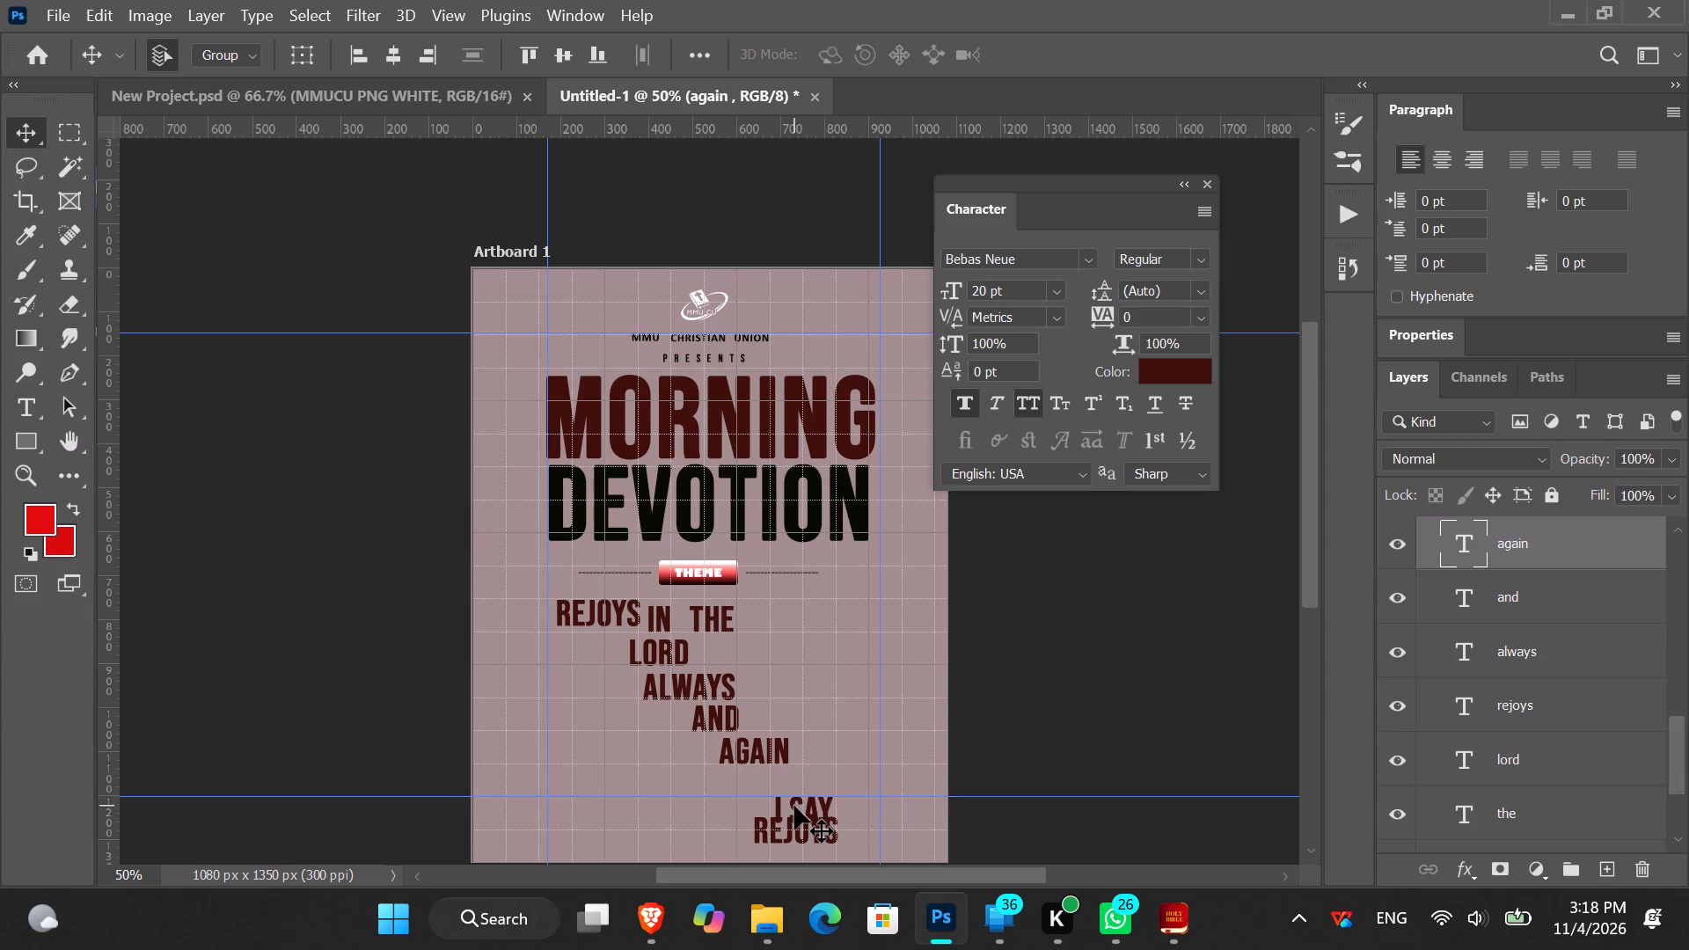
{"action": "left_click_drag", "start_coordinate": [794, 806], "coordinate": [774, 776]}
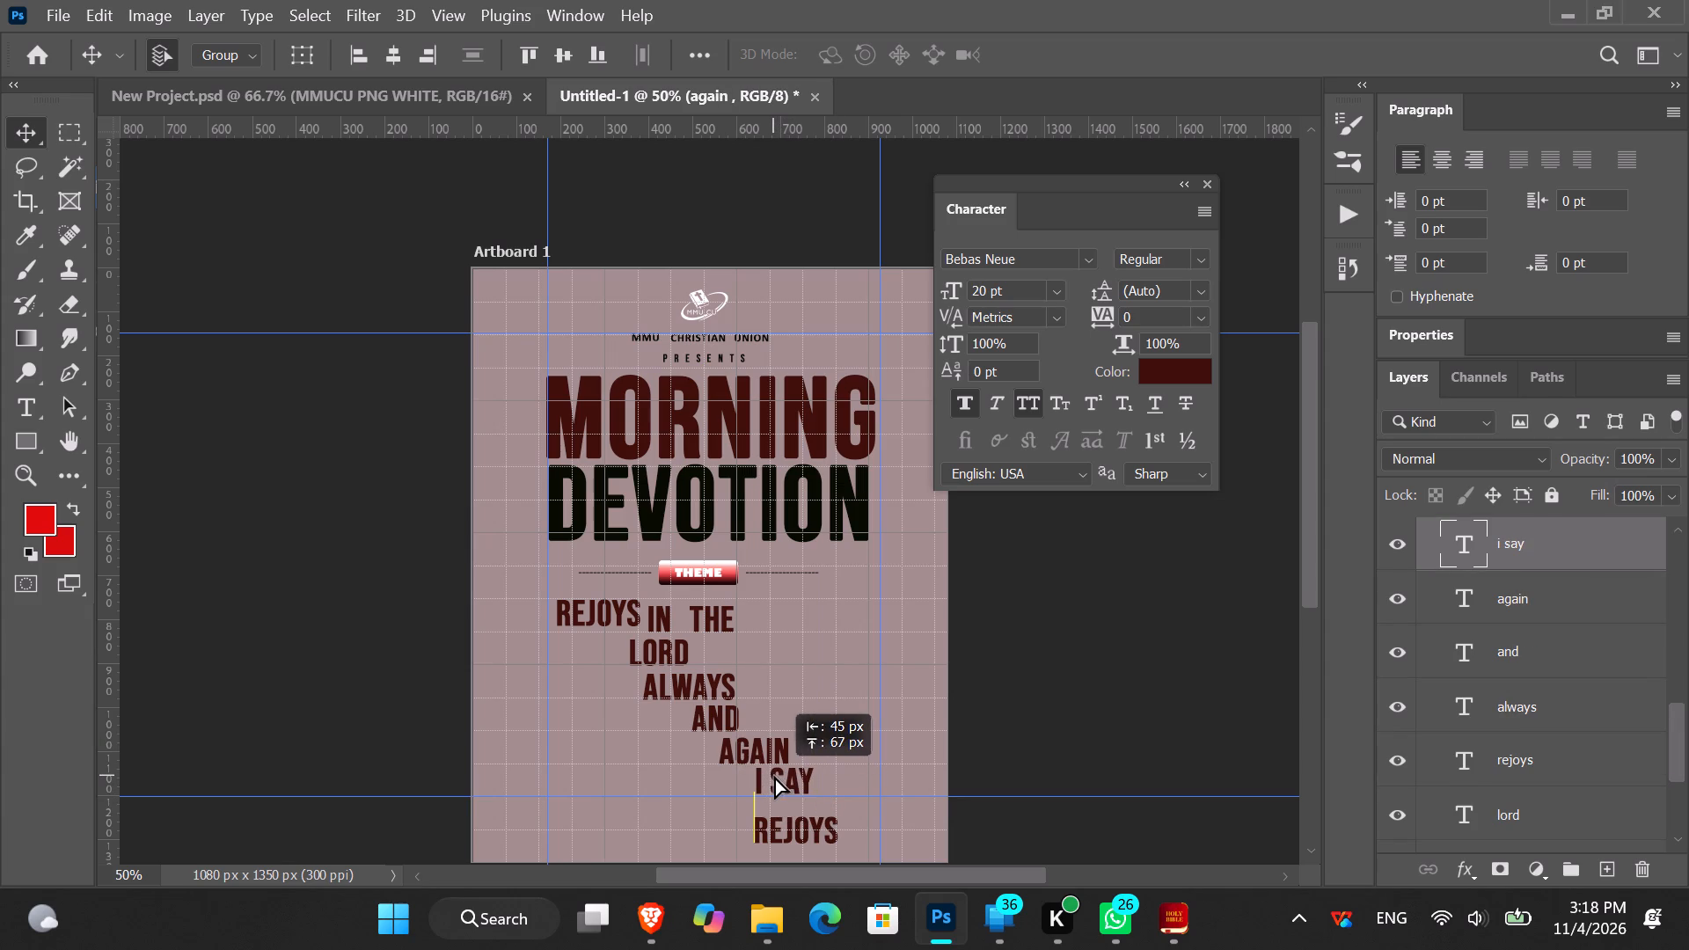
{"action": "left_click_drag", "start_coordinate": [794, 826], "coordinate": [796, 818]}
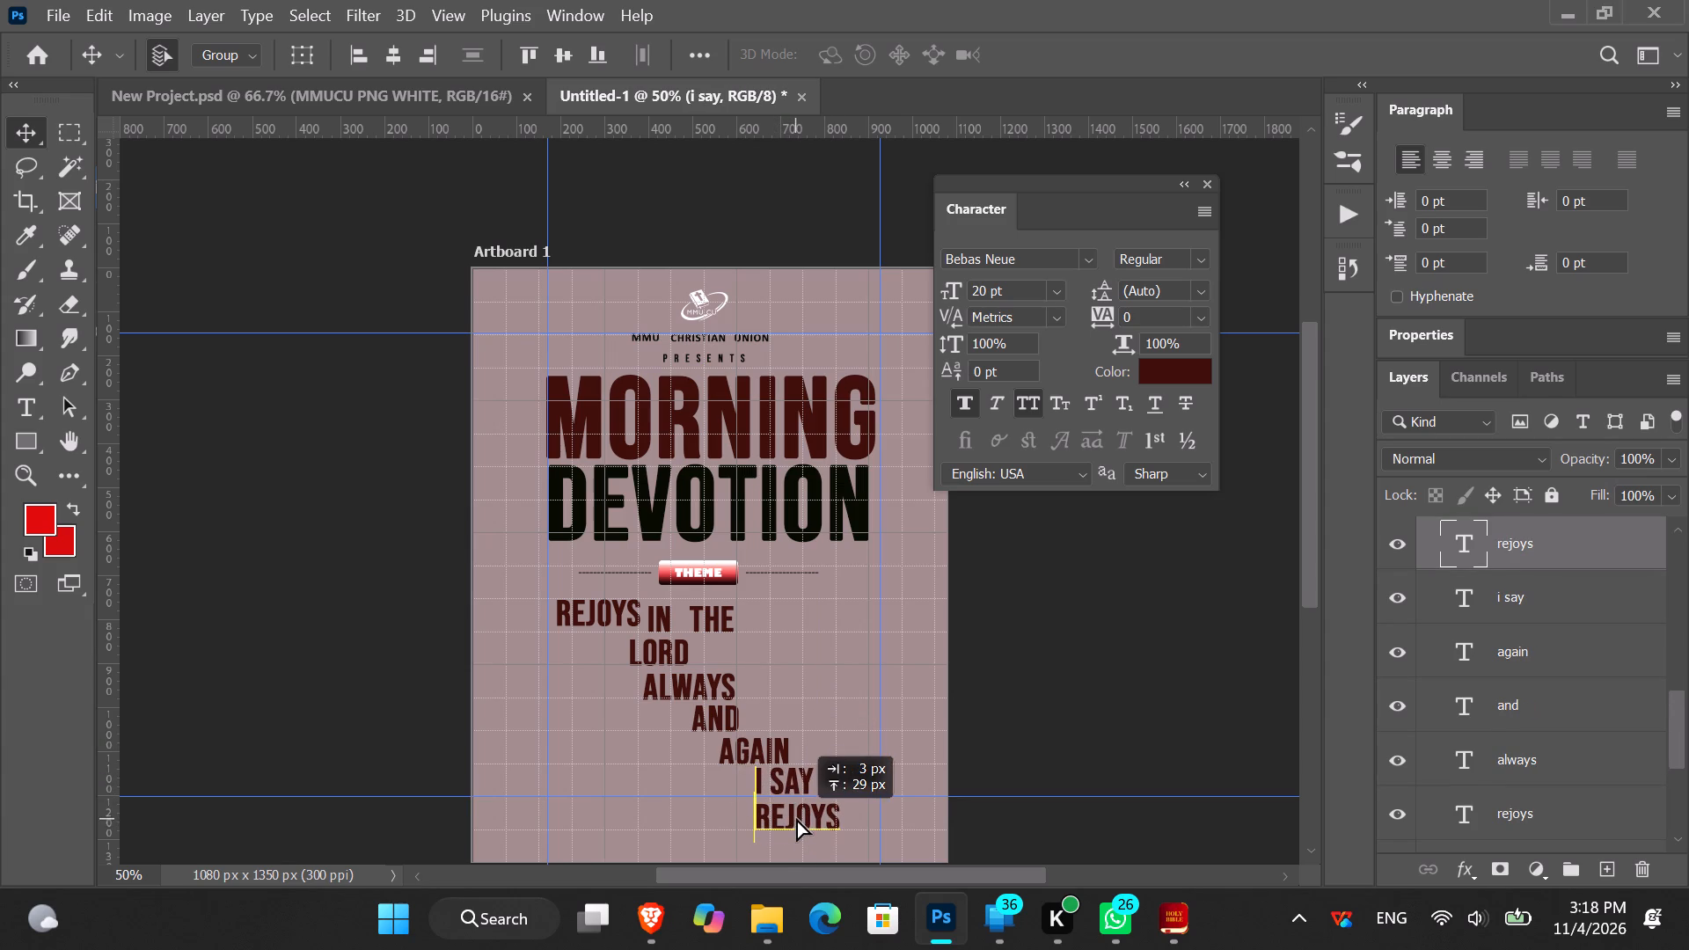
{"action": "left_click_drag", "start_coordinate": [796, 818], "coordinate": [814, 811]}
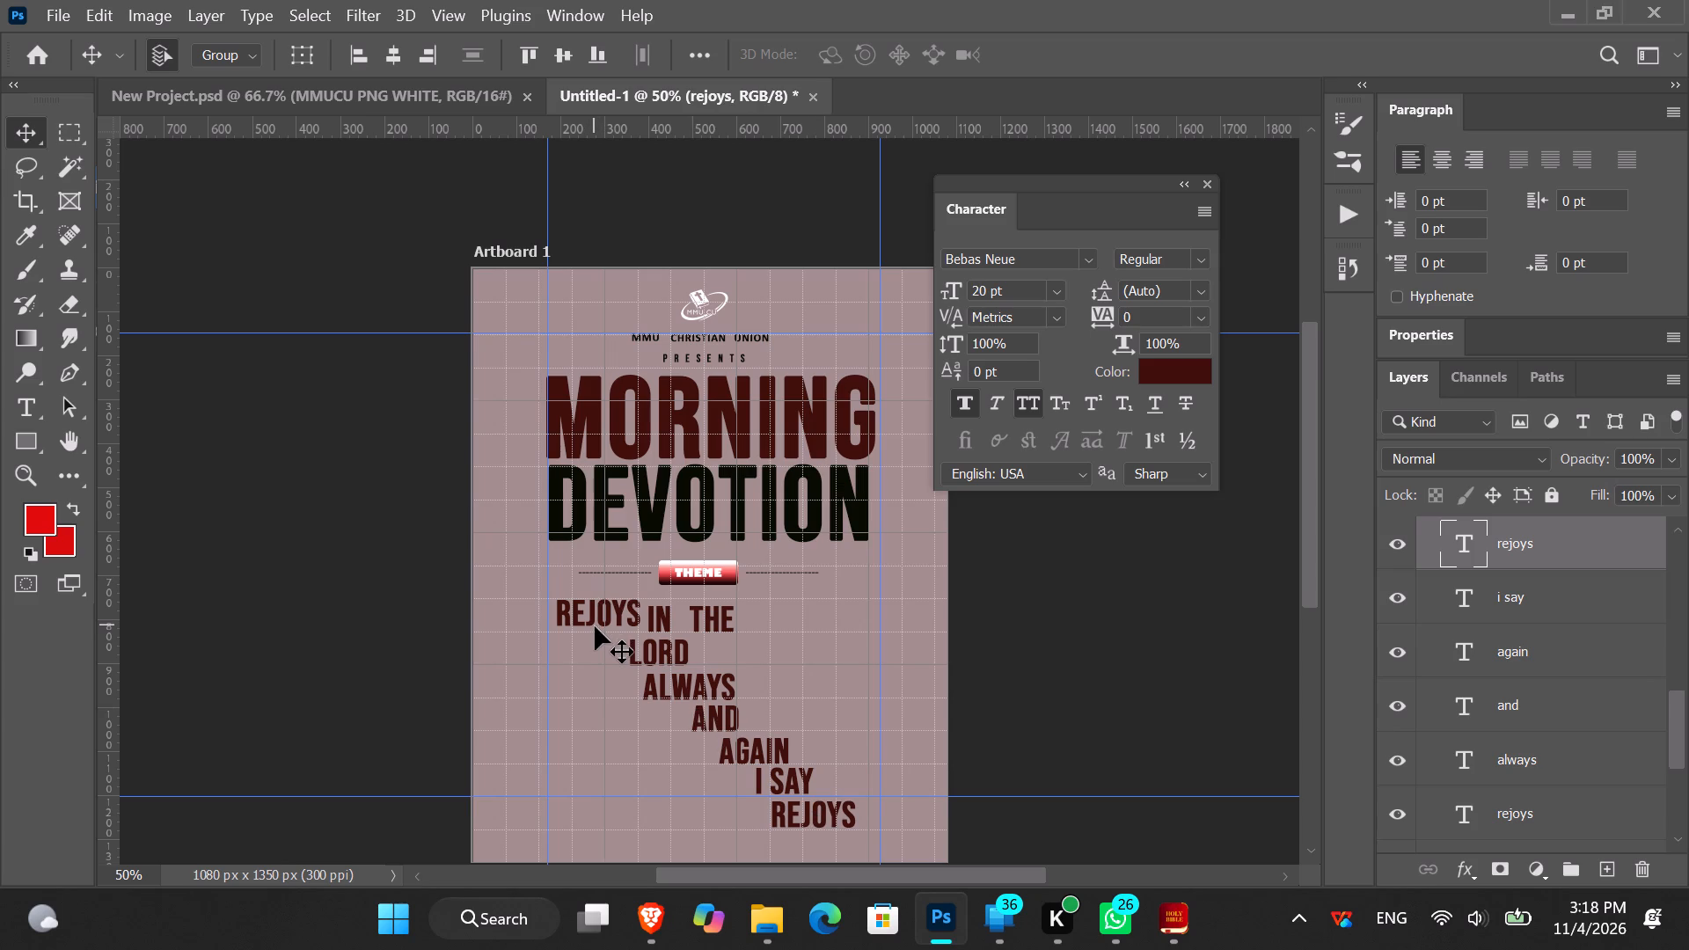
Move the top REJOYS close to the poster's left edge and place IN right after it on the same line.
{"action": "left_click_drag", "start_coordinate": [590, 610], "coordinate": [528, 600]}
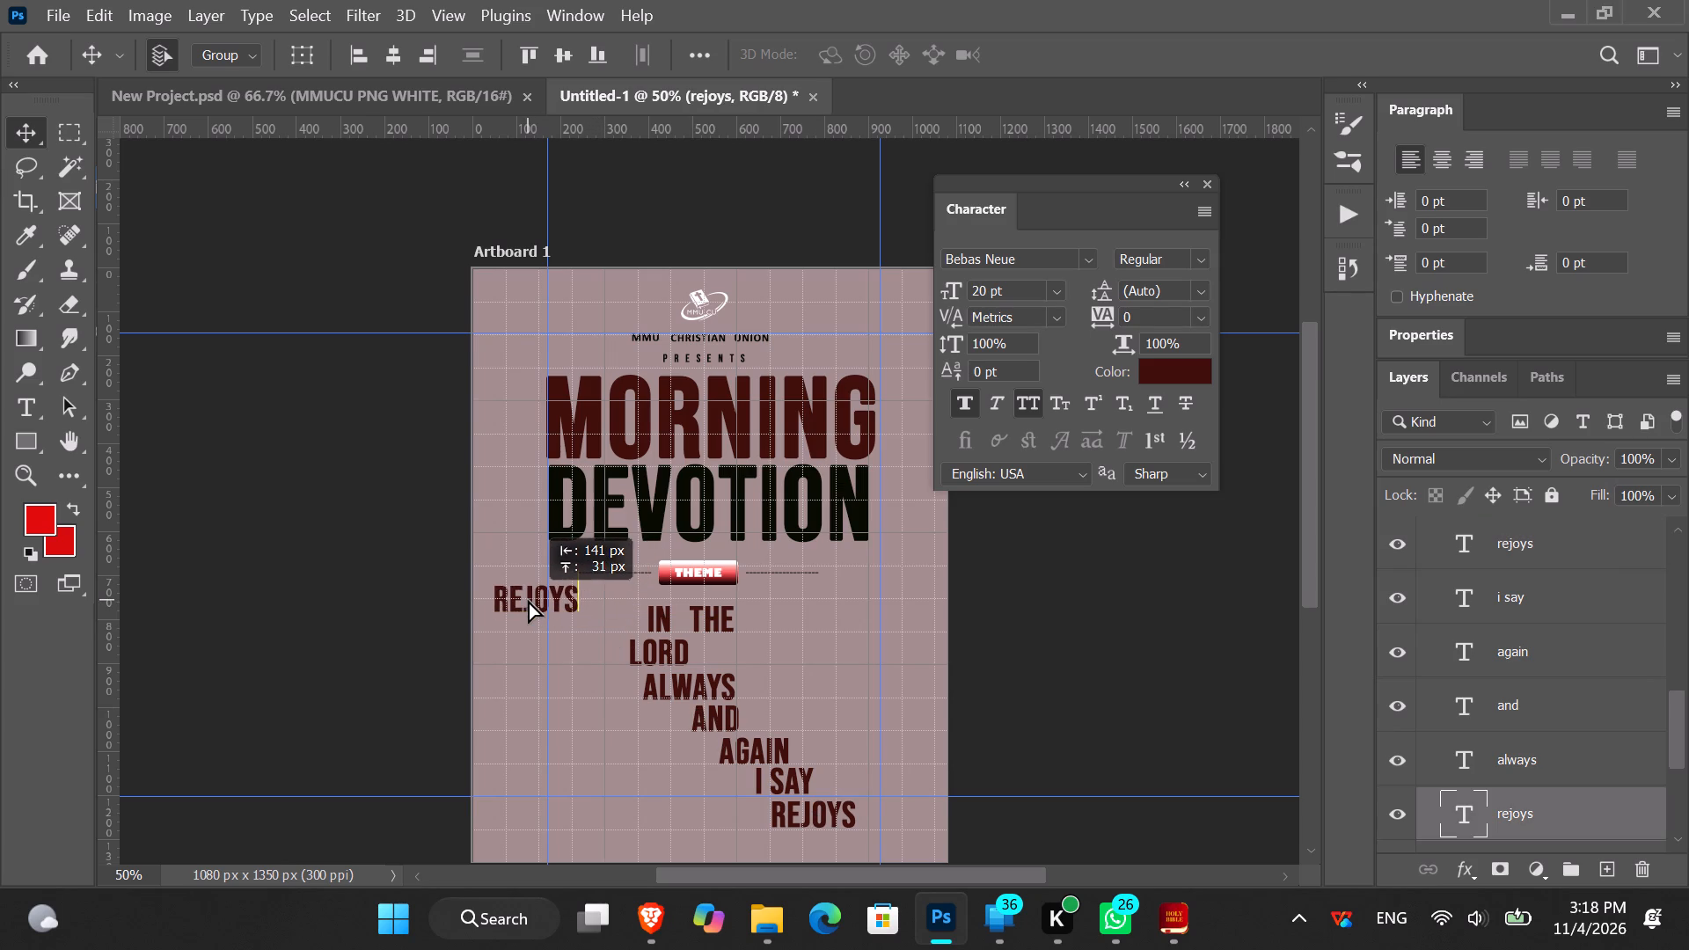
{"action": "left_click_drag", "start_coordinate": [528, 600], "coordinate": [515, 606]}
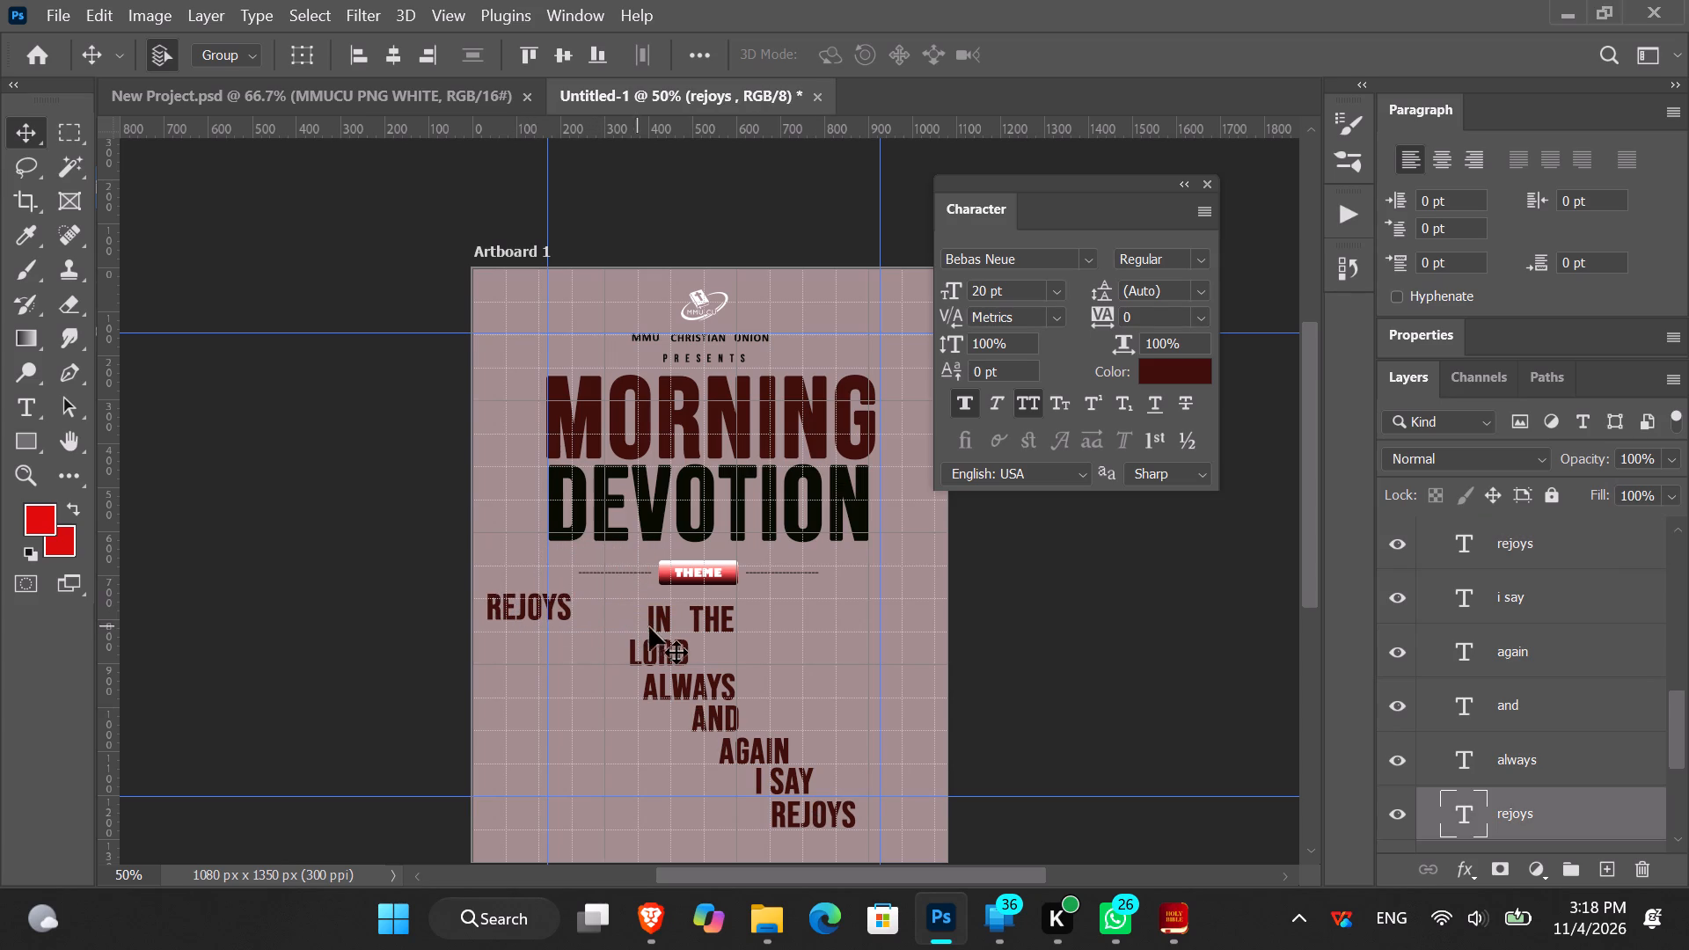
{"action": "left_click_drag", "start_coordinate": [652, 616], "coordinate": [579, 631]}
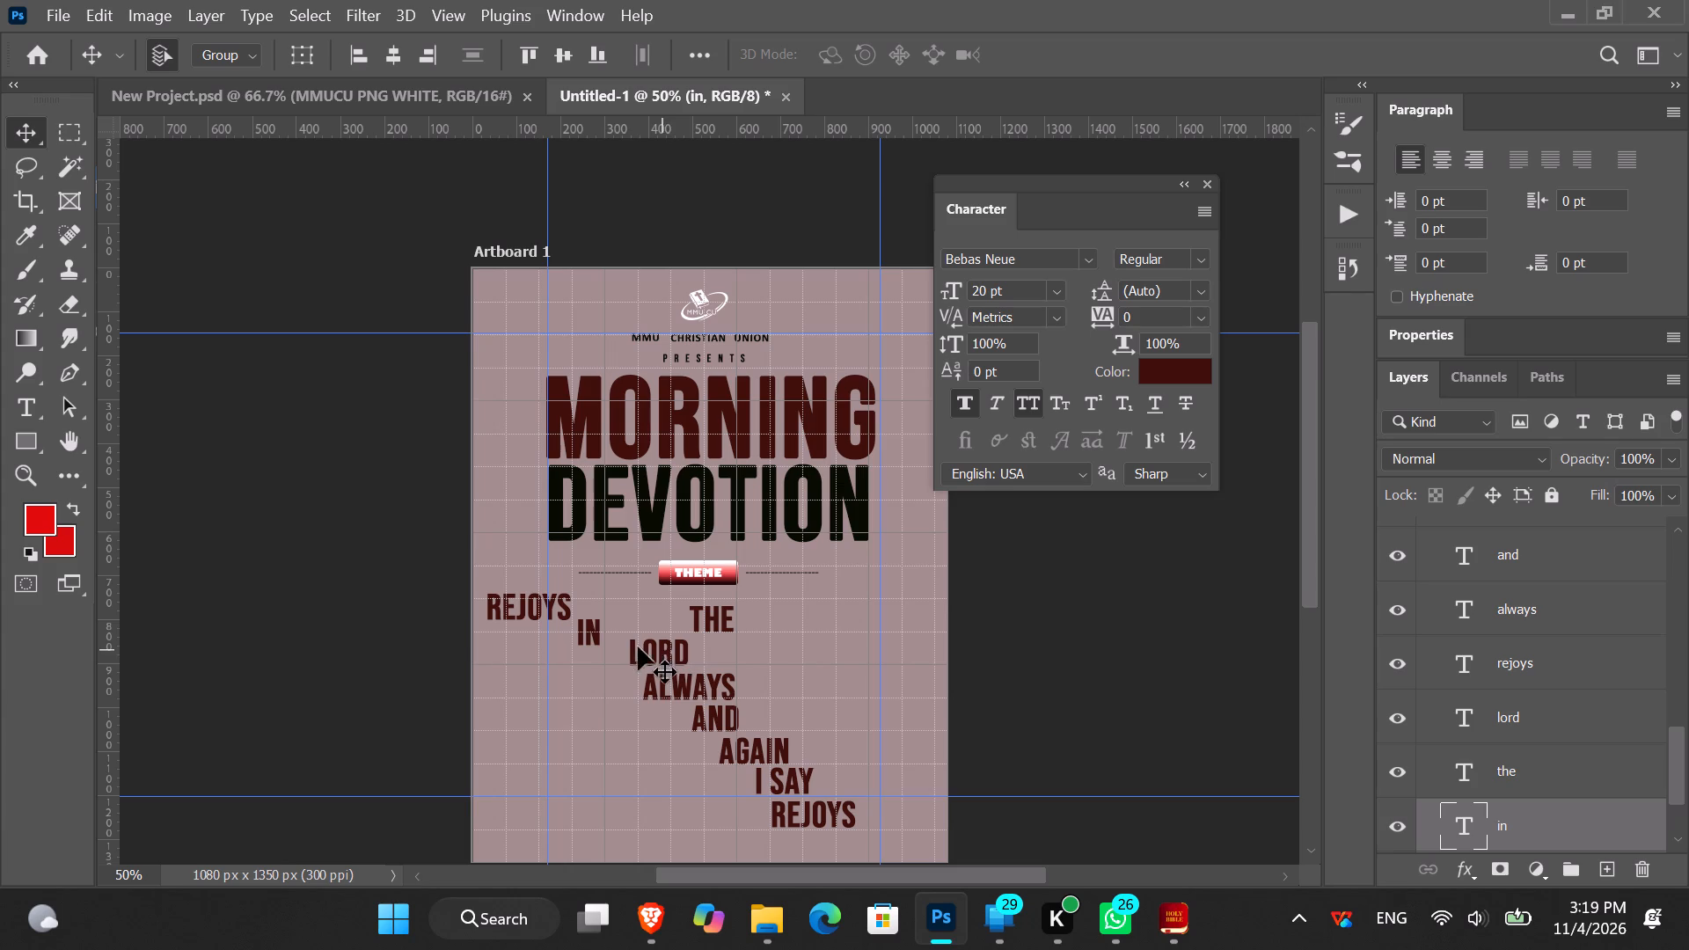
{"action": "left_click_drag", "start_coordinate": [586, 625], "coordinate": [592, 604]}
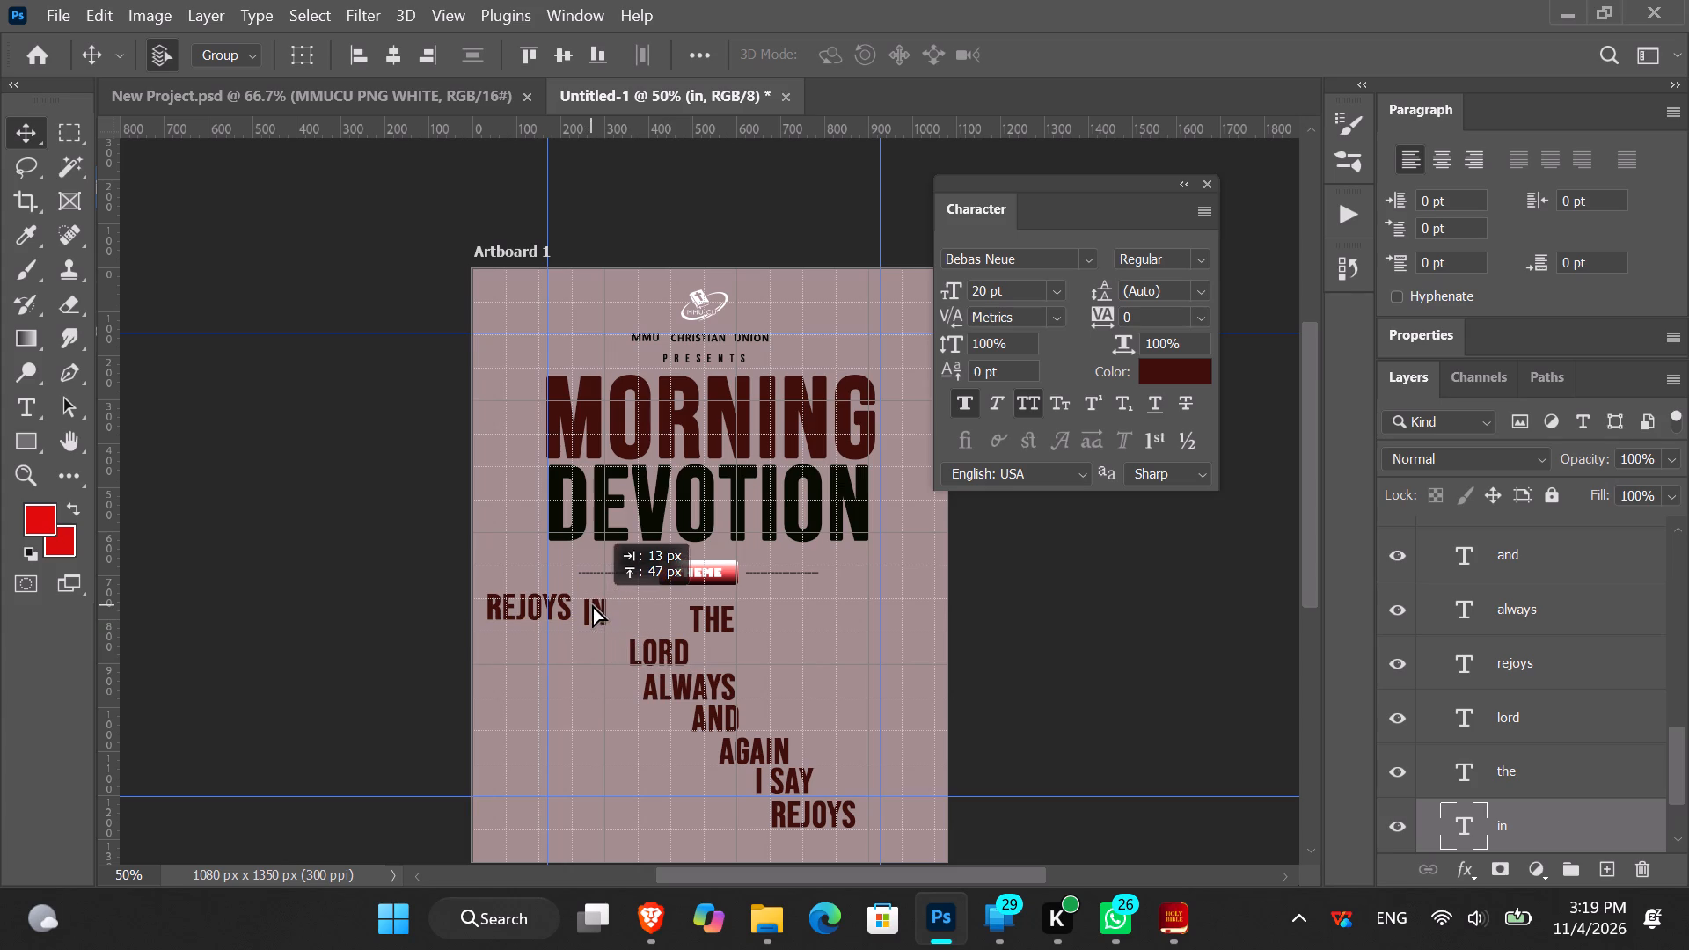
{"action": "left_click_drag", "start_coordinate": [592, 604], "coordinate": [589, 598]}
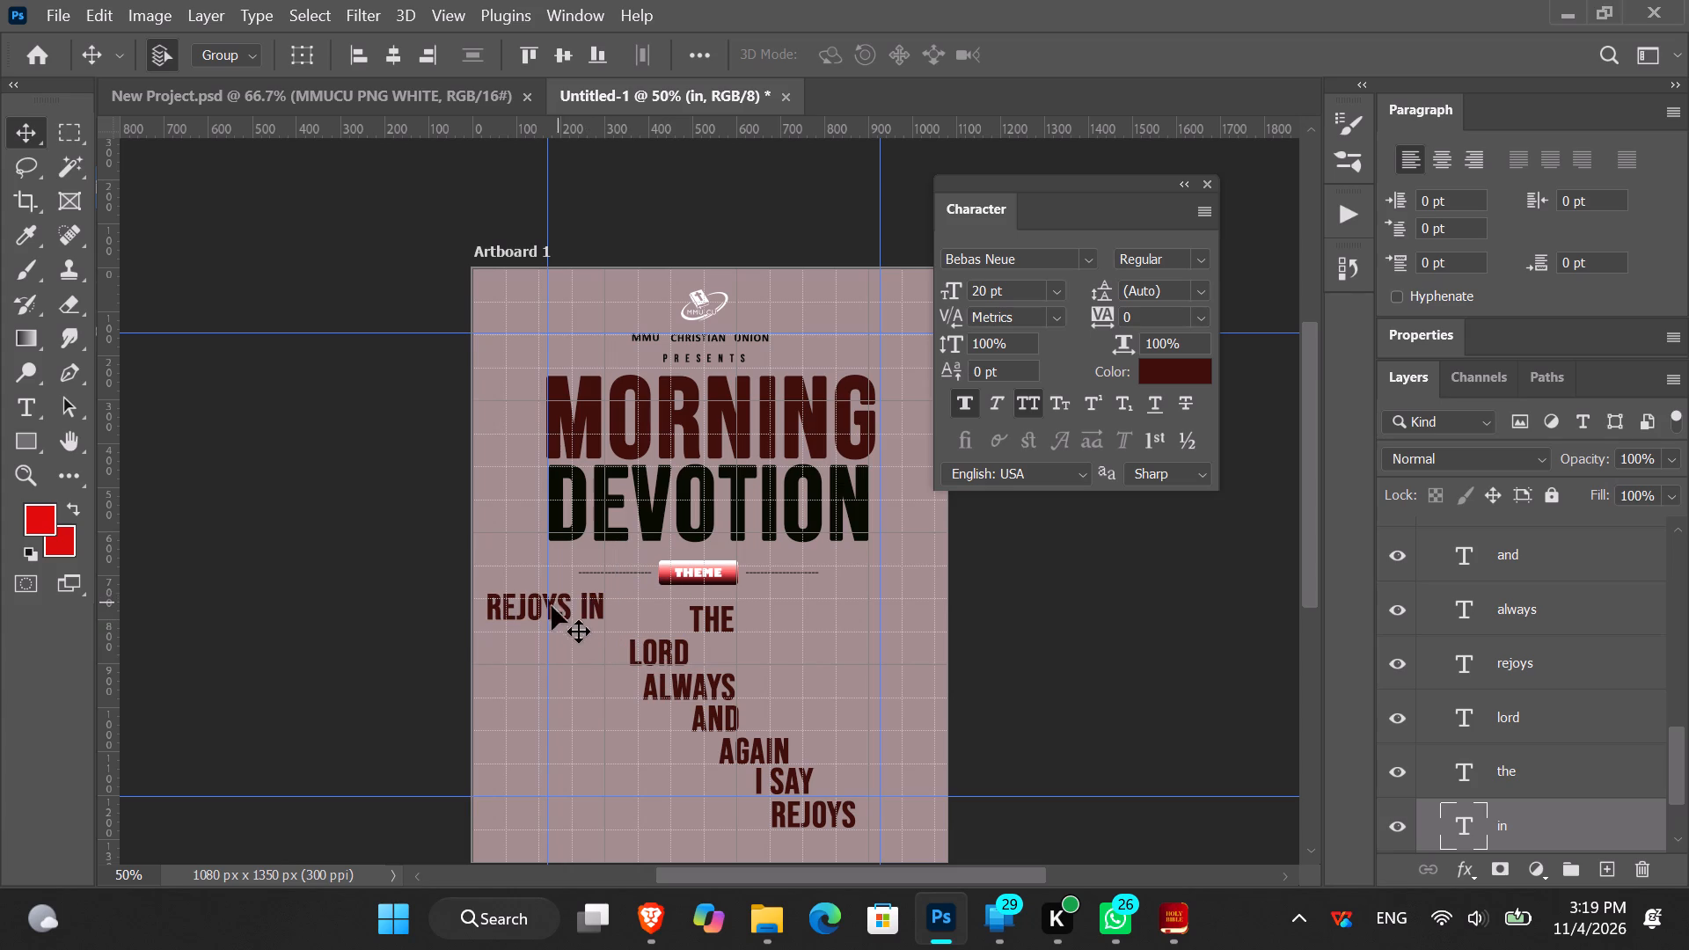
Lower the top REJOYS and IN to THE's line and bring THE close after IN, forming the line REJOYS IN THE.
{"action": "left_click", "coordinate": [544, 613]}
{"action": "left_click_drag", "start_coordinate": [523, 609], "coordinate": [523, 617]}
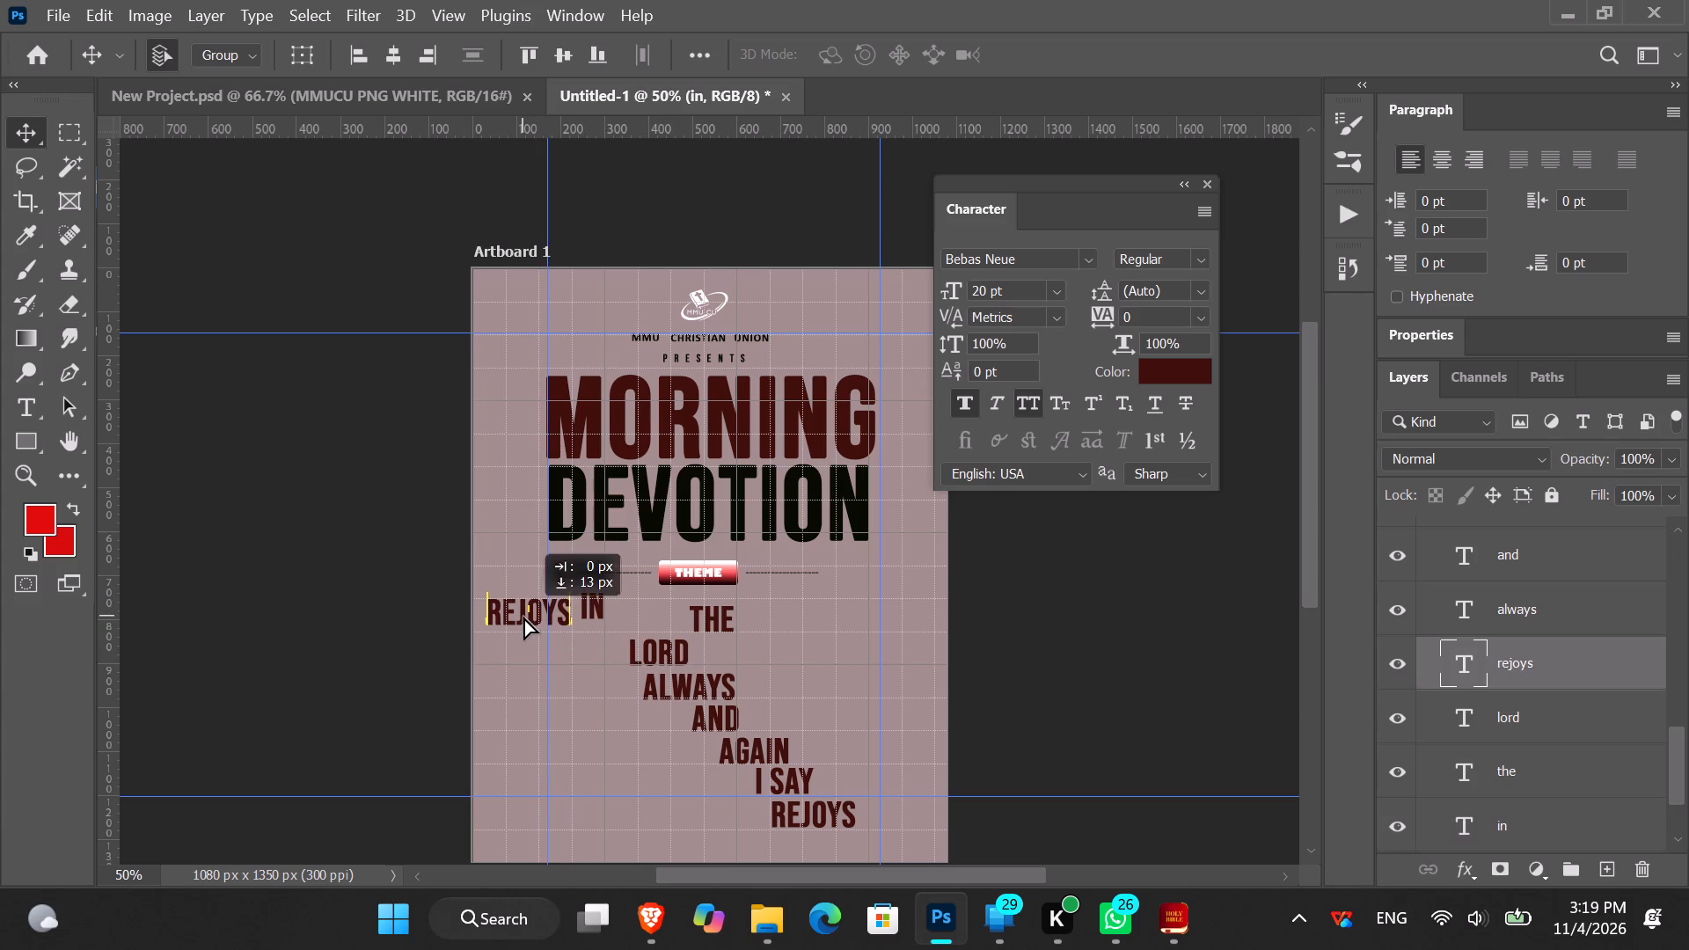
{"action": "left_click_drag", "start_coordinate": [523, 617], "coordinate": [523, 614]}
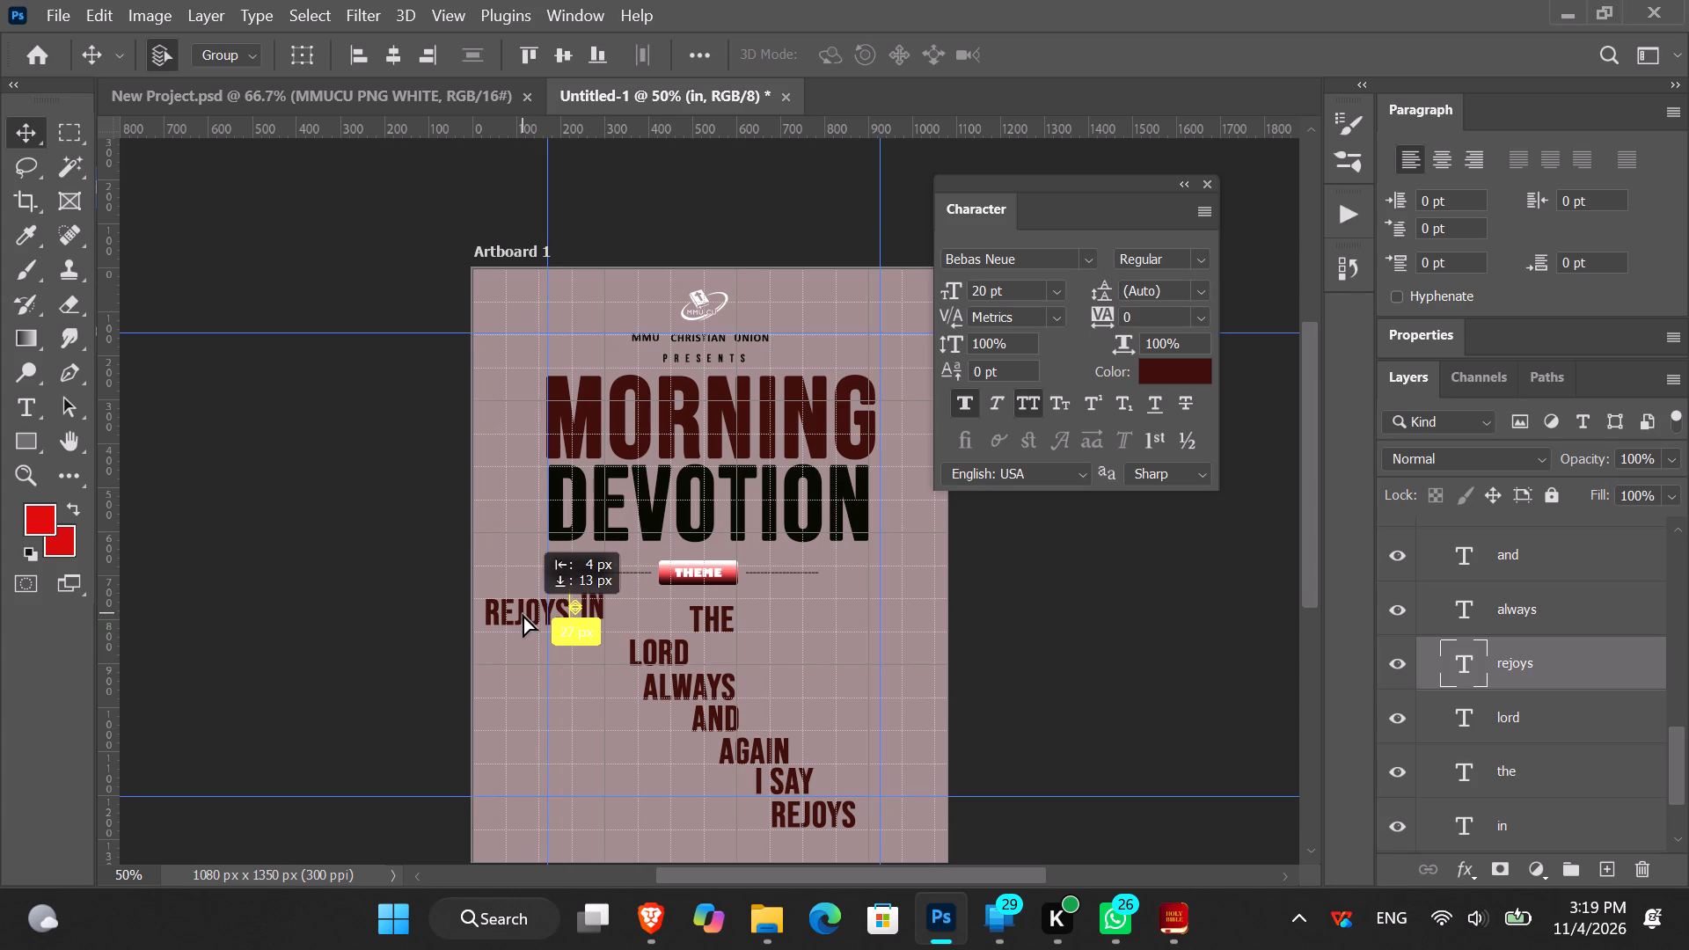
{"action": "left_click_drag", "start_coordinate": [523, 614], "coordinate": [522, 617]}
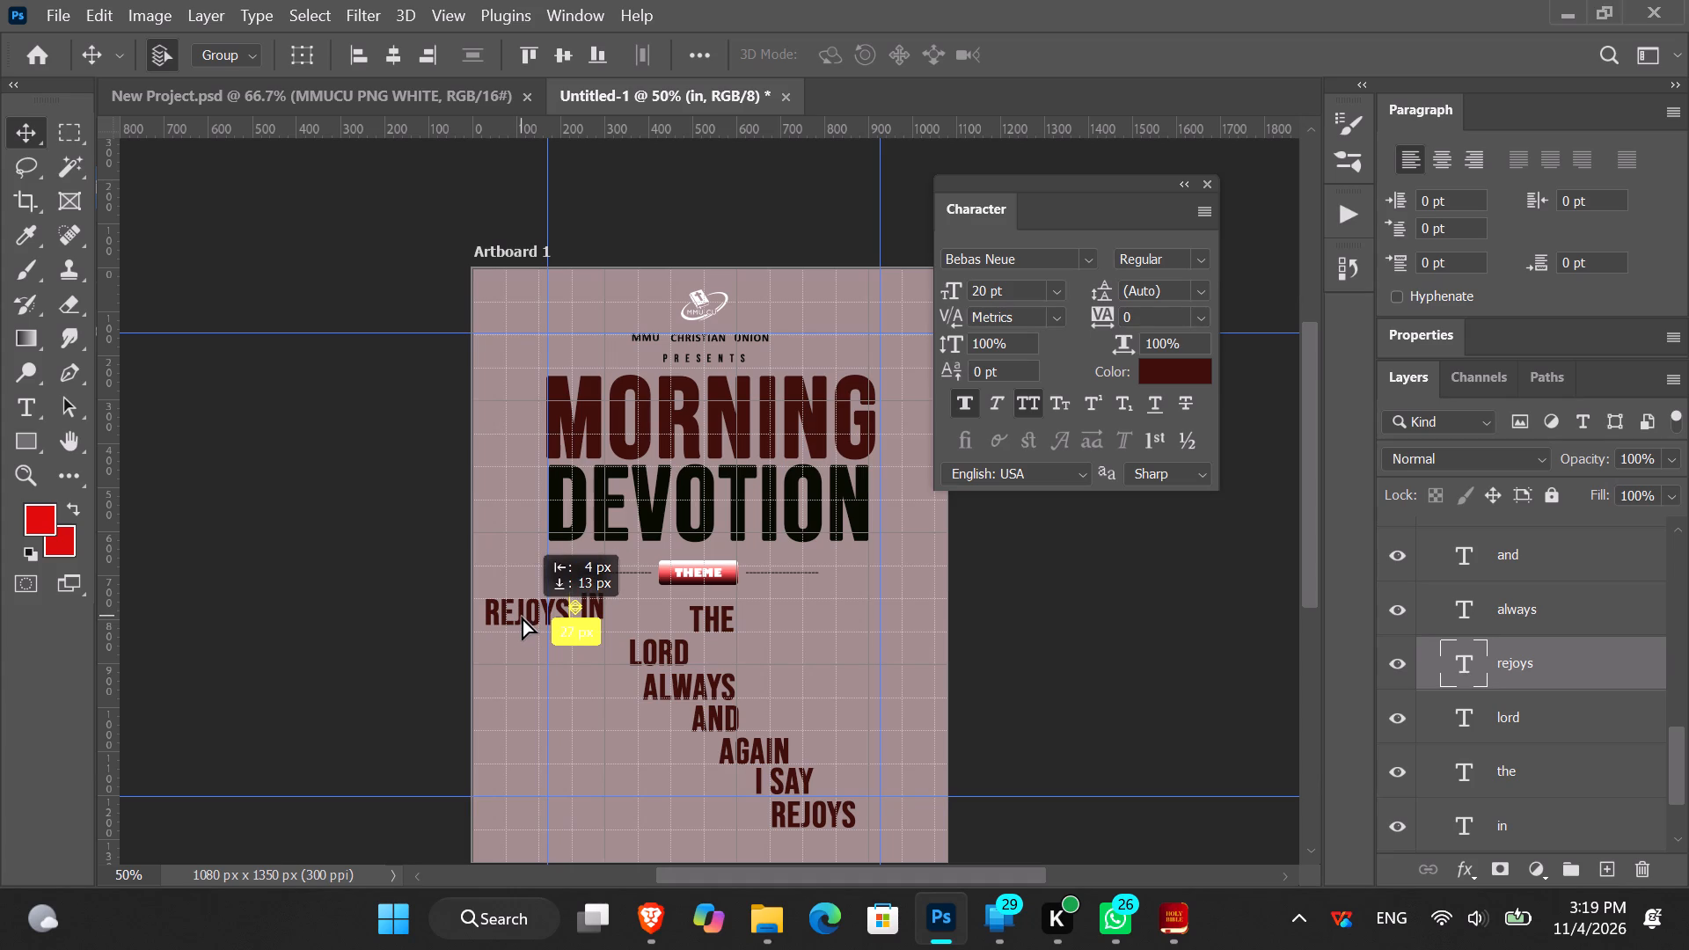
{"action": "left_click_drag", "start_coordinate": [522, 617], "coordinate": [522, 619]}
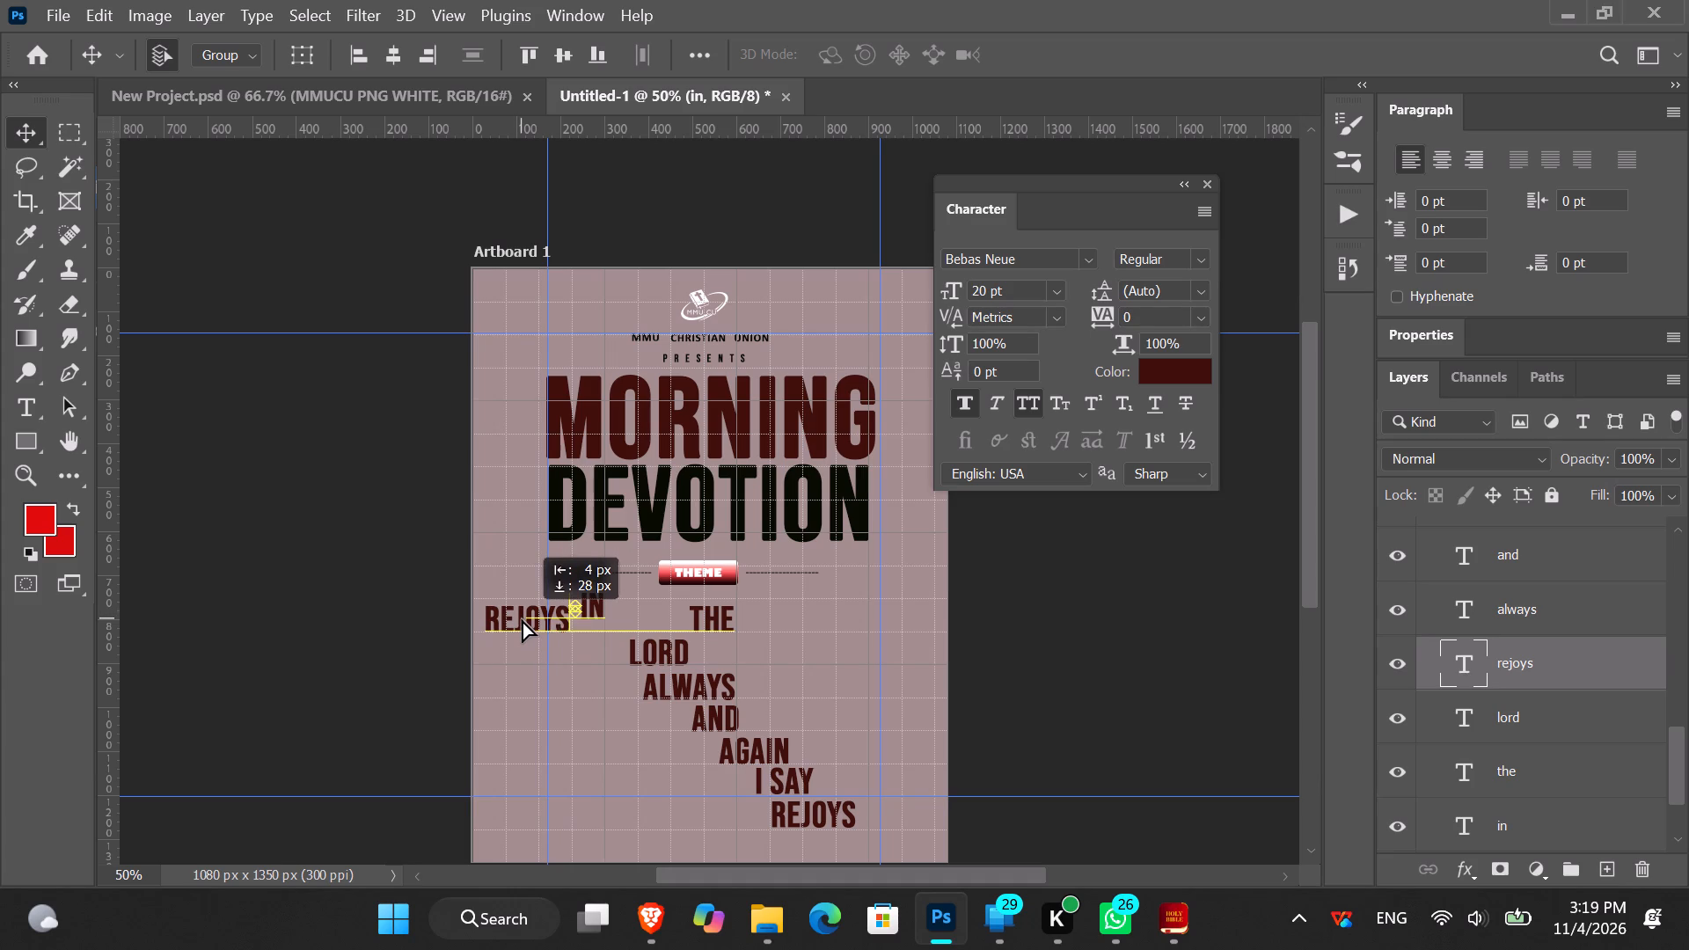
{"action": "left_click_drag", "start_coordinate": [587, 610], "coordinate": [587, 615]}
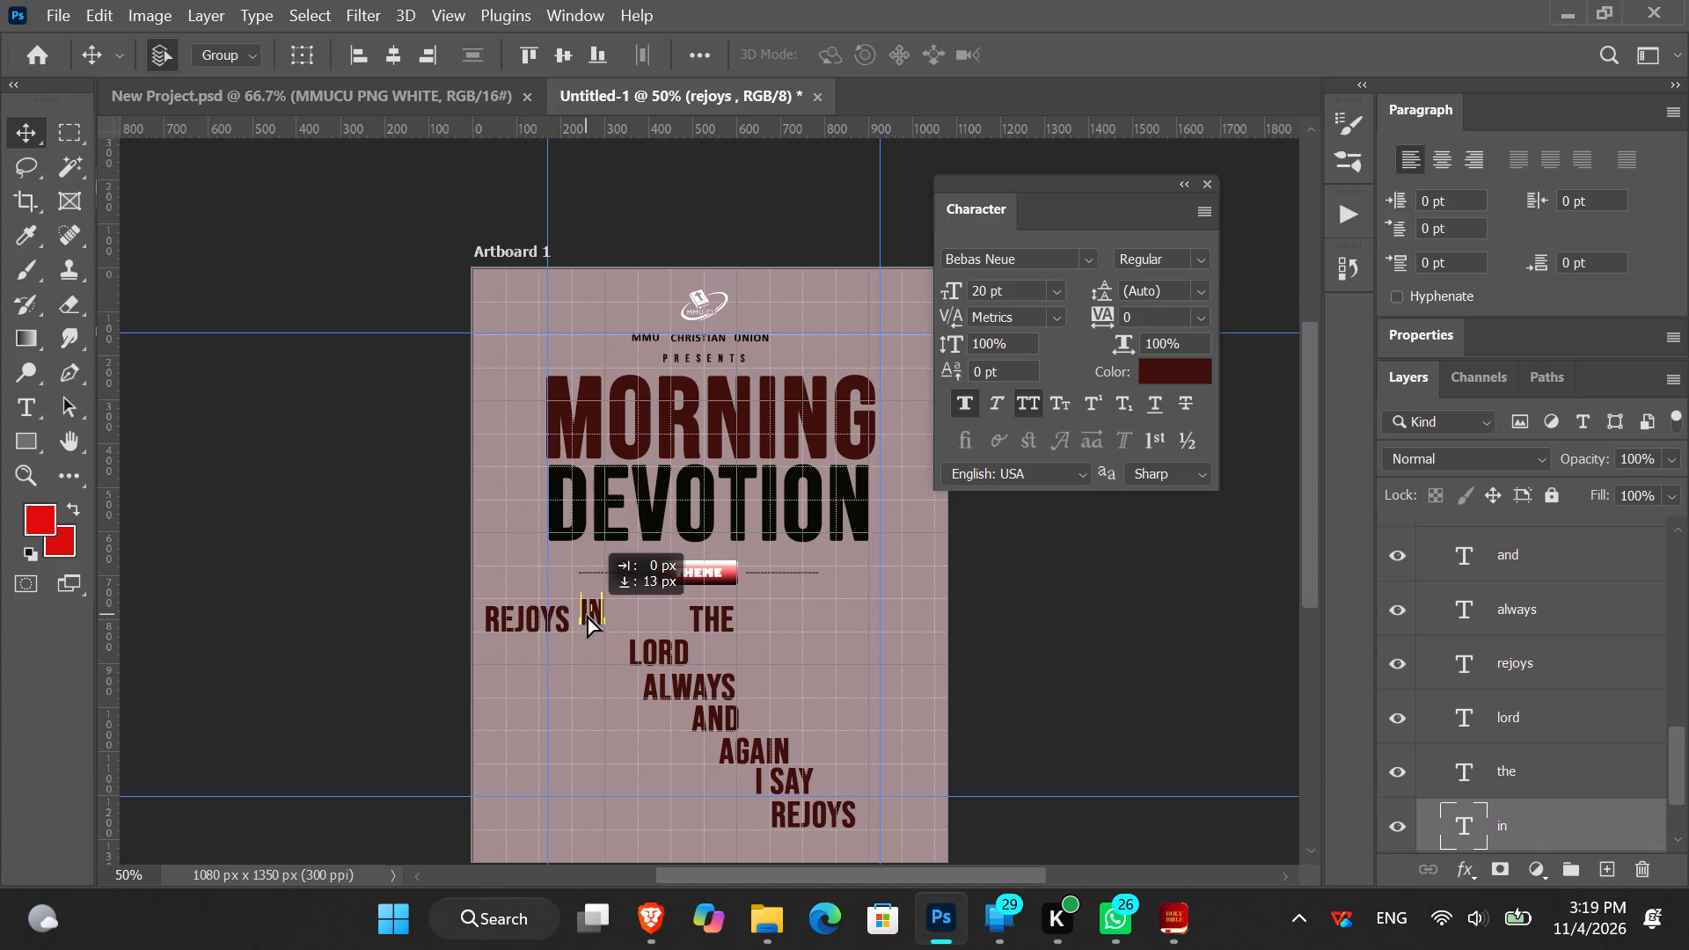
{"action": "left_click_drag", "start_coordinate": [587, 615], "coordinate": [584, 620]}
{"action": "left_click_drag", "start_coordinate": [713, 615], "coordinate": [626, 615]}
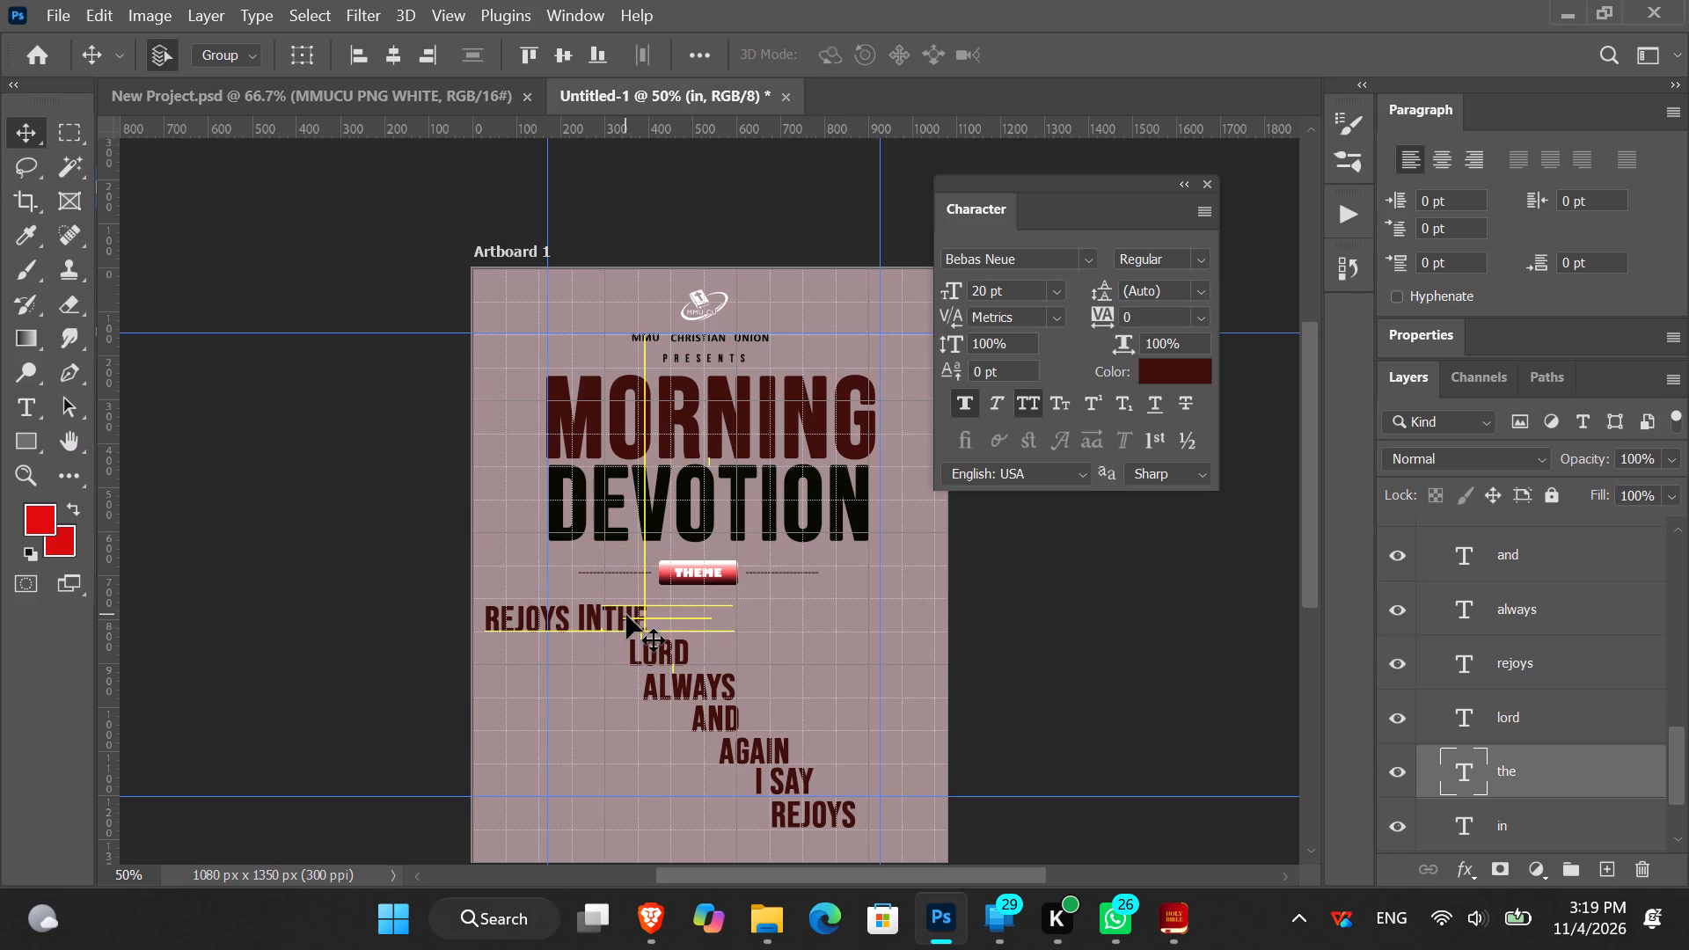
{"action": "left_click_drag", "start_coordinate": [626, 615], "coordinate": [645, 615]}
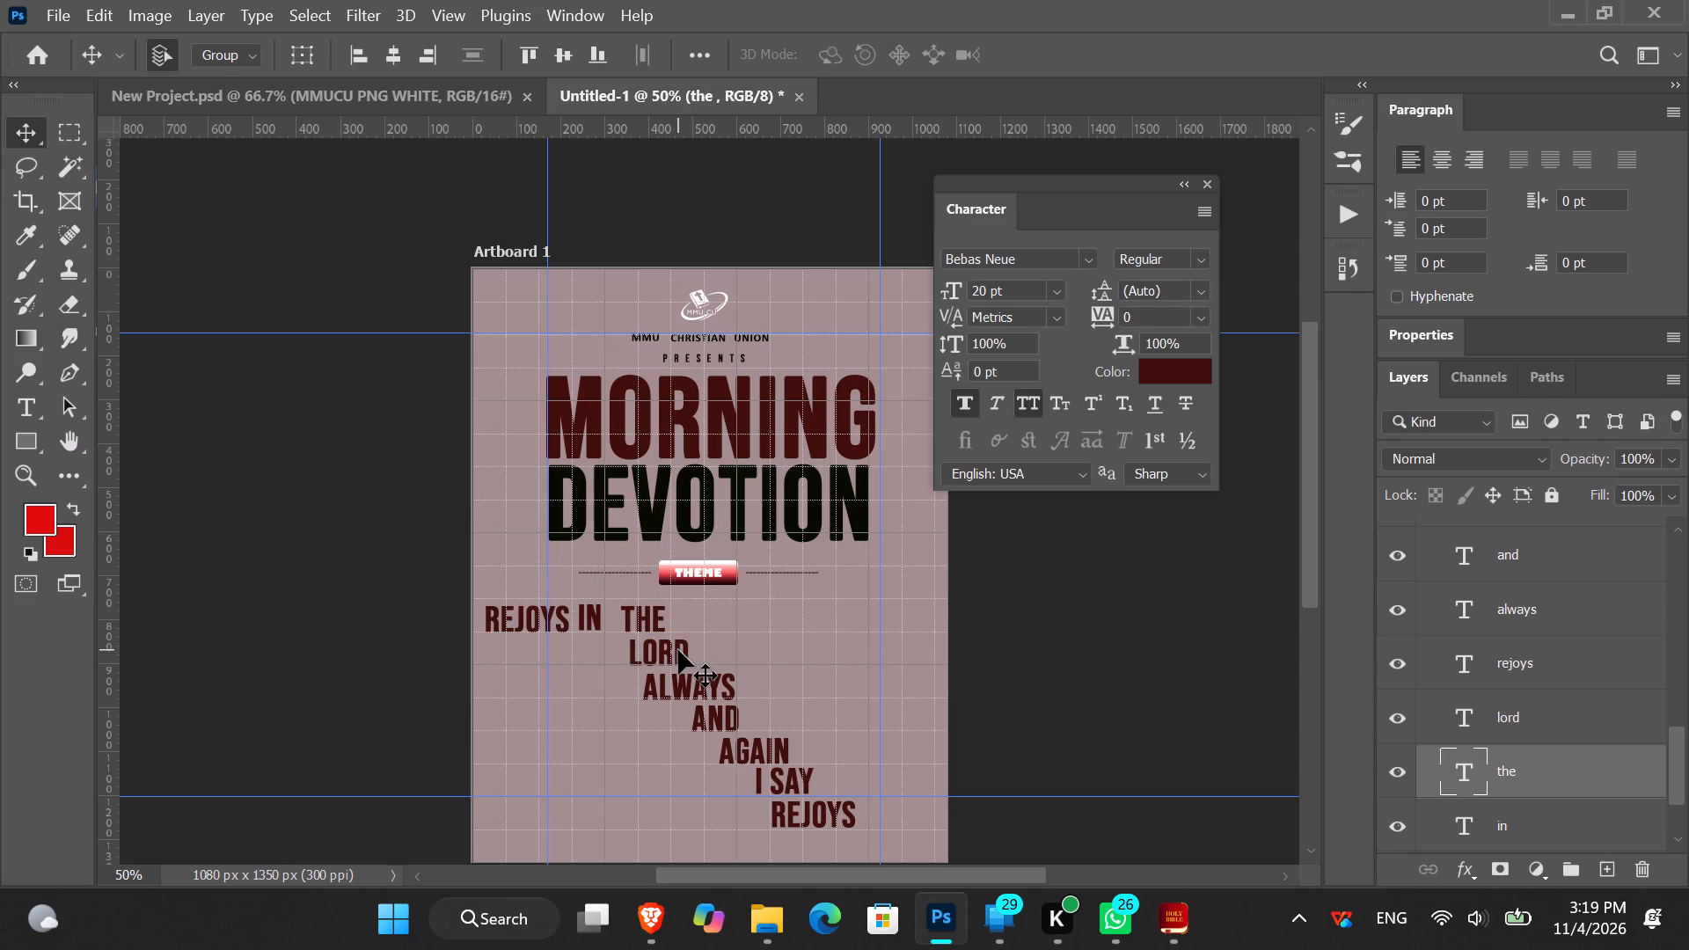
Move LORD directly below REJOYS at the same left edge and place ALWAYS after it on the same line.
{"action": "left_click_drag", "start_coordinate": [678, 650], "coordinate": [514, 646]}
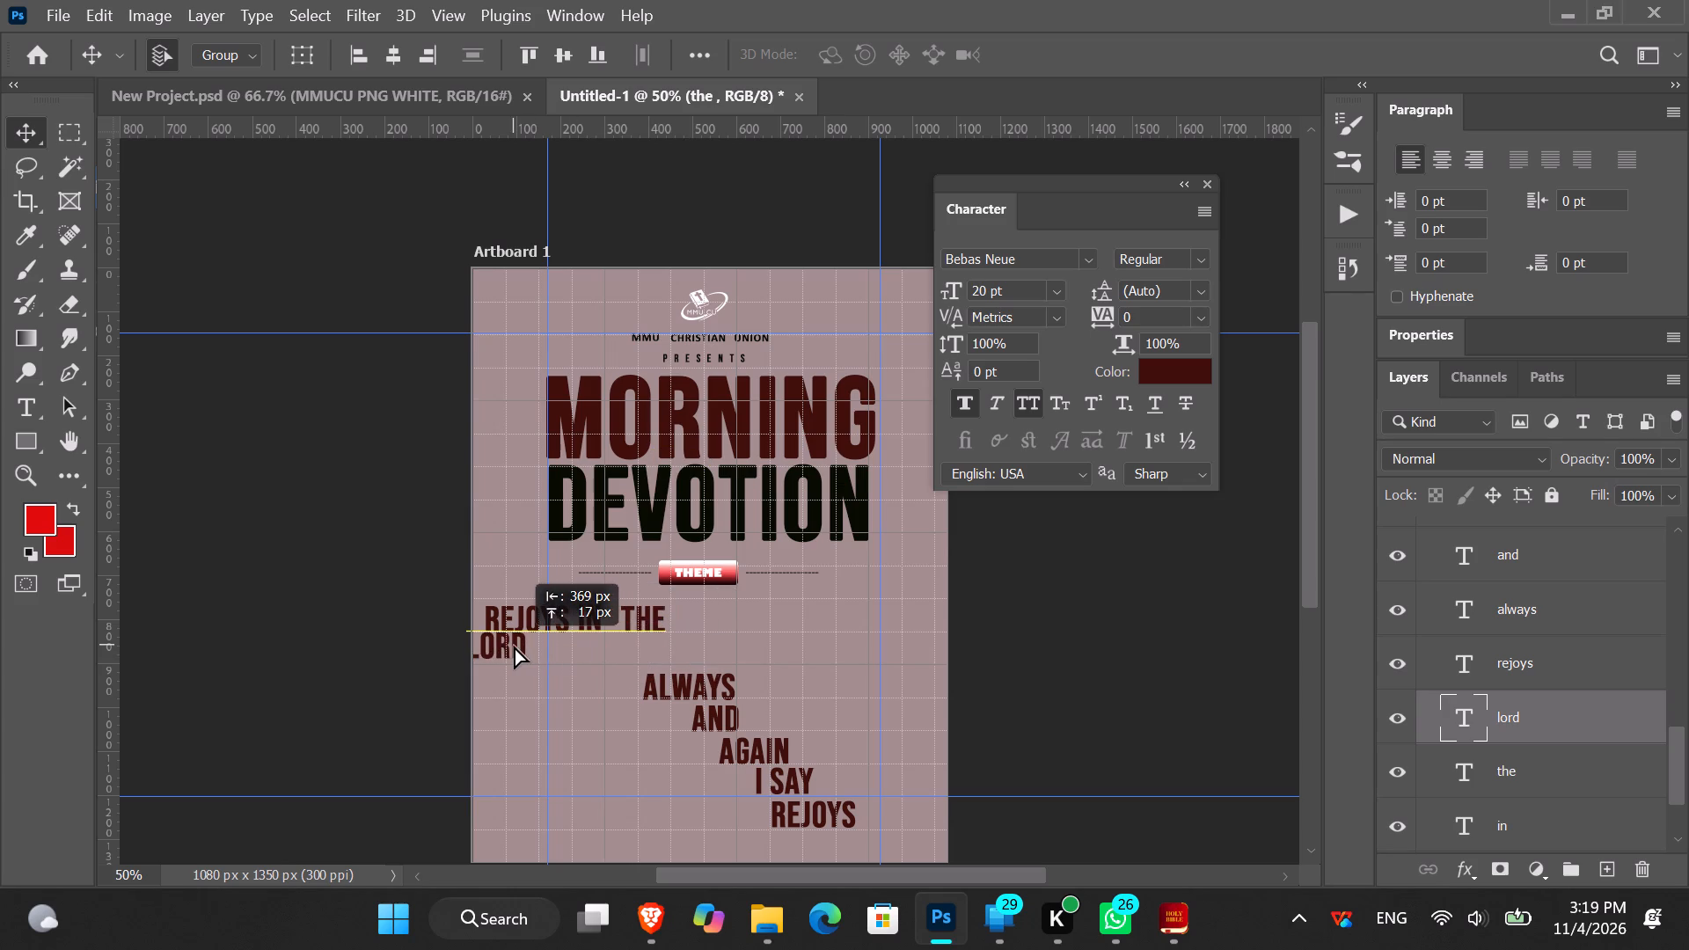
{"action": "left_click_drag", "start_coordinate": [514, 646], "coordinate": [531, 646]}
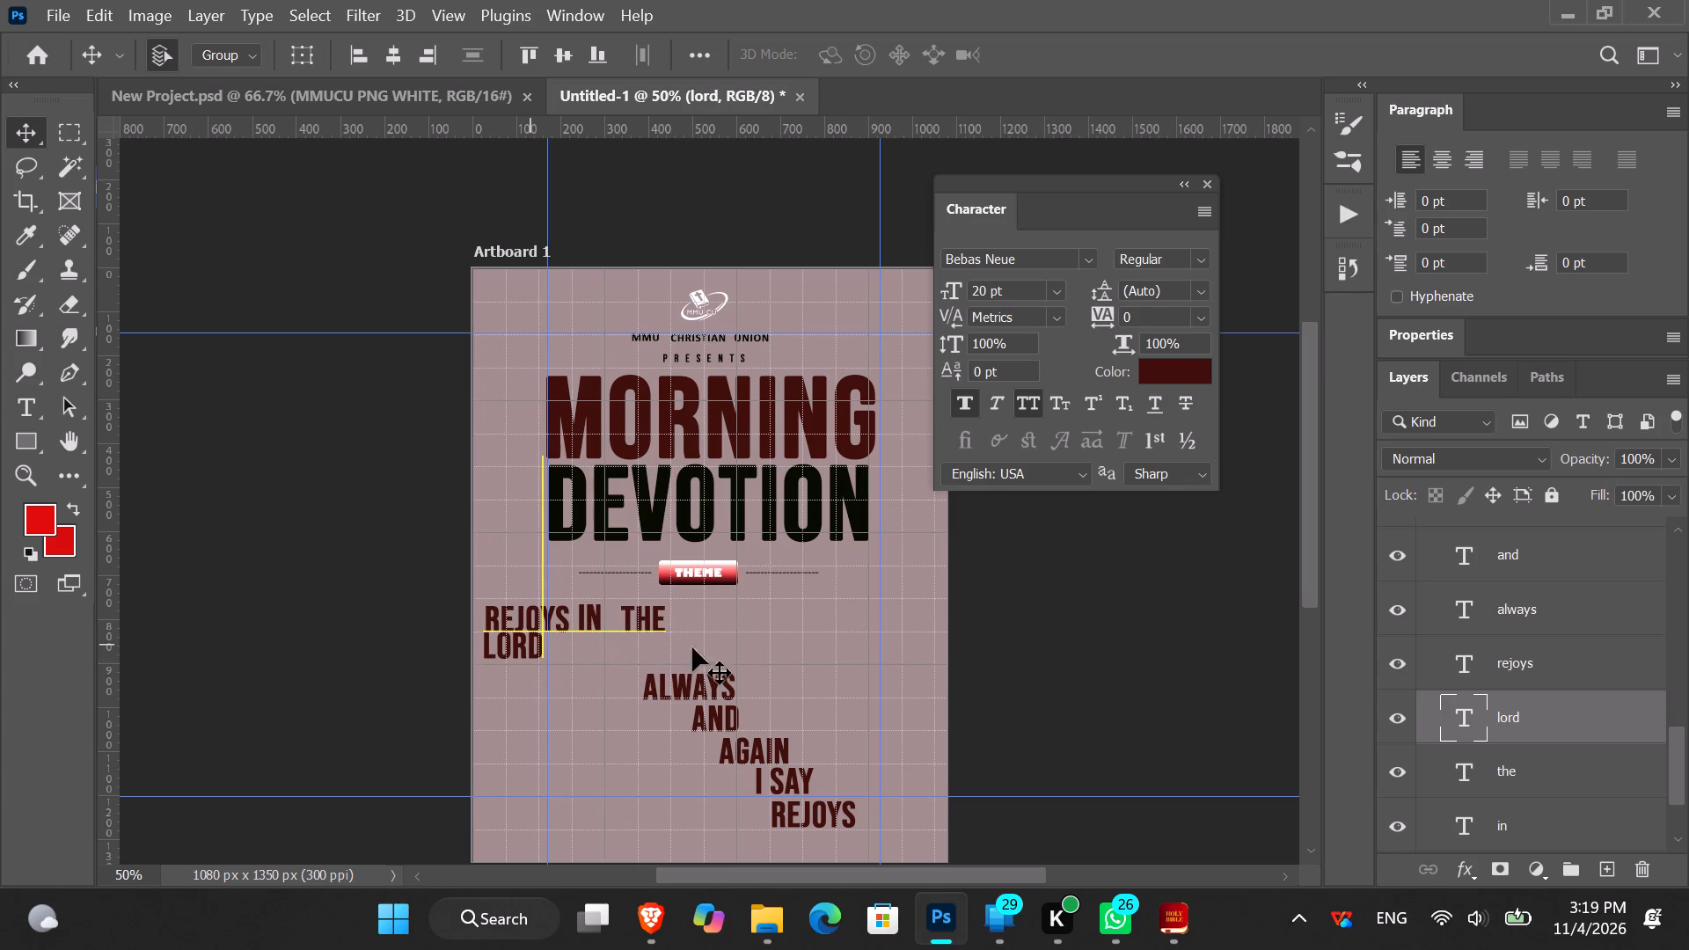
{"action": "left_click_drag", "start_coordinate": [684, 683], "coordinate": [603, 649]}
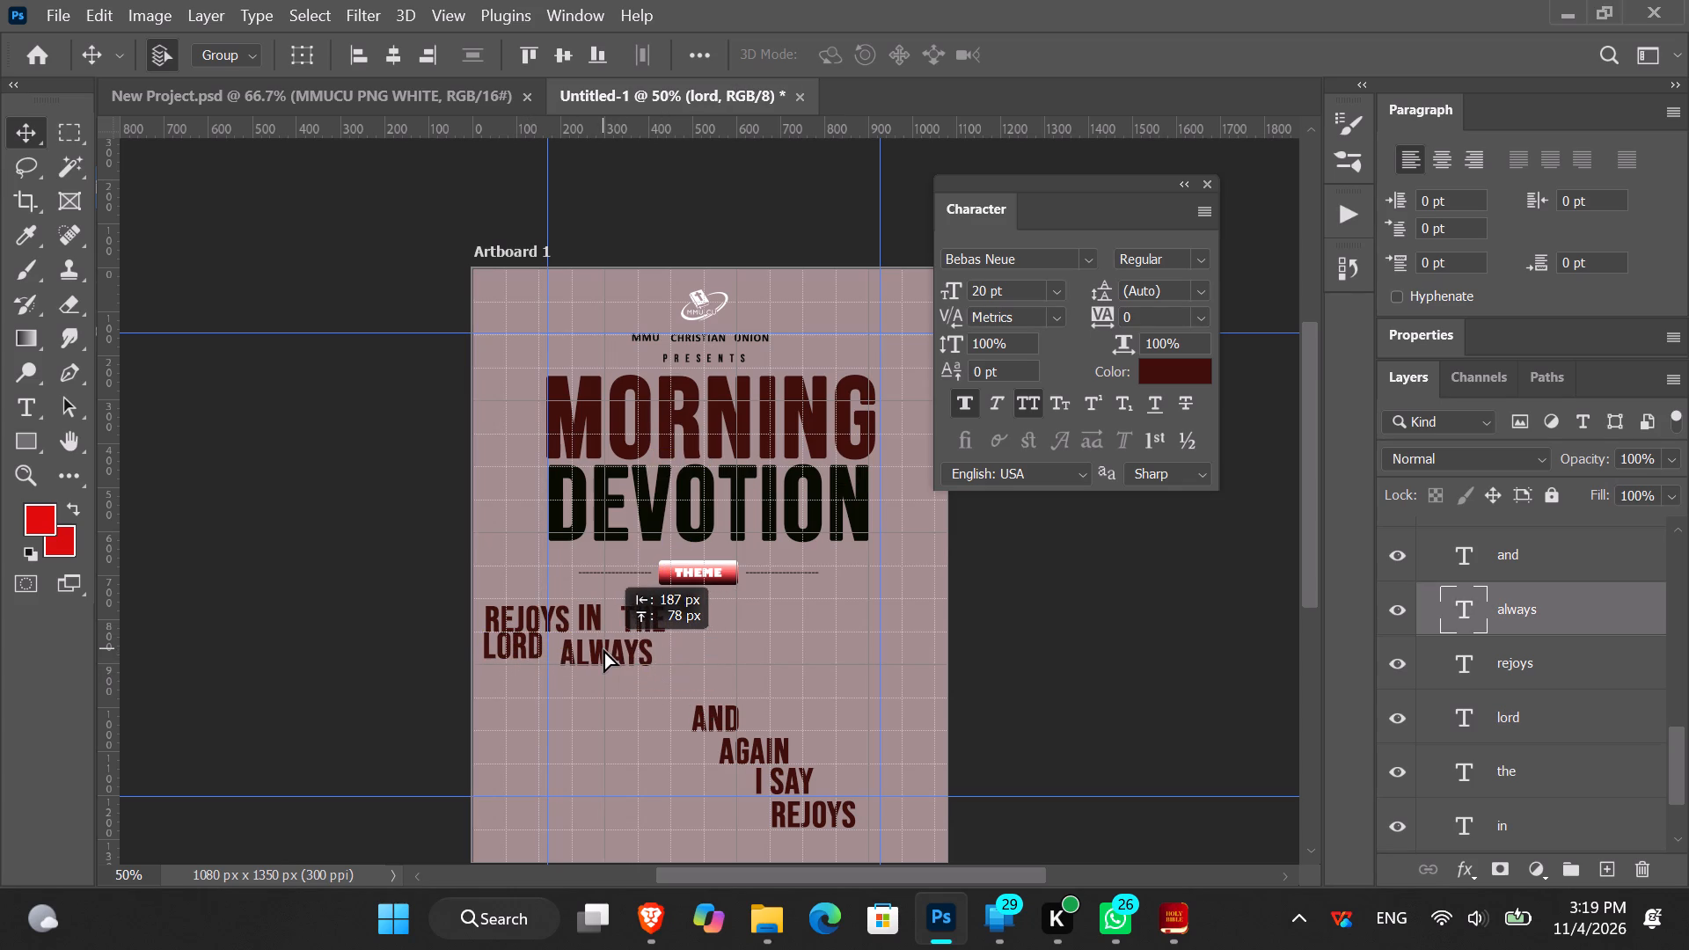
{"action": "left_click_drag", "start_coordinate": [603, 649], "coordinate": [603, 645]}
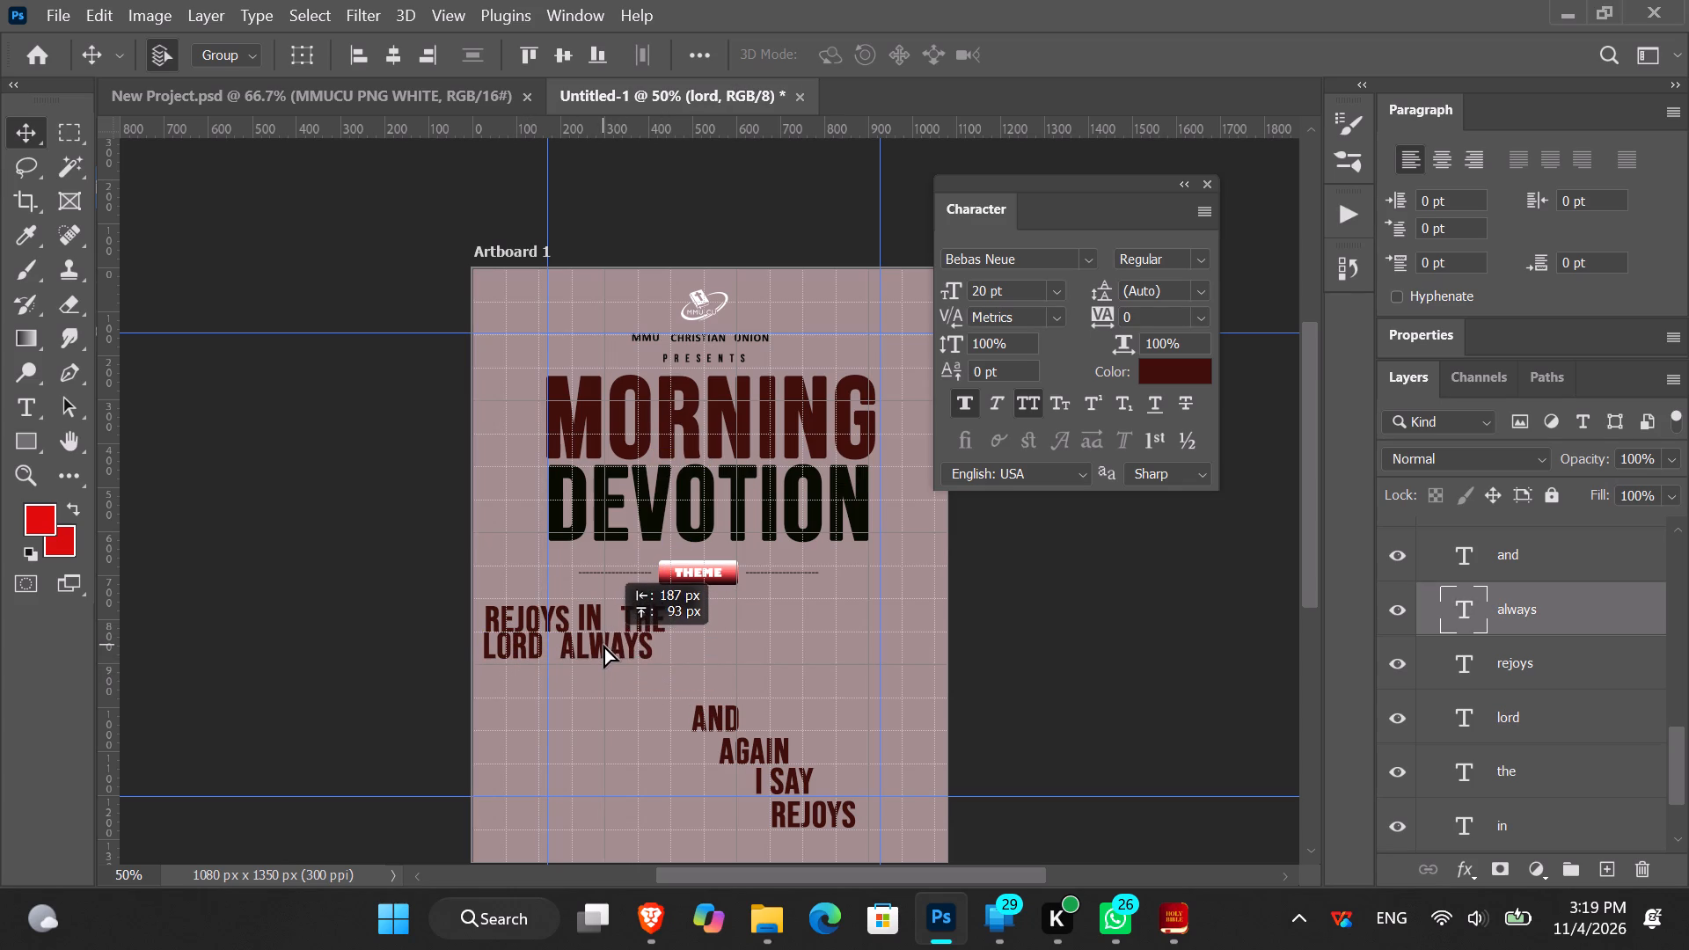
{"action": "left_click_drag", "start_coordinate": [603, 645], "coordinate": [603, 648]}
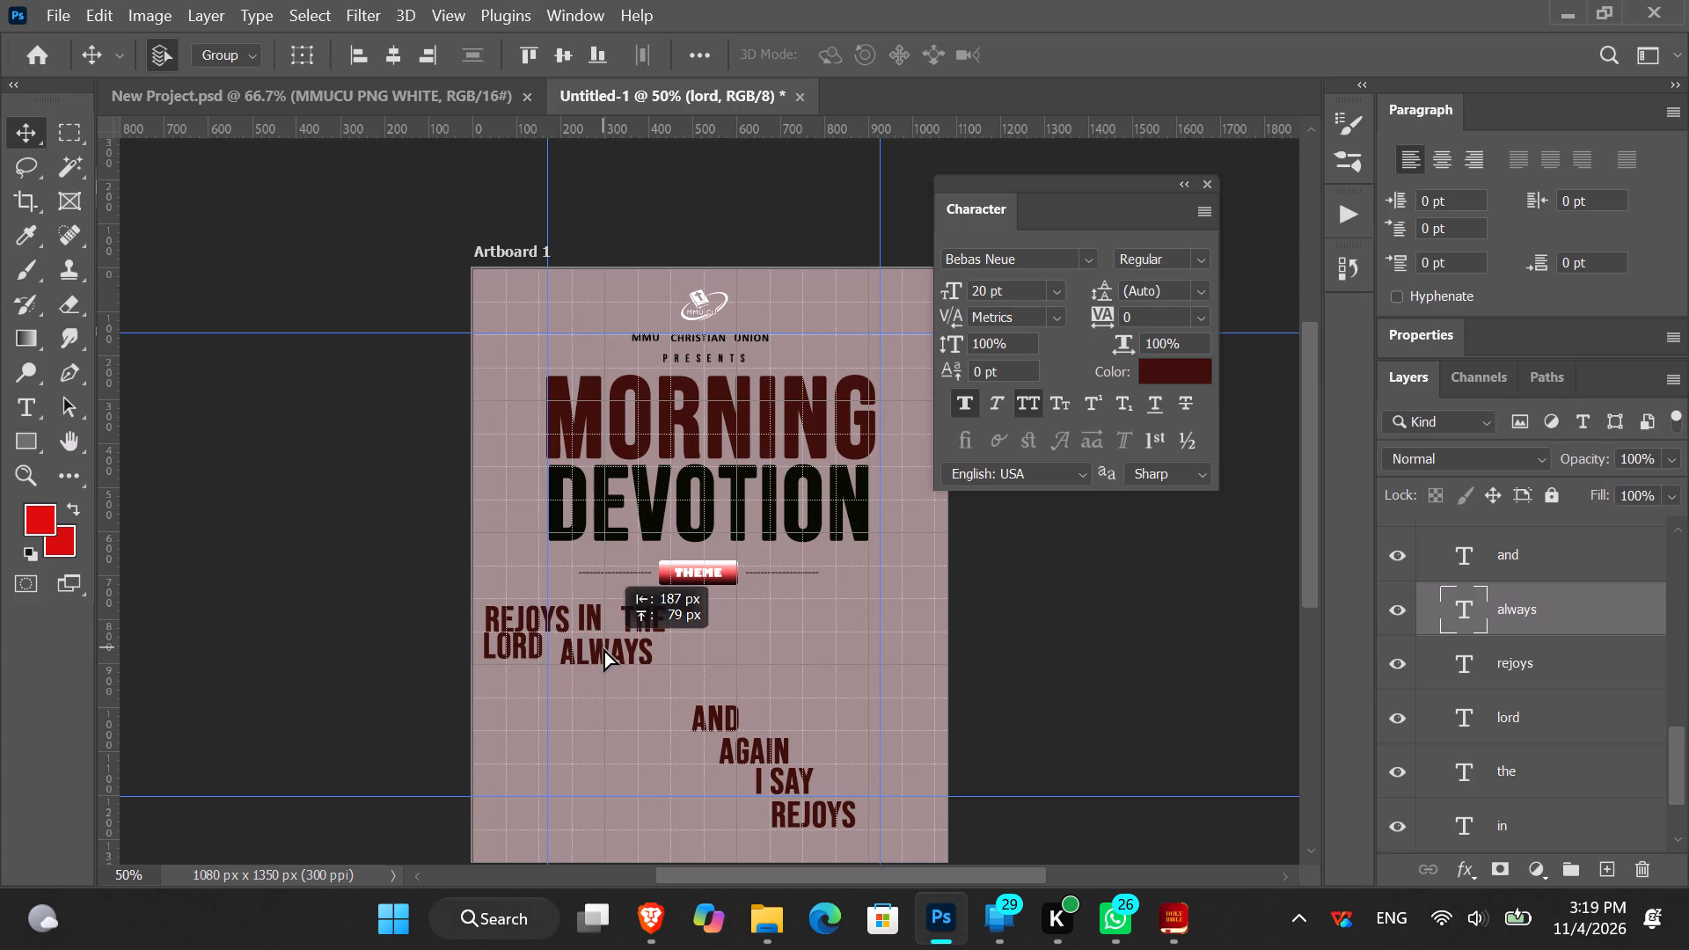
{"action": "left_click_drag", "start_coordinate": [603, 648], "coordinate": [603, 641]}
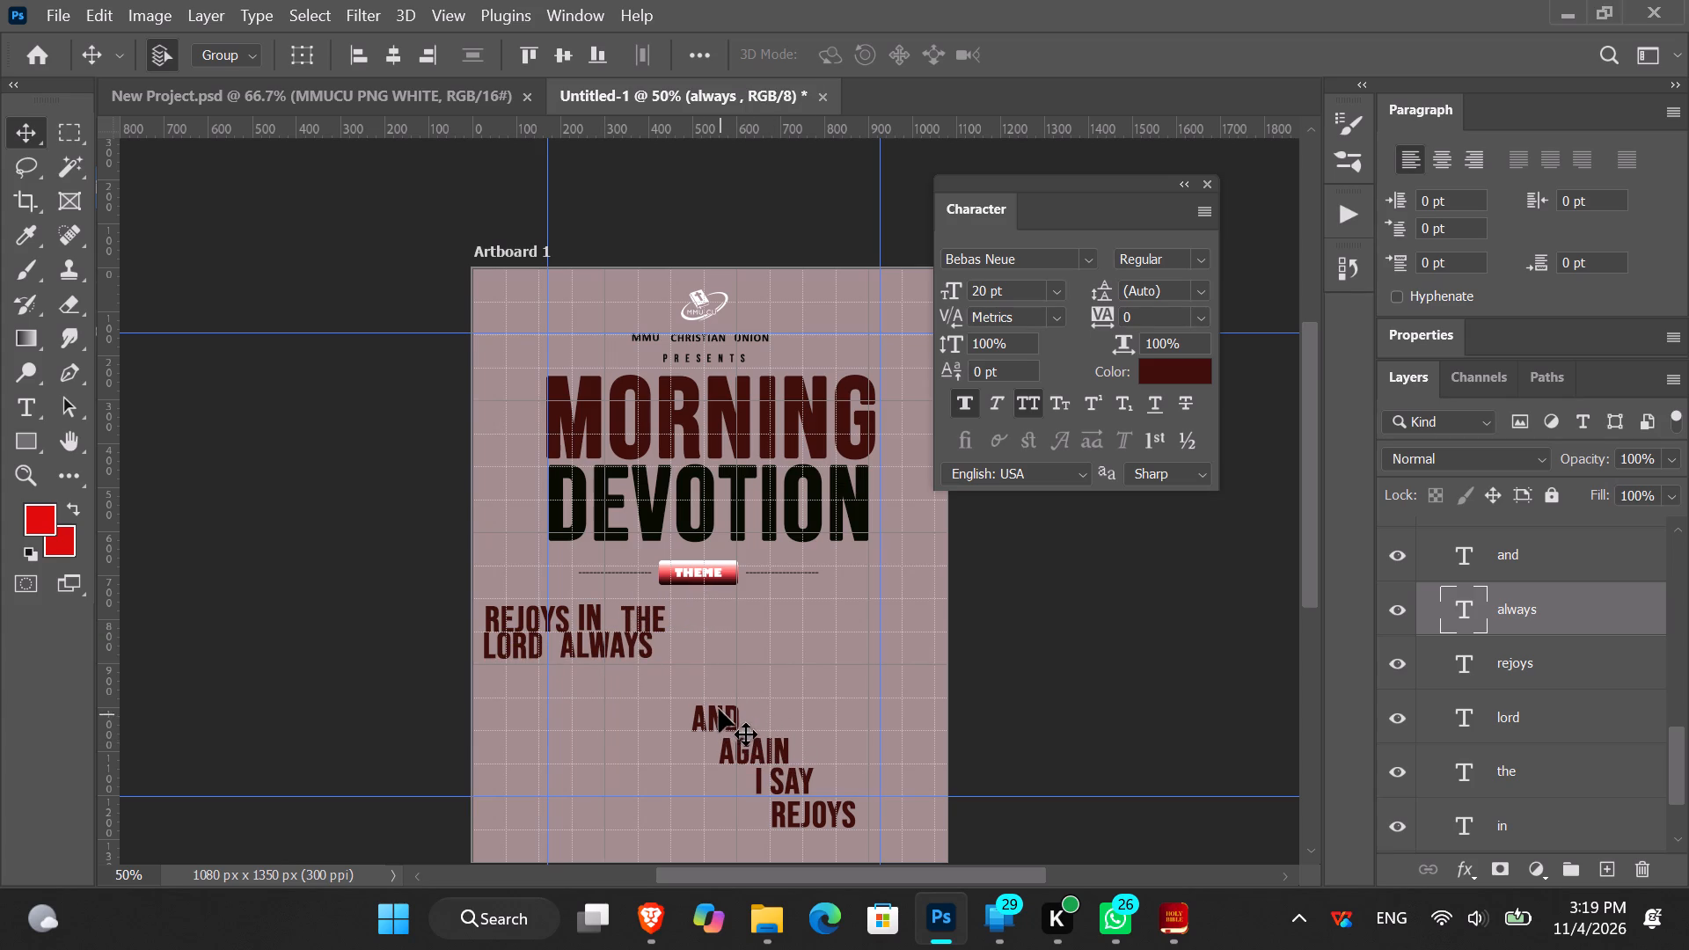
Form a third left-aligned line below LORD ALWAYS by placing AND under LORD and AGAIN beside it.
{"action": "left_click_drag", "start_coordinate": [716, 706], "coordinate": [706, 647]}
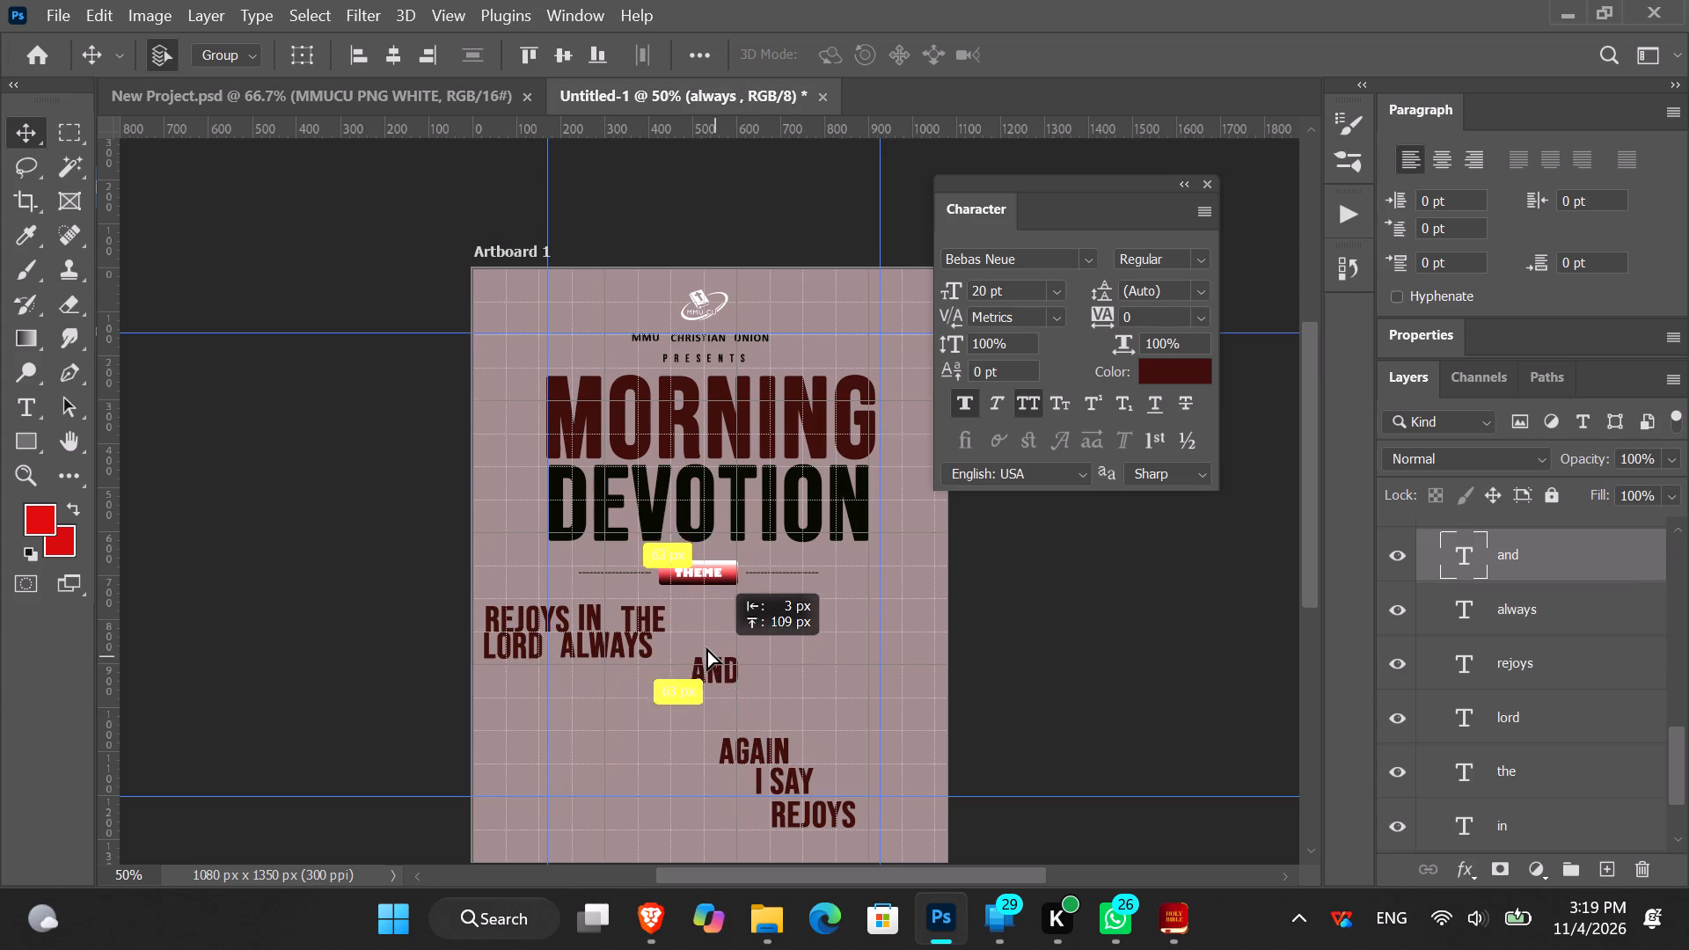
{"action": "left_click_drag", "start_coordinate": [706, 647], "coordinate": [644, 660]}
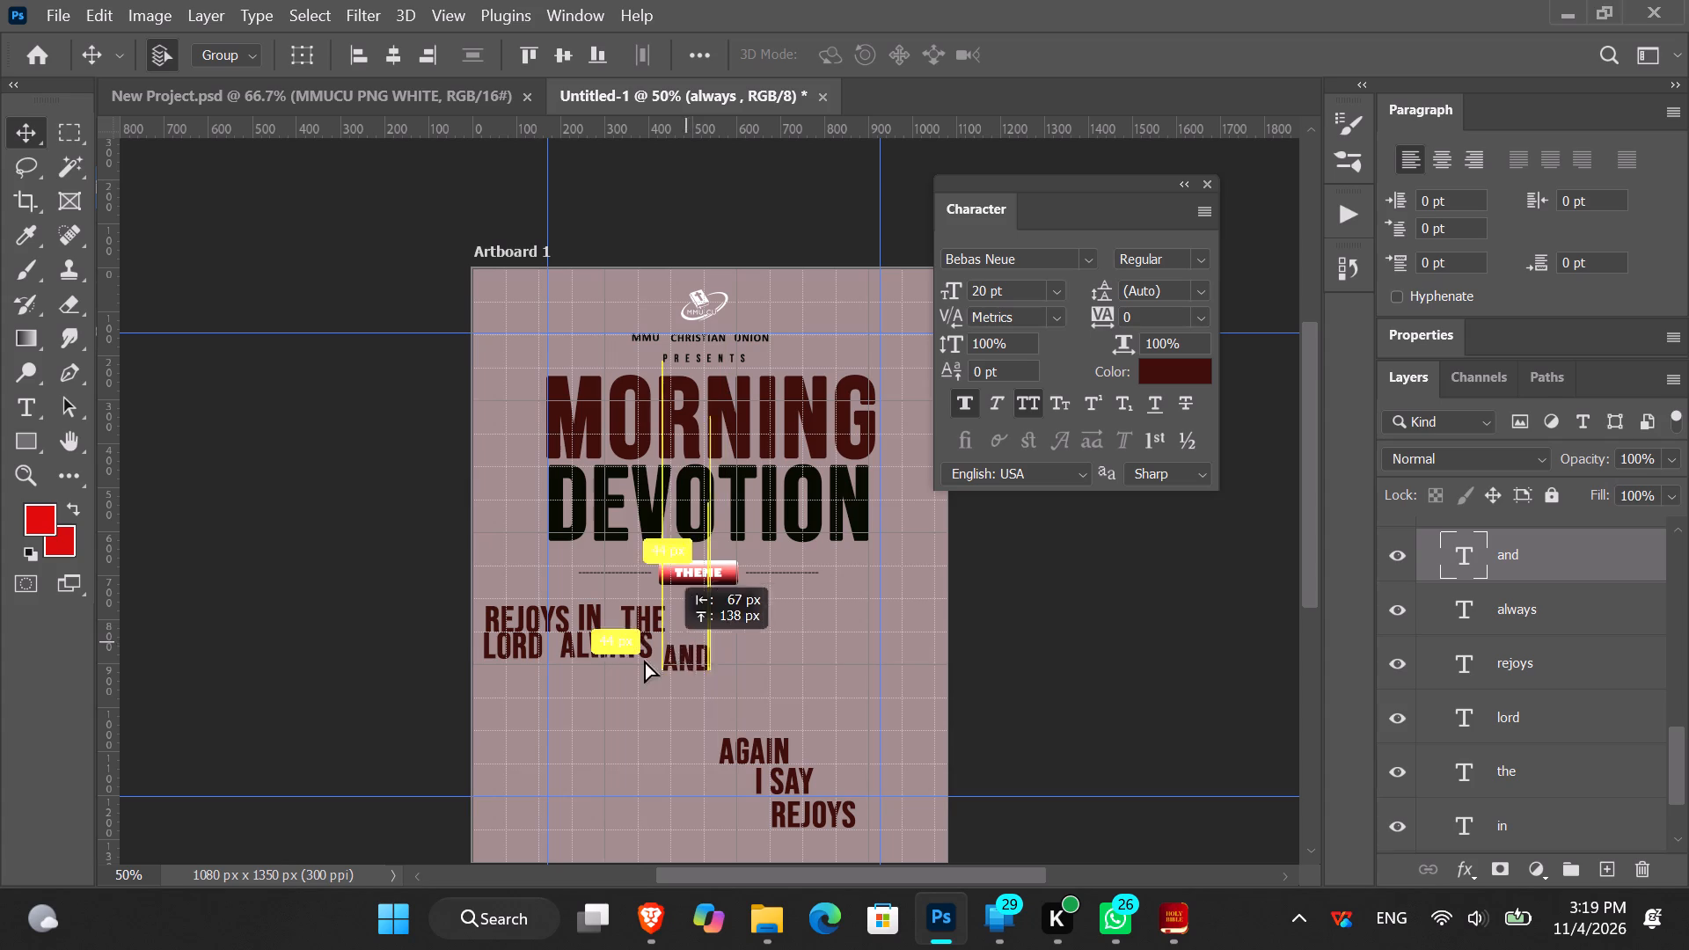
{"action": "left_click_drag", "start_coordinate": [644, 660], "coordinate": [510, 669]}
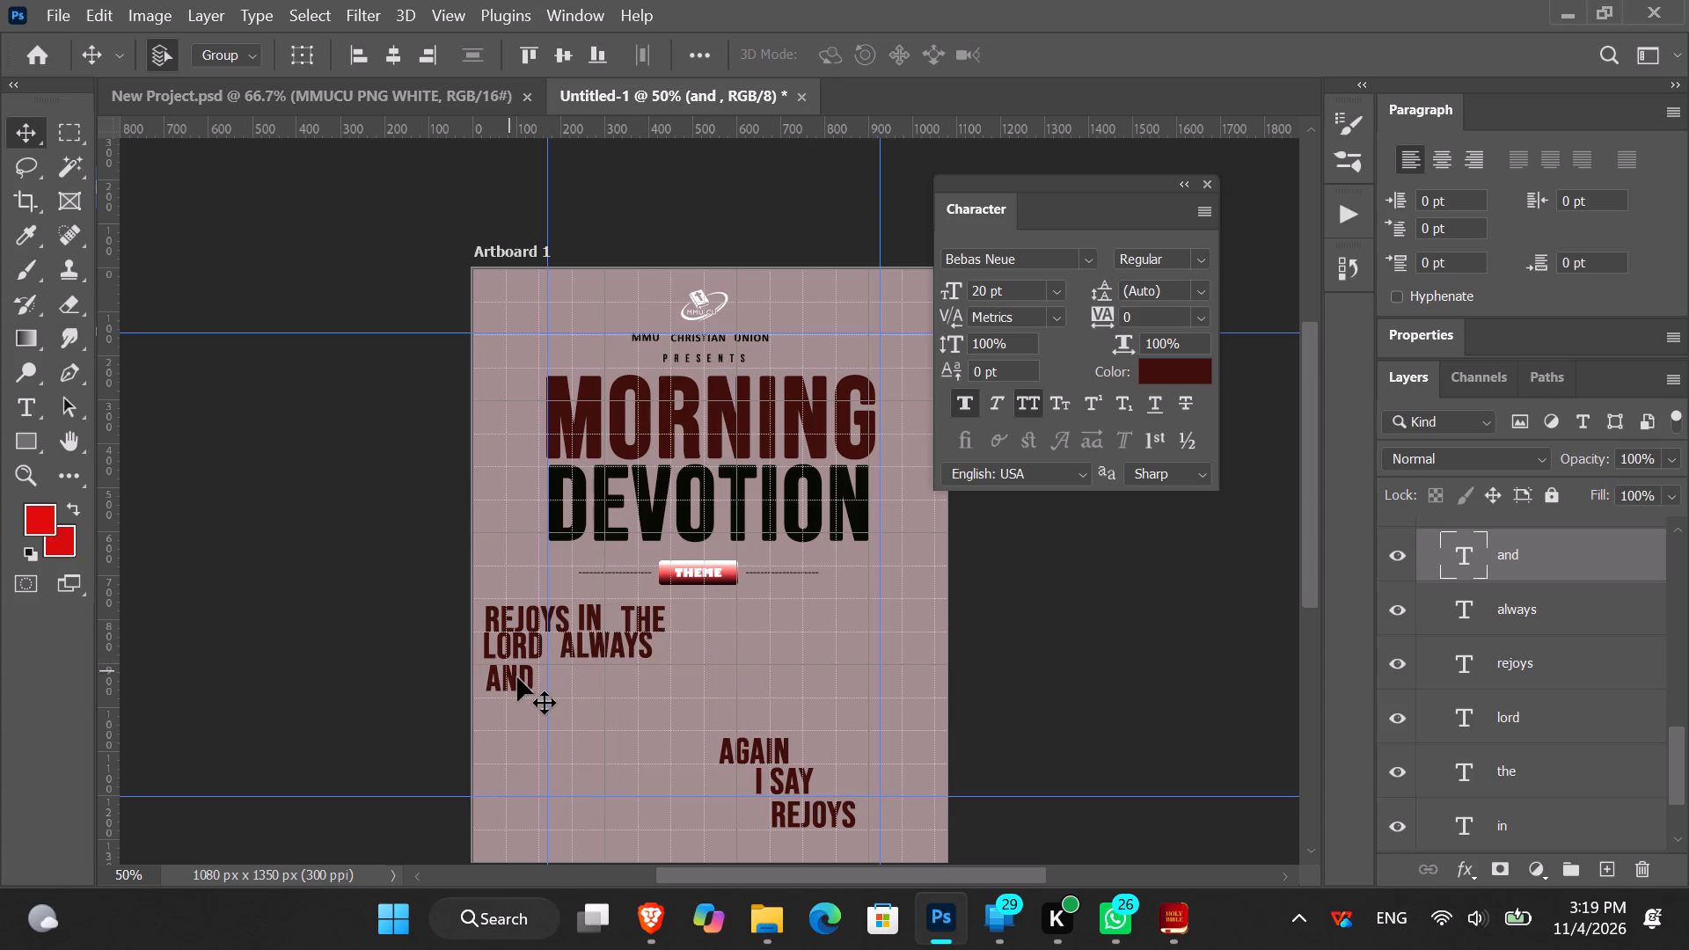
{"action": "left_click", "coordinate": [519, 680]}
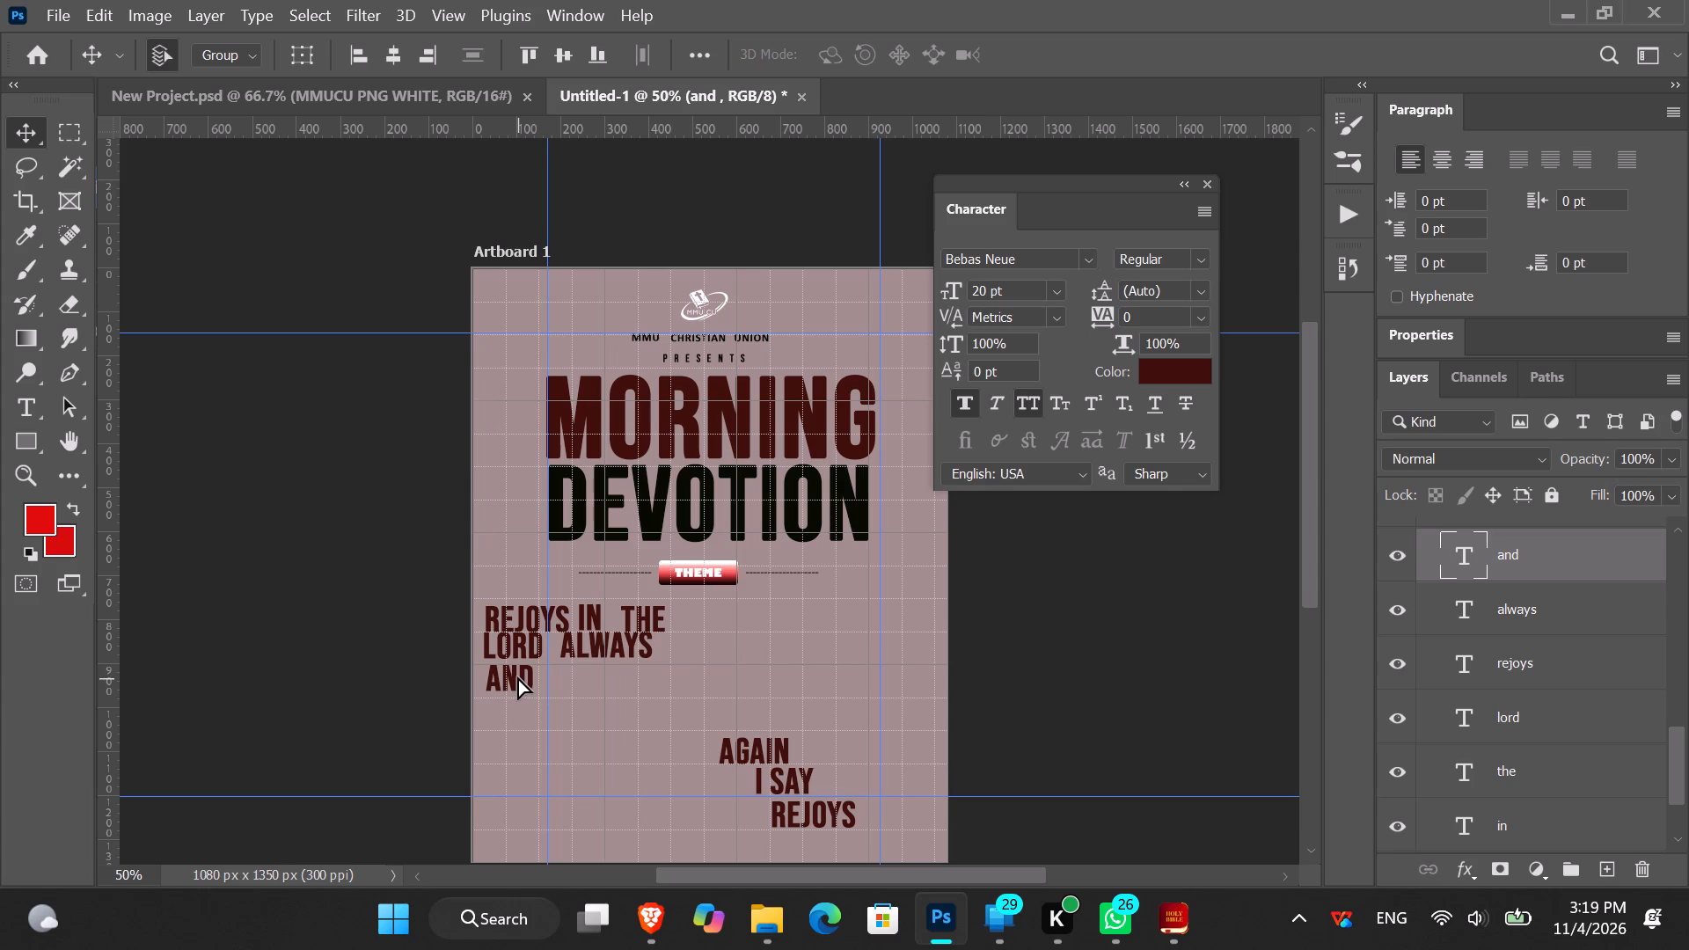
{"action": "left_click", "coordinate": [517, 676]}
{"action": "left_click_drag", "start_coordinate": [517, 676], "coordinate": [515, 688]}
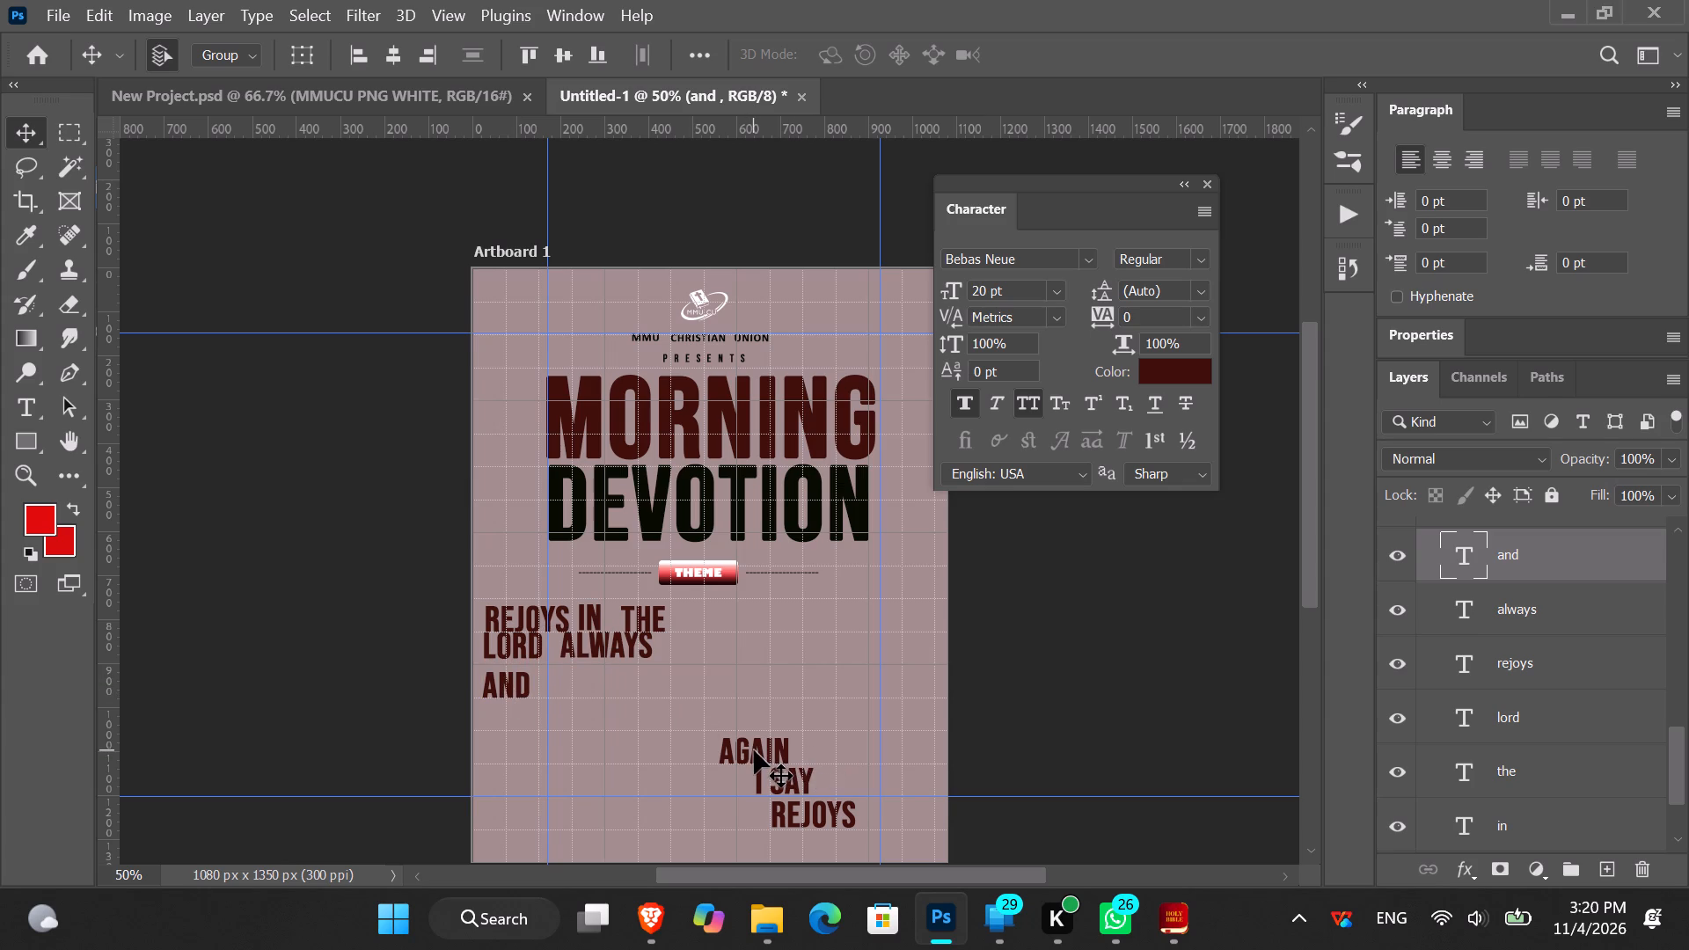
{"action": "left_click_drag", "start_coordinate": [754, 750], "coordinate": [624, 684]}
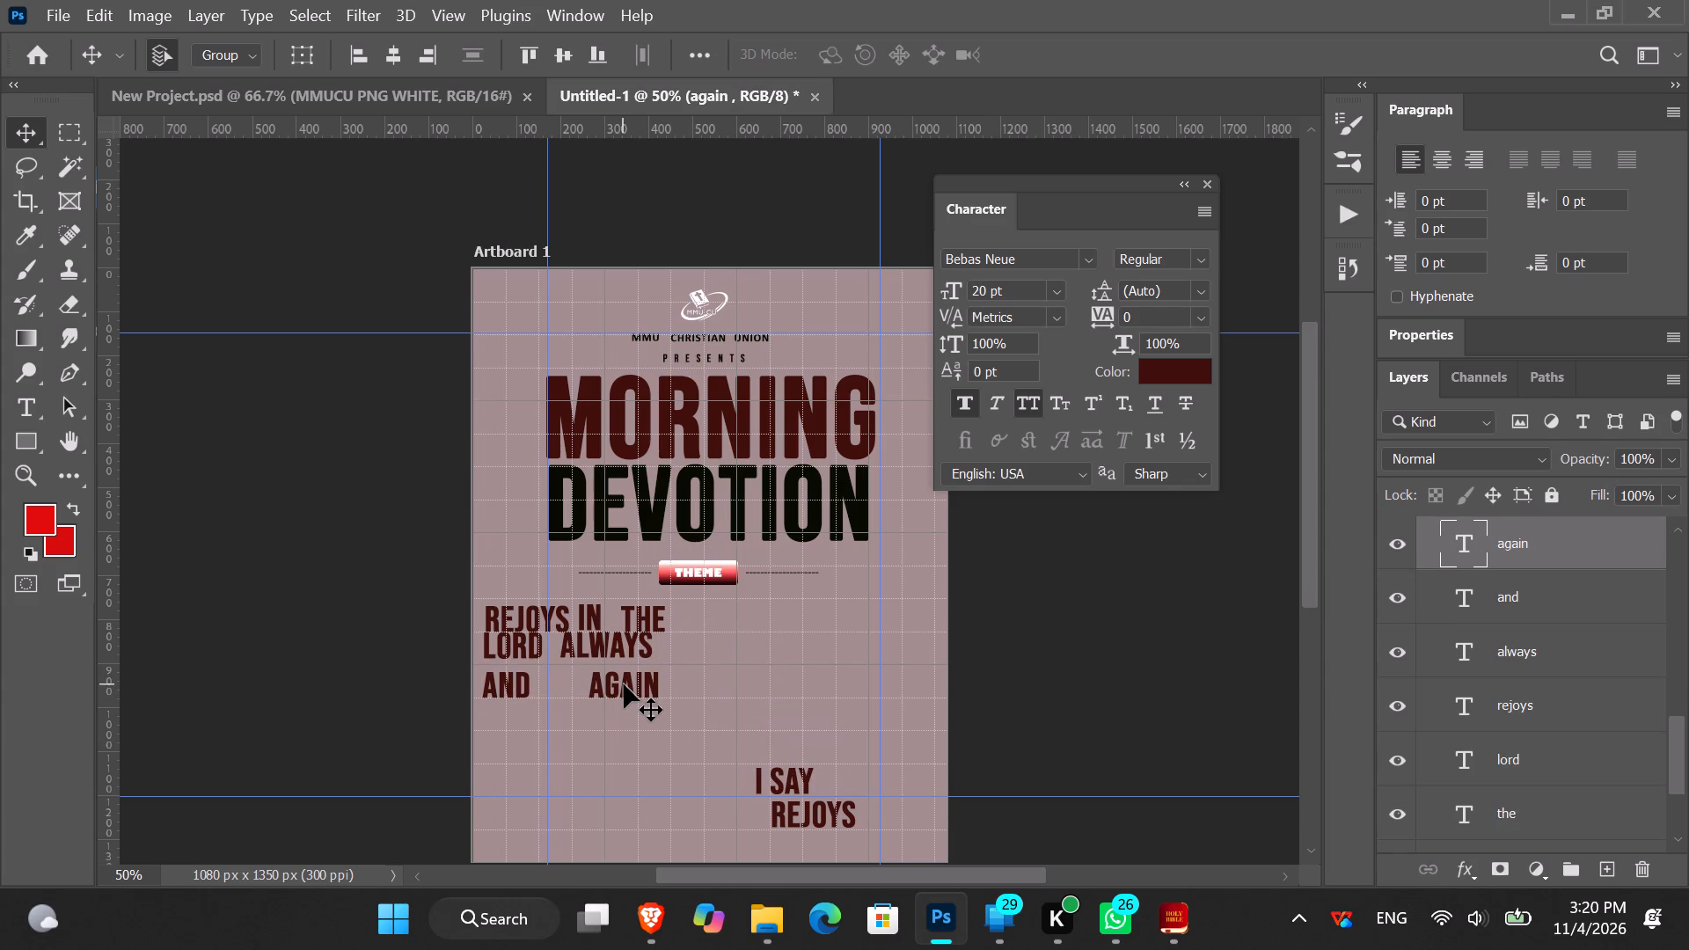
{"action": "left_click_drag", "start_coordinate": [624, 684], "coordinate": [595, 681]}
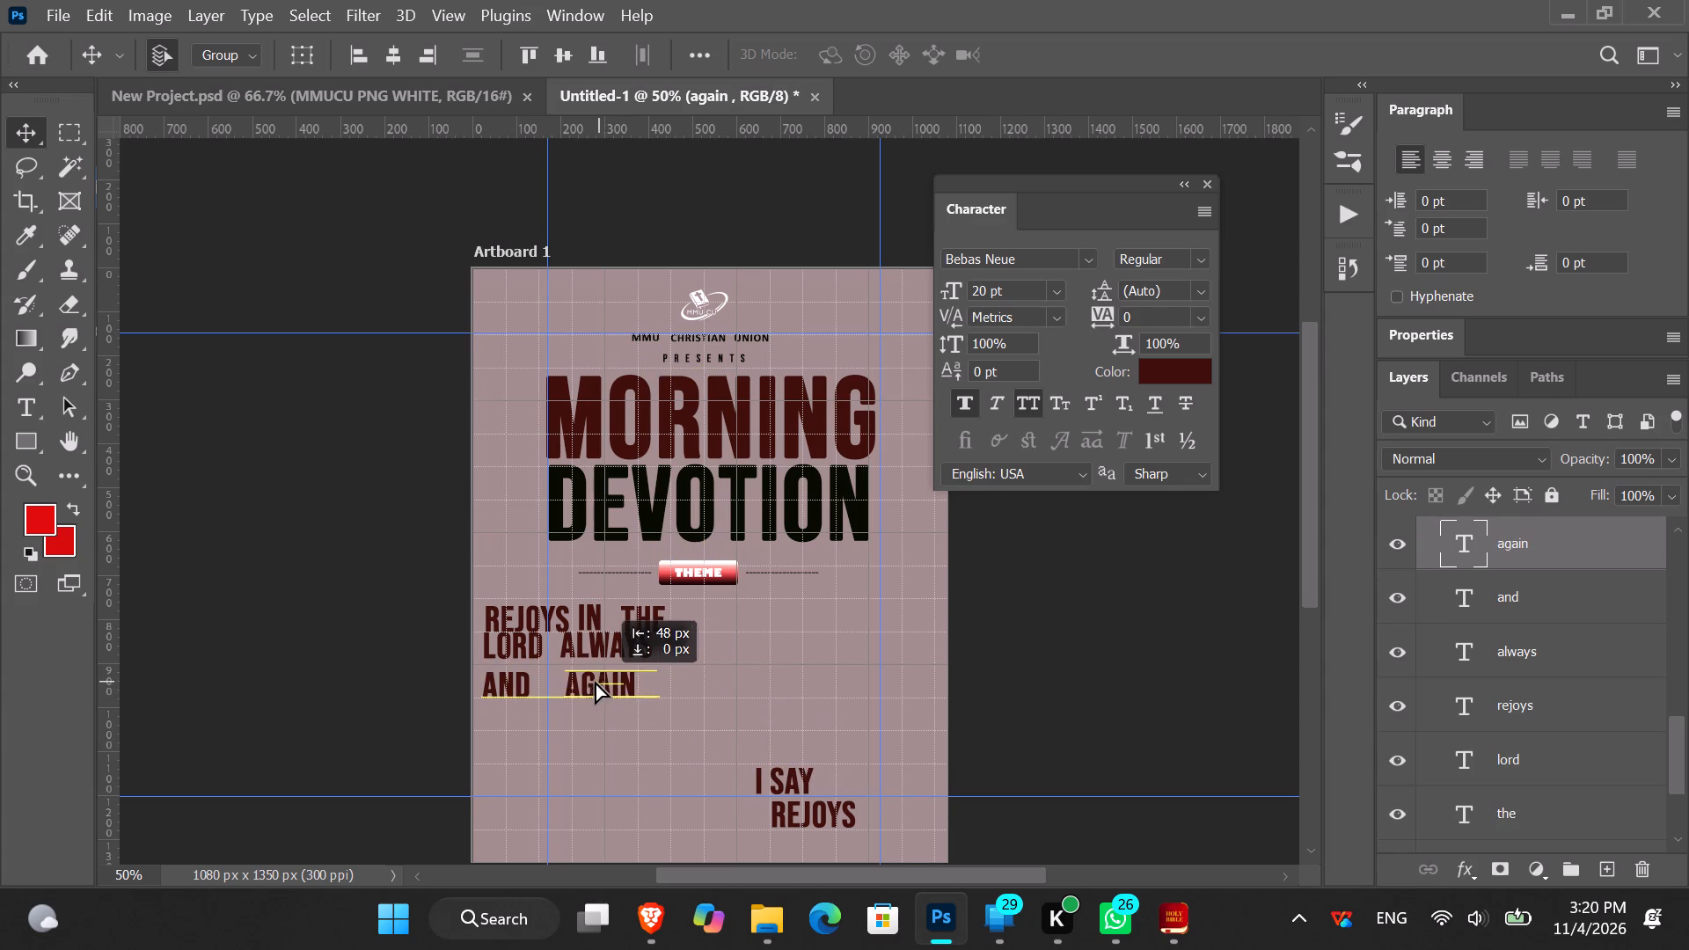
{"action": "left_click_drag", "start_coordinate": [595, 681], "coordinate": [592, 683]}
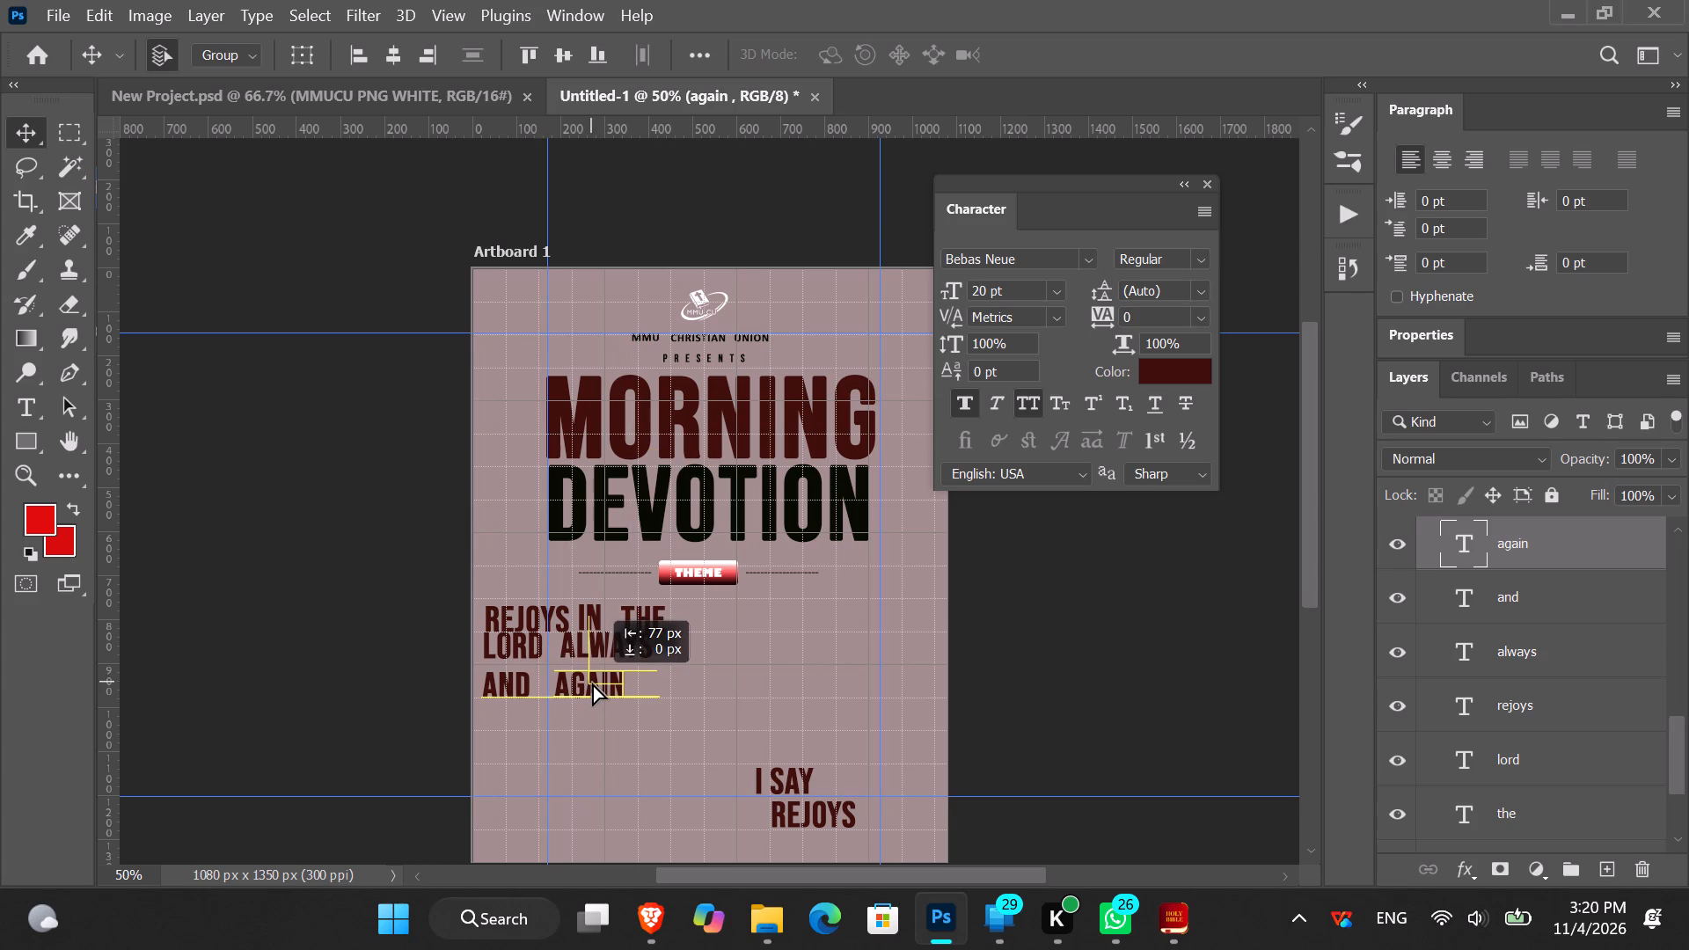
{"action": "left_click_drag", "start_coordinate": [592, 683], "coordinate": [588, 685]}
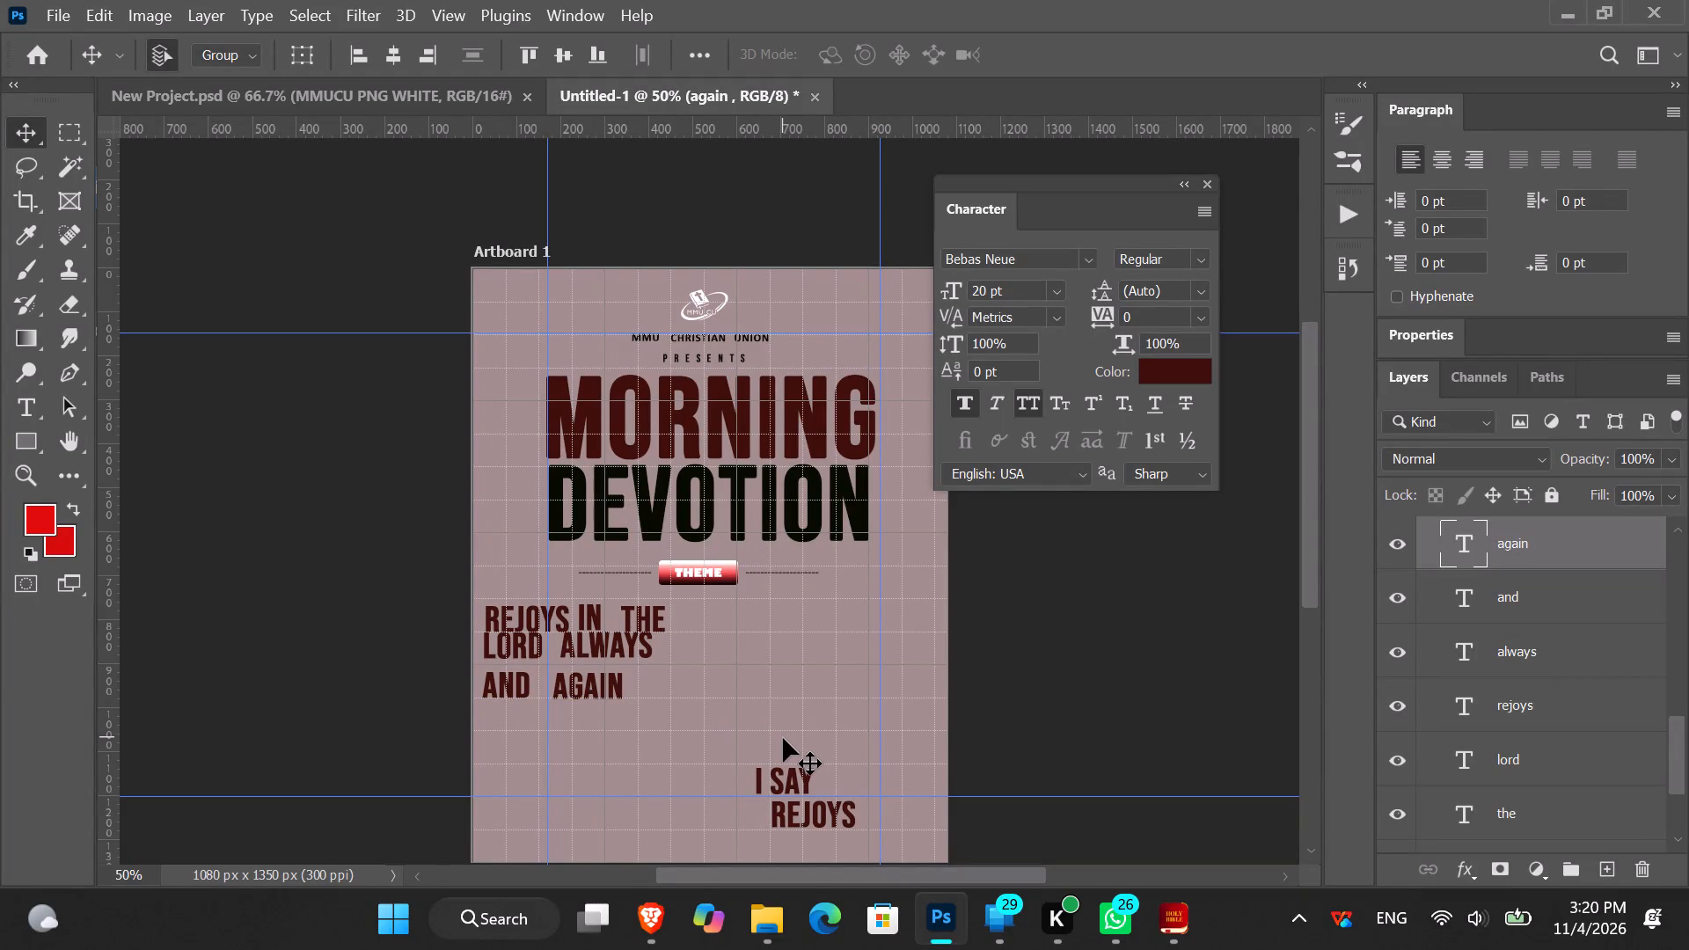
Form a fourth left-aligned line below AND AGAIN with I SAY followed by the bottom REJOYS.
{"action": "left_click_drag", "start_coordinate": [791, 781], "coordinate": [573, 720]}
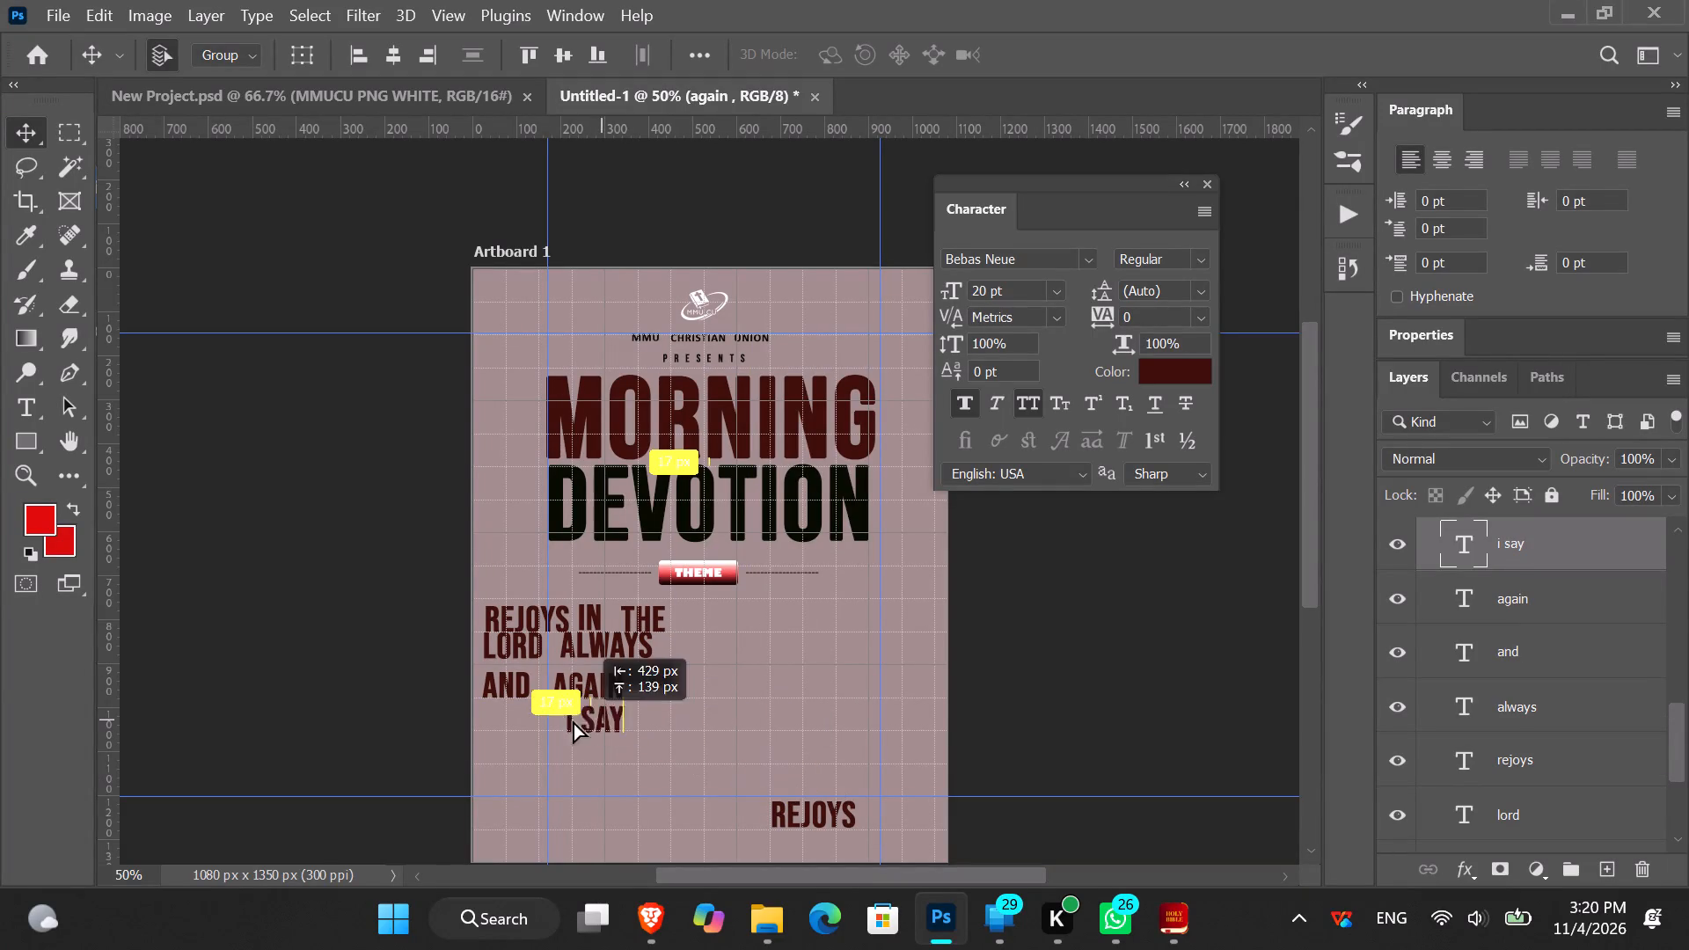
{"action": "left_click_drag", "start_coordinate": [573, 720], "coordinate": [519, 722]}
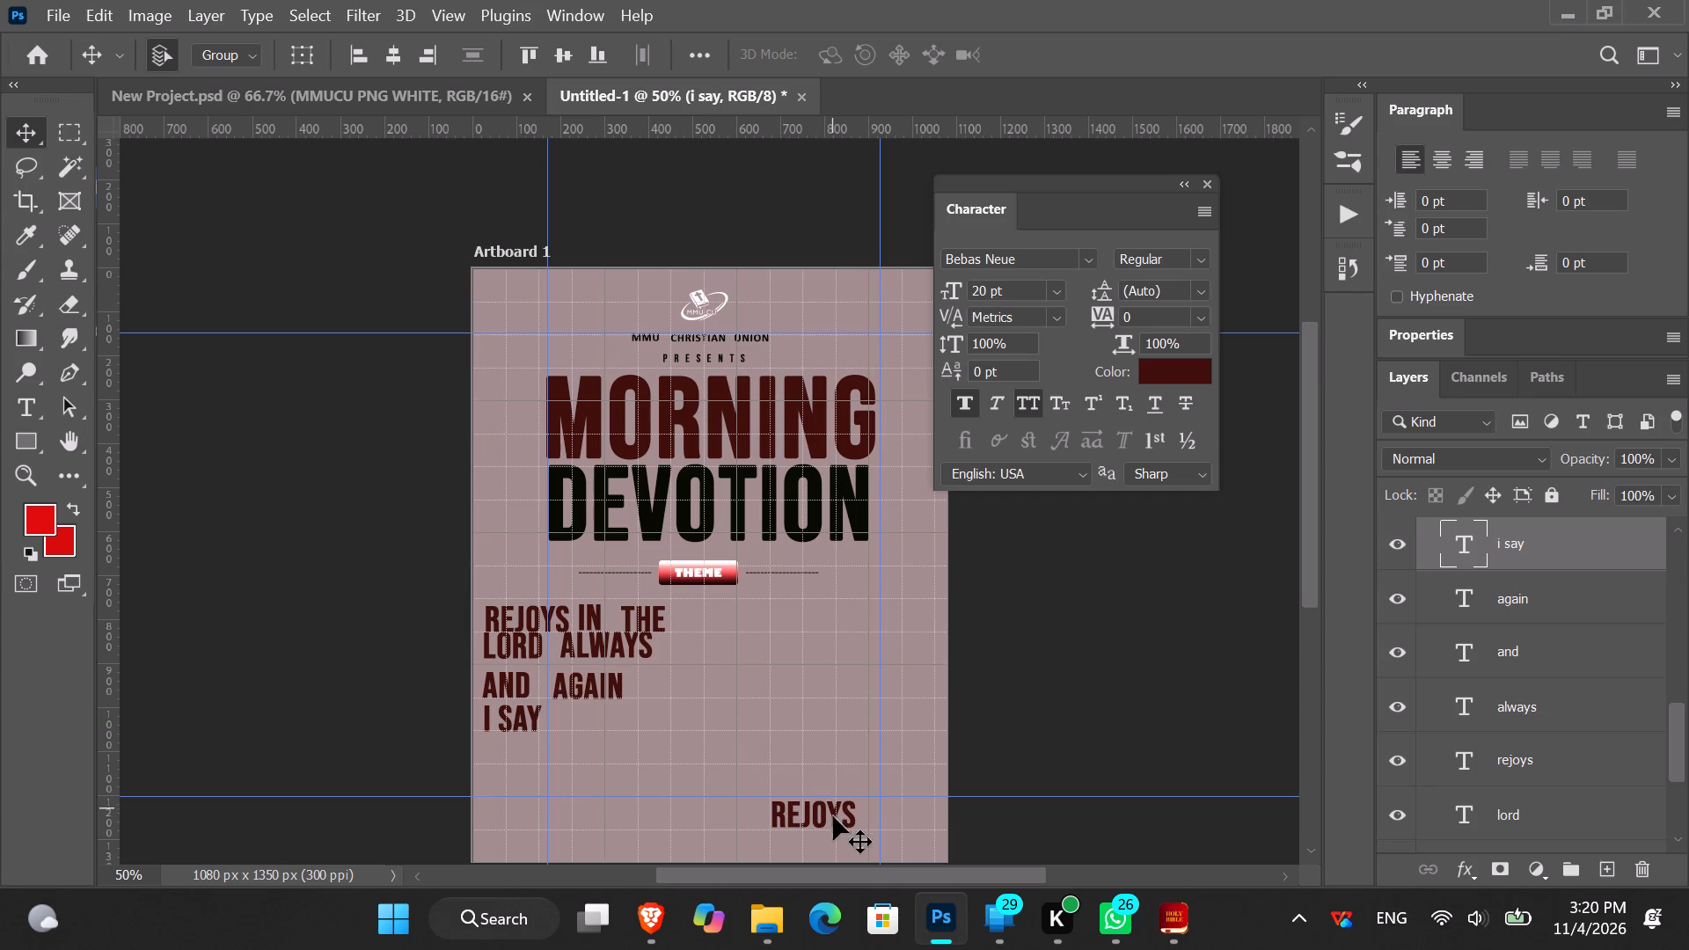
{"action": "left_click_drag", "start_coordinate": [827, 816], "coordinate": [597, 731]}
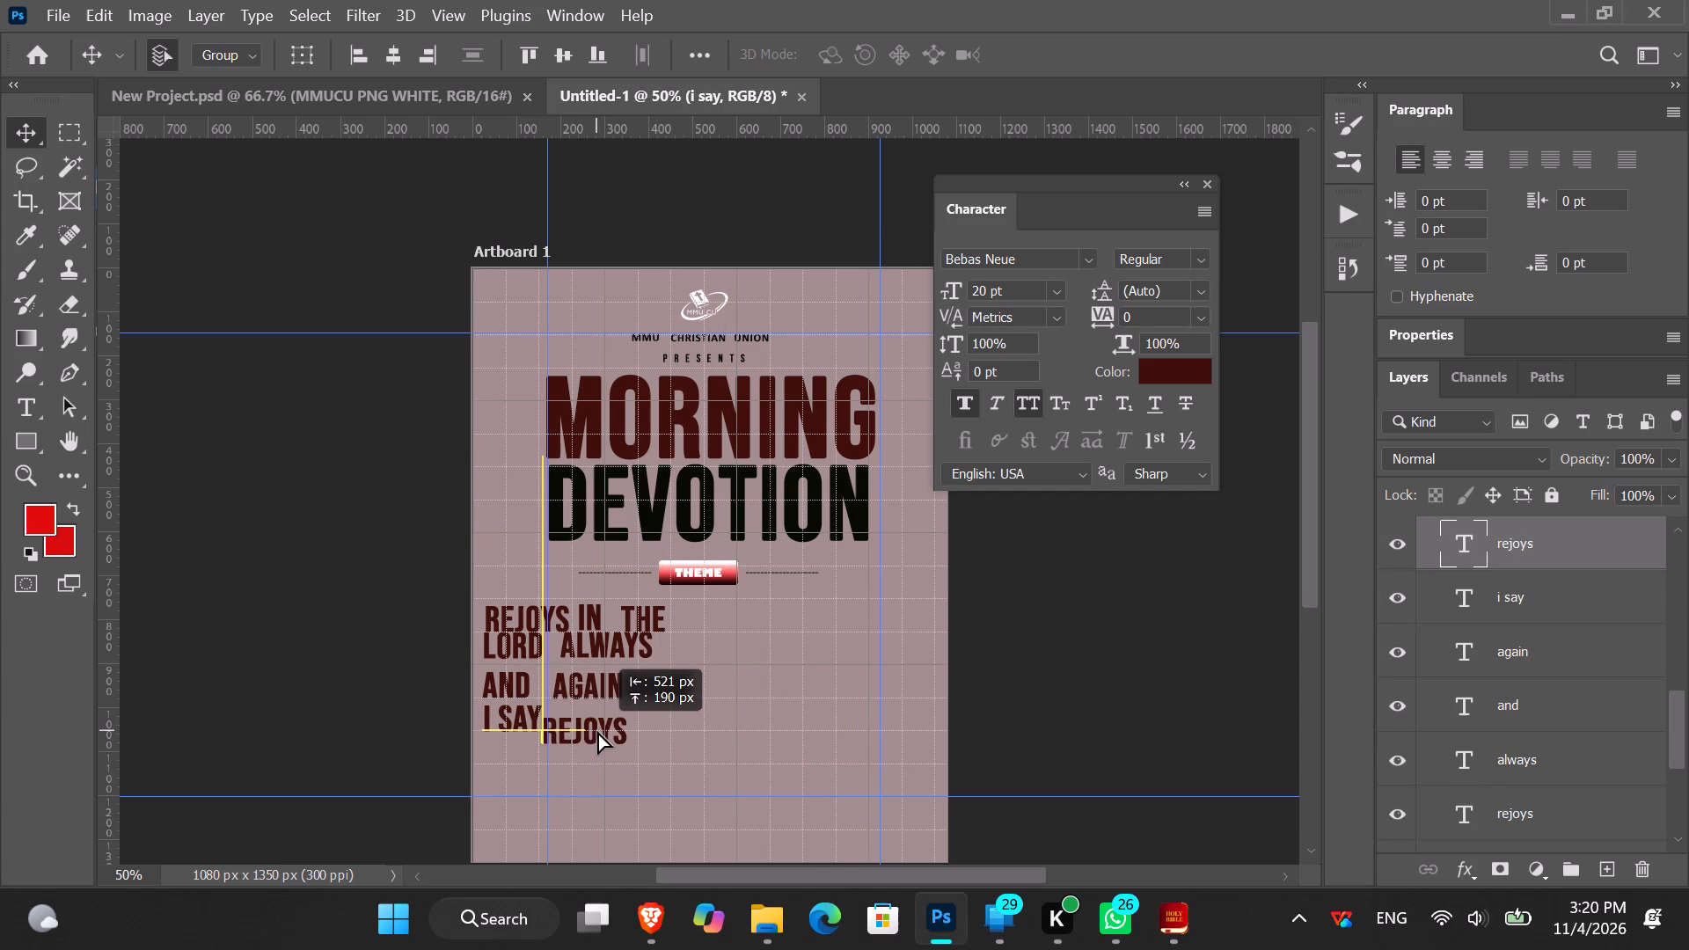
{"action": "left_click_drag", "start_coordinate": [597, 731], "coordinate": [604, 722]}
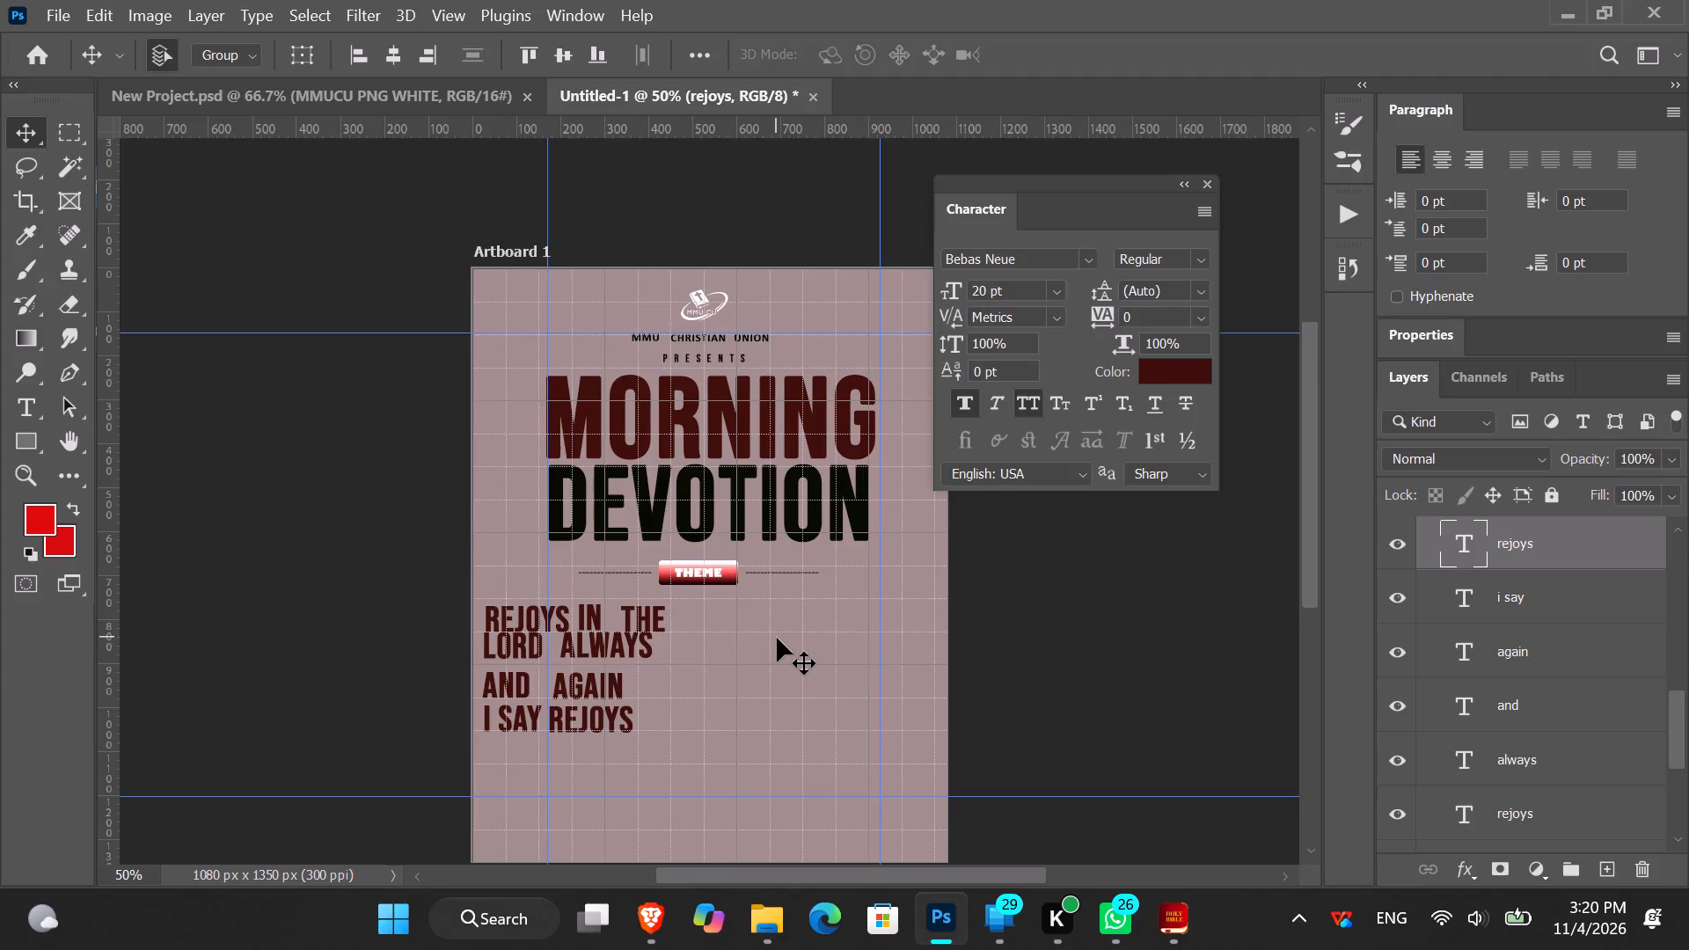
Switch to Shepherd Bible and copy the Philippians 4:4 King James Version verse.
{"action": "key", "text": "super+v"}
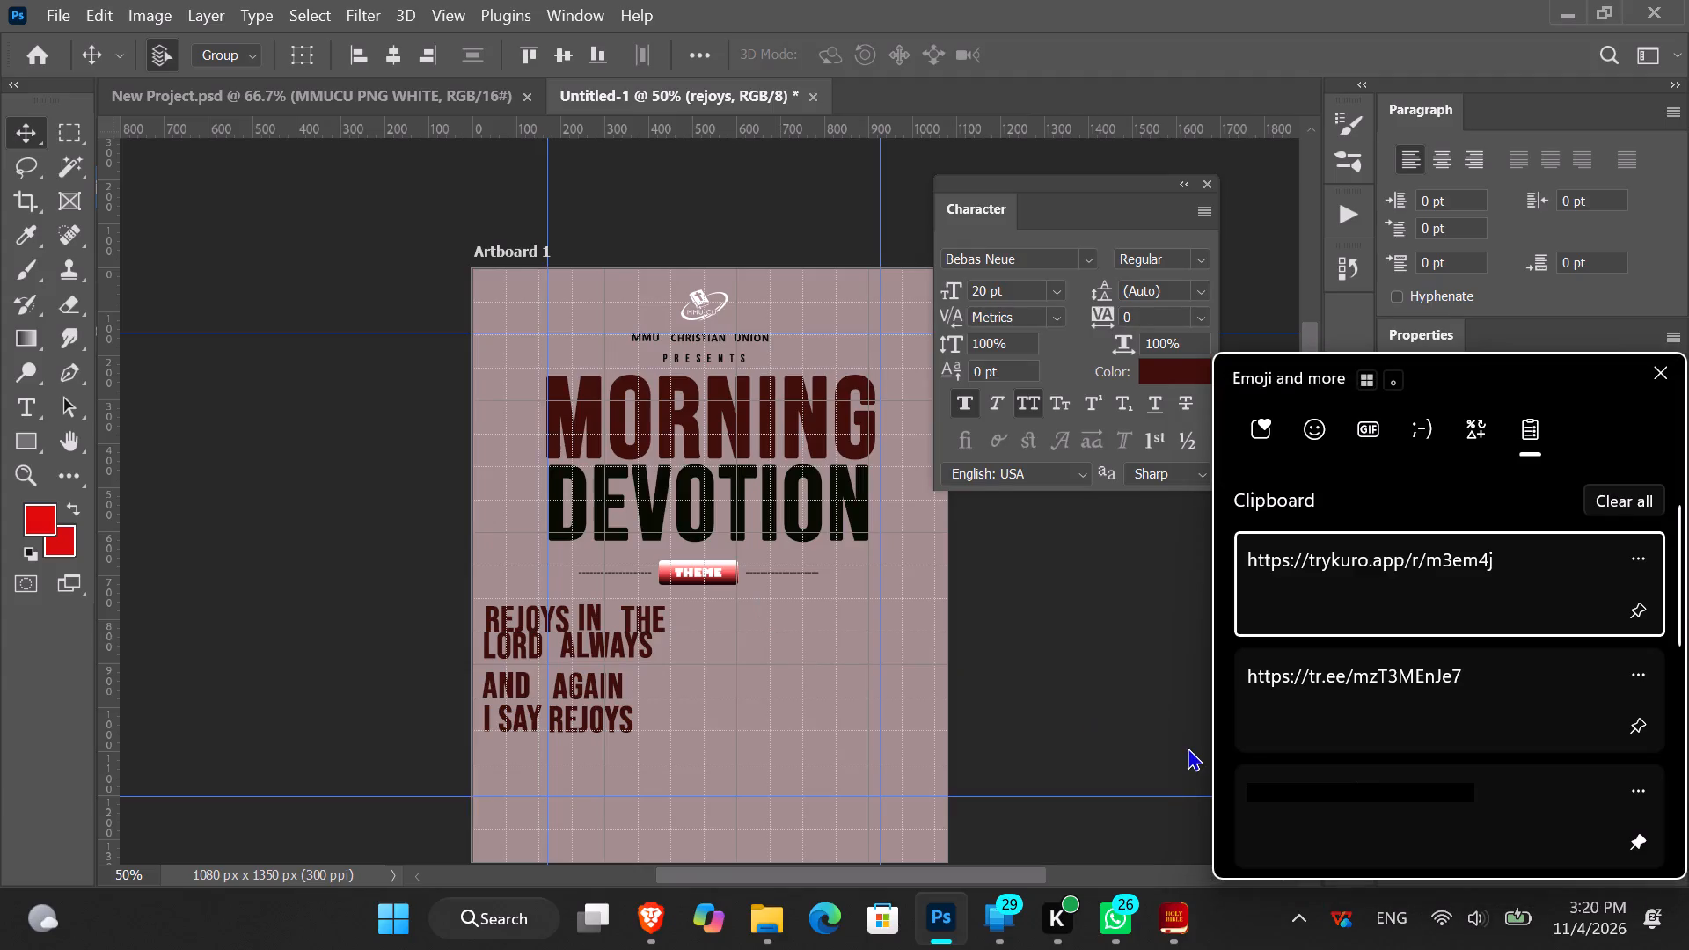
{"action": "scroll", "coordinate": [1386, 700], "scroll_direction": "up", "scroll_amount": 1}
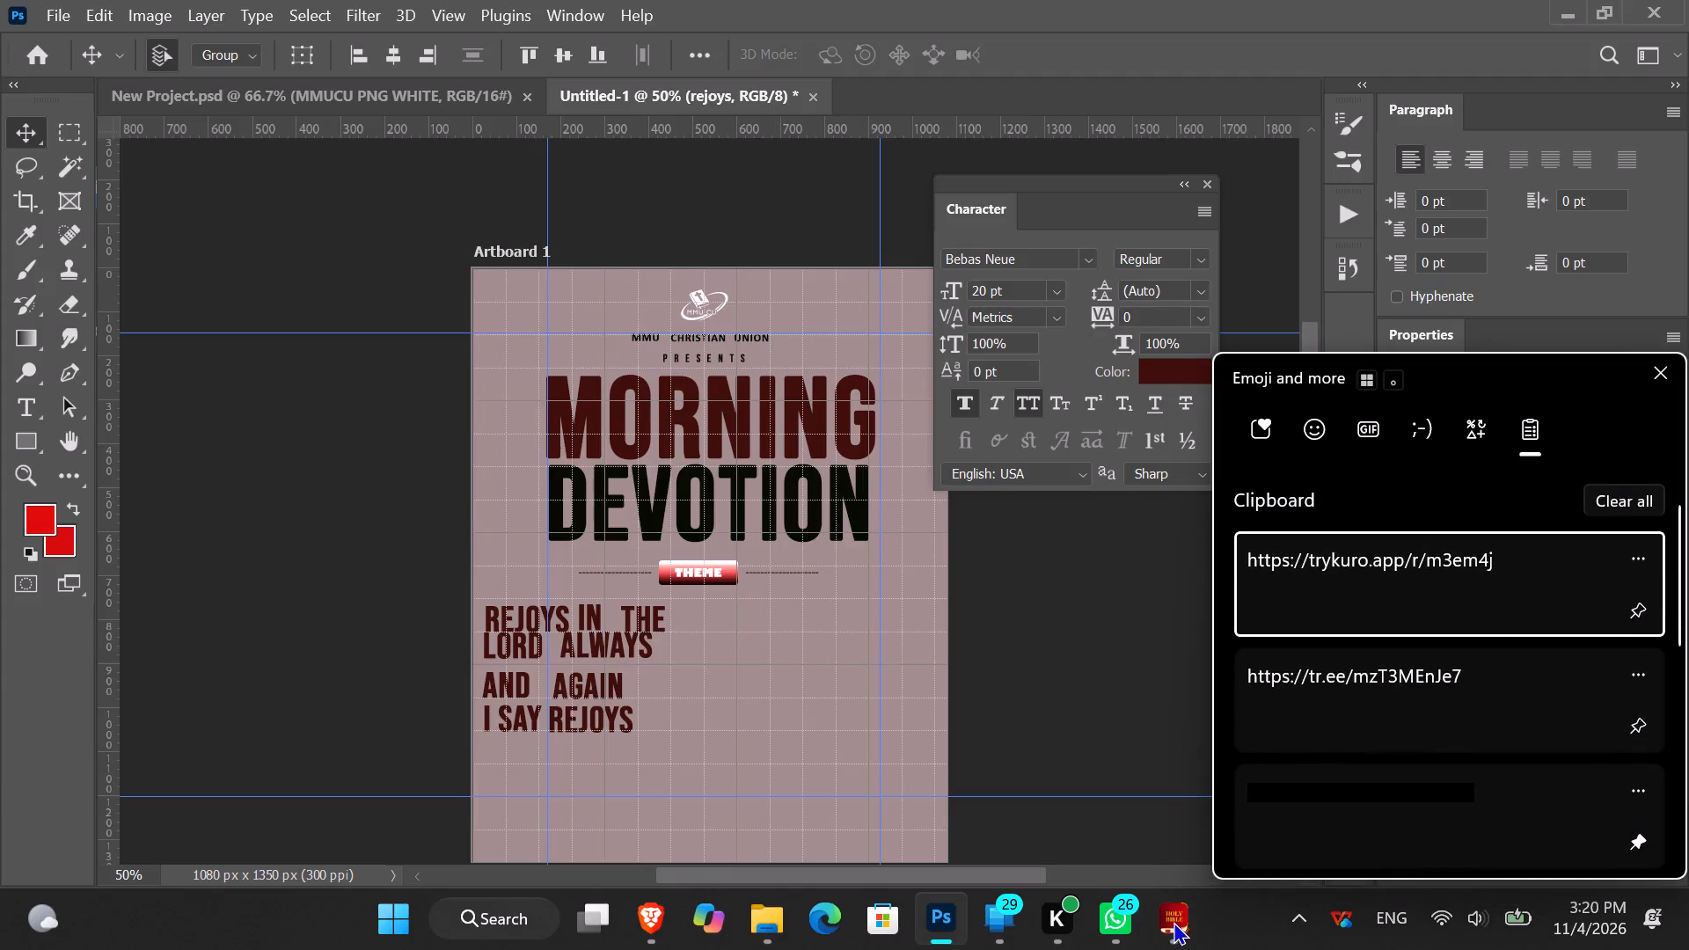
{"action": "left_click", "coordinate": [1172, 922]}
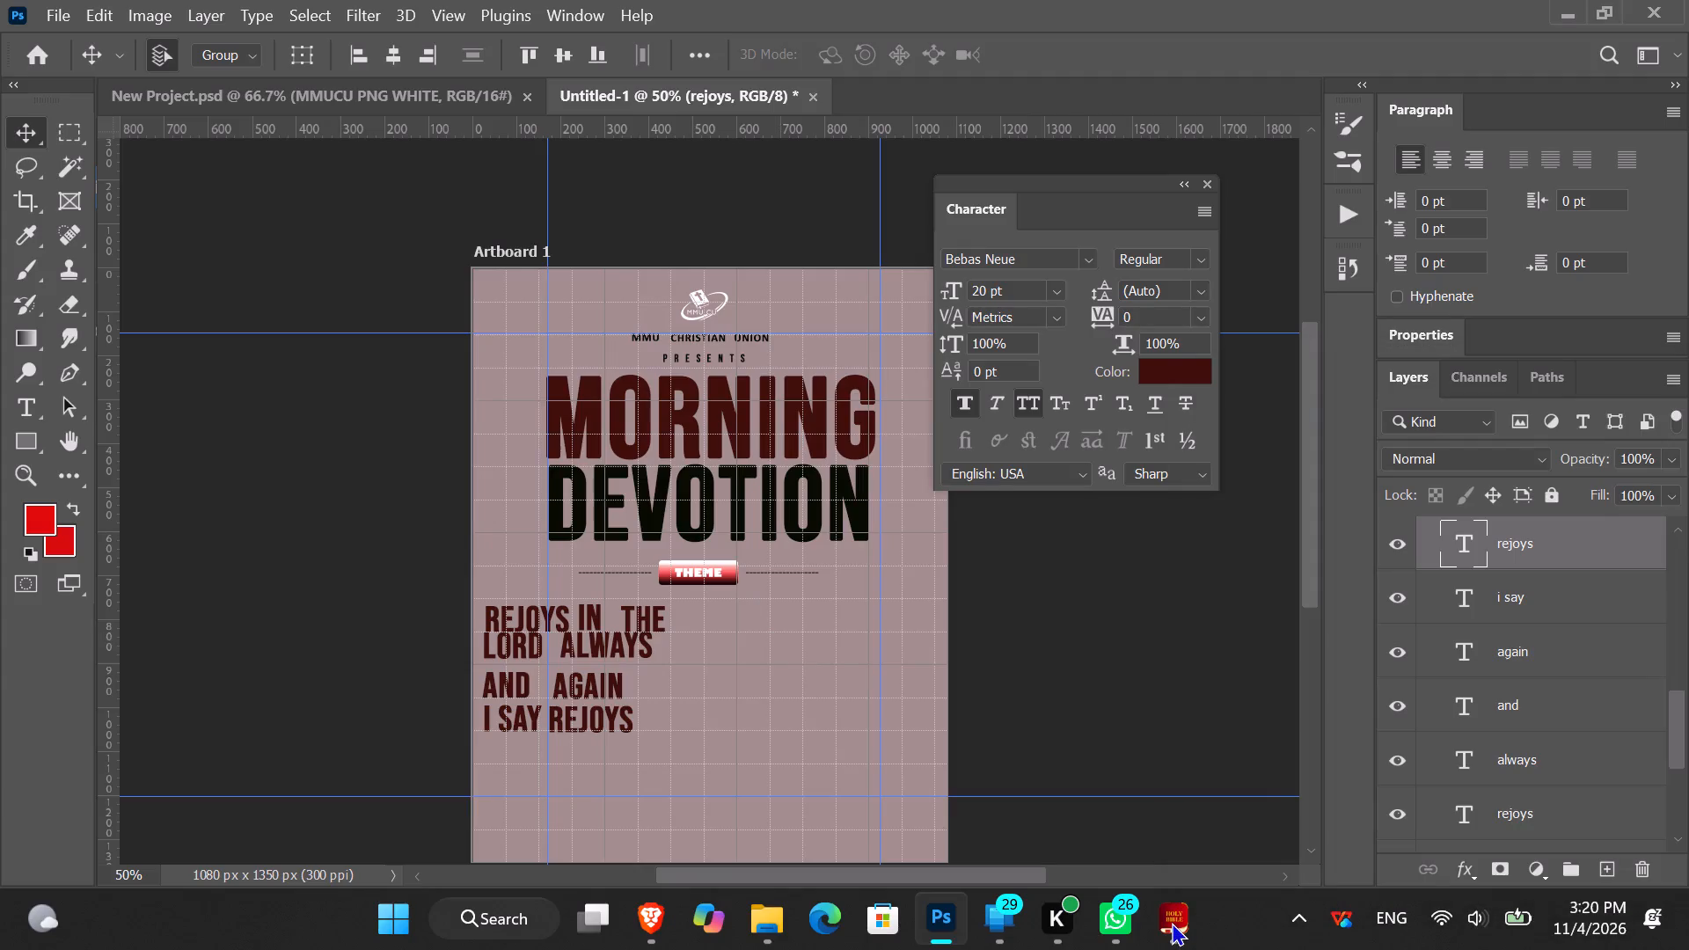
{"action": "left_click", "coordinate": [1172, 922]}
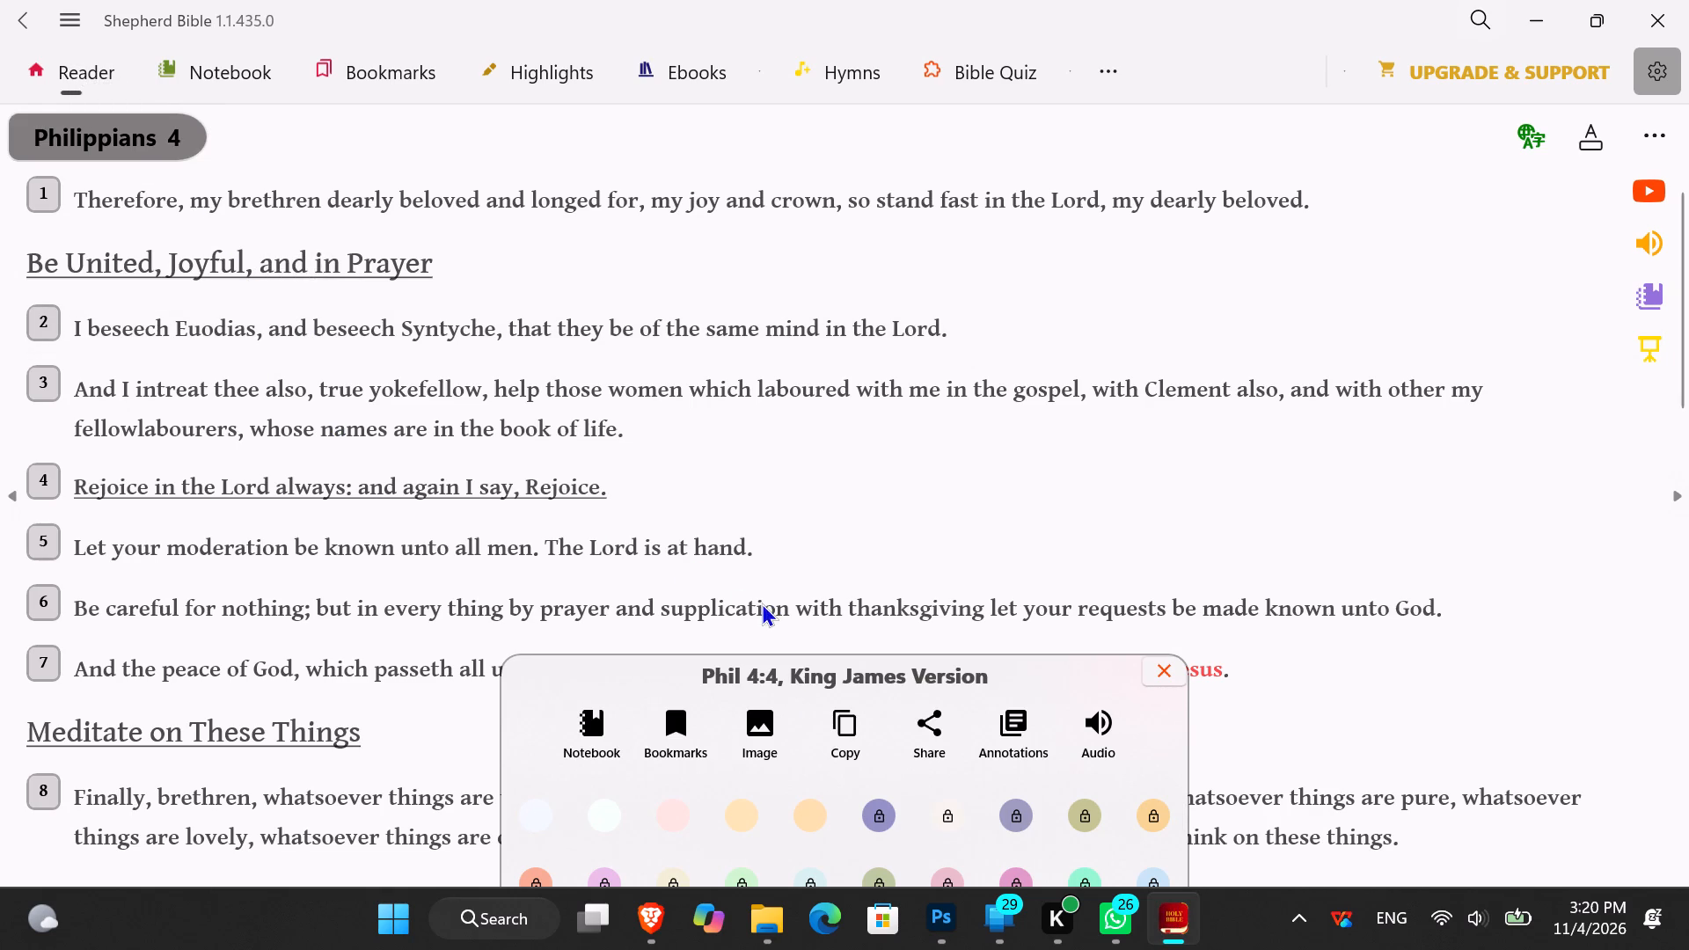
{"action": "left_click", "coordinate": [844, 724]}
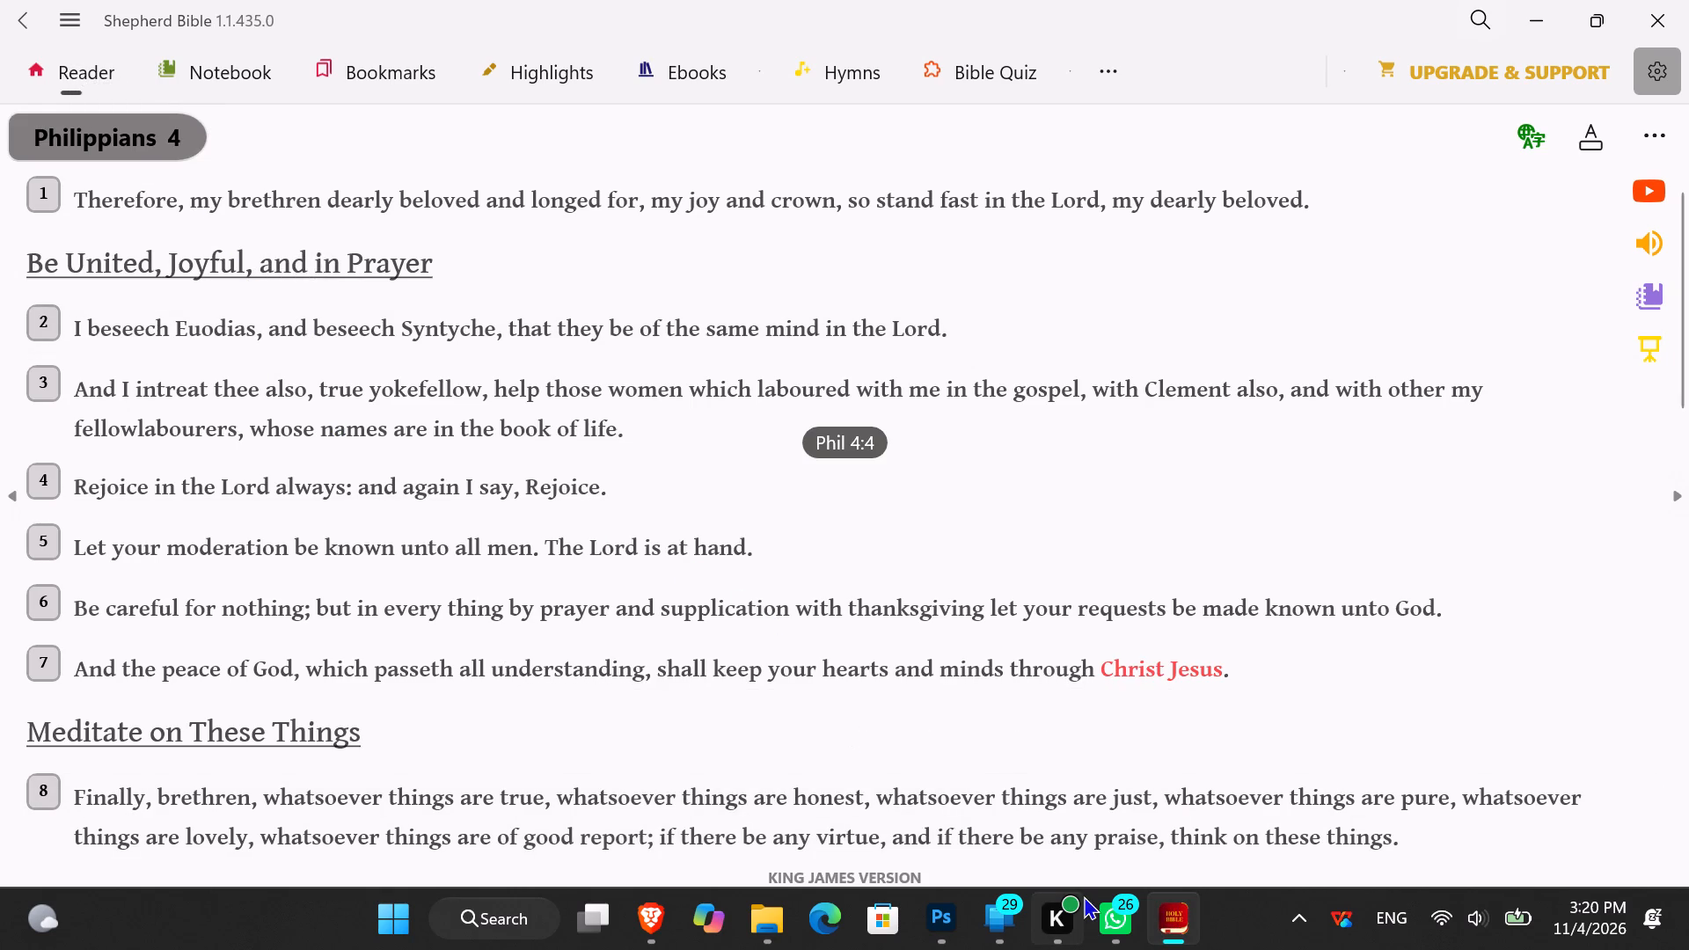
Switch to Photoshop and paste the copied Philippians 4:4 KJV verse as a new text layer beside the theme words.
{"action": "left_click", "coordinate": [954, 914]}
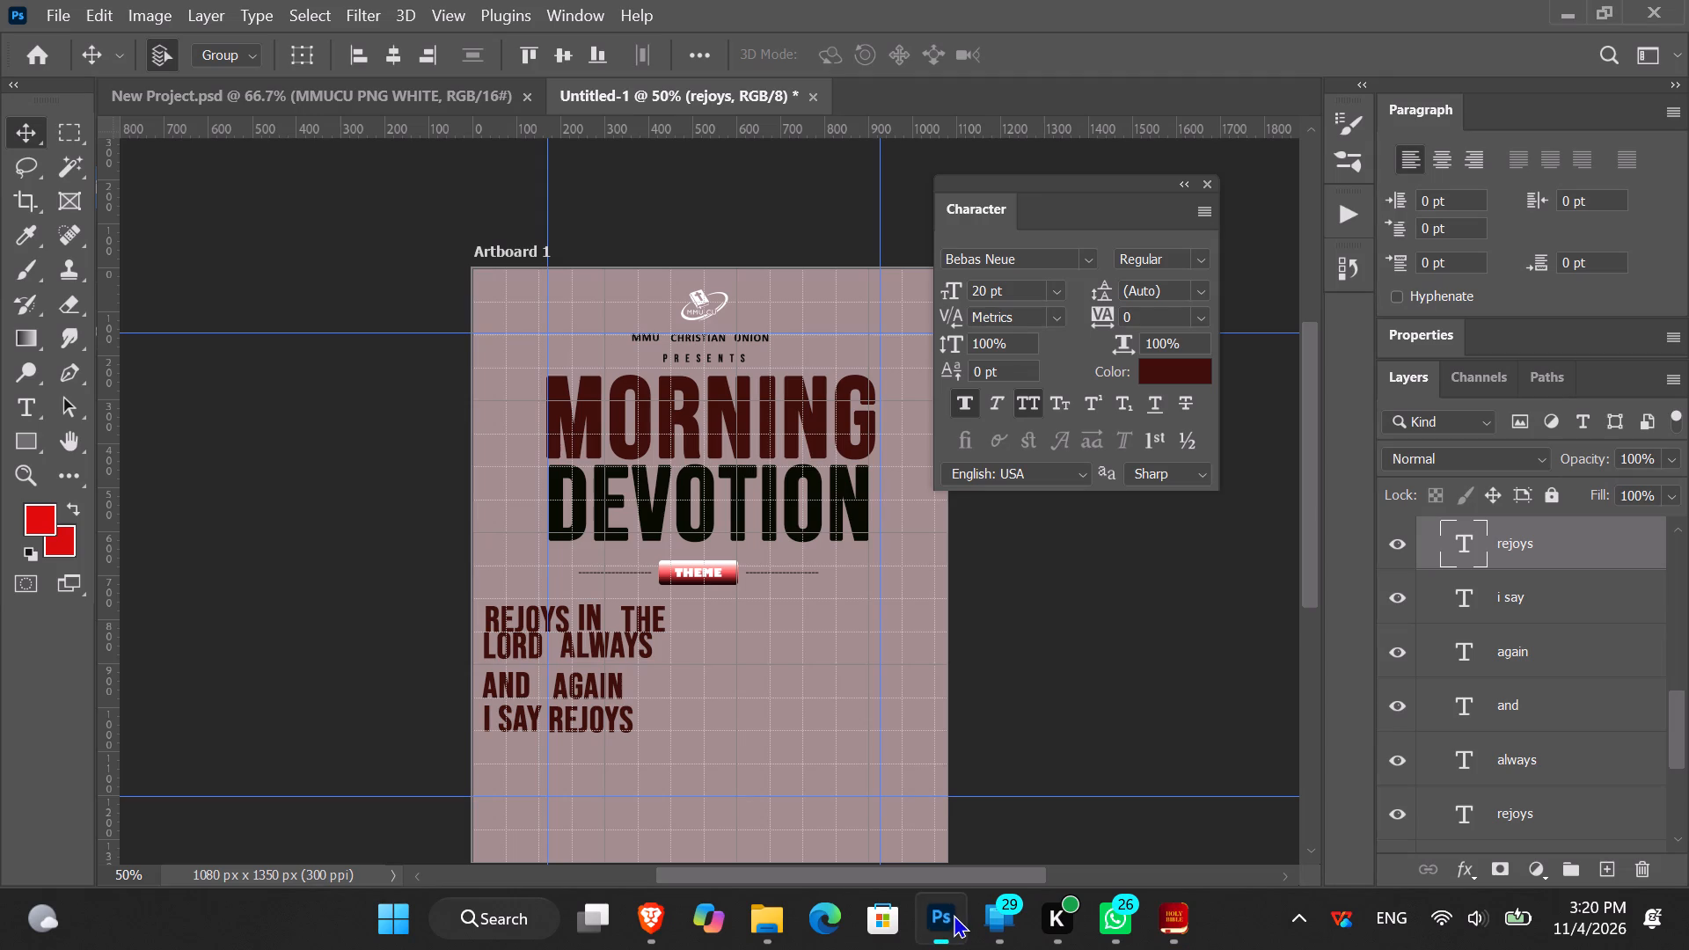
{"action": "key", "text": "super+v"}
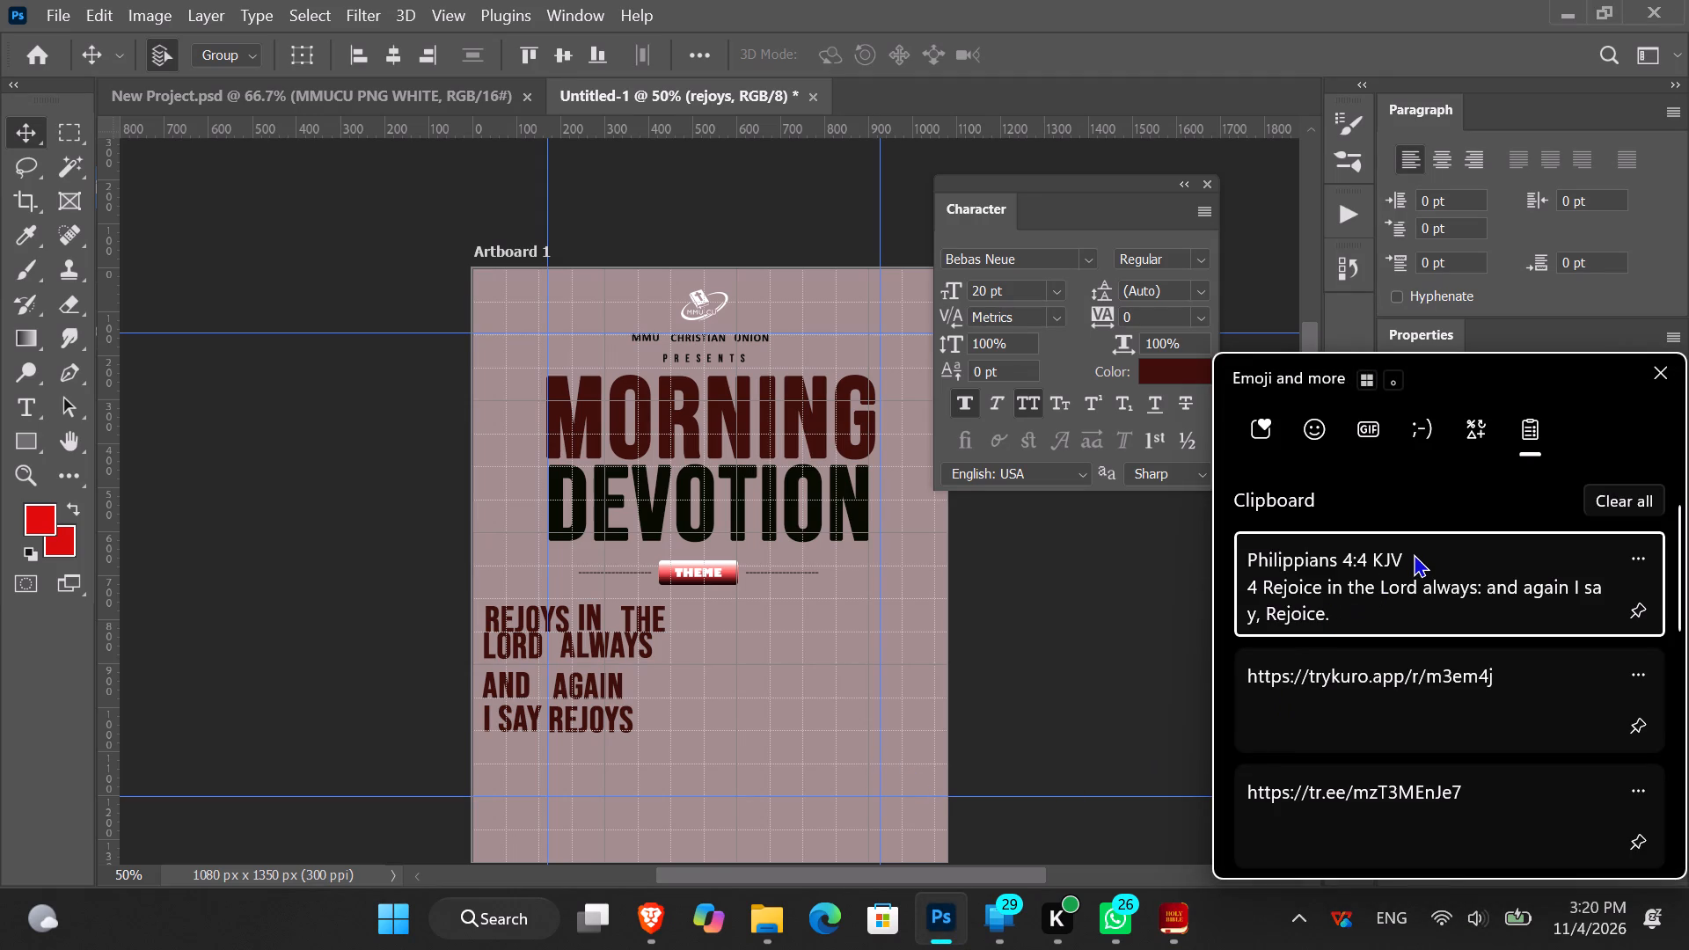
{"action": "left_click", "coordinate": [1414, 553]}
{"action": "key", "text": "ctrl+v"}
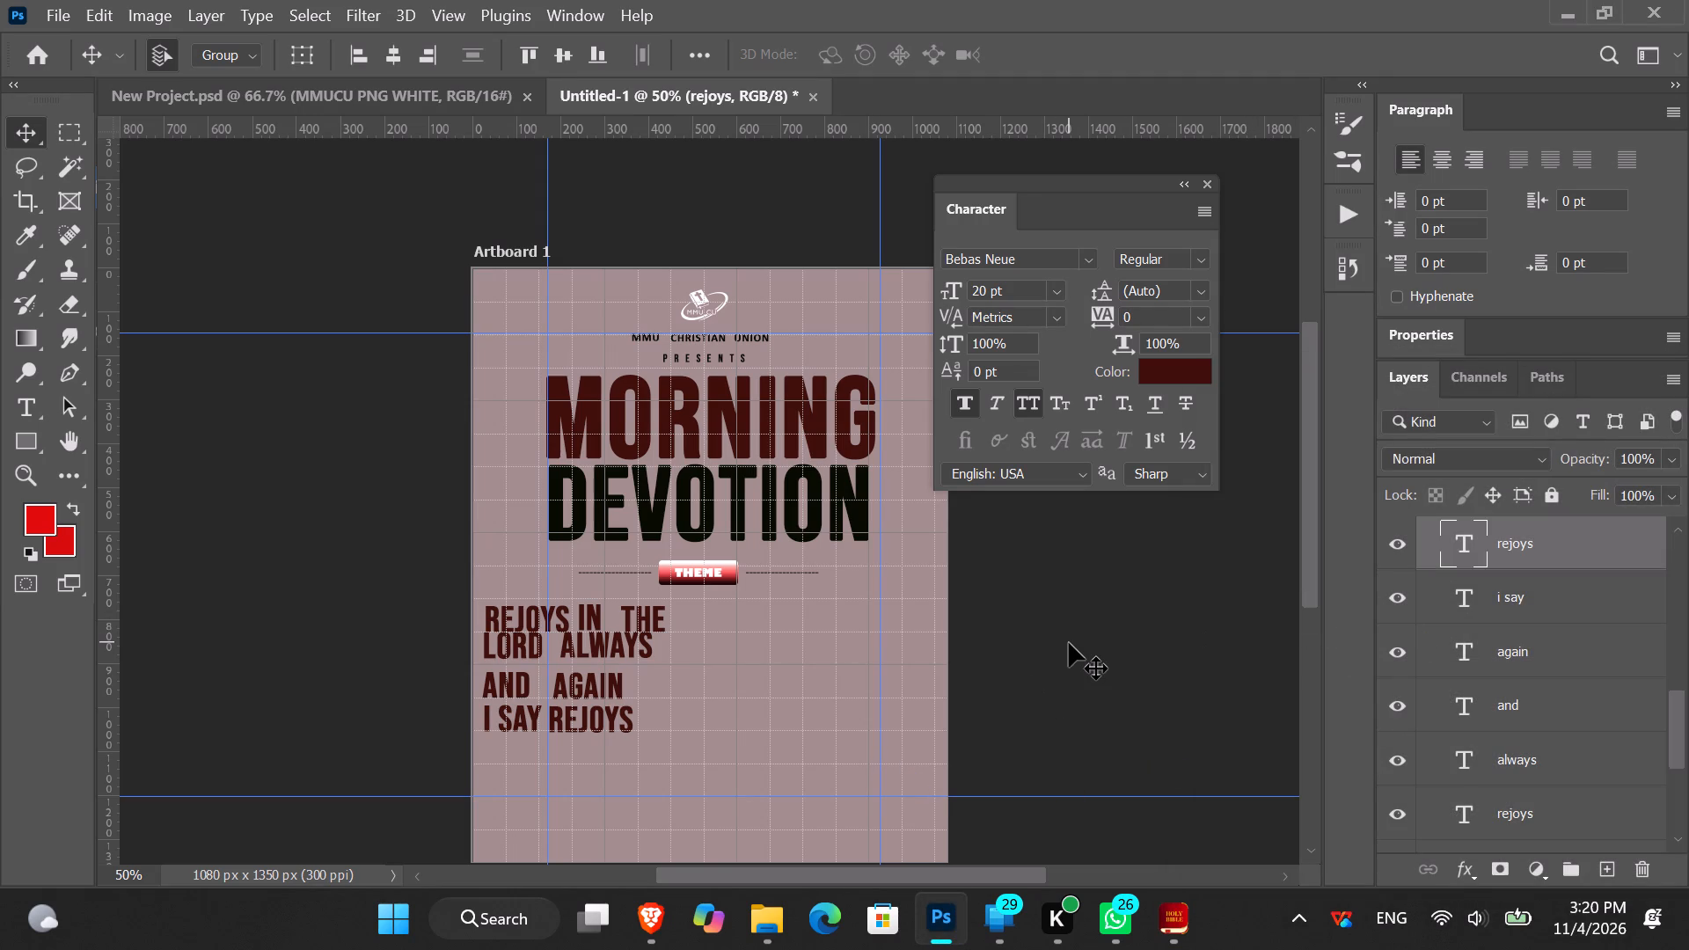
{"action": "key", "text": "t"}
{"action": "key", "text": "t"}
{"action": "left_click", "coordinate": [32, 408]}
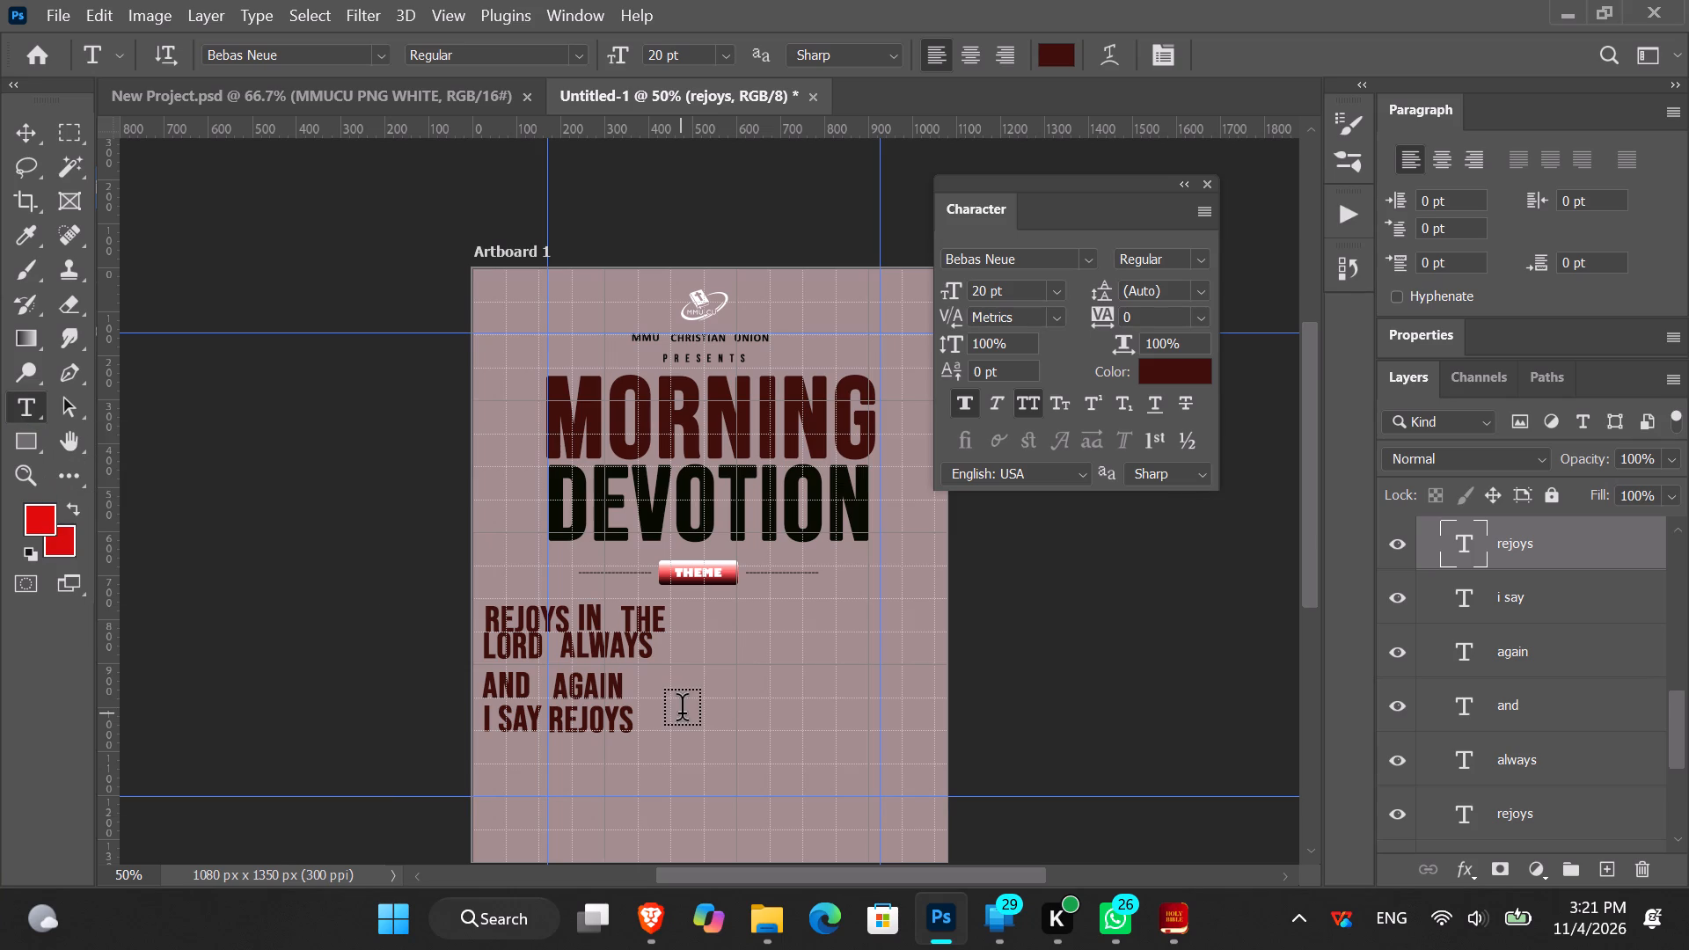
{"action": "key", "text": "t"}
{"action": "key", "text": "t"}
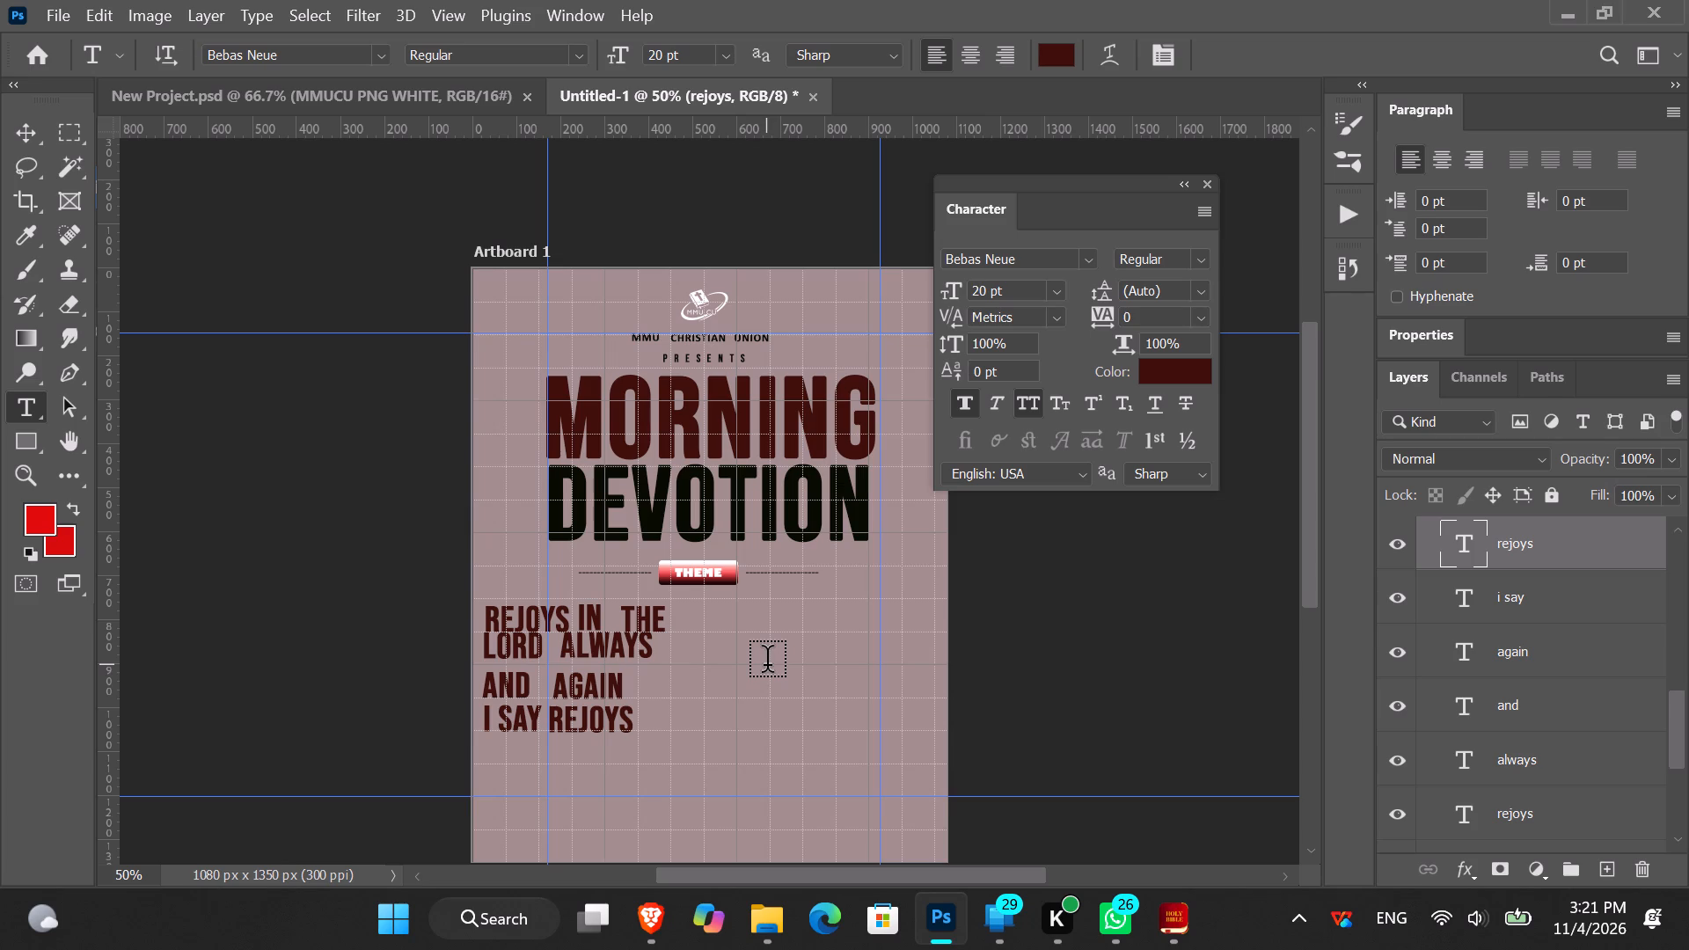
{"action": "left_click", "coordinate": [767, 665]}
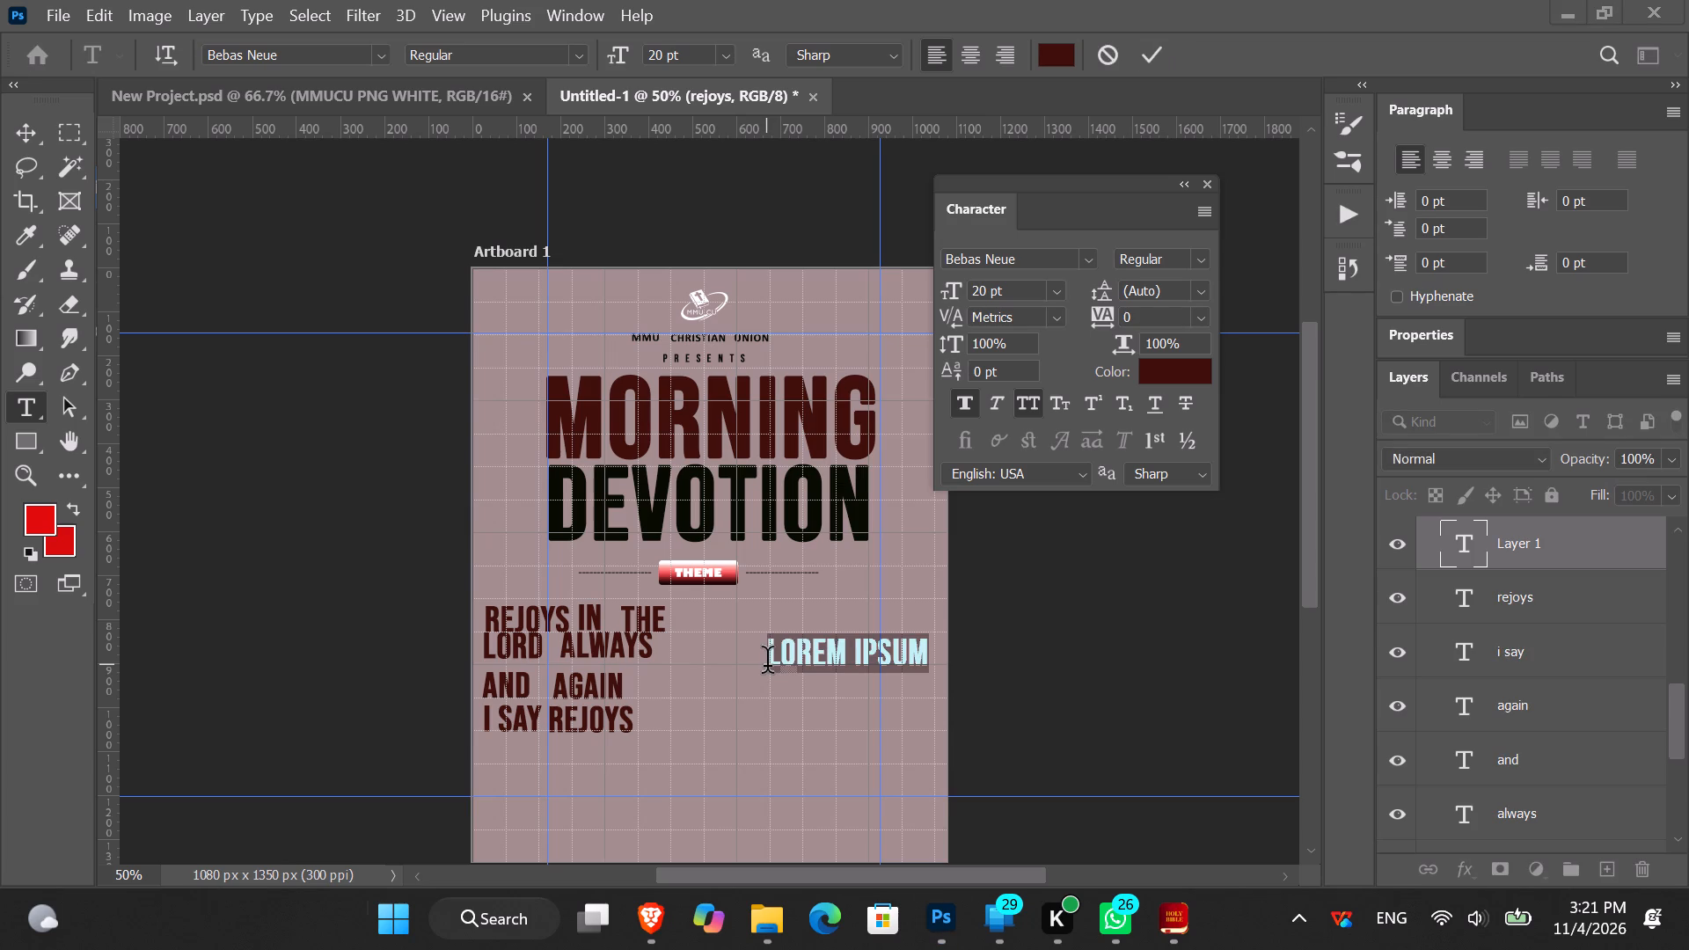
{"action": "key", "text": "ctrl+v"}
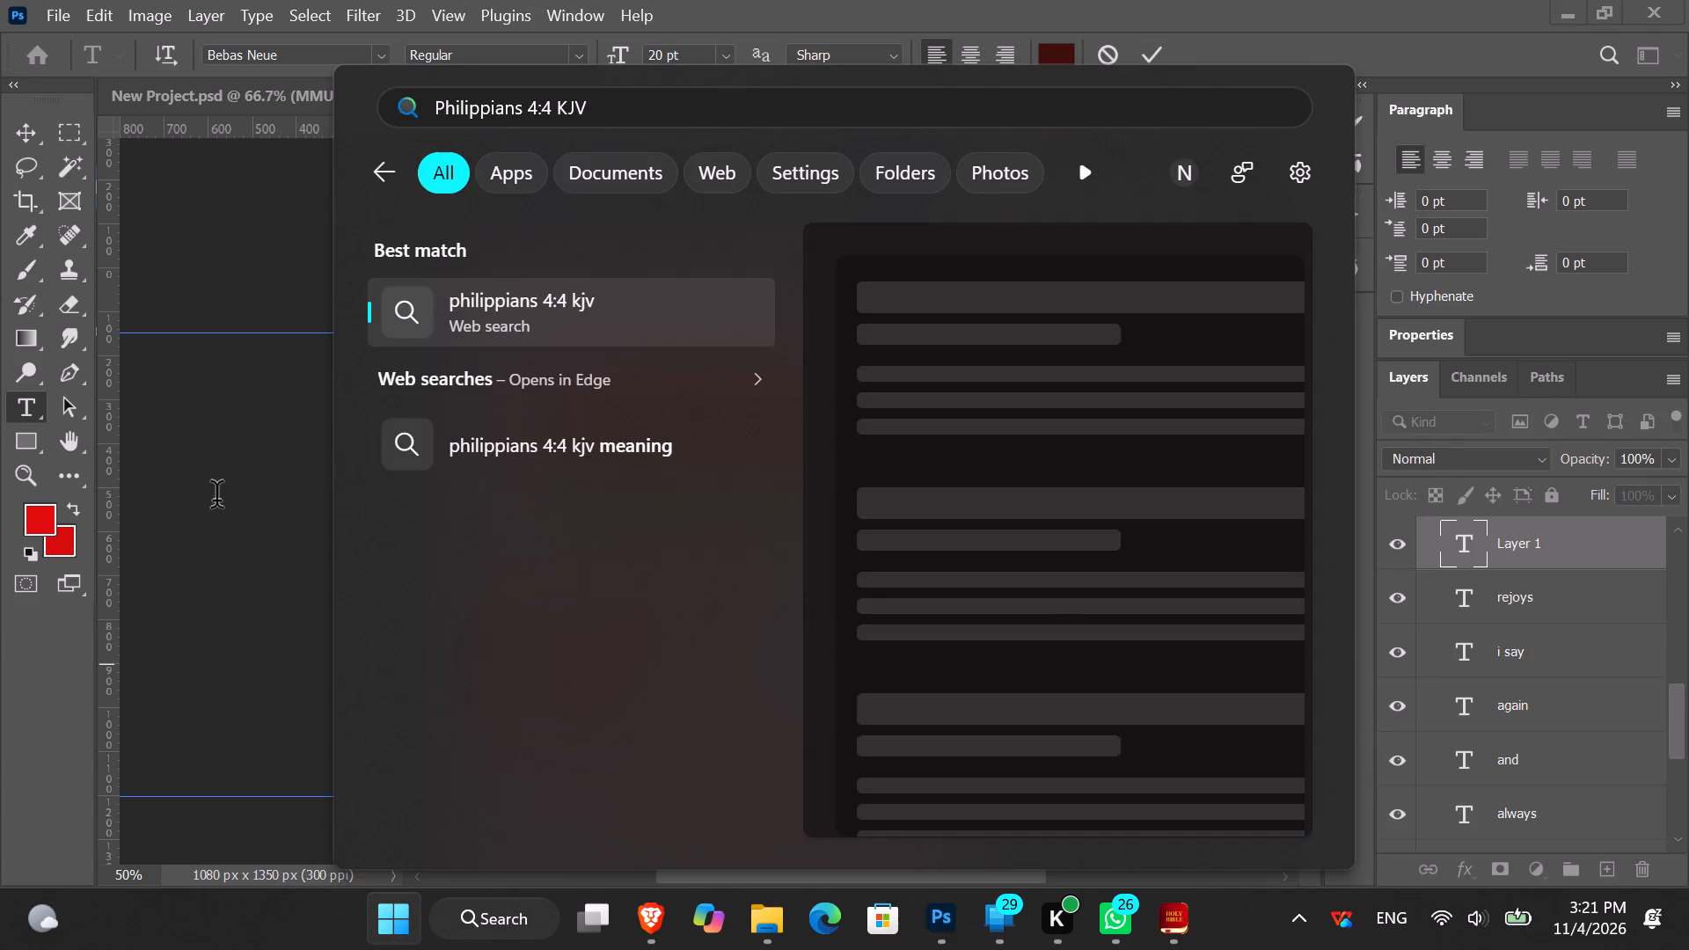
{"action": "left_click", "coordinate": [215, 494]}
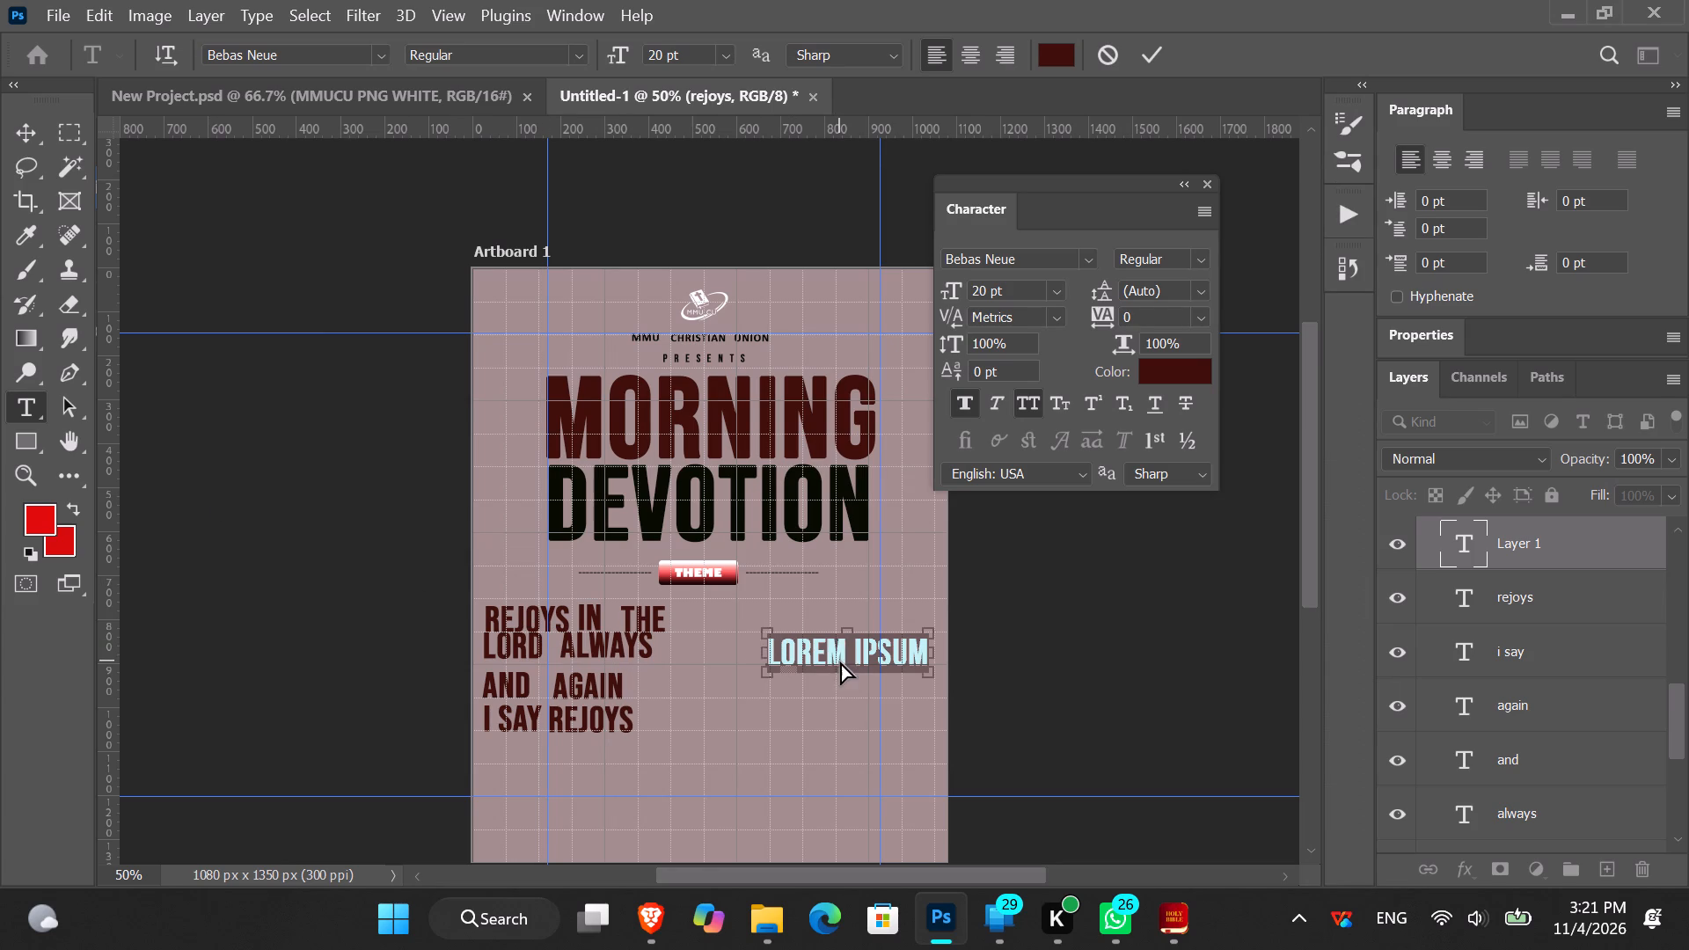
{"action": "key", "text": "ctrl+v"}
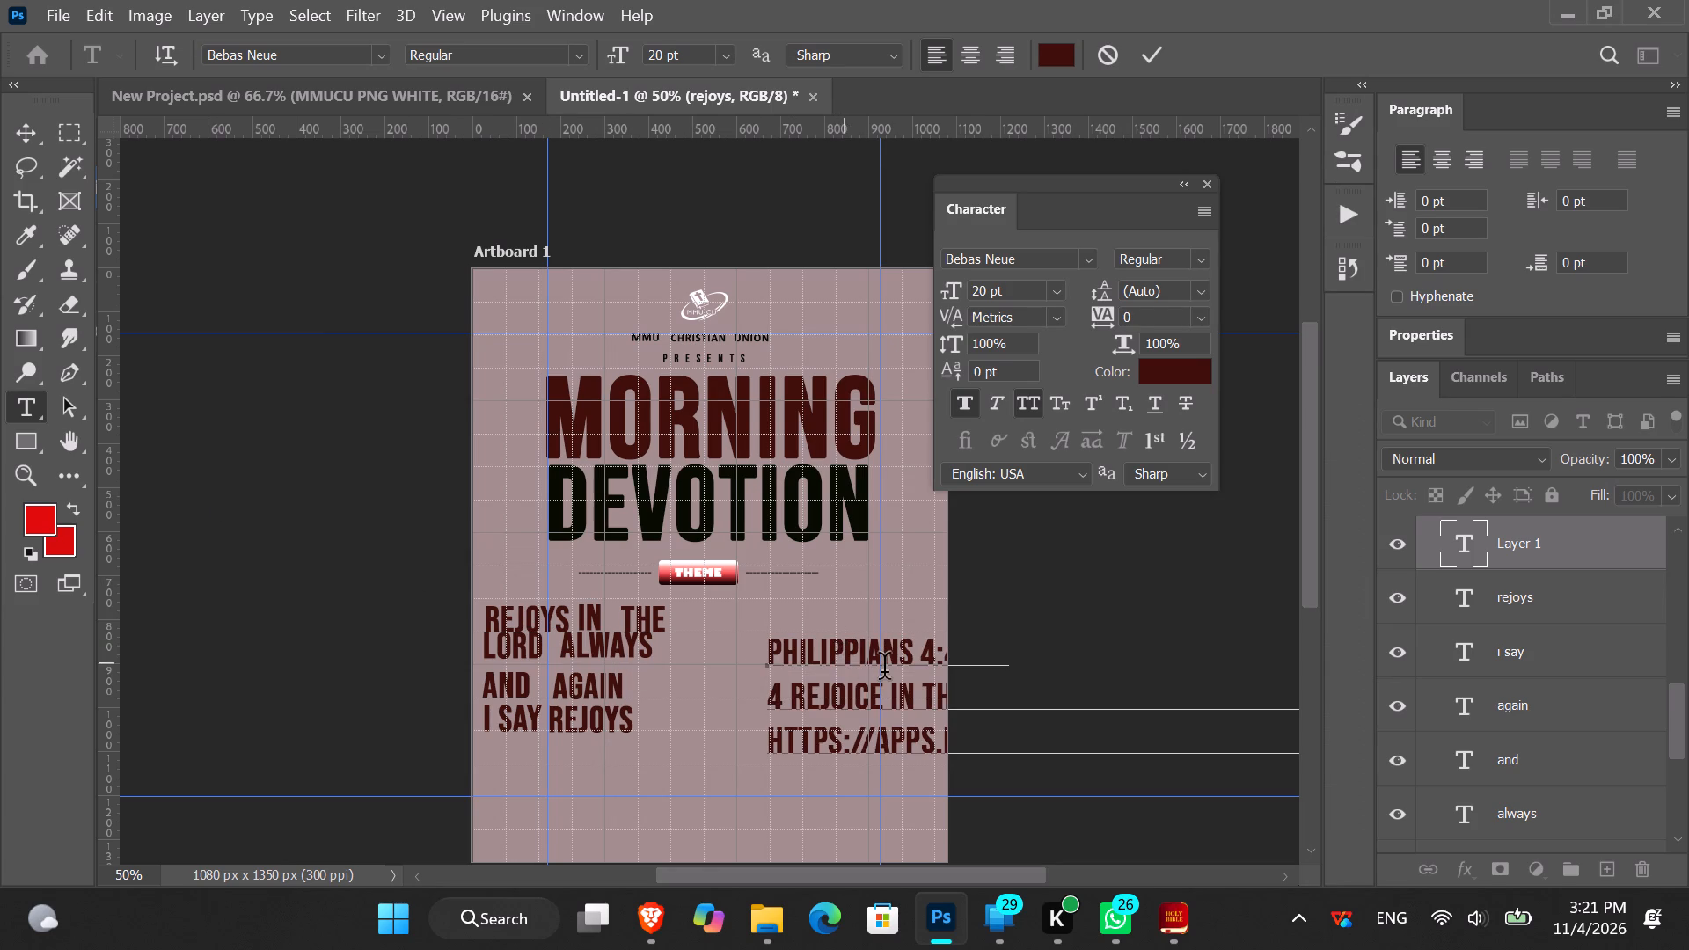
{"action": "left_click", "coordinate": [1161, 56]}
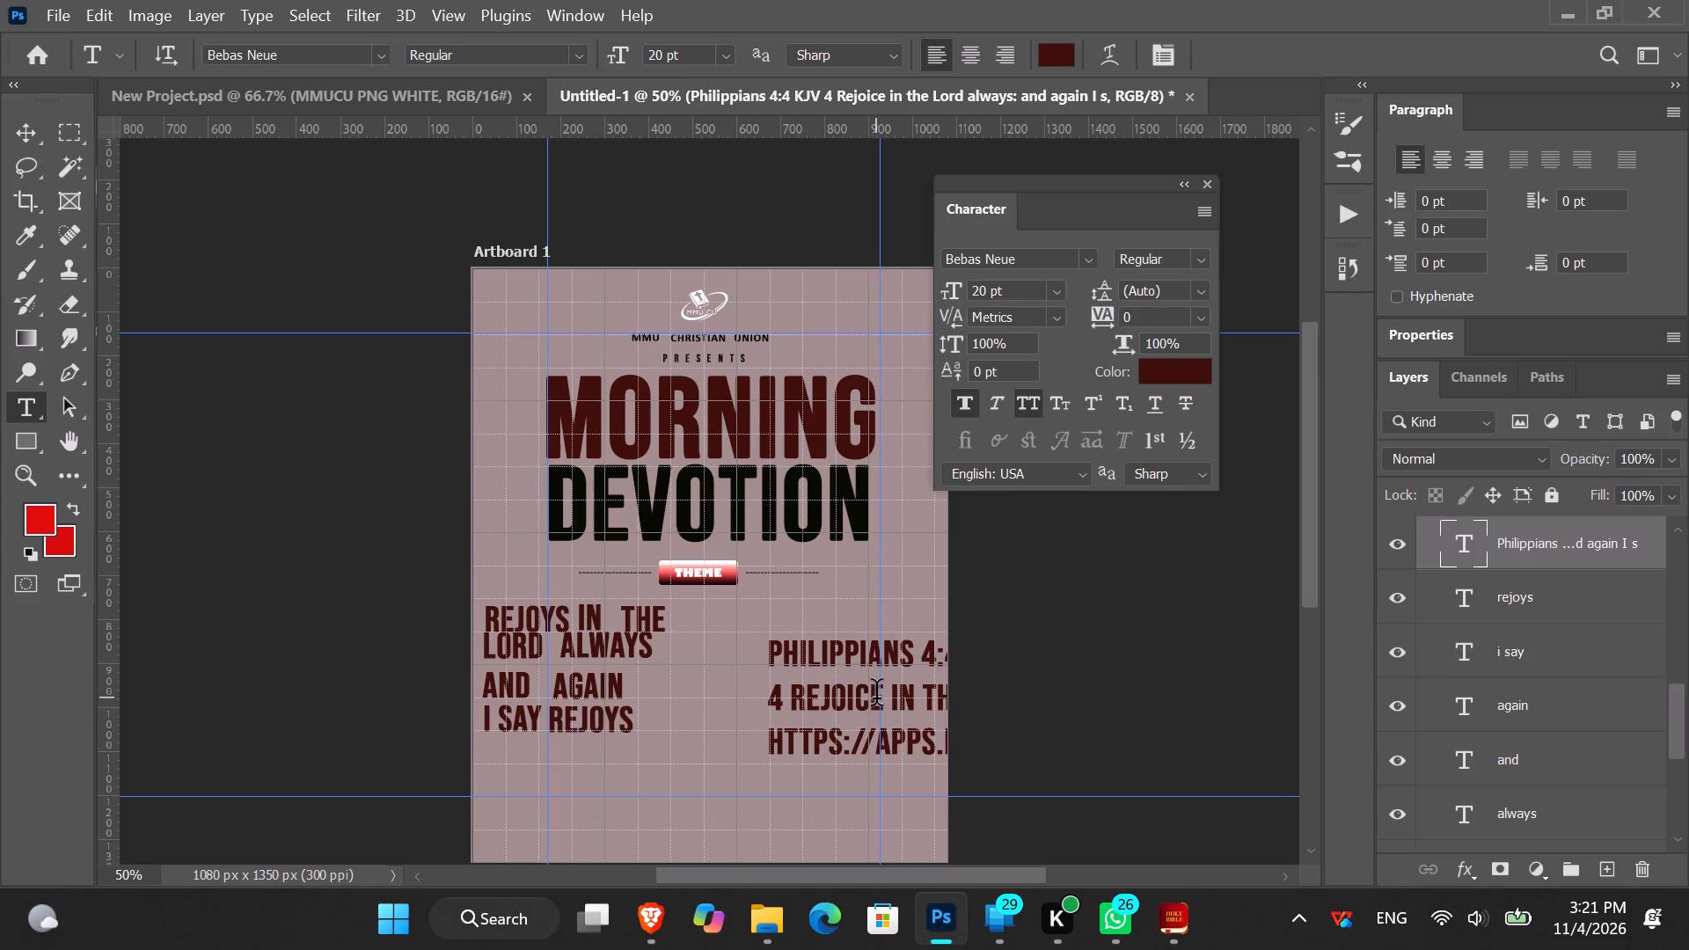
Move the pasted verse block across to the poster's left side, down over the I SAY REJOYS line.
{"action": "key", "text": "v"}
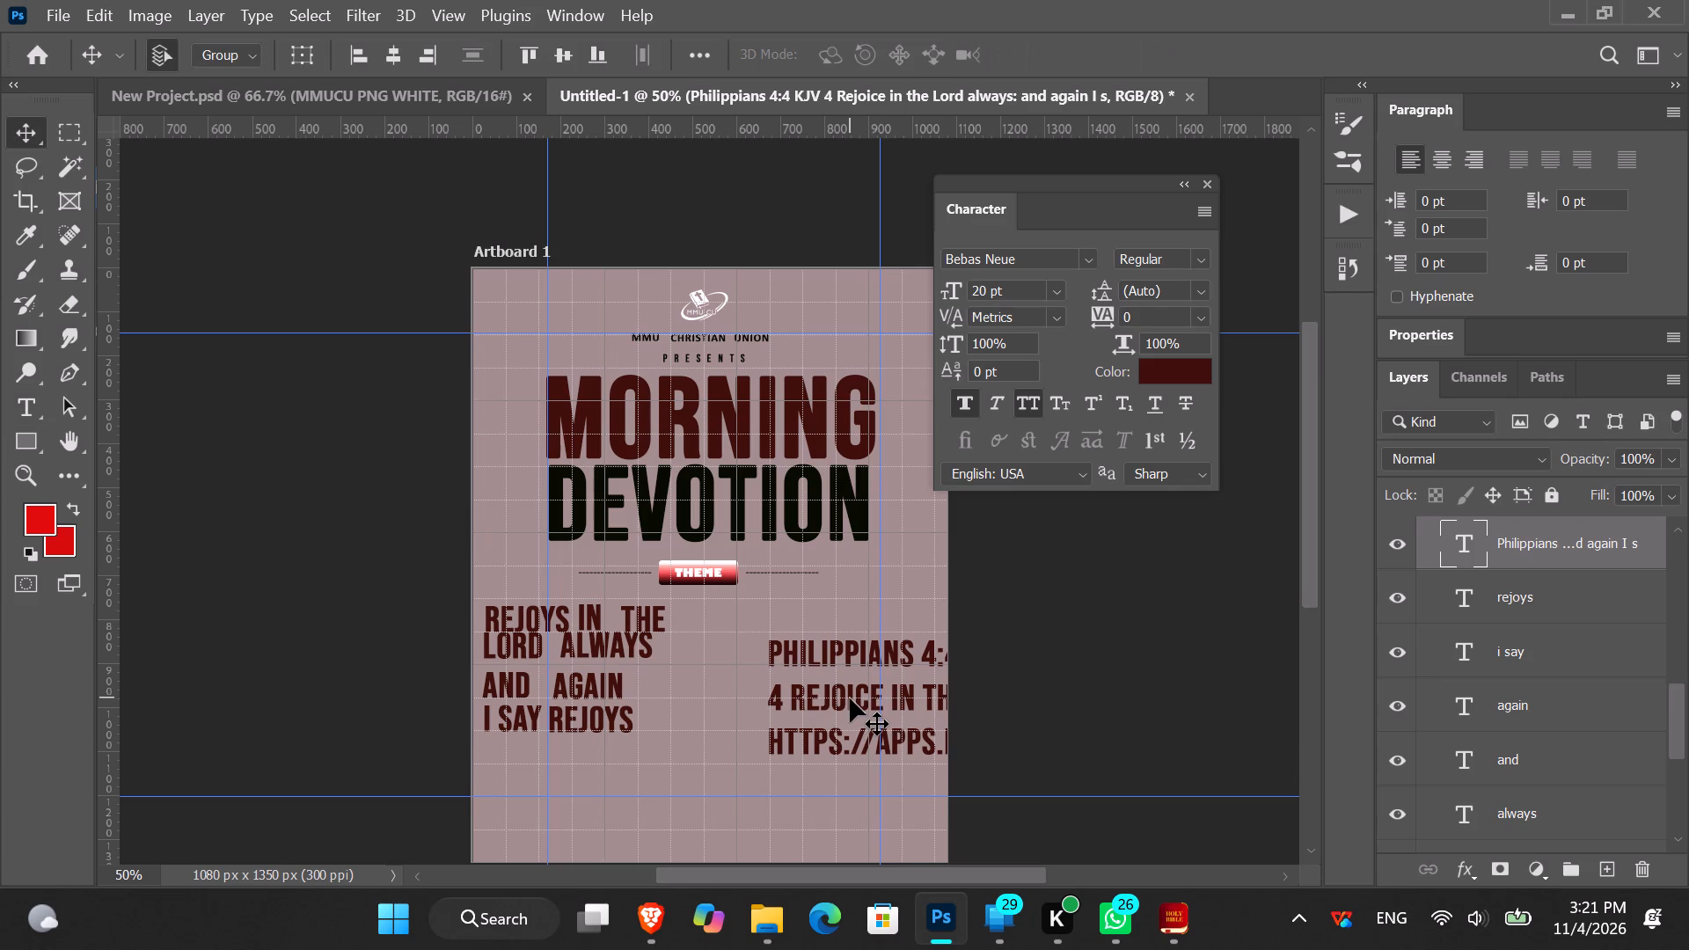
{"action": "left_click_drag", "start_coordinate": [850, 698], "coordinate": [726, 657]}
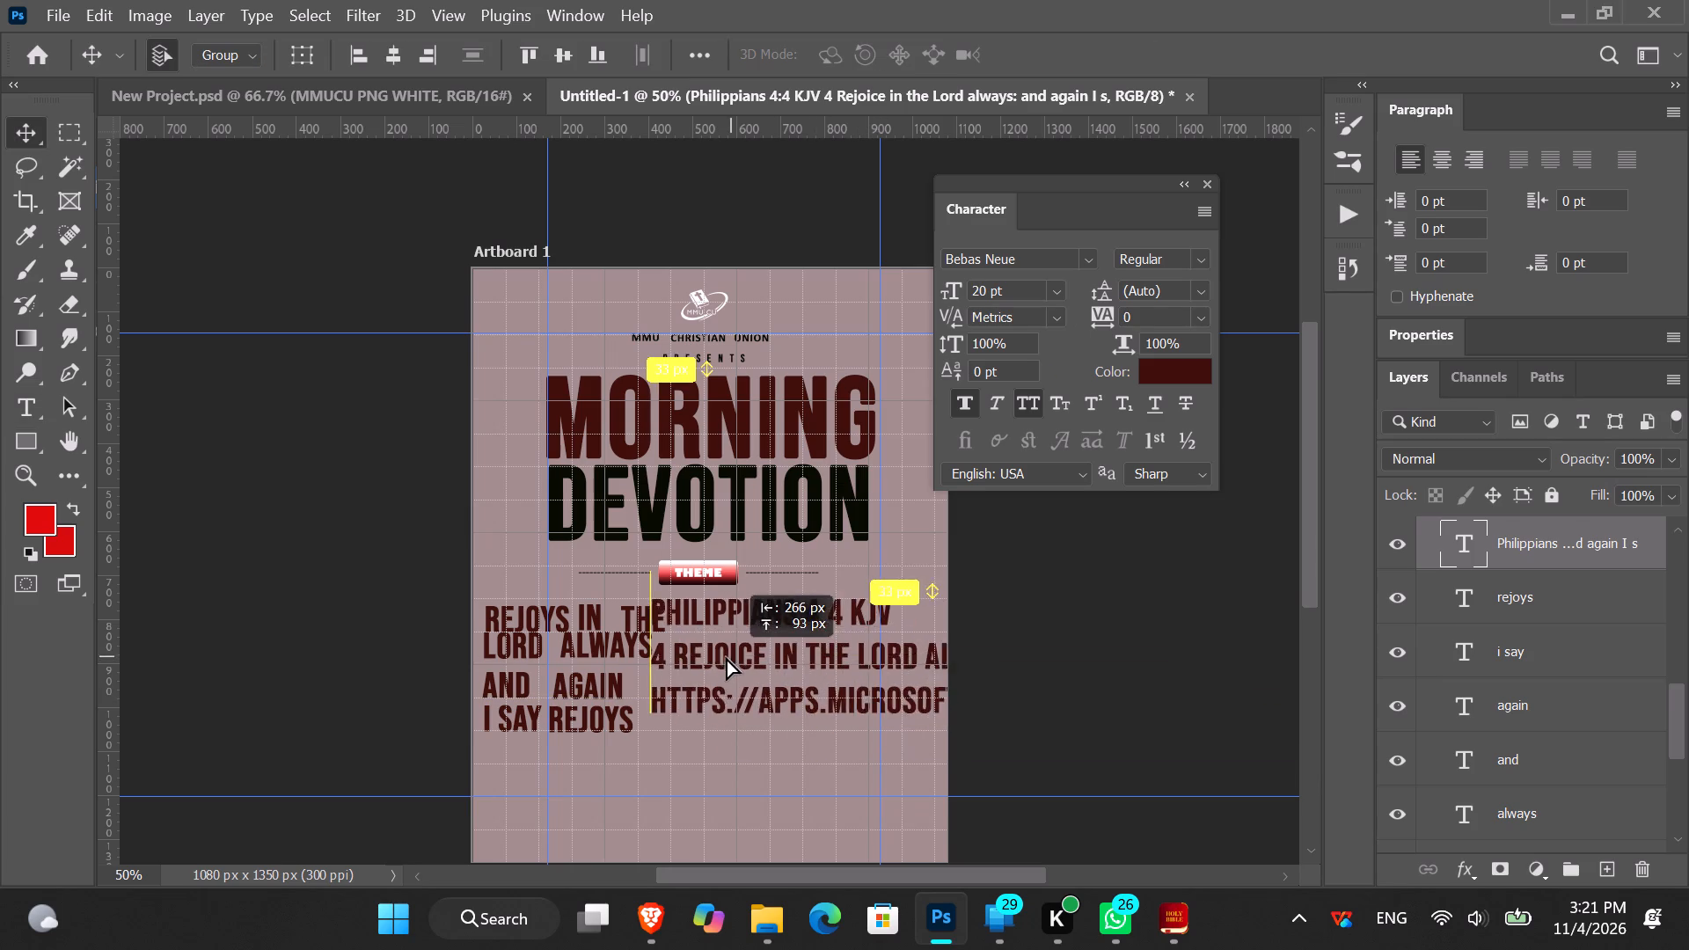
{"action": "left_click_drag", "start_coordinate": [726, 657], "coordinate": [589, 659]}
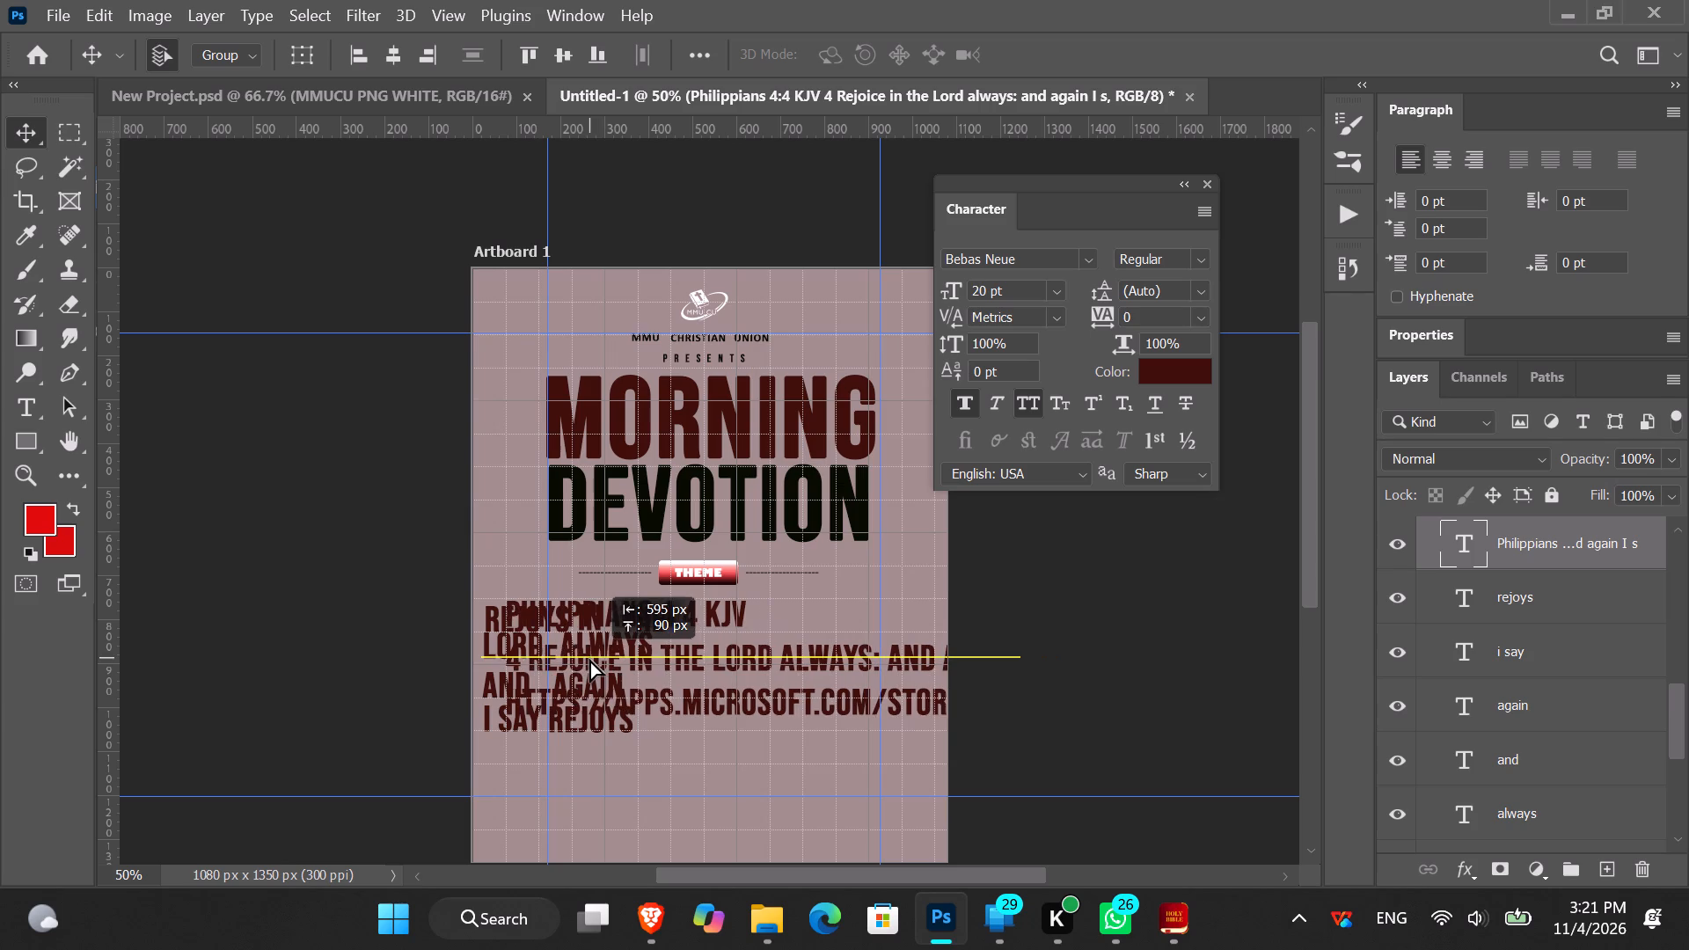
{"action": "left_click_drag", "start_coordinate": [589, 659], "coordinate": [553, 774]}
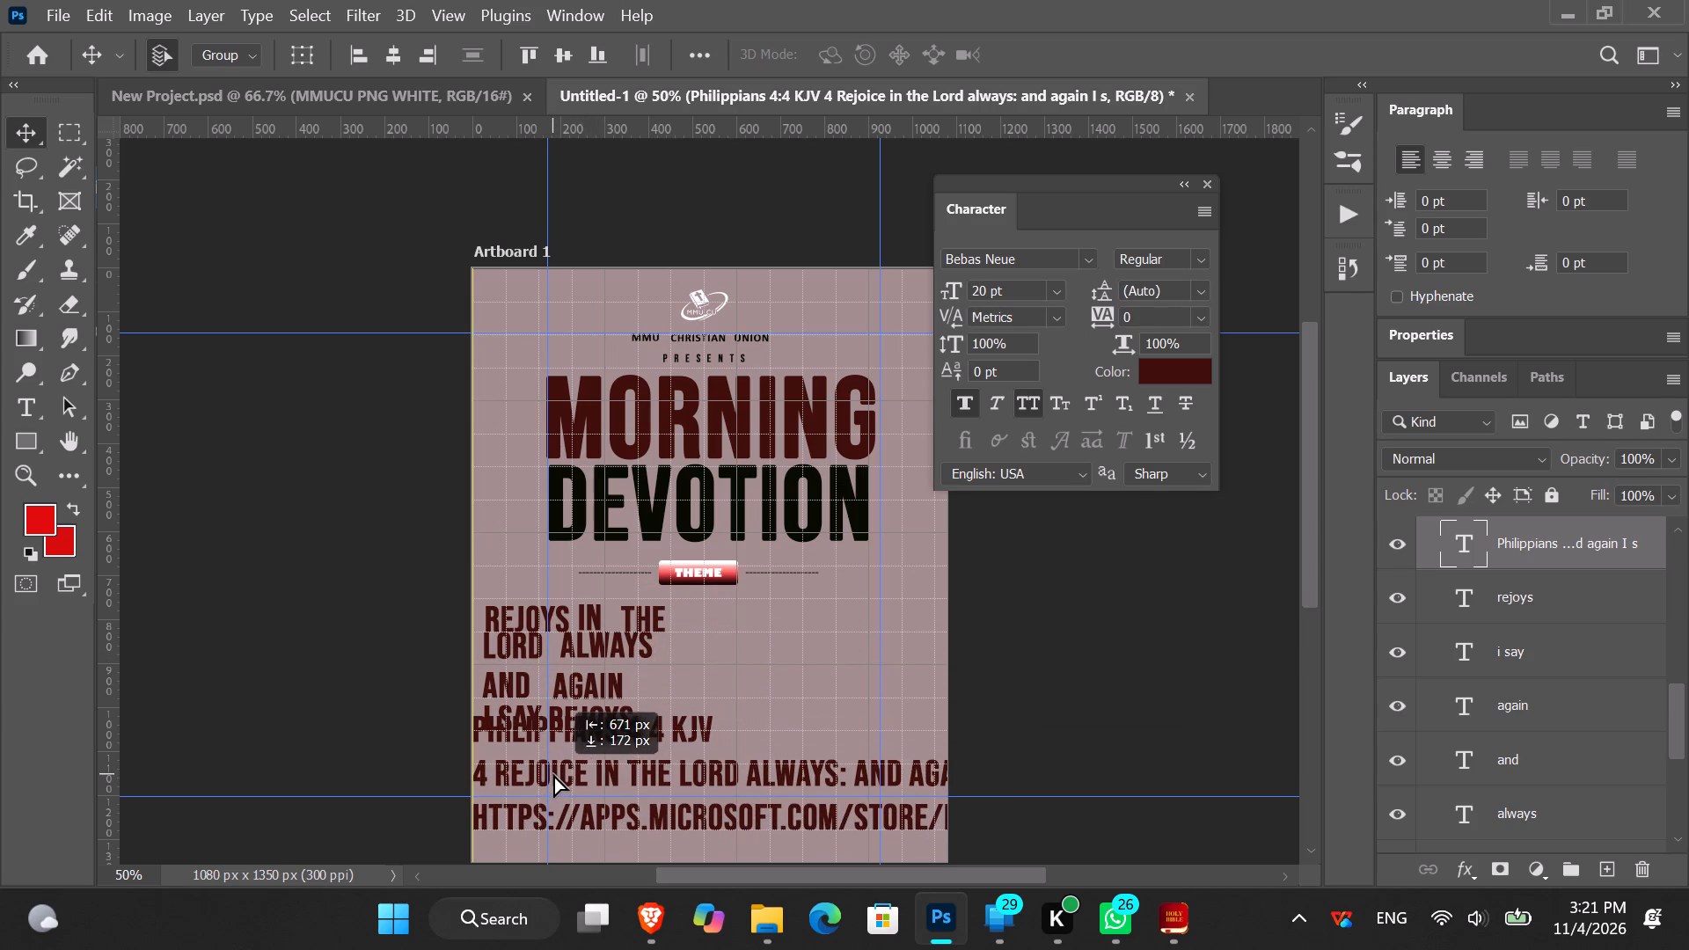
{"action": "left_click_drag", "start_coordinate": [553, 774], "coordinate": [507, 761]}
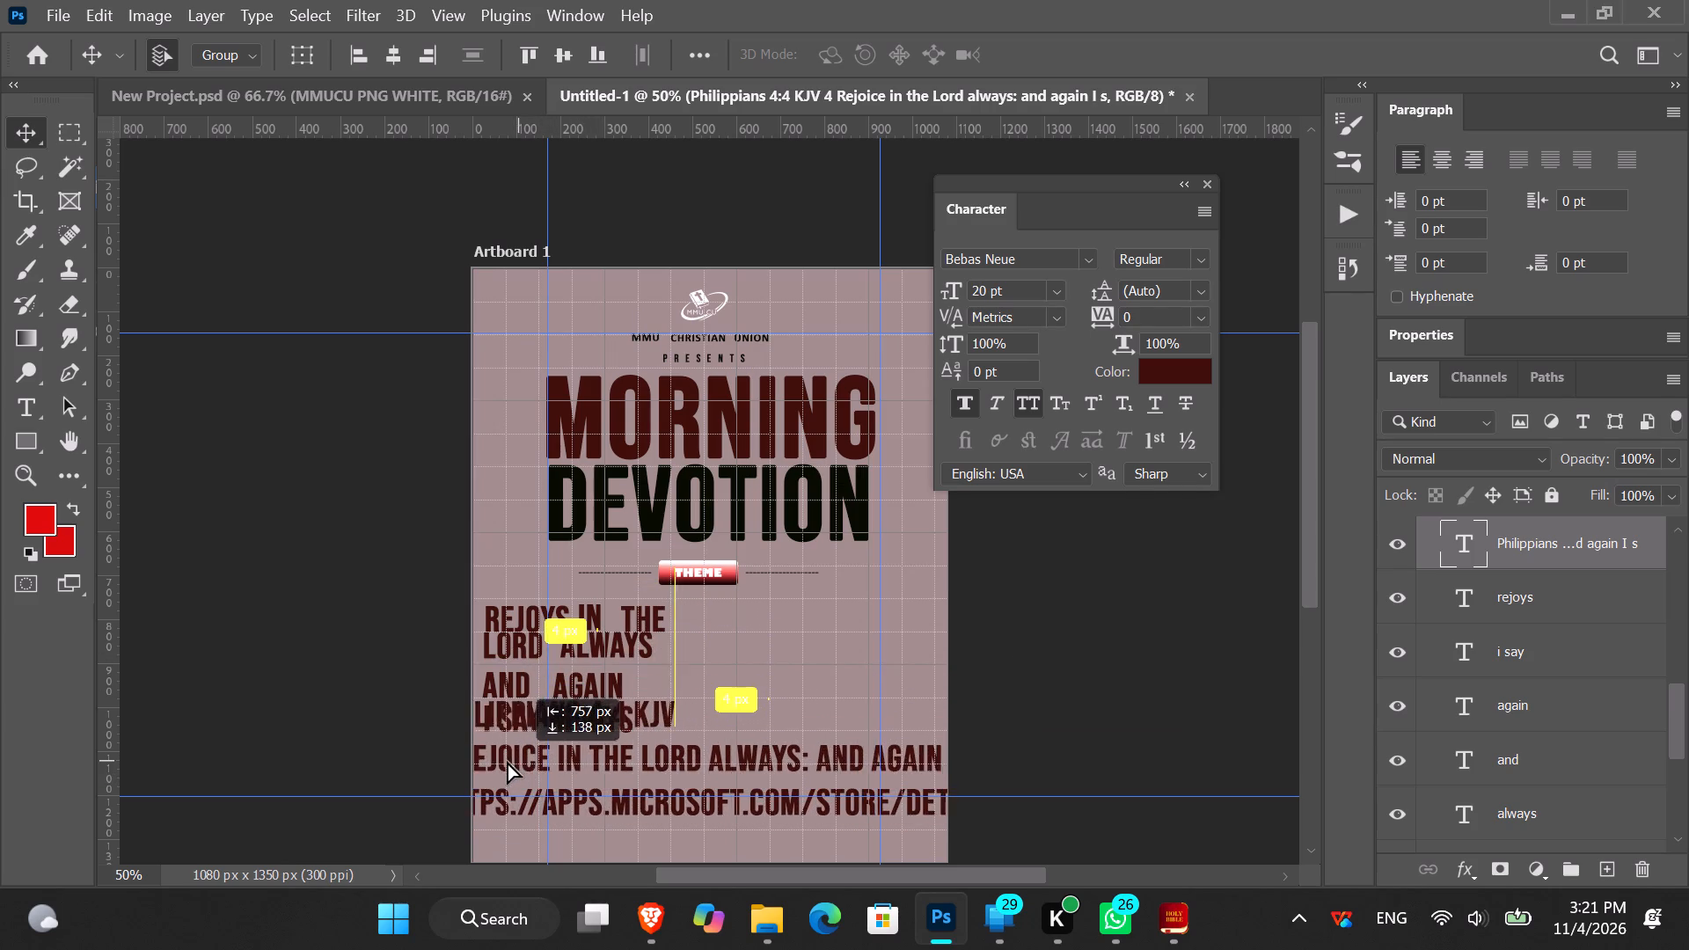
{"action": "left_click_drag", "start_coordinate": [507, 761], "coordinate": [496, 766]}
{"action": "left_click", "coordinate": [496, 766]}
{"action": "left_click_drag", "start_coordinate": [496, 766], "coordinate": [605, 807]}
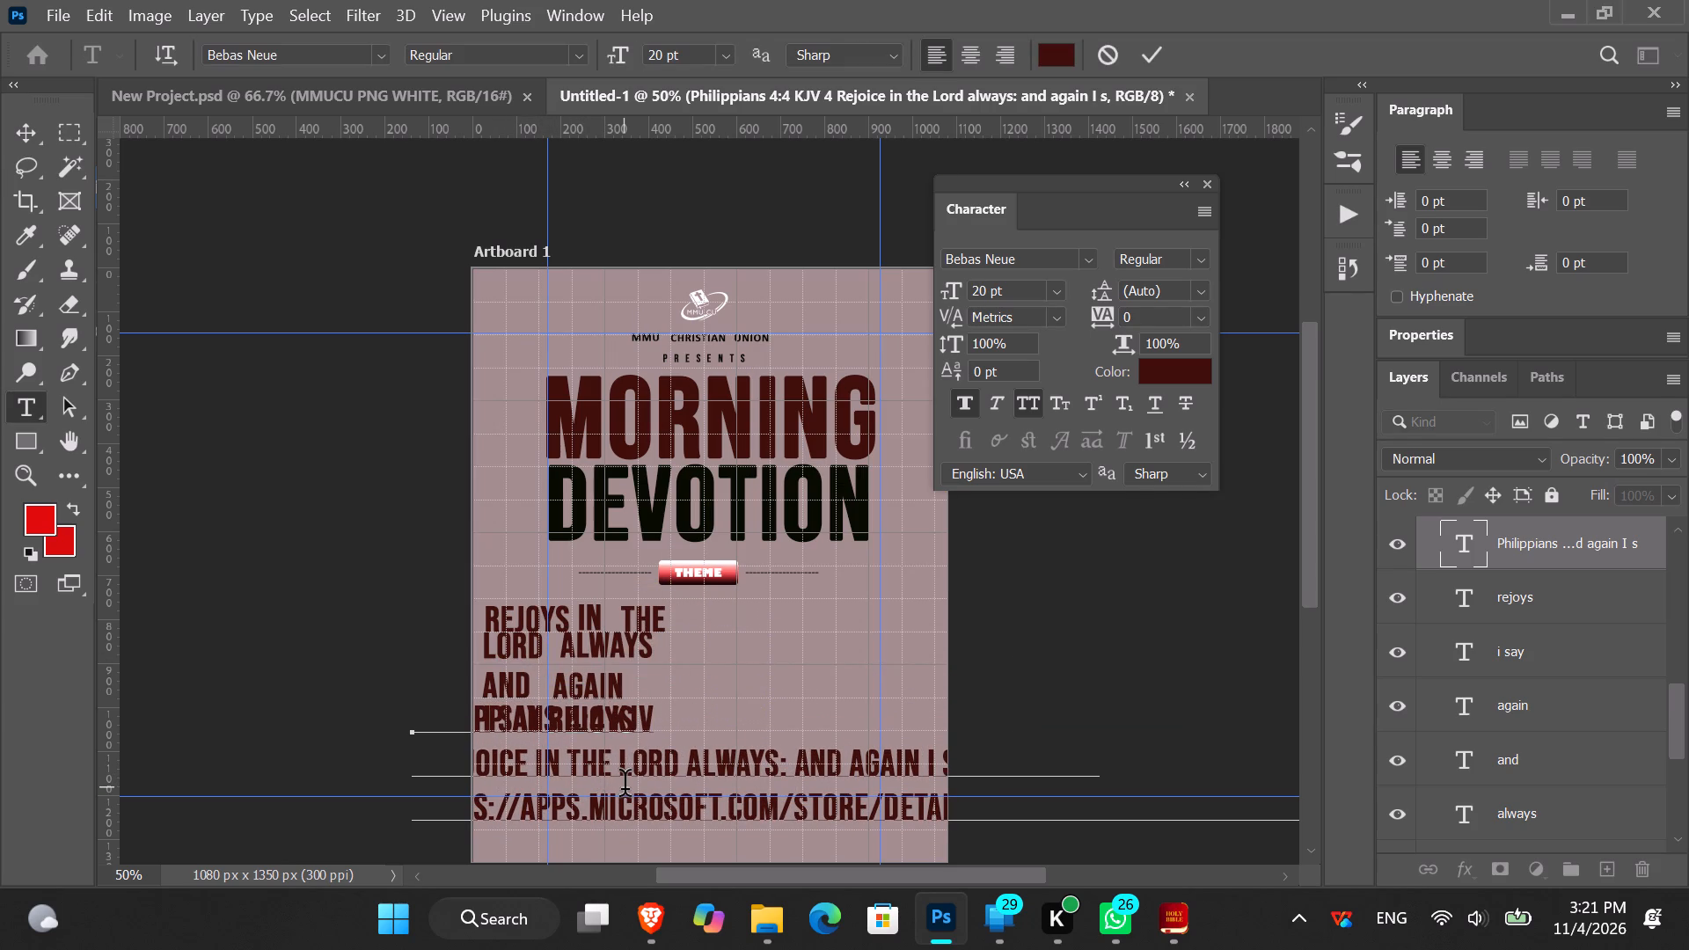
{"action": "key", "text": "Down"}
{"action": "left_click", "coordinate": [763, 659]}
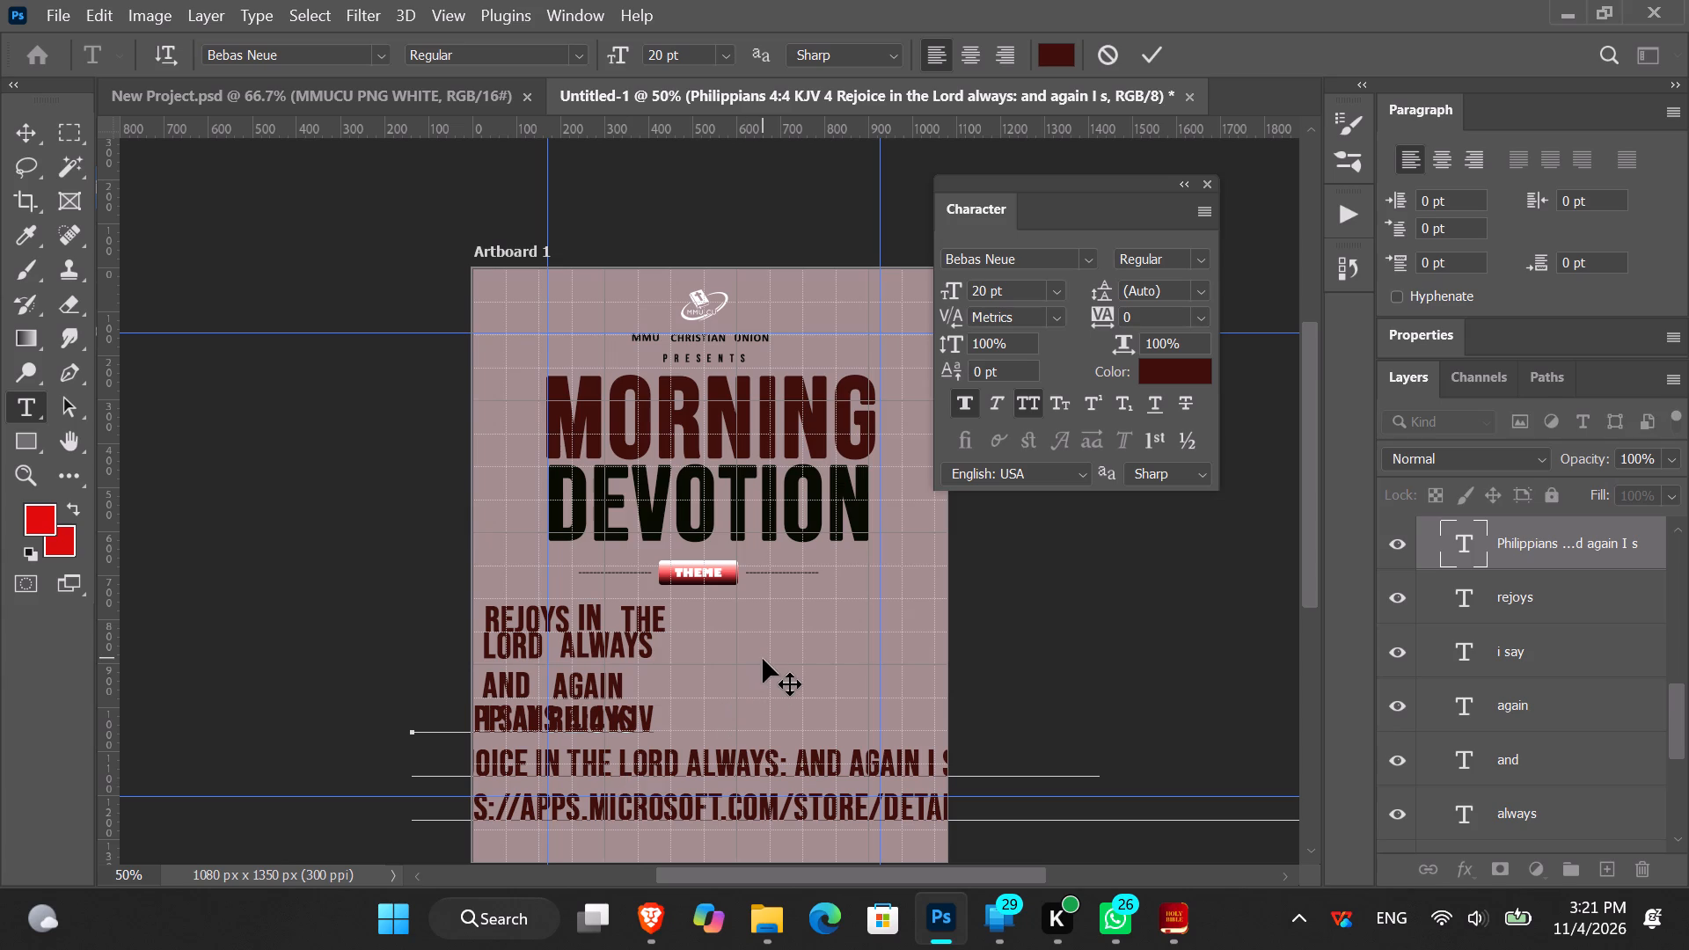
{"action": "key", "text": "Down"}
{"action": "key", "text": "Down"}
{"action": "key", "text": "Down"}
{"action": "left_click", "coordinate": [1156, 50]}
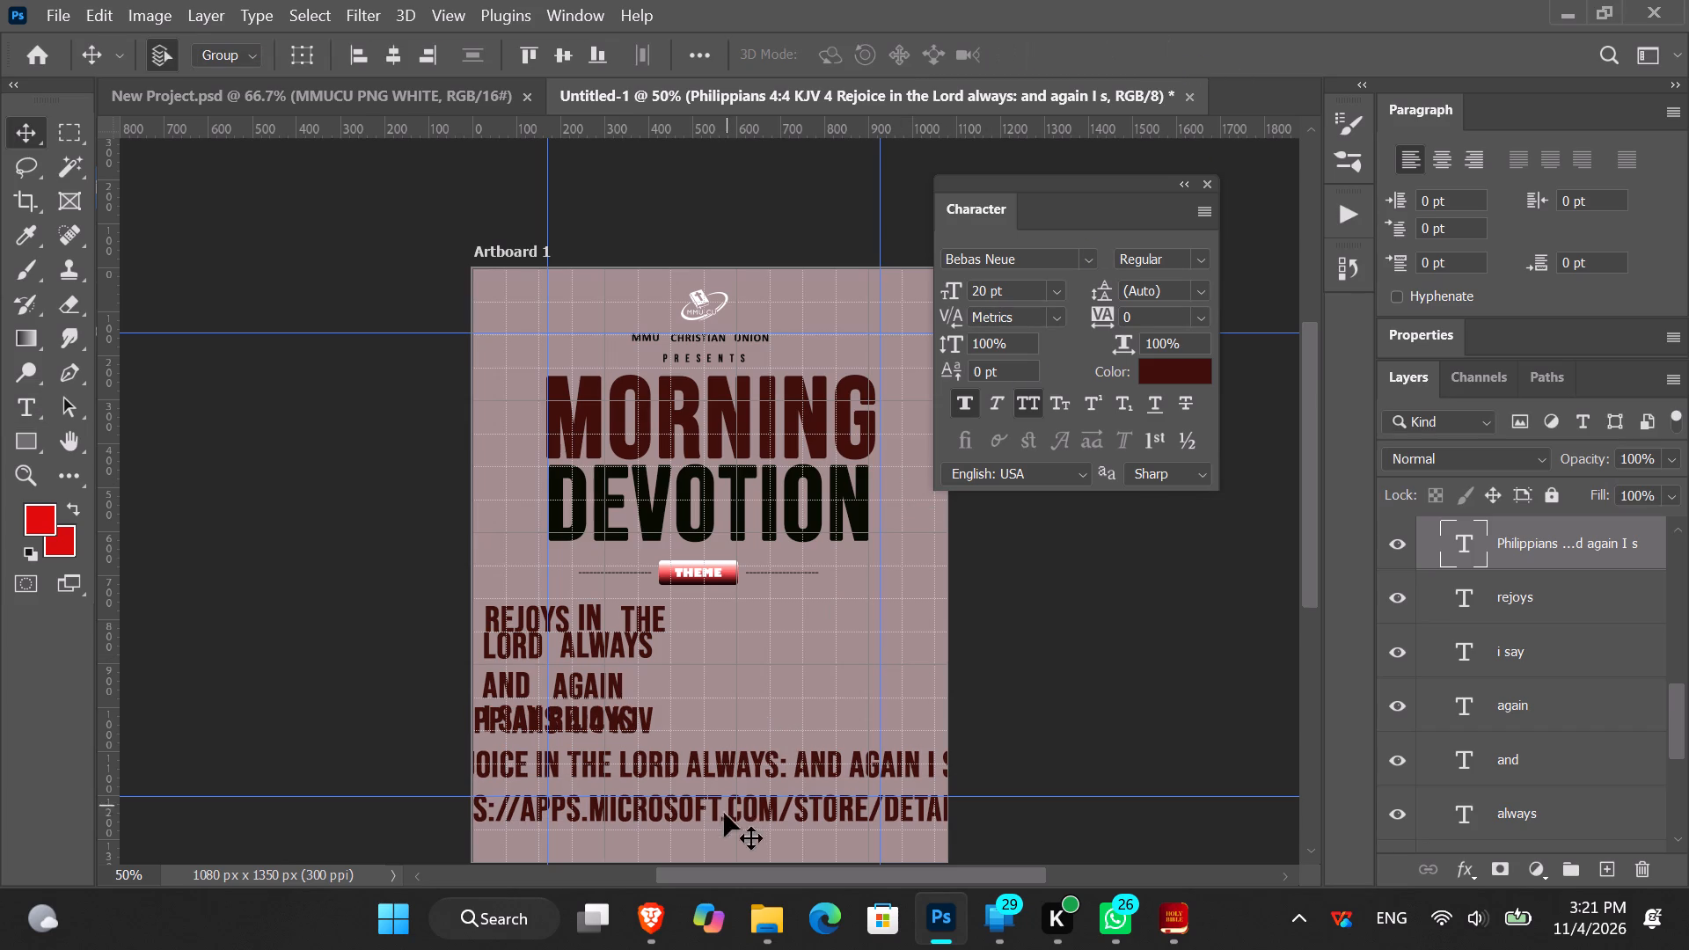
Place the verse block directly below I SAY REJOYS, aligned with the left edge of the theme lines.
{"action": "left_click_drag", "start_coordinate": [744, 770], "coordinate": [752, 805]}
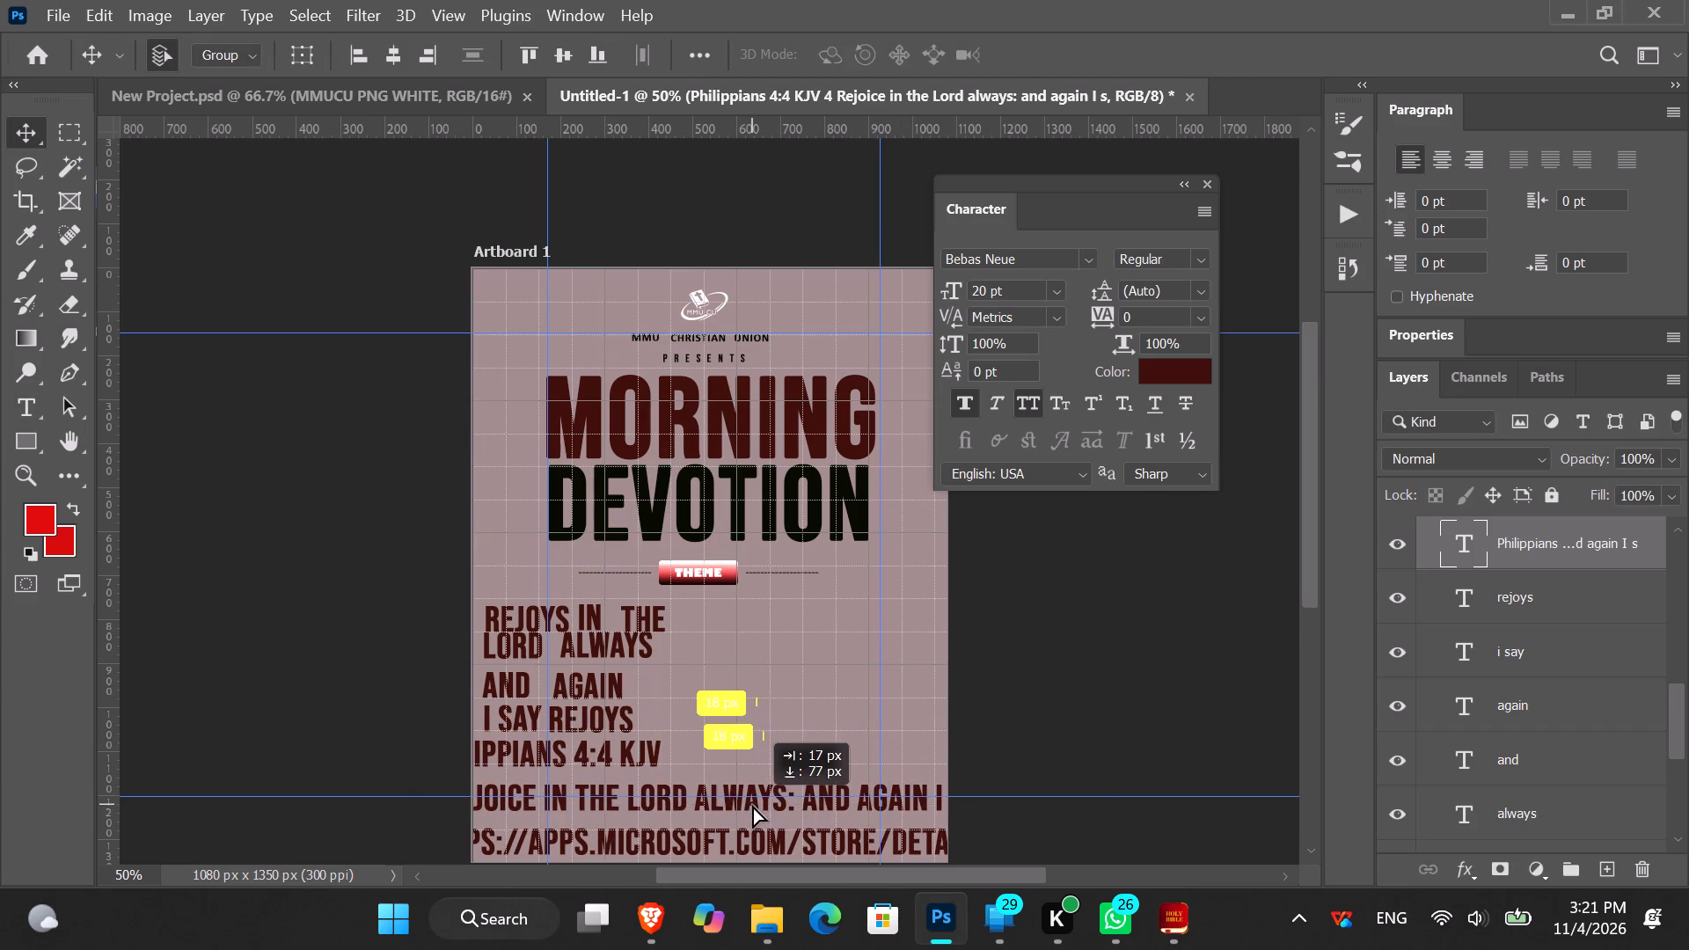
{"action": "left_click_drag", "start_coordinate": [752, 805], "coordinate": [813, 811]}
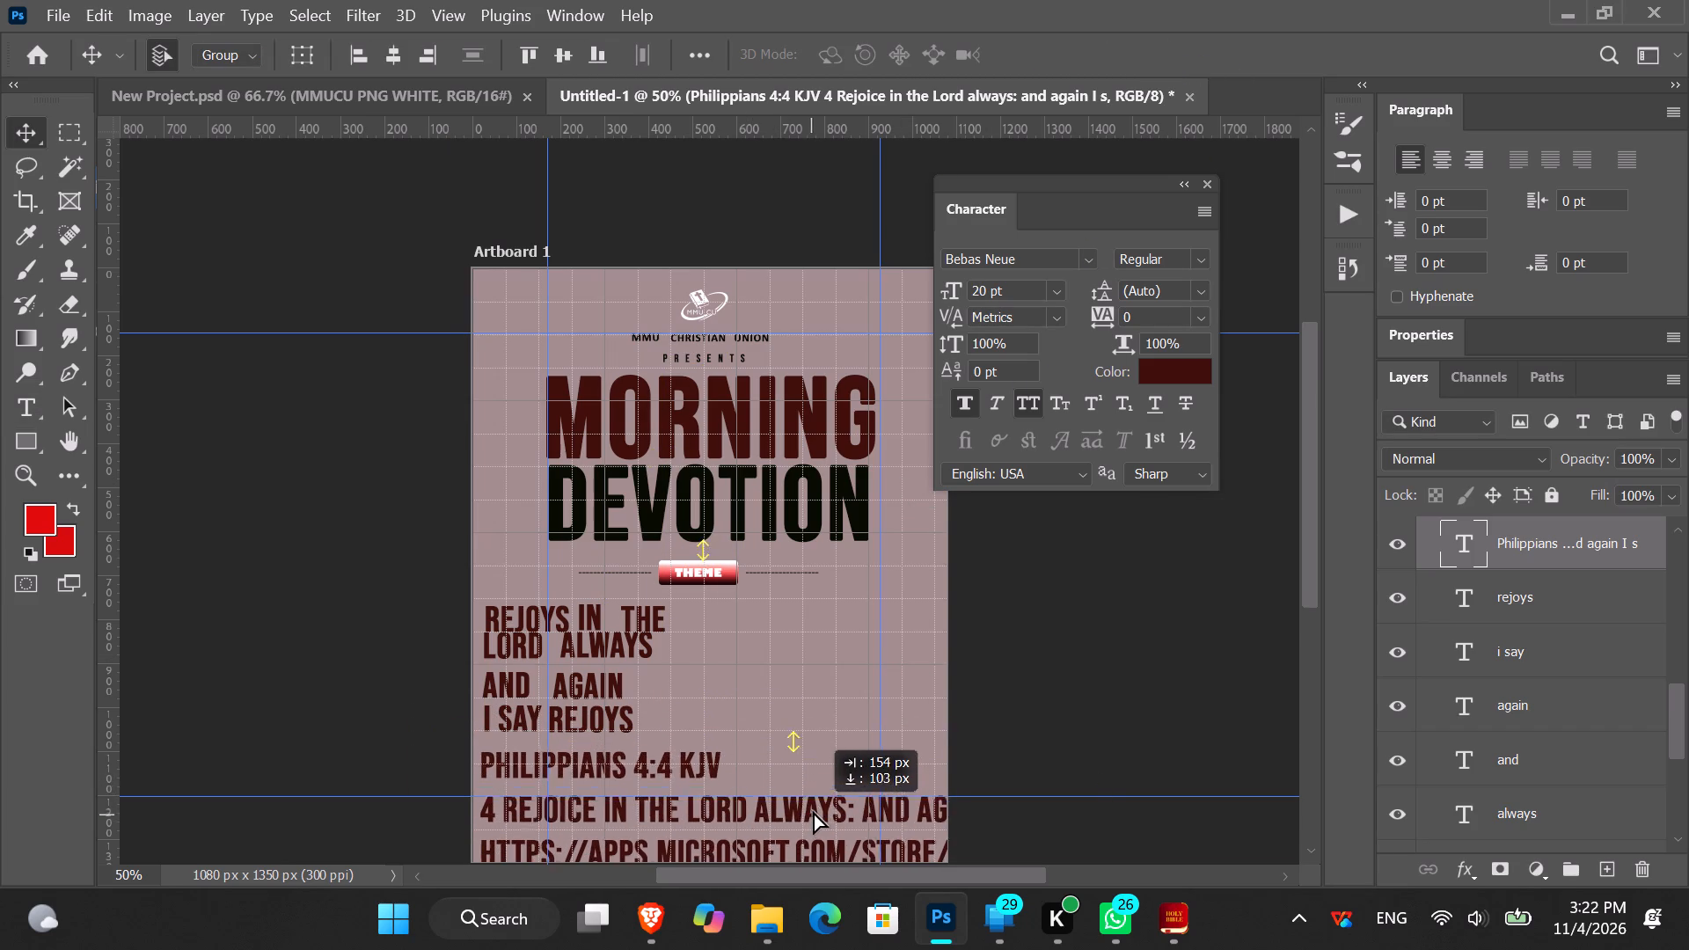
{"action": "left_click_drag", "start_coordinate": [813, 811], "coordinate": [814, 800]}
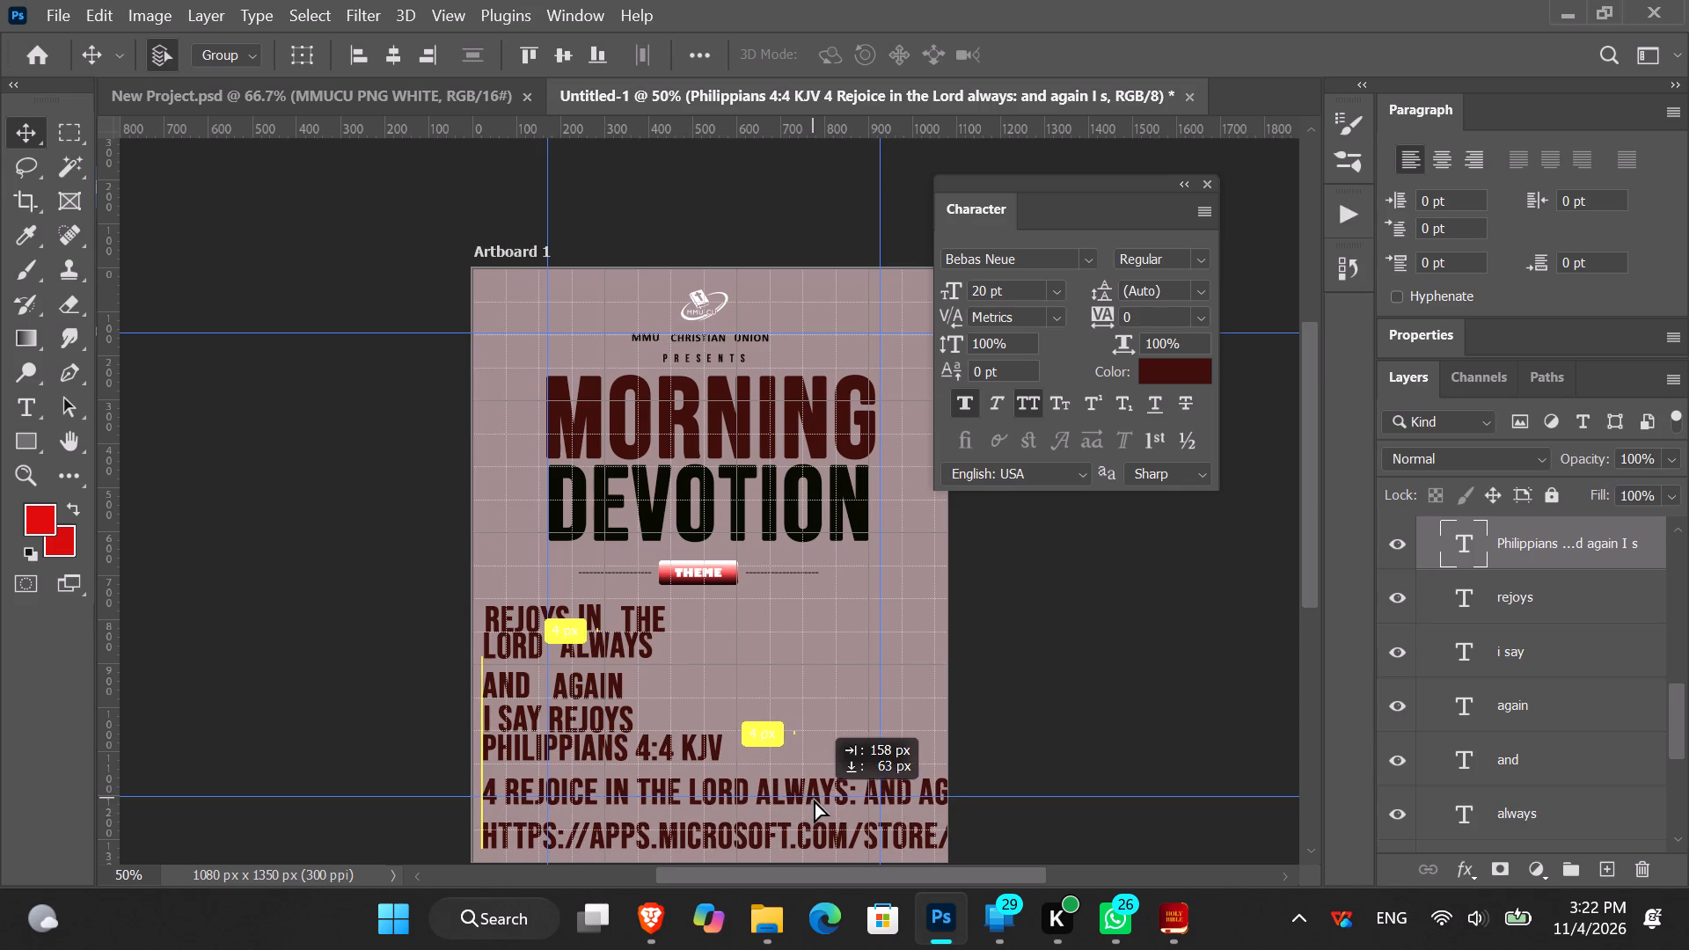
{"action": "left_click_drag", "start_coordinate": [814, 800], "coordinate": [813, 805]}
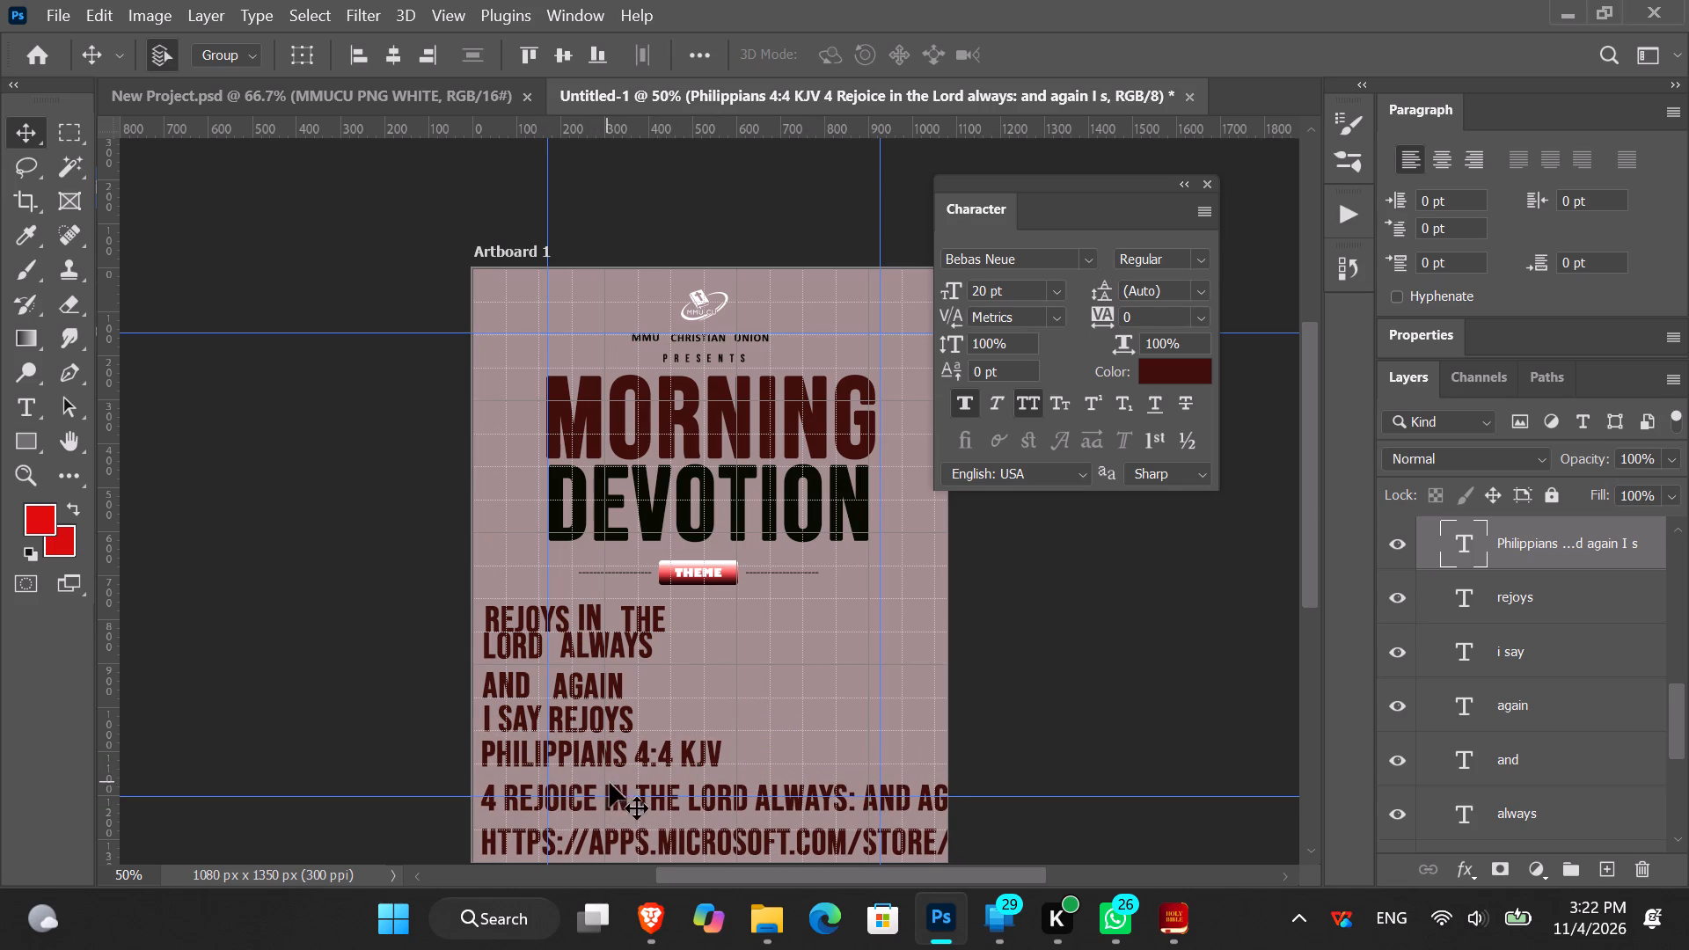
Copy the reference line PHILIPPIANS 4:4 KJV from the verse text block.
{"action": "left_click", "coordinate": [735, 743]}
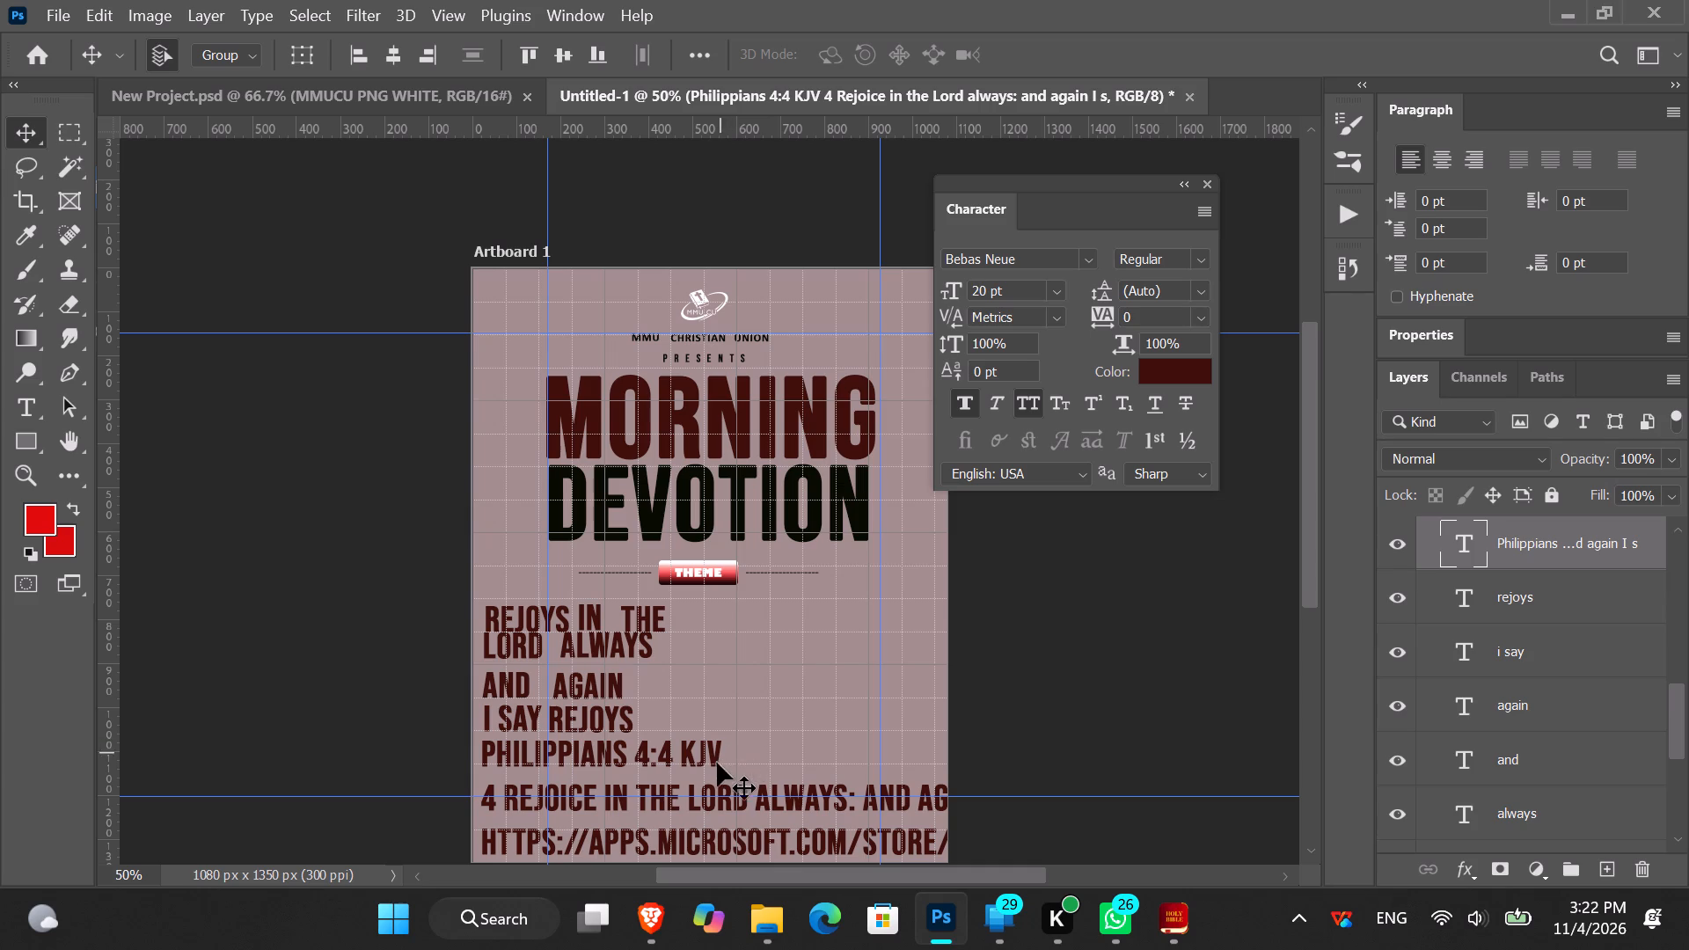
{"action": "double_click", "coordinate": [725, 761]}
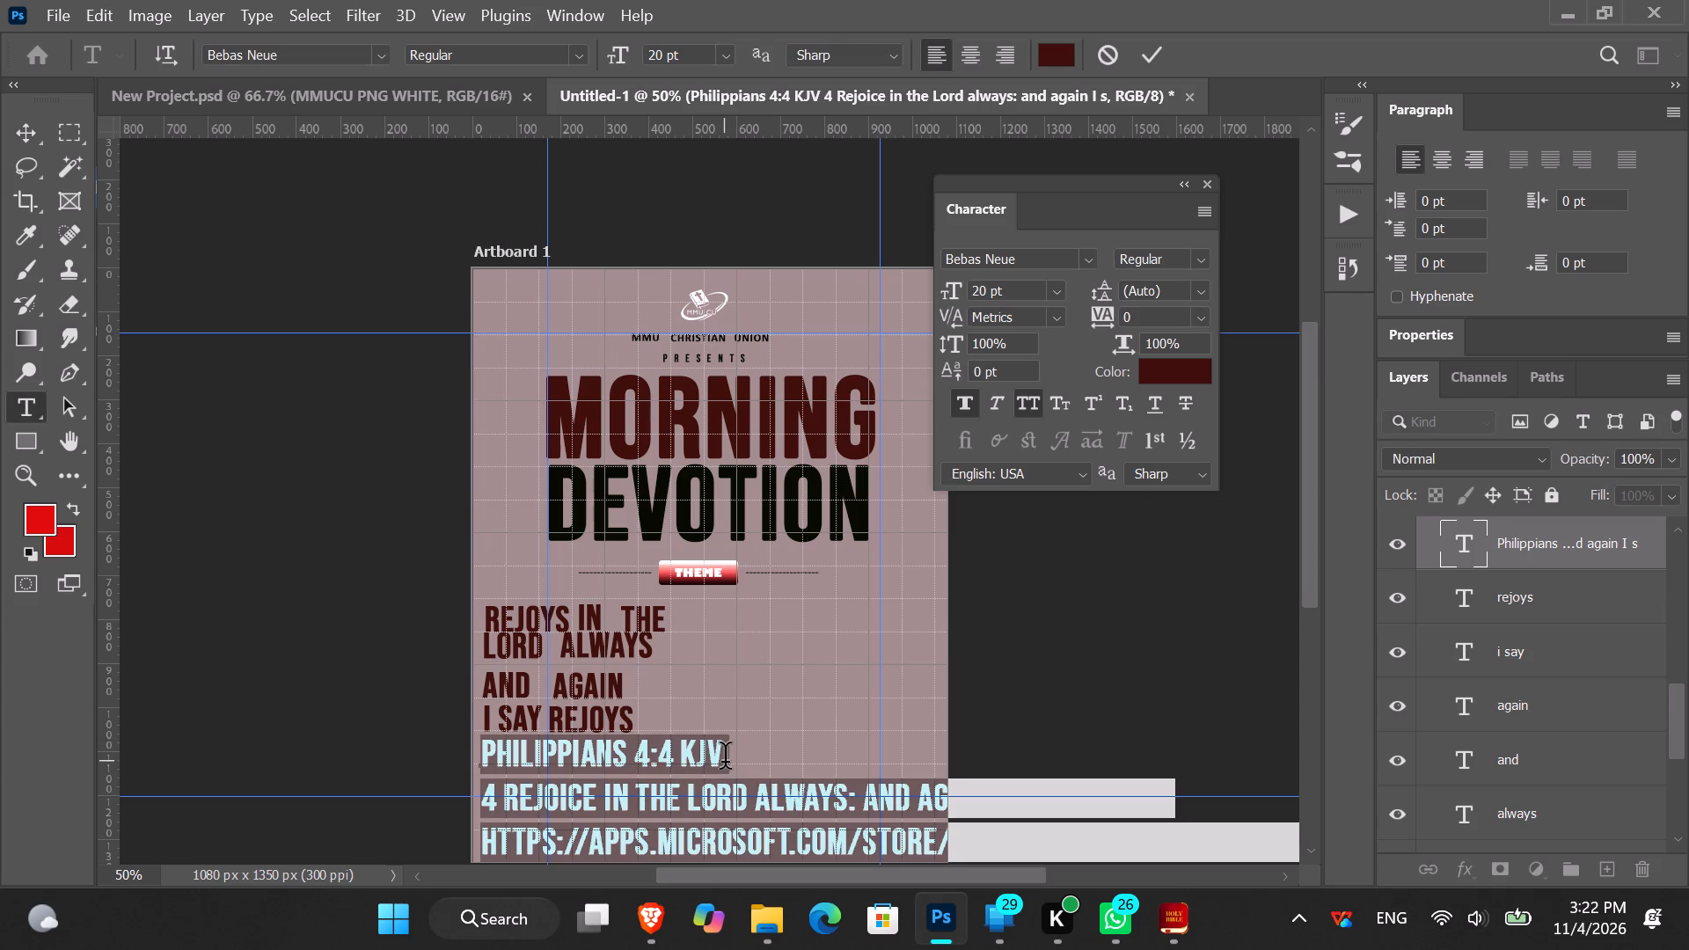
{"action": "left_click", "coordinate": [738, 755]}
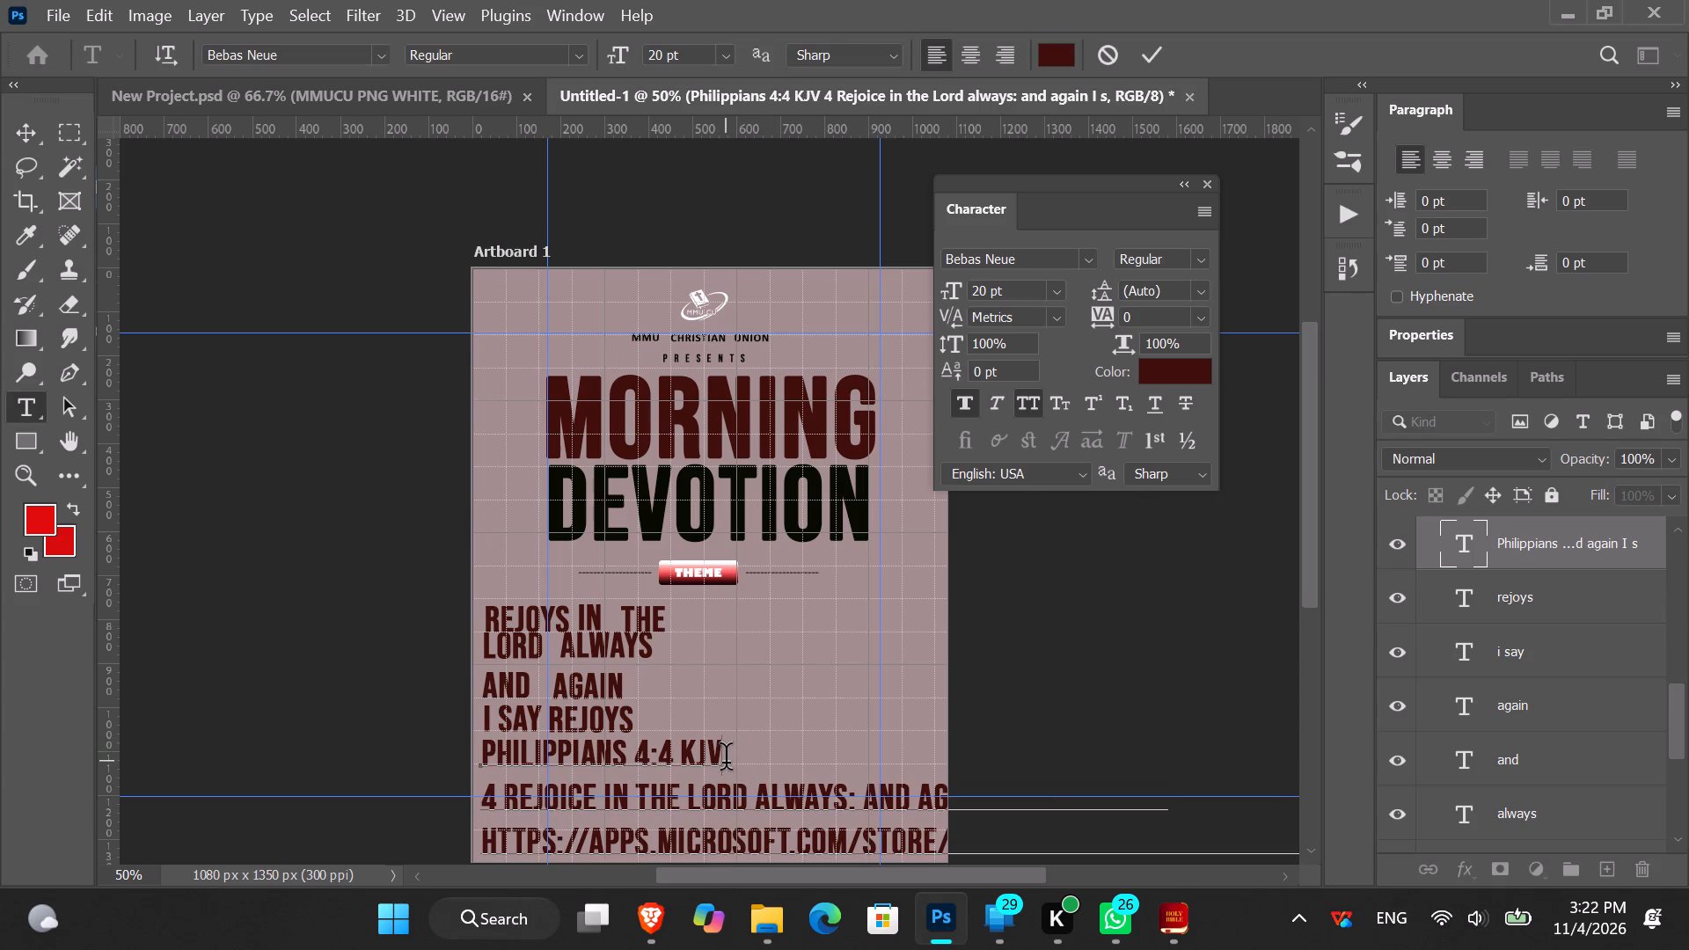
{"action": "left_click", "coordinate": [726, 762]}
{"action": "double_click", "coordinate": [607, 764]}
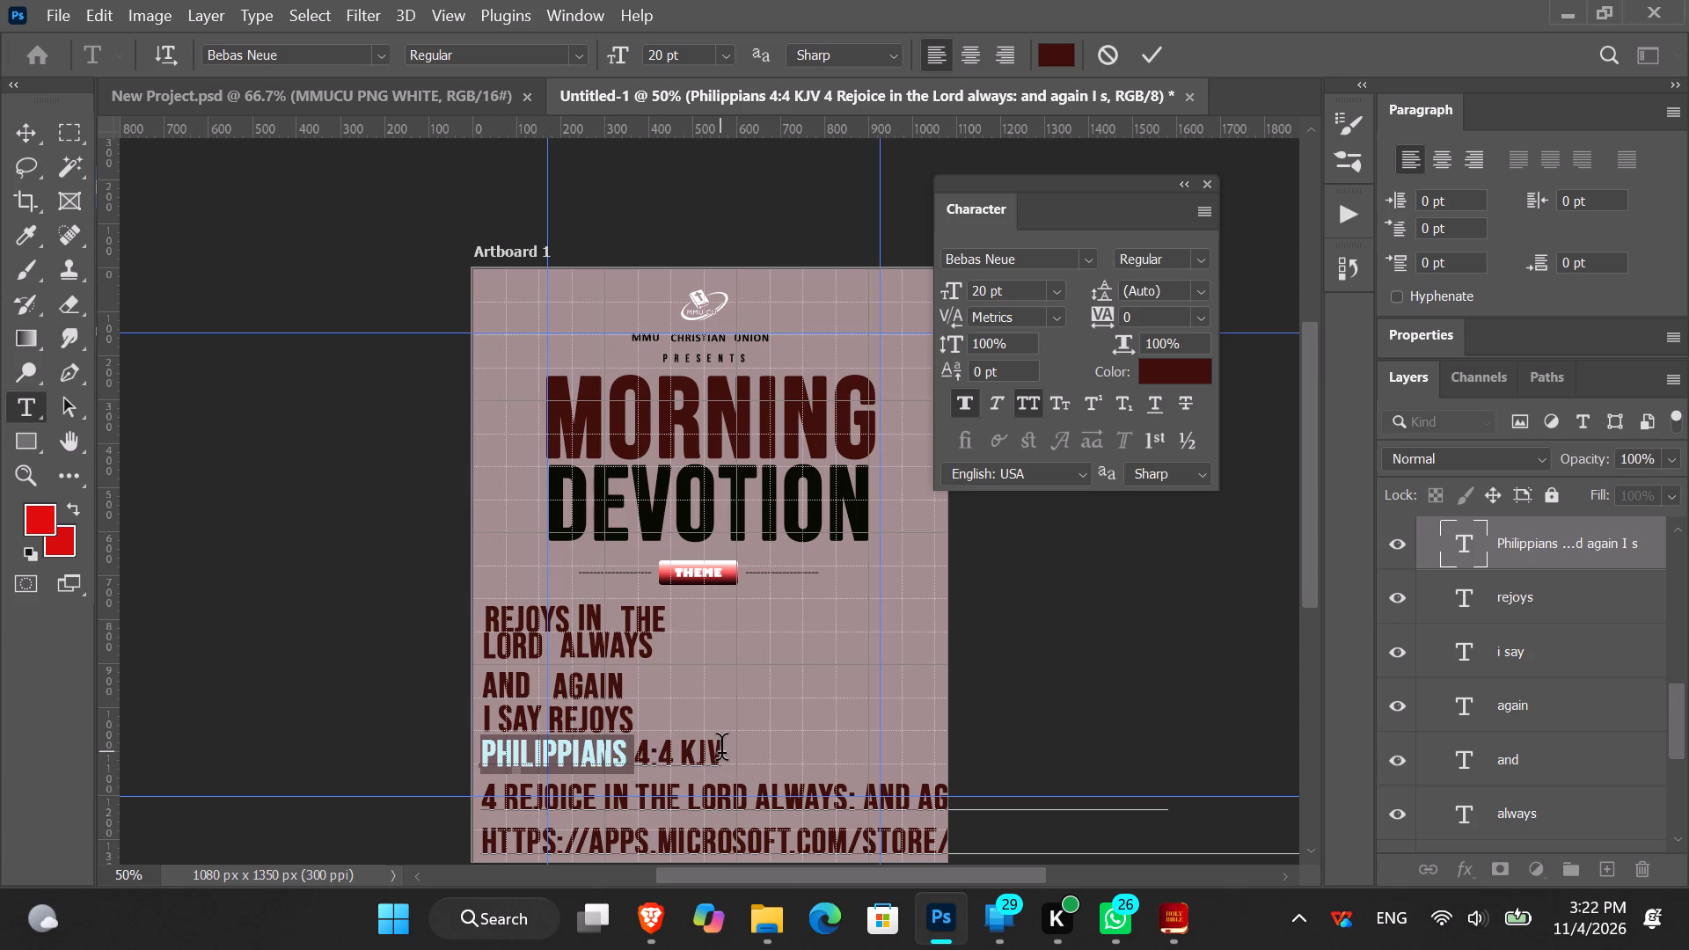
{"action": "left_click_drag", "start_coordinate": [721, 752], "coordinate": [472, 754]}
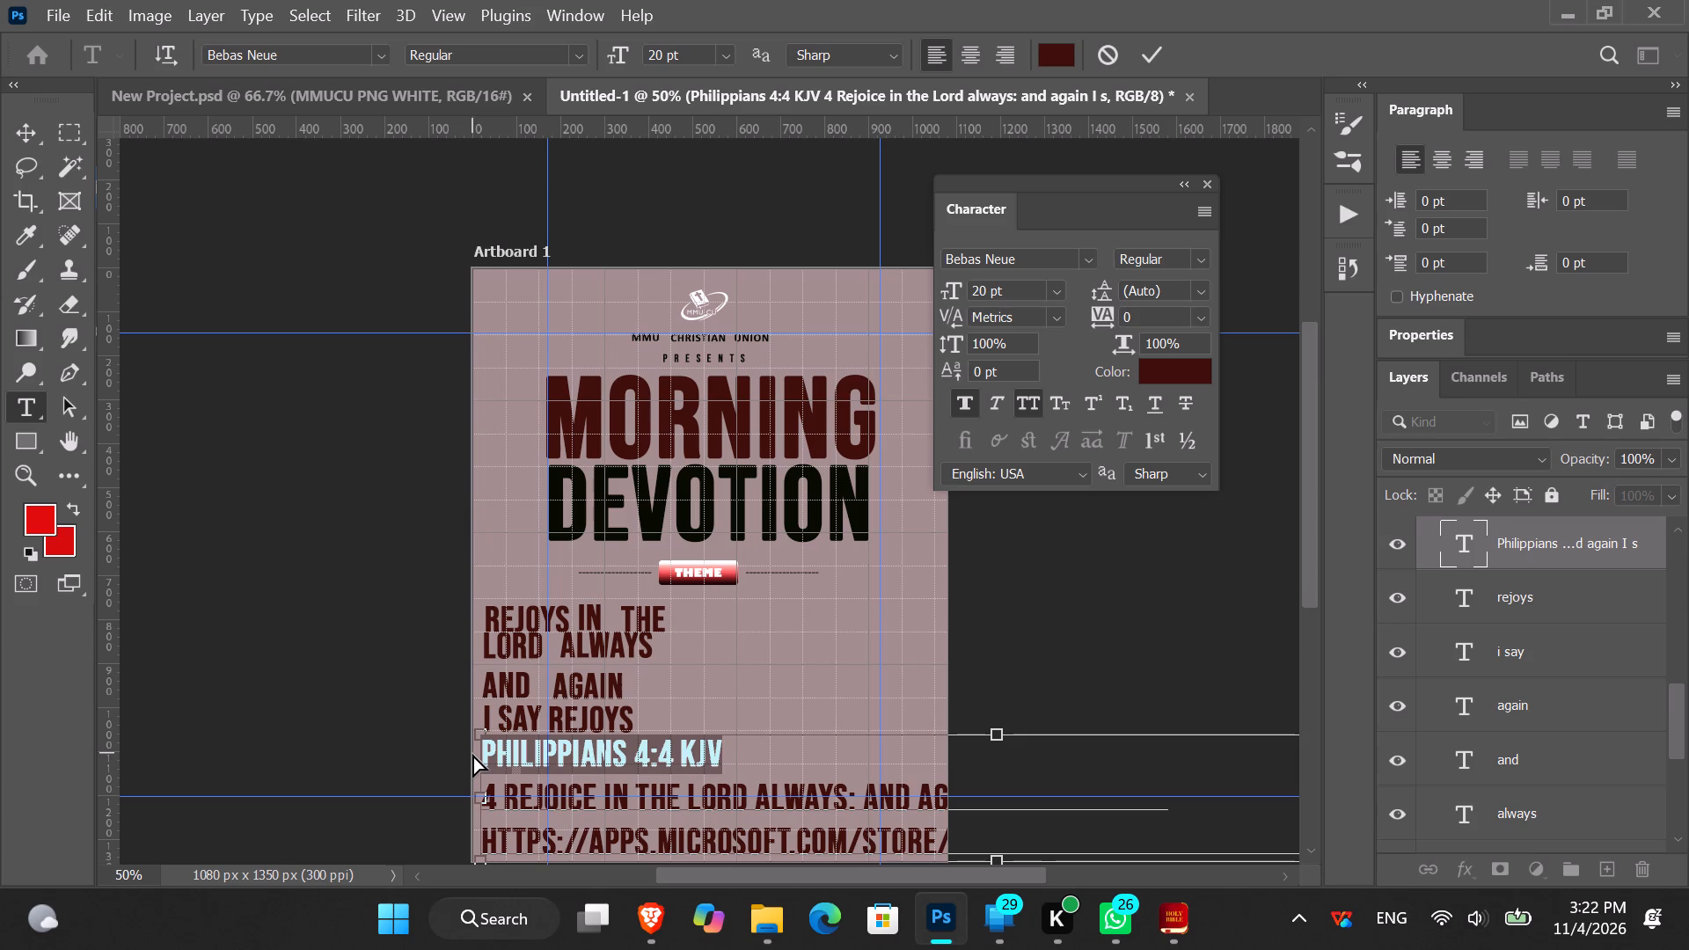
{"action": "key", "text": "ctrl+c"}
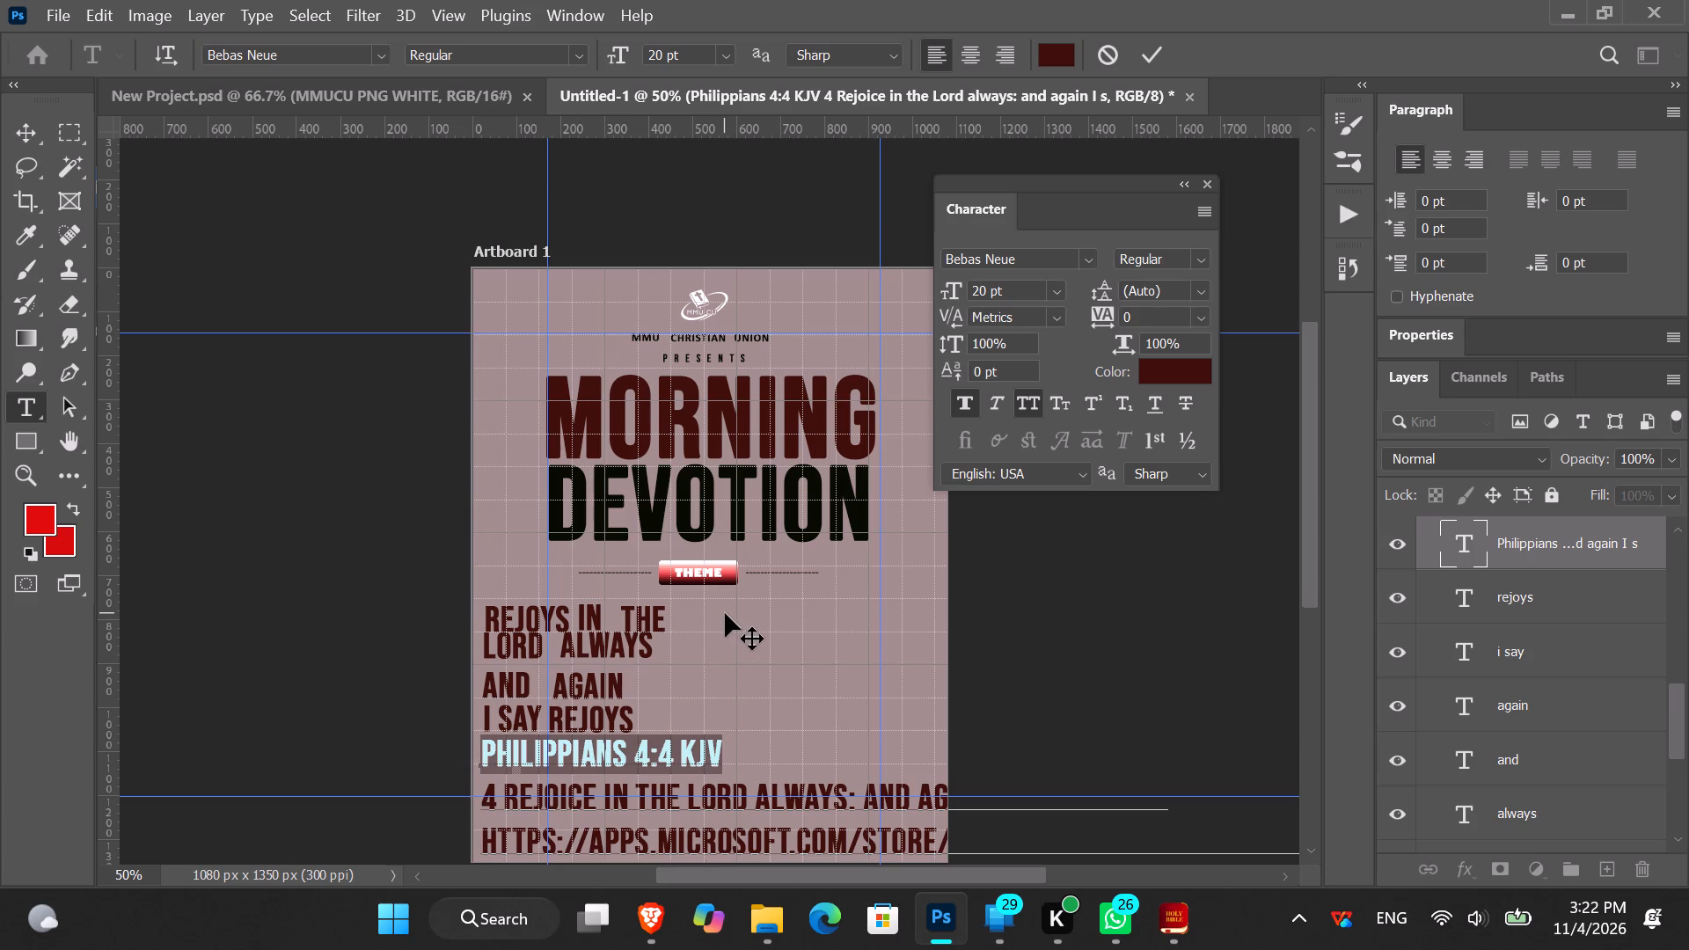
{"action": "left_click", "coordinate": [744, 646]}
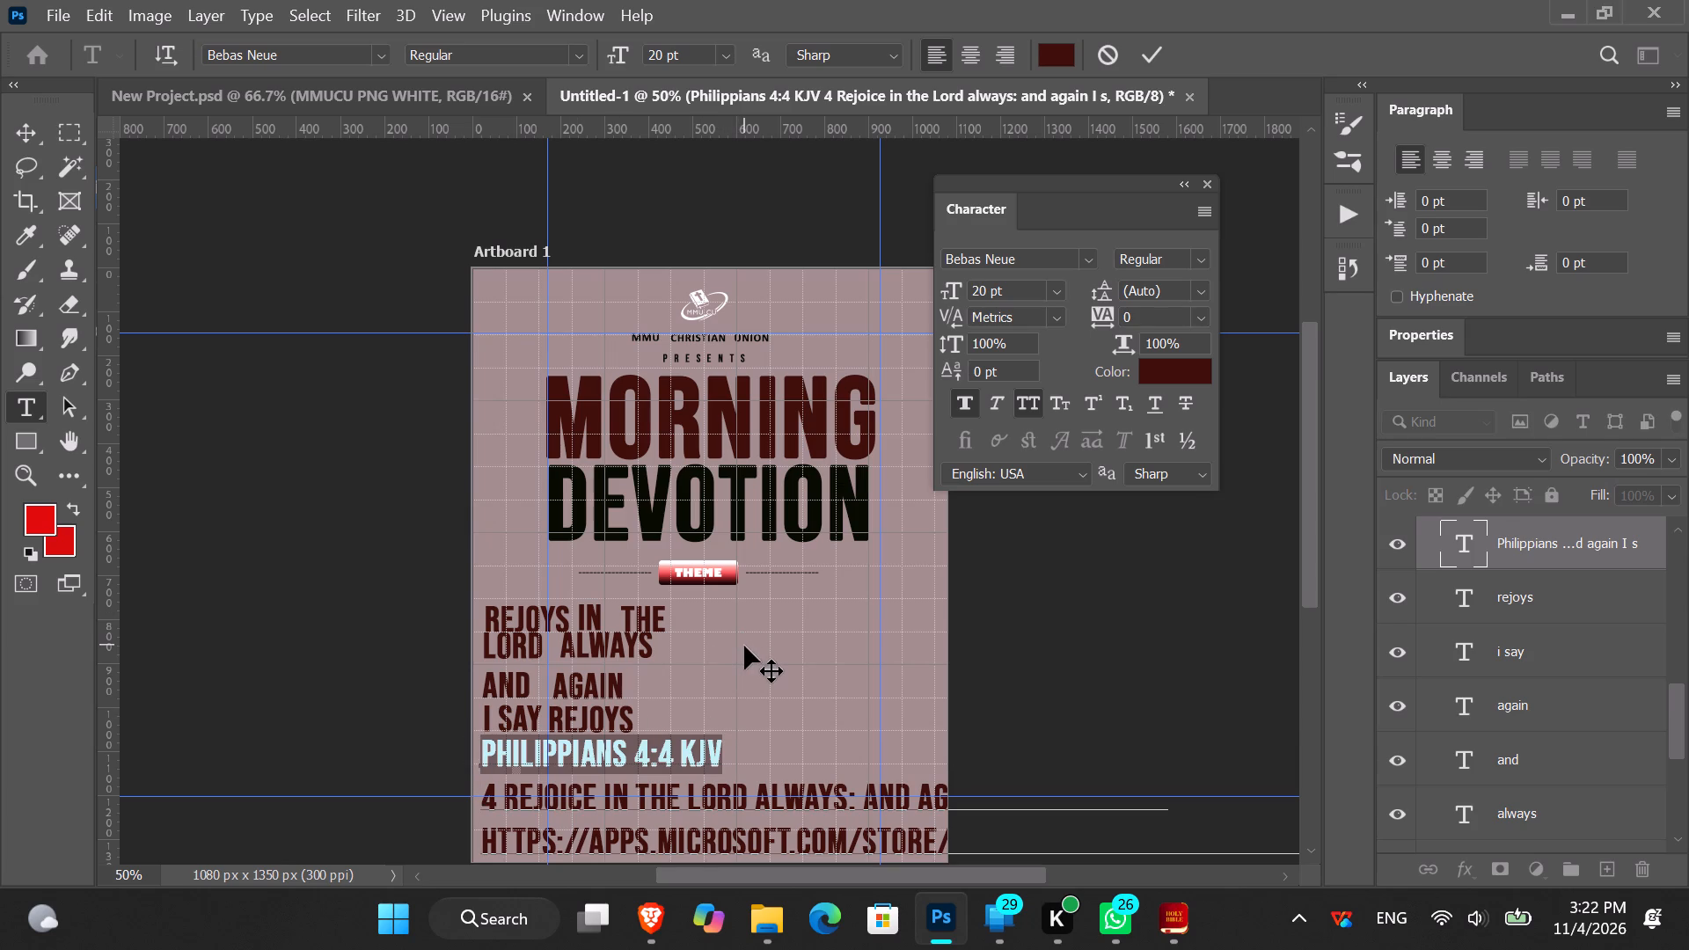
{"action": "left_click", "coordinate": [744, 646]}
{"action": "left_click", "coordinate": [744, 646]}
Add a separate text layer beside the theme words containing the copied reference PHILIPPIANS 4:4 KJV.
{"action": "key", "text": "t"}
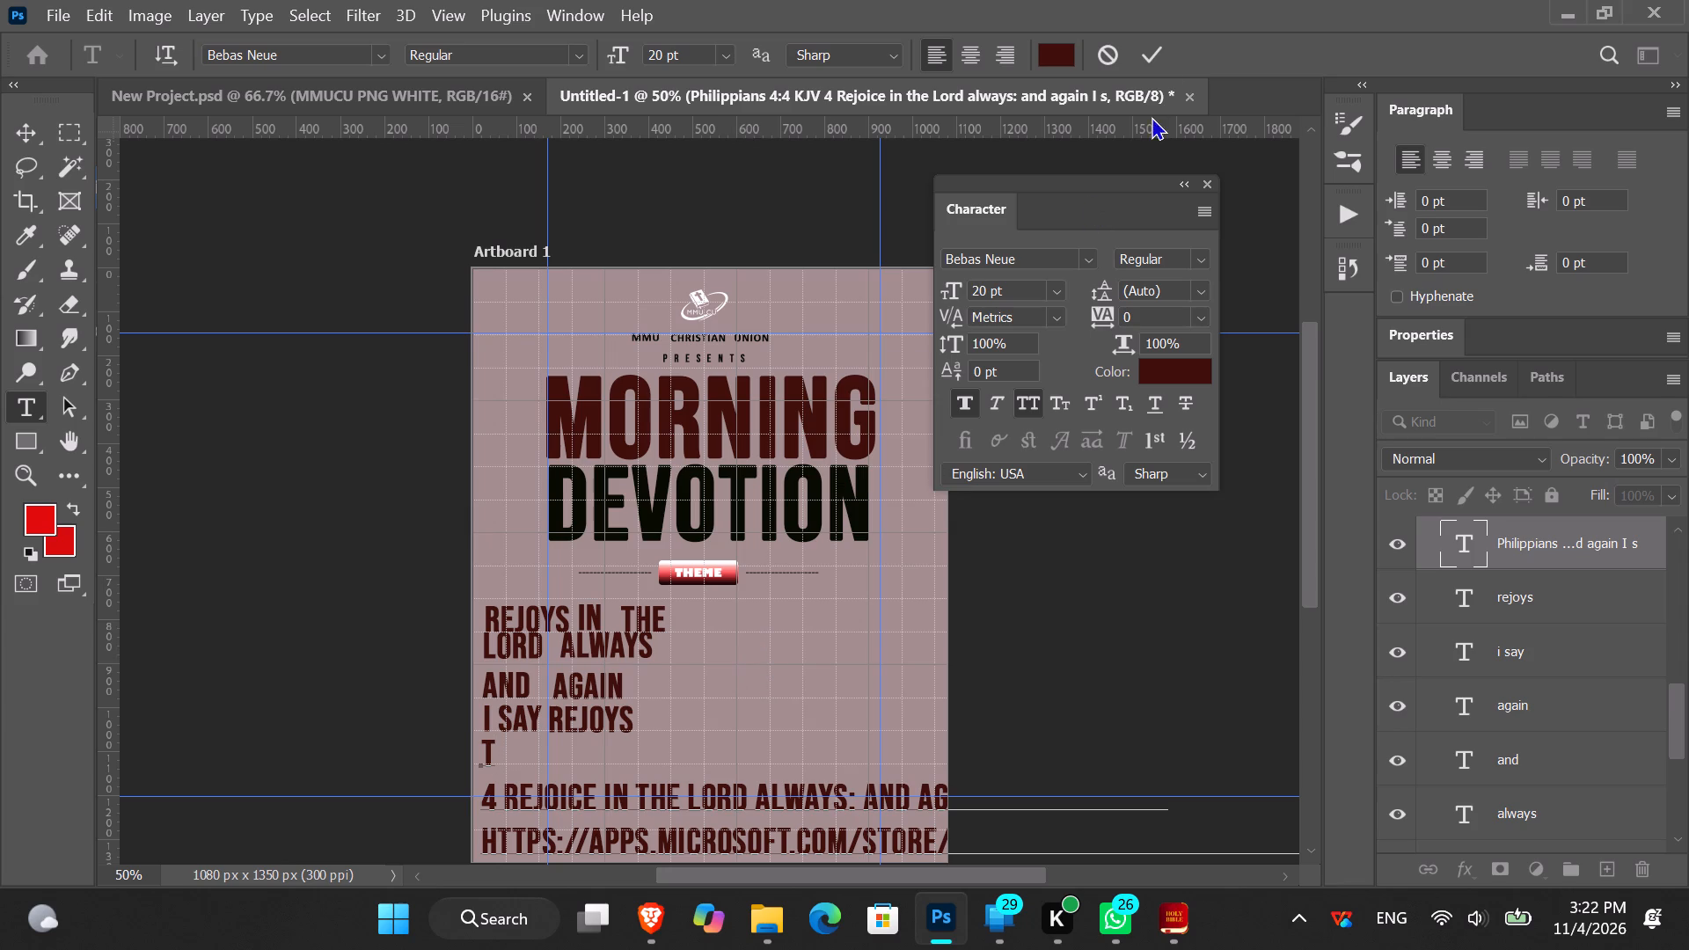
{"action": "left_click", "coordinate": [1162, 49]}
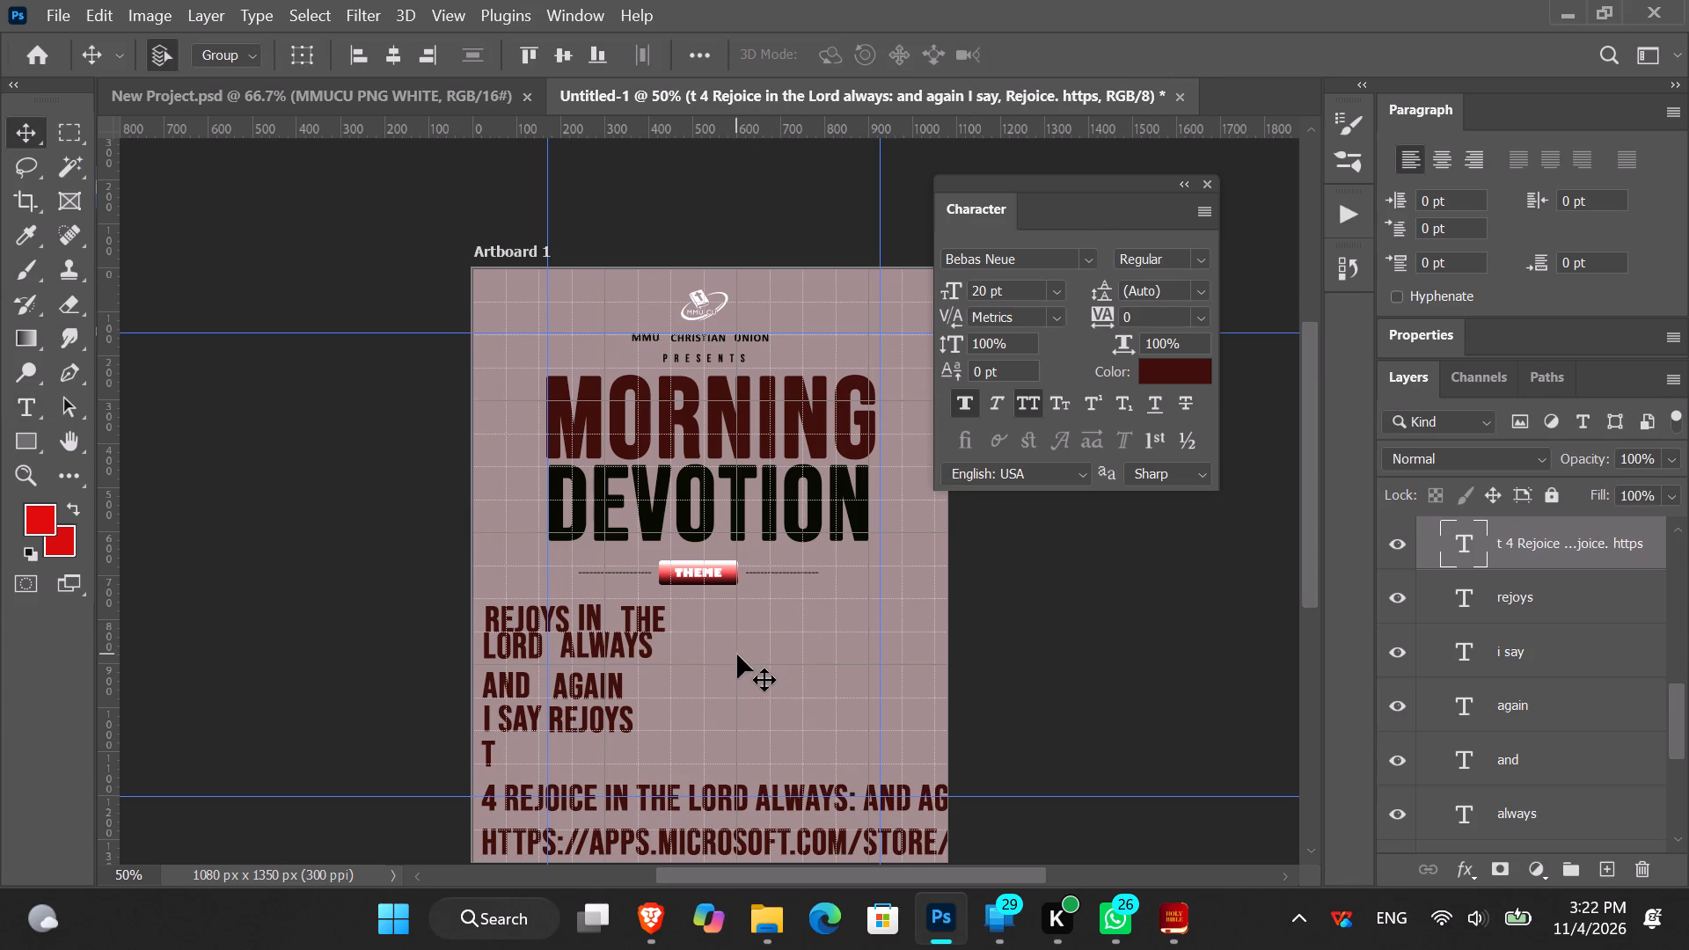
{"action": "key", "text": "t"}
{"action": "left_click", "coordinate": [31, 402]}
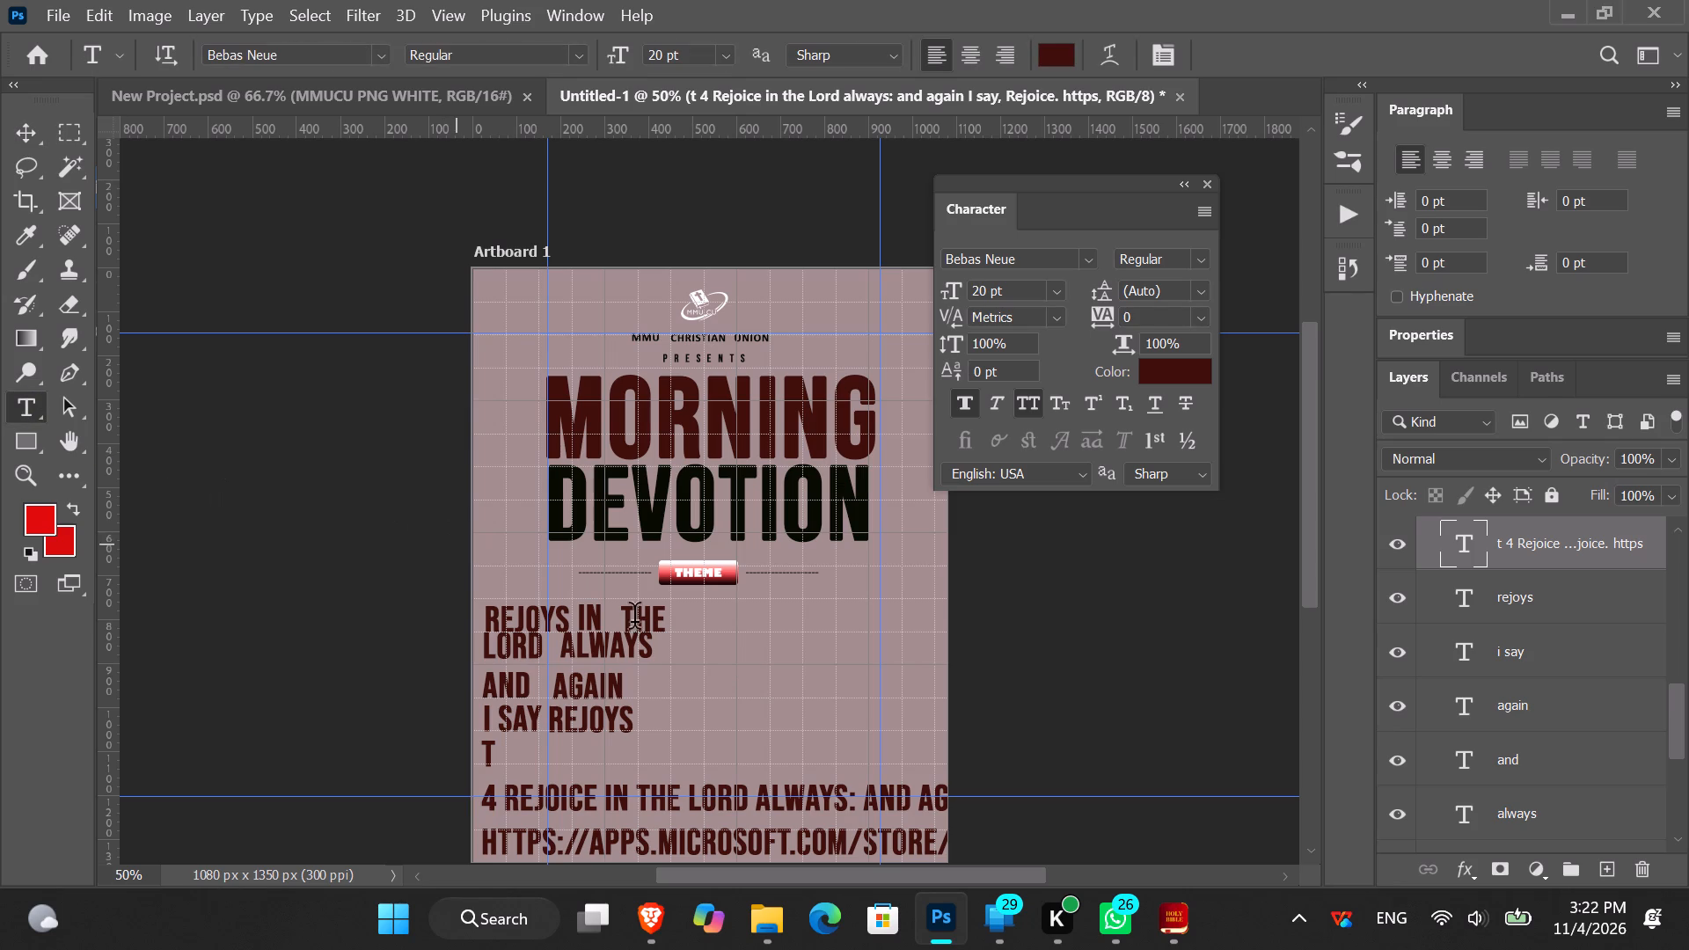
{"action": "left_click", "coordinate": [750, 657]}
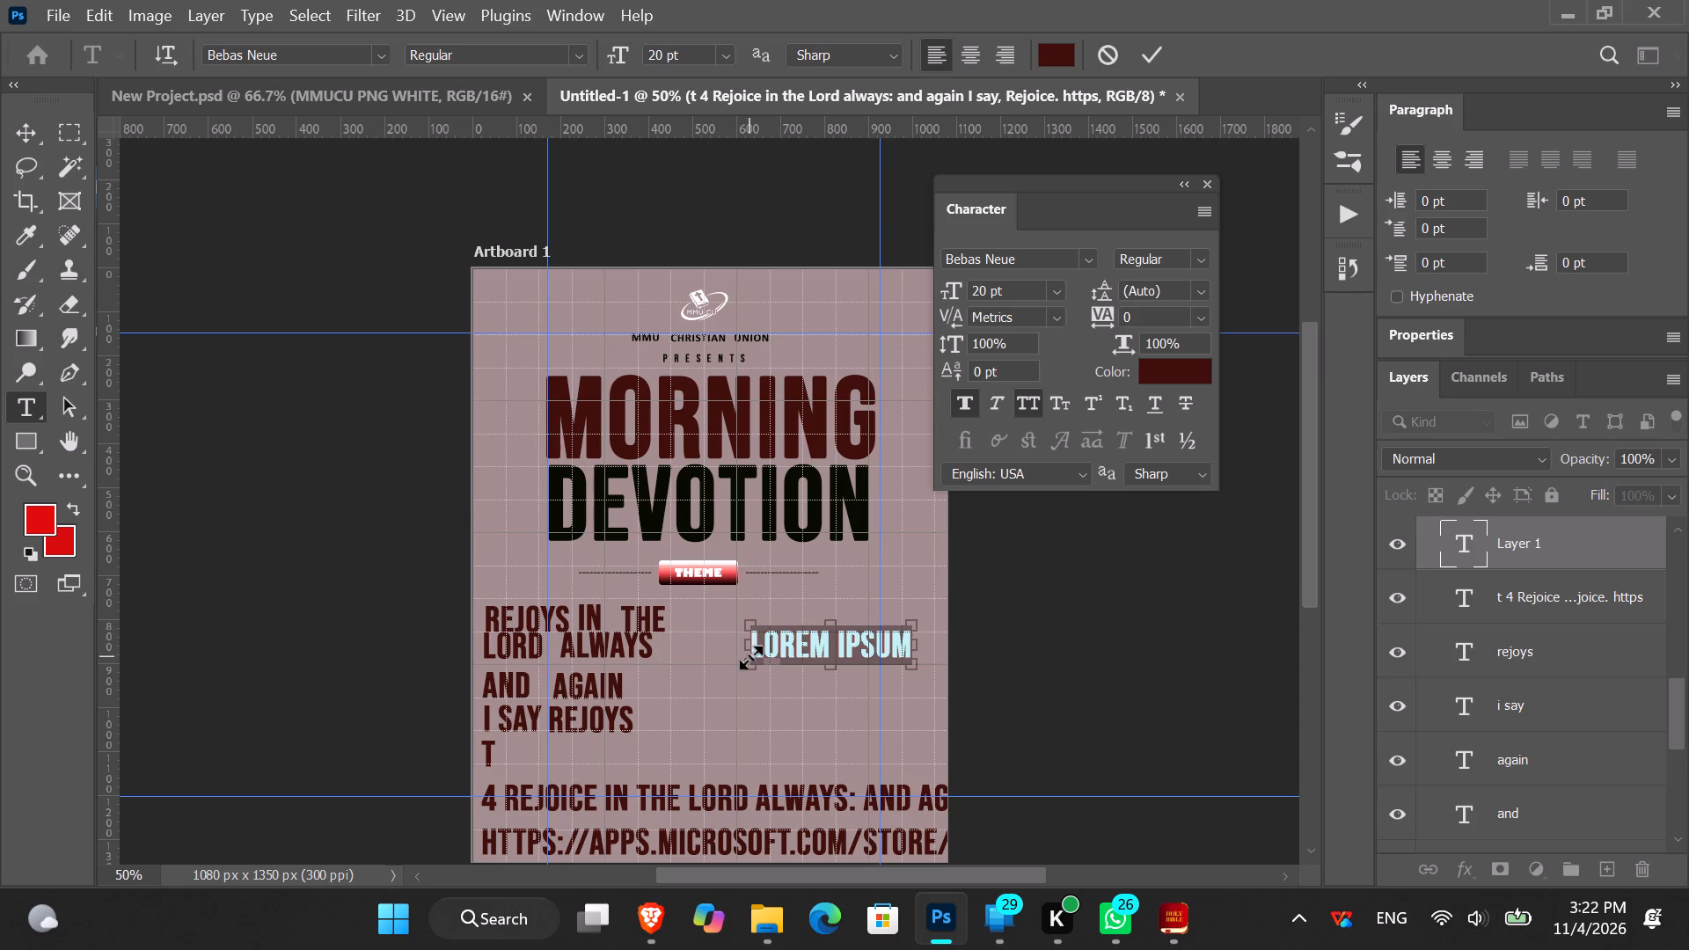
{"action": "key", "text": "ctrl+v"}
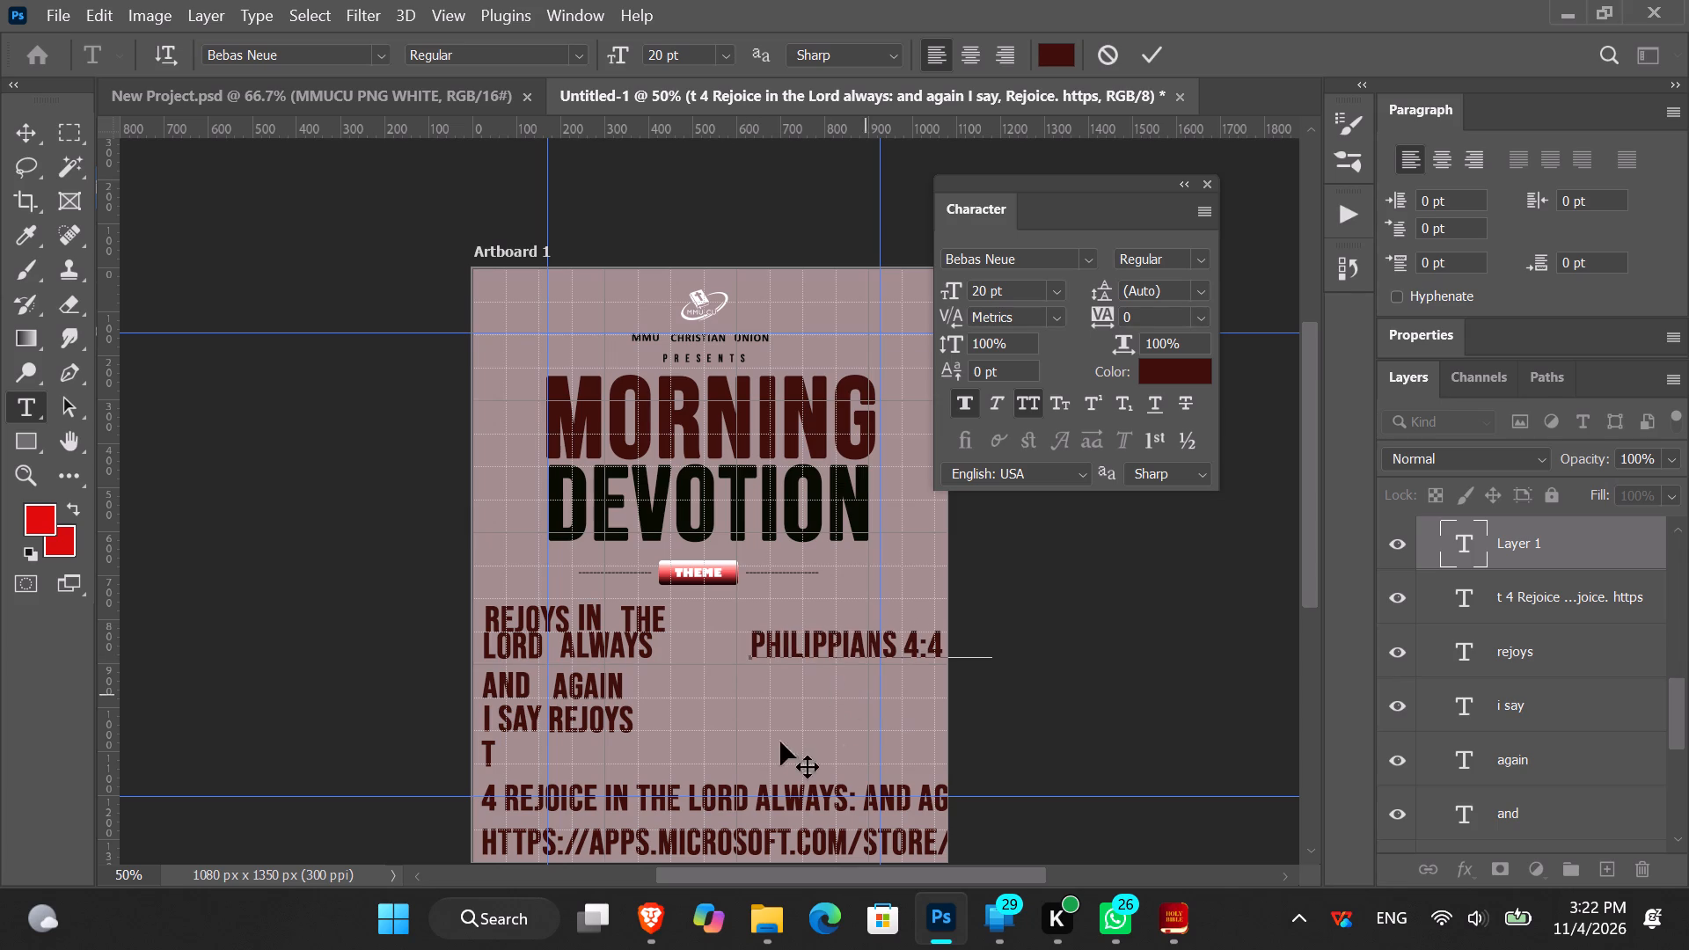
{"action": "double_click", "coordinate": [669, 802]}
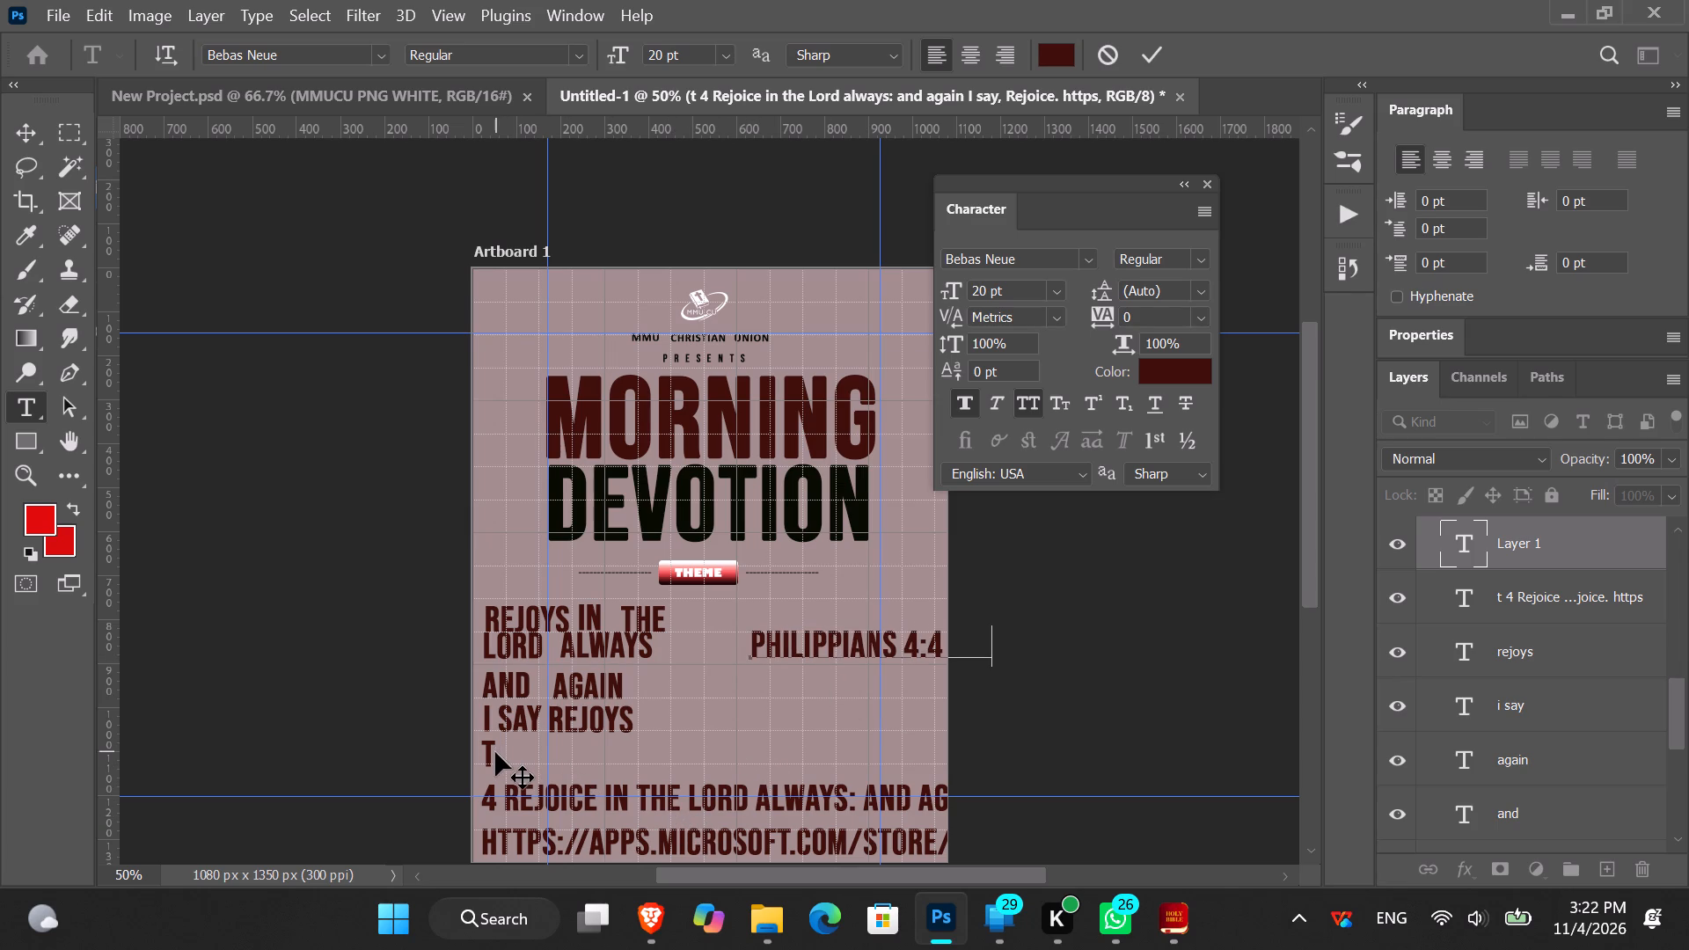
{"action": "double_click", "coordinate": [489, 752]}
{"action": "left_click", "coordinate": [1148, 53]}
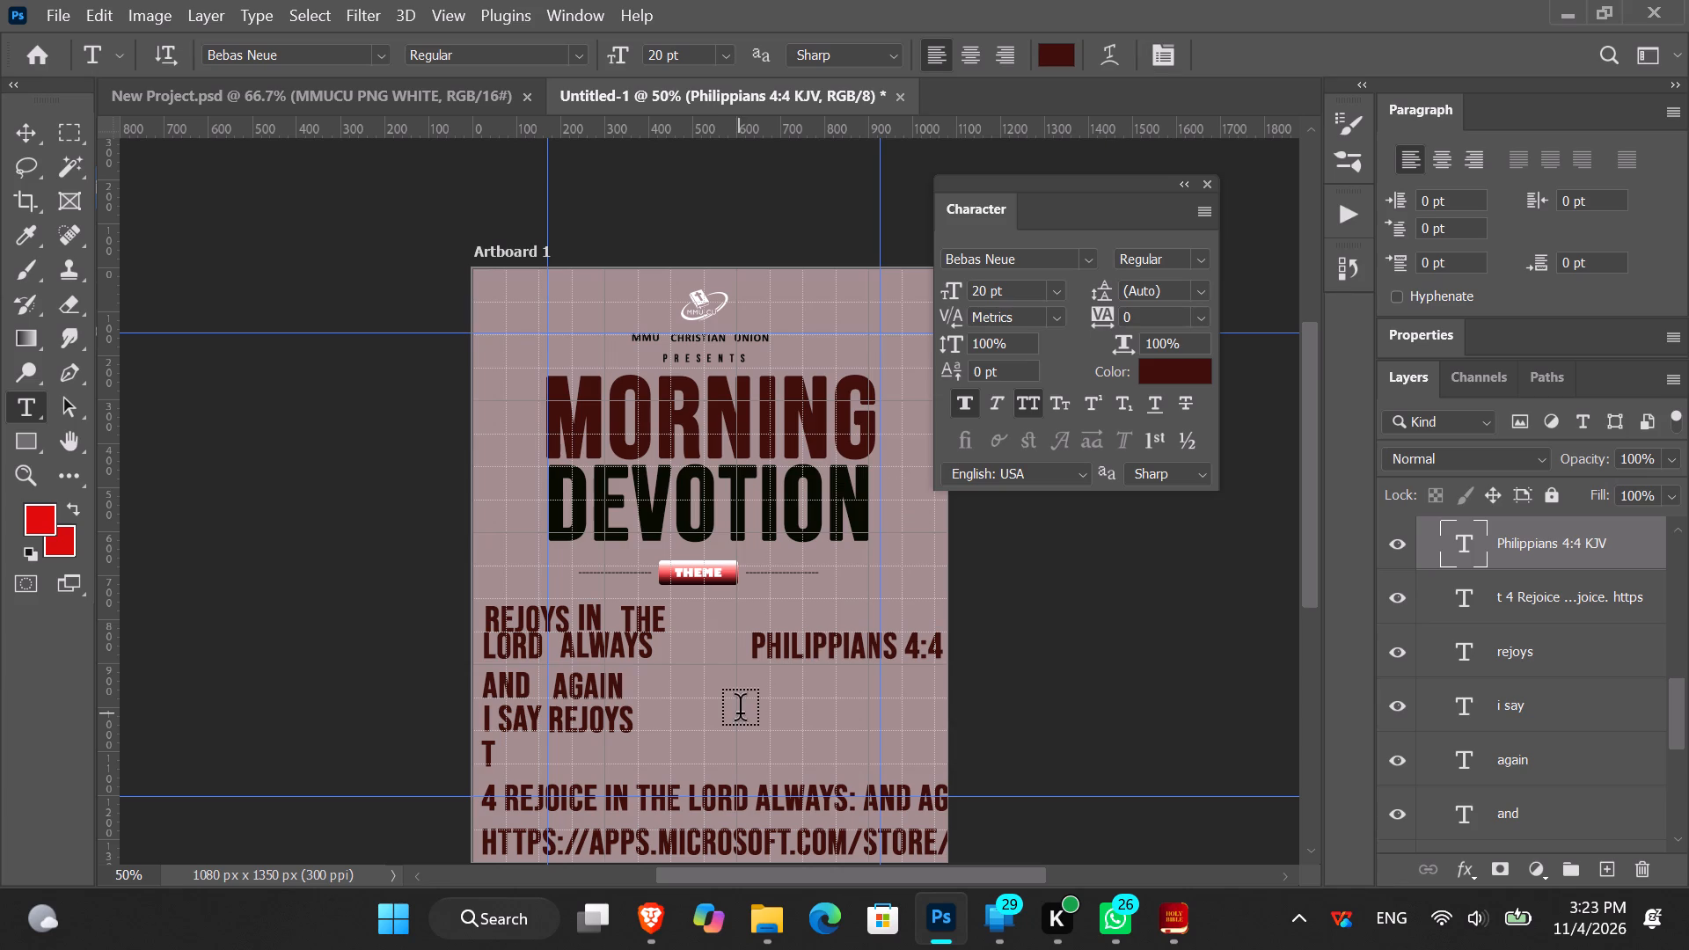
Delete all the remaining text from the old verse block below I SAY REJOYS, including the web link and stray T.
{"action": "triple_click", "coordinate": [684, 798]}
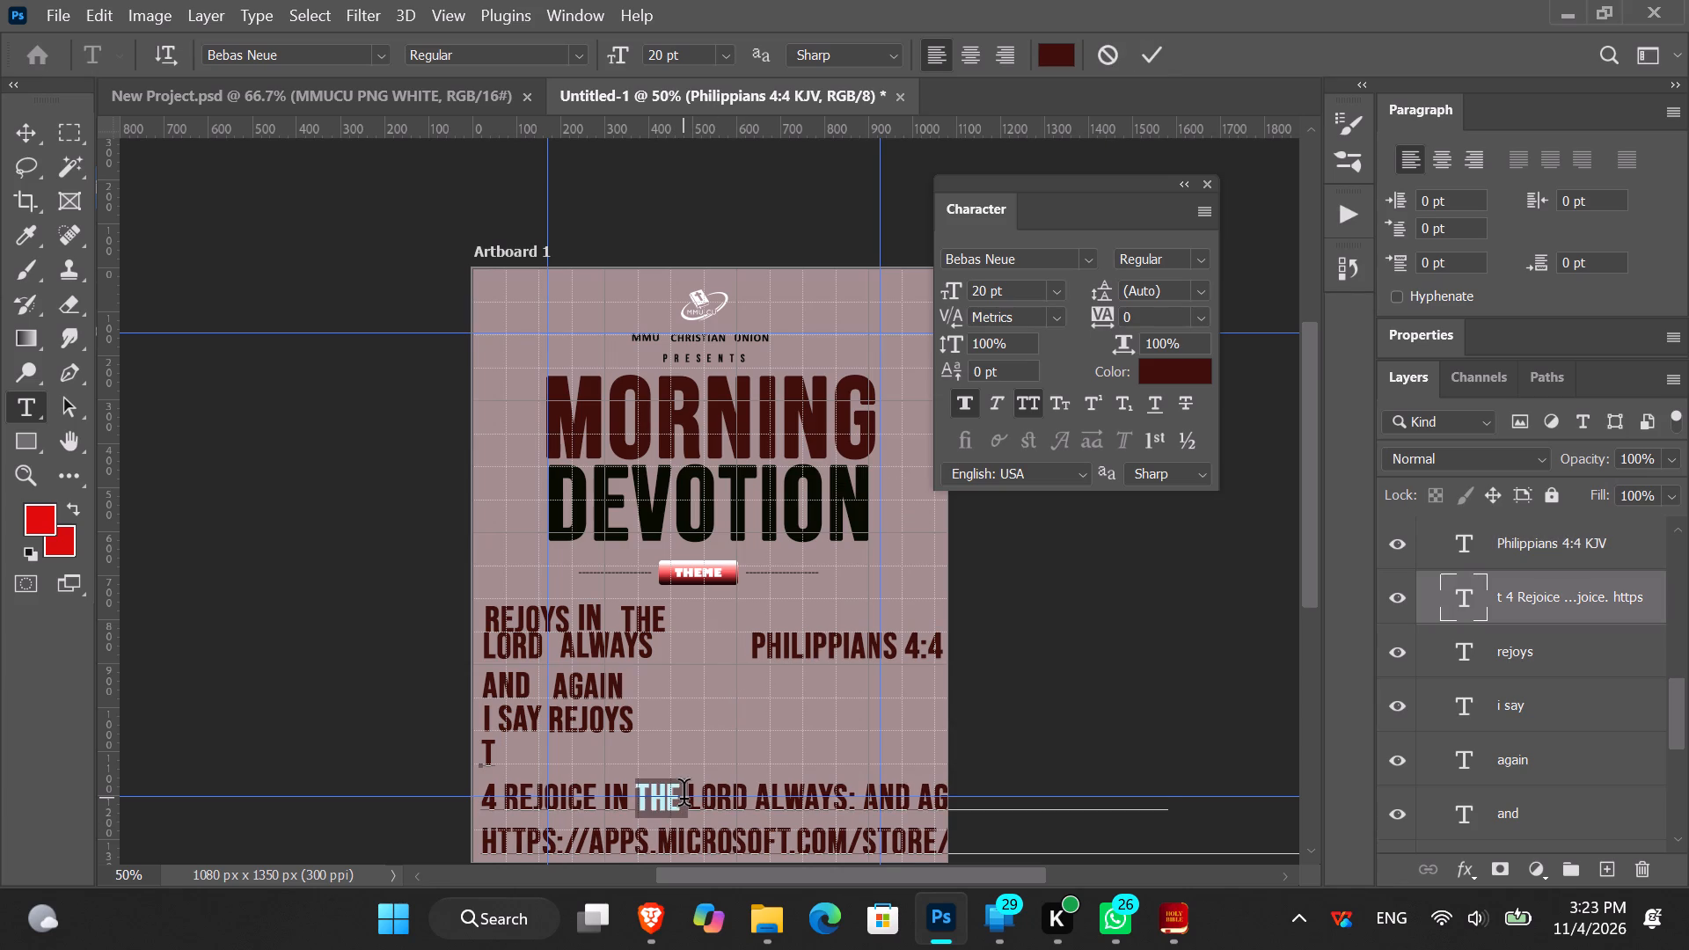
{"action": "triple_click", "coordinate": [684, 798]}
{"action": "left_click", "coordinate": [684, 798]}
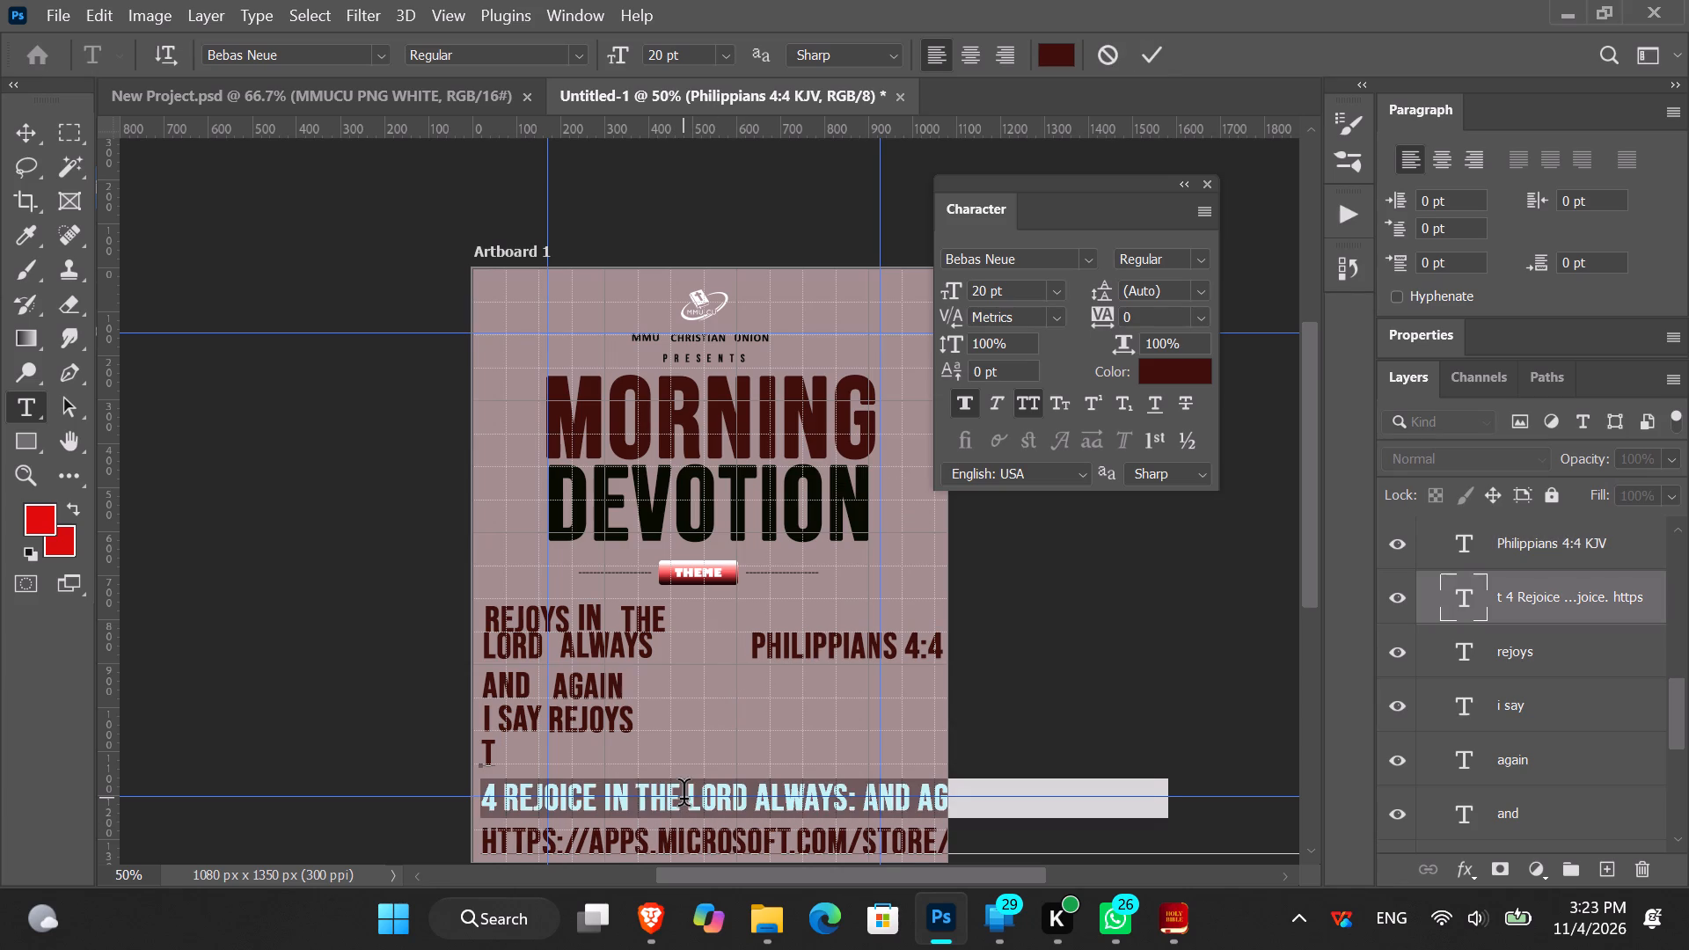
{"action": "left_click", "coordinate": [589, 837]}
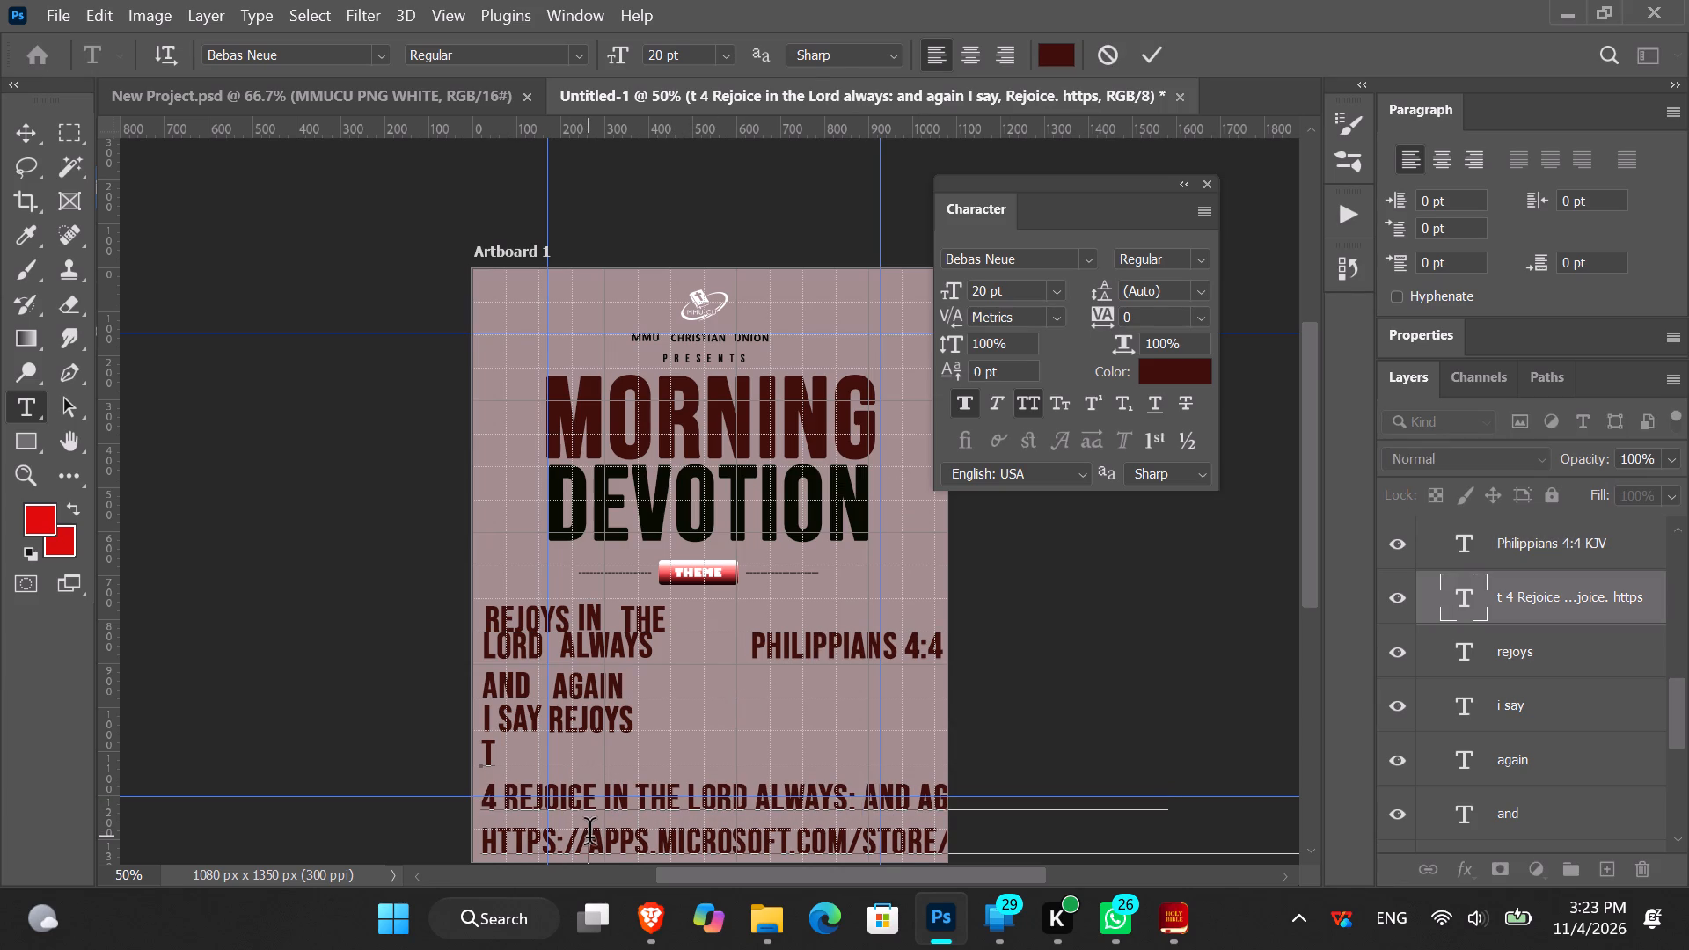
{"action": "left_click_drag", "start_coordinate": [487, 806], "coordinate": [666, 839]}
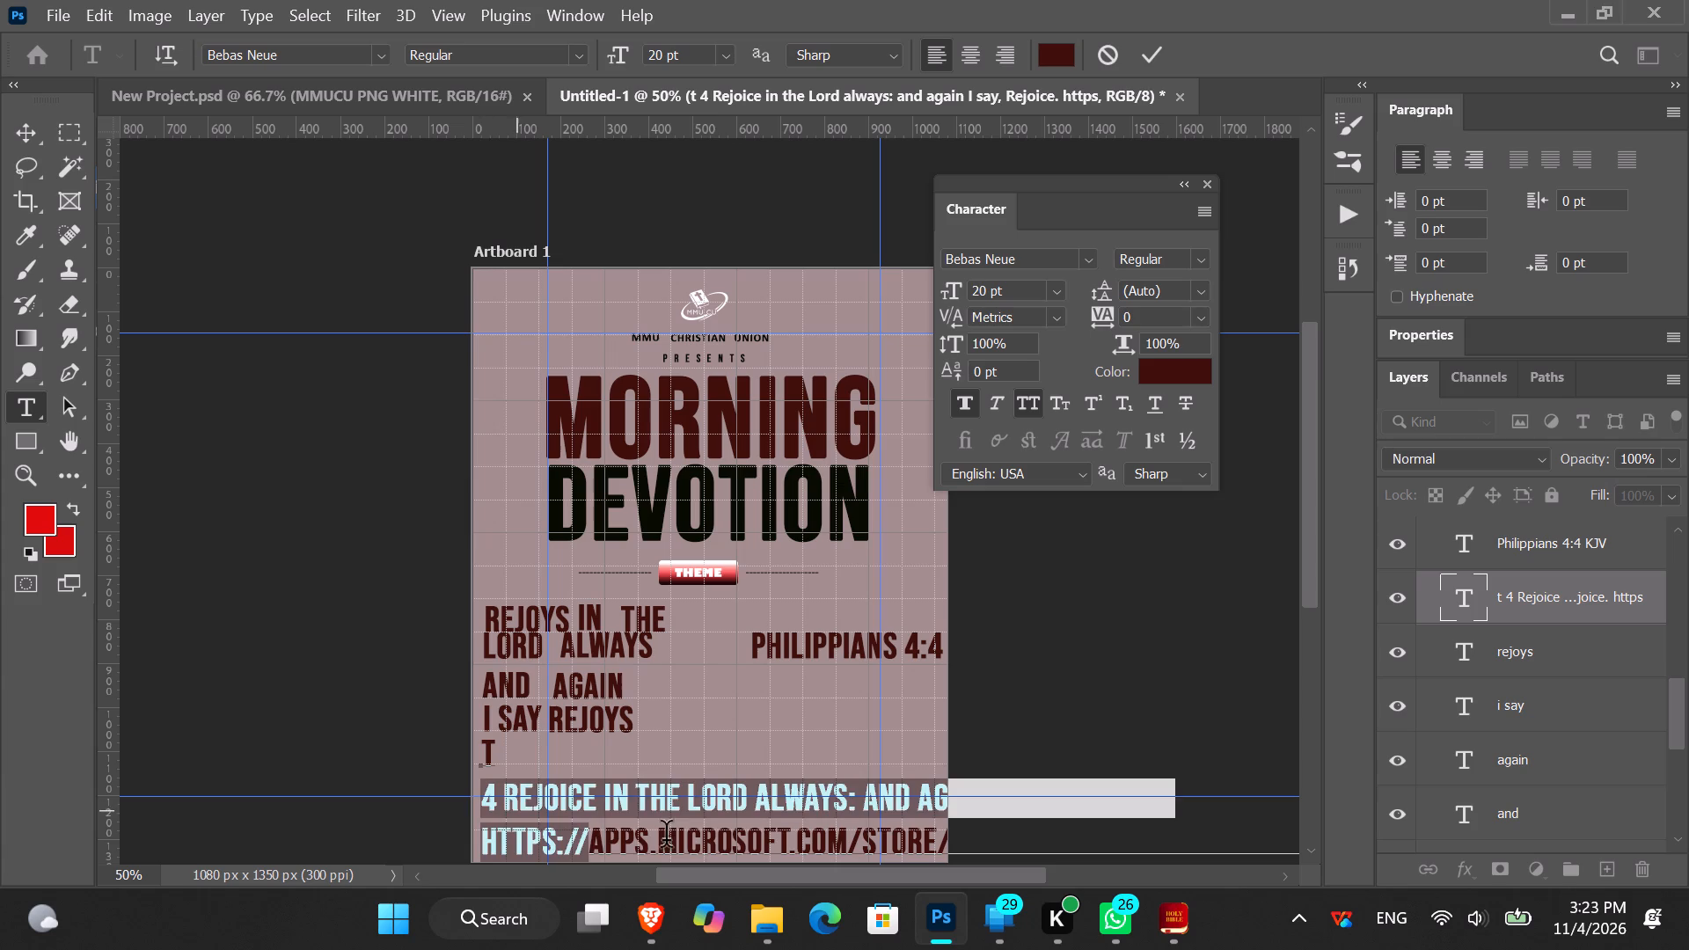
{"action": "left_click_drag", "start_coordinate": [666, 839], "coordinate": [955, 847]}
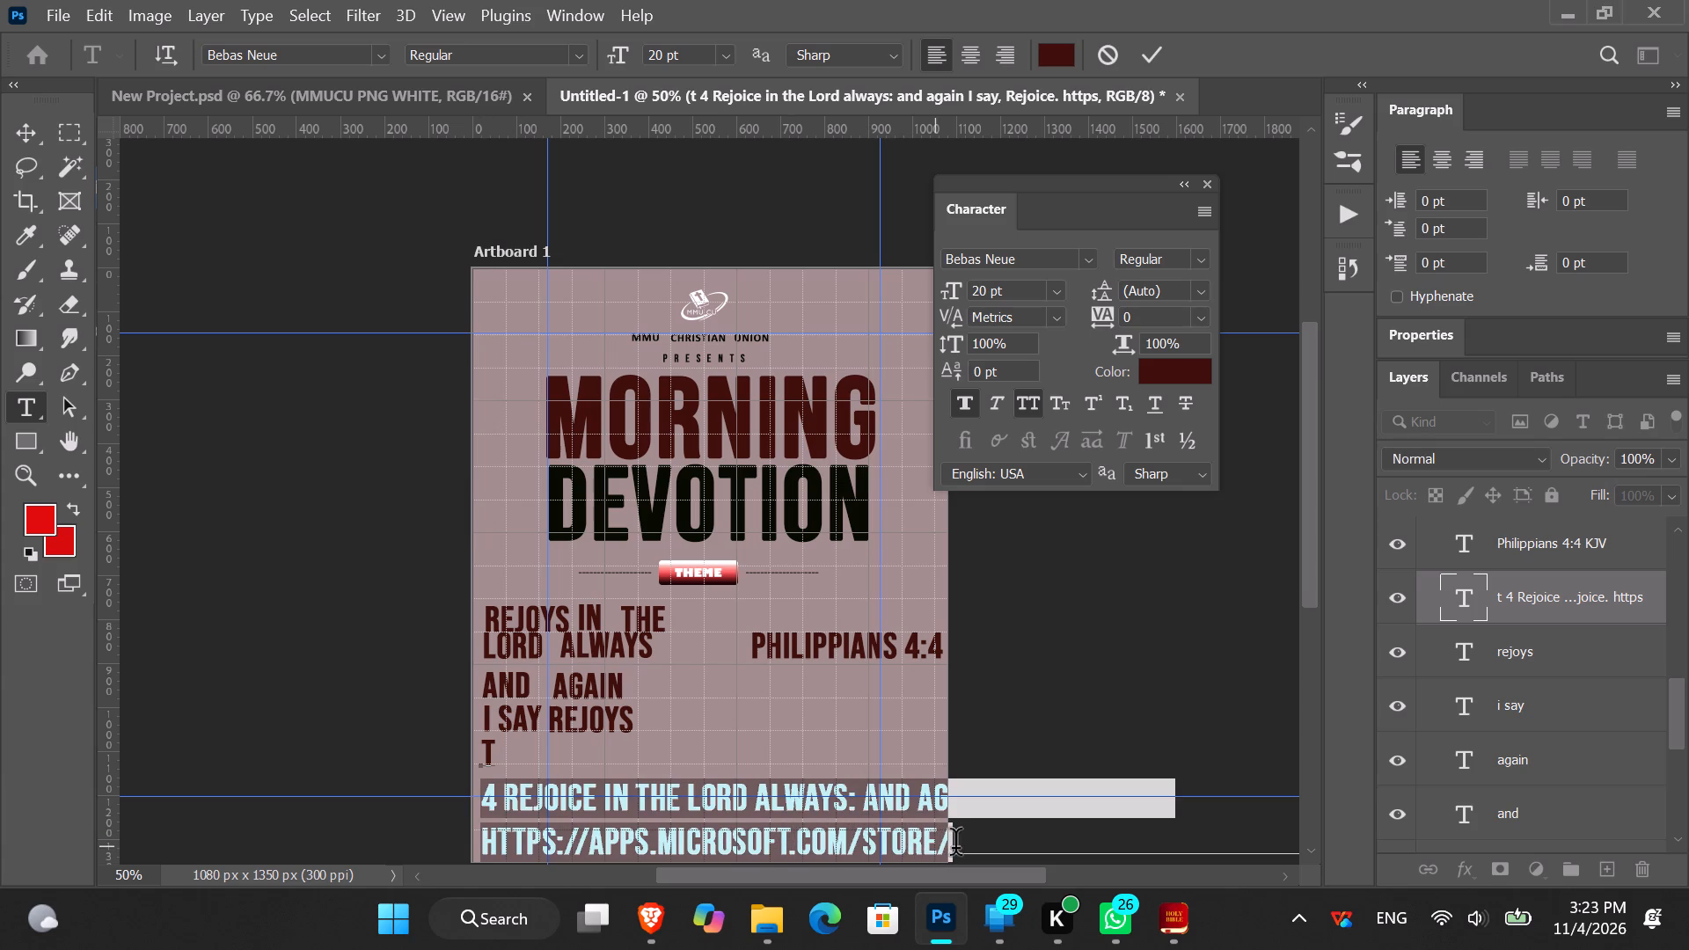
{"action": "left_click_drag", "start_coordinate": [955, 847], "coordinate": [958, 847]}
{"action": "key", "text": "BackSpace"}
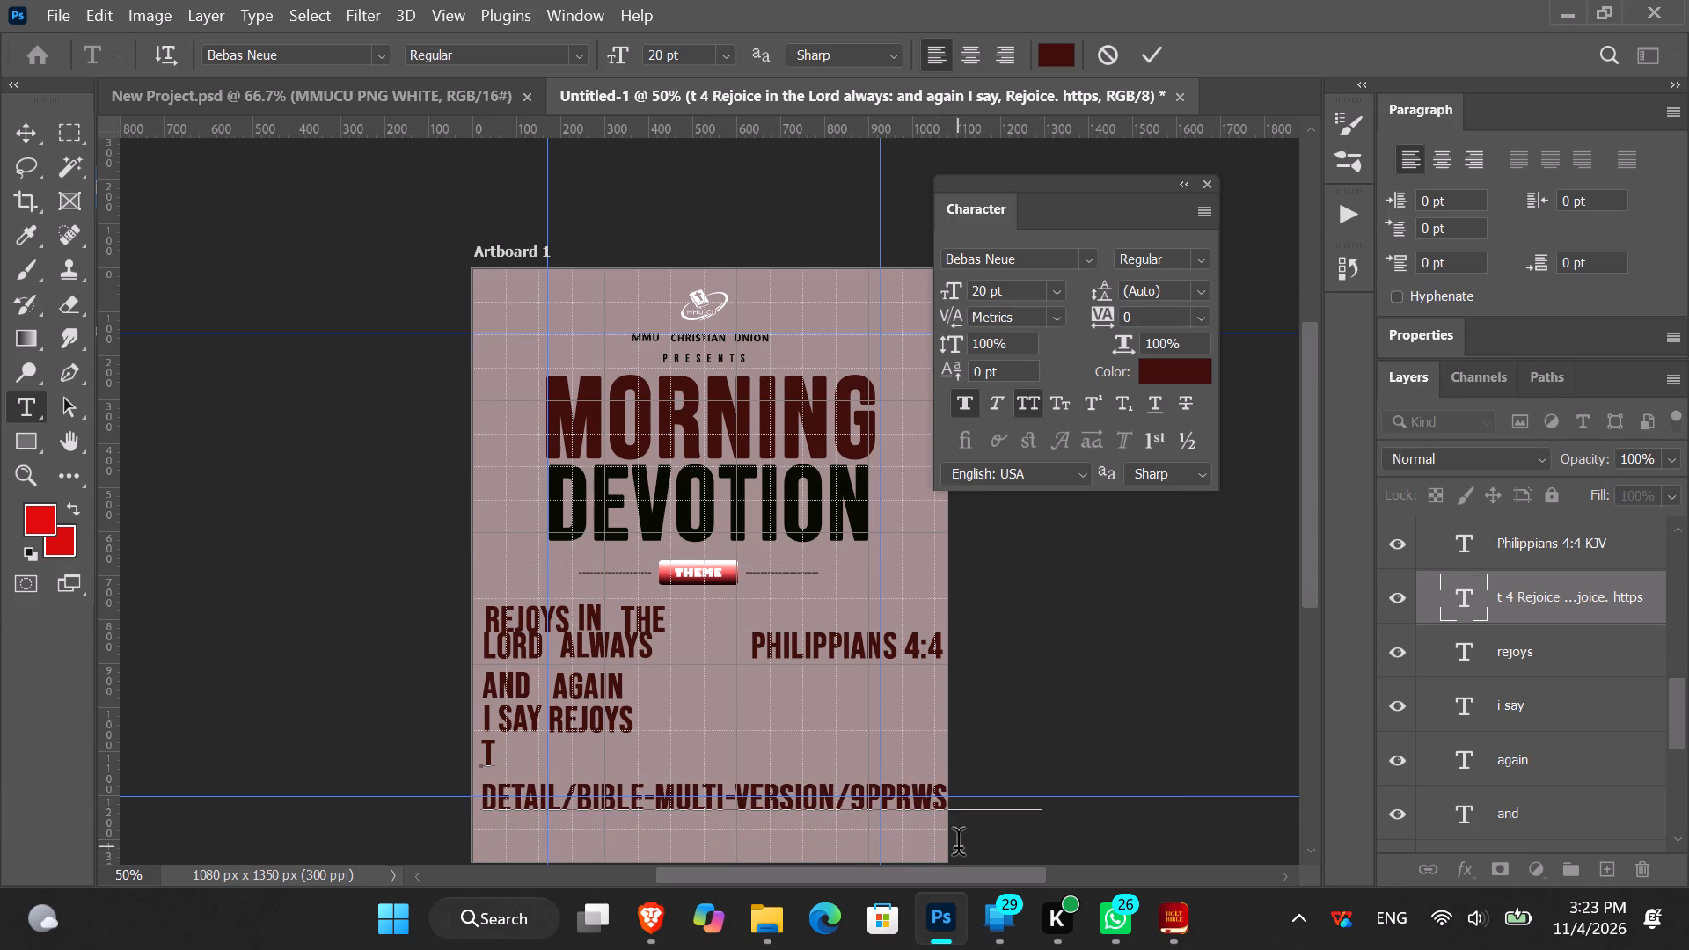
{"action": "triple_click", "coordinate": [574, 798]}
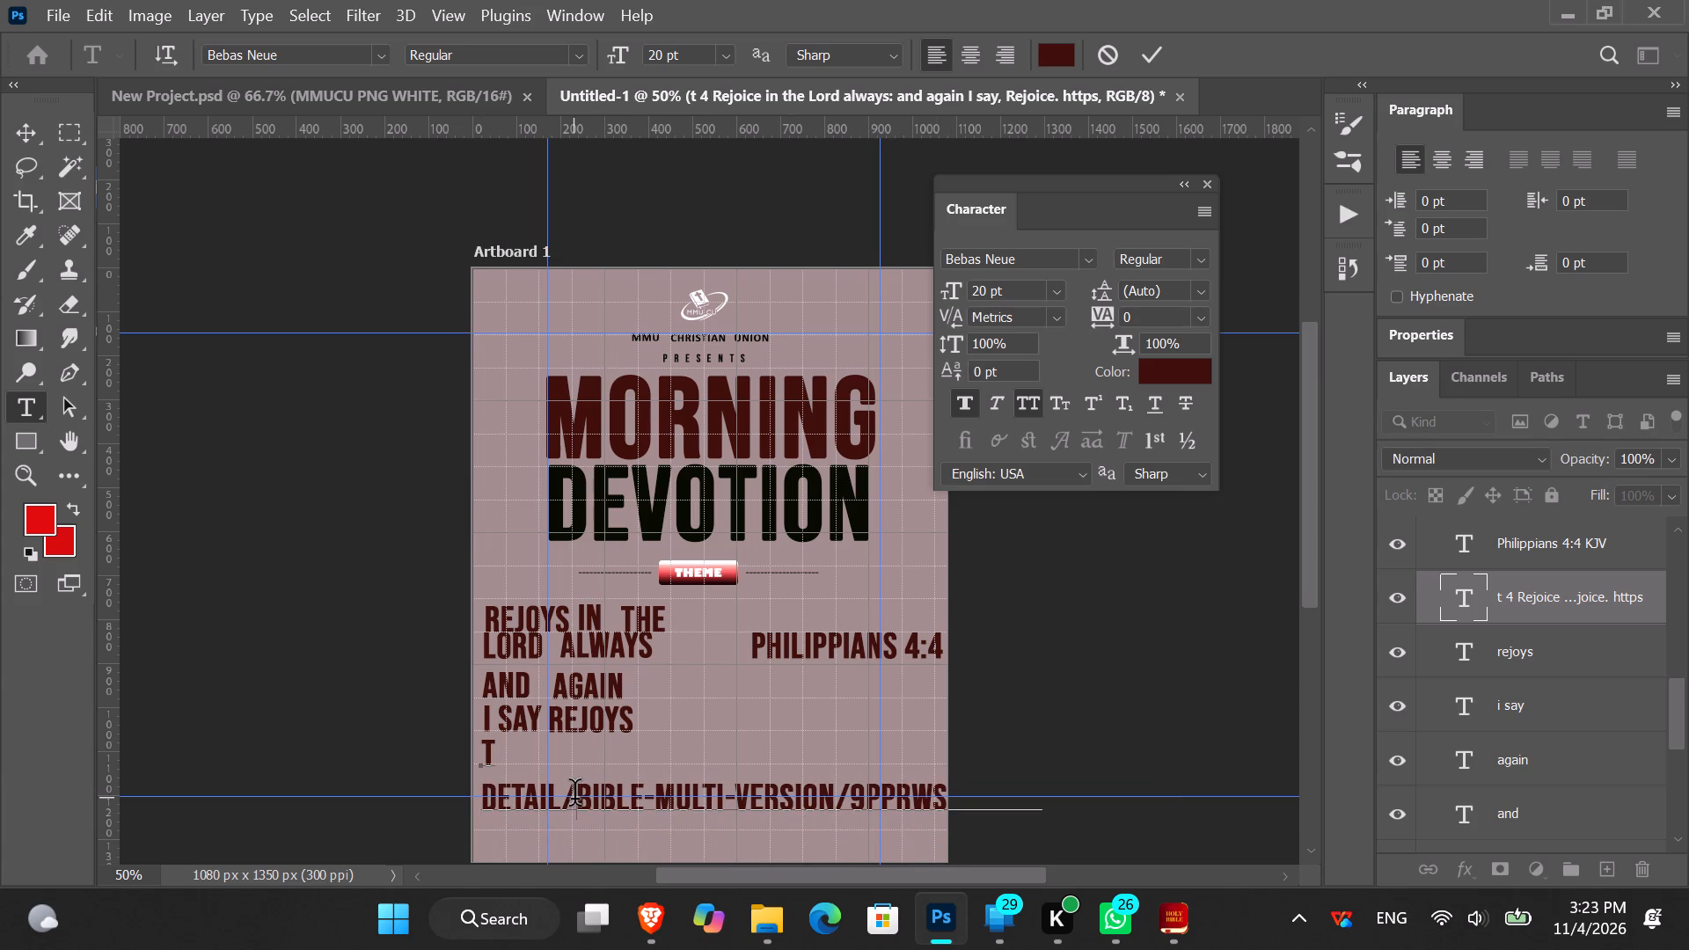
{"action": "left_click", "coordinate": [574, 798]}
{"action": "key", "text": "BackSpace"}
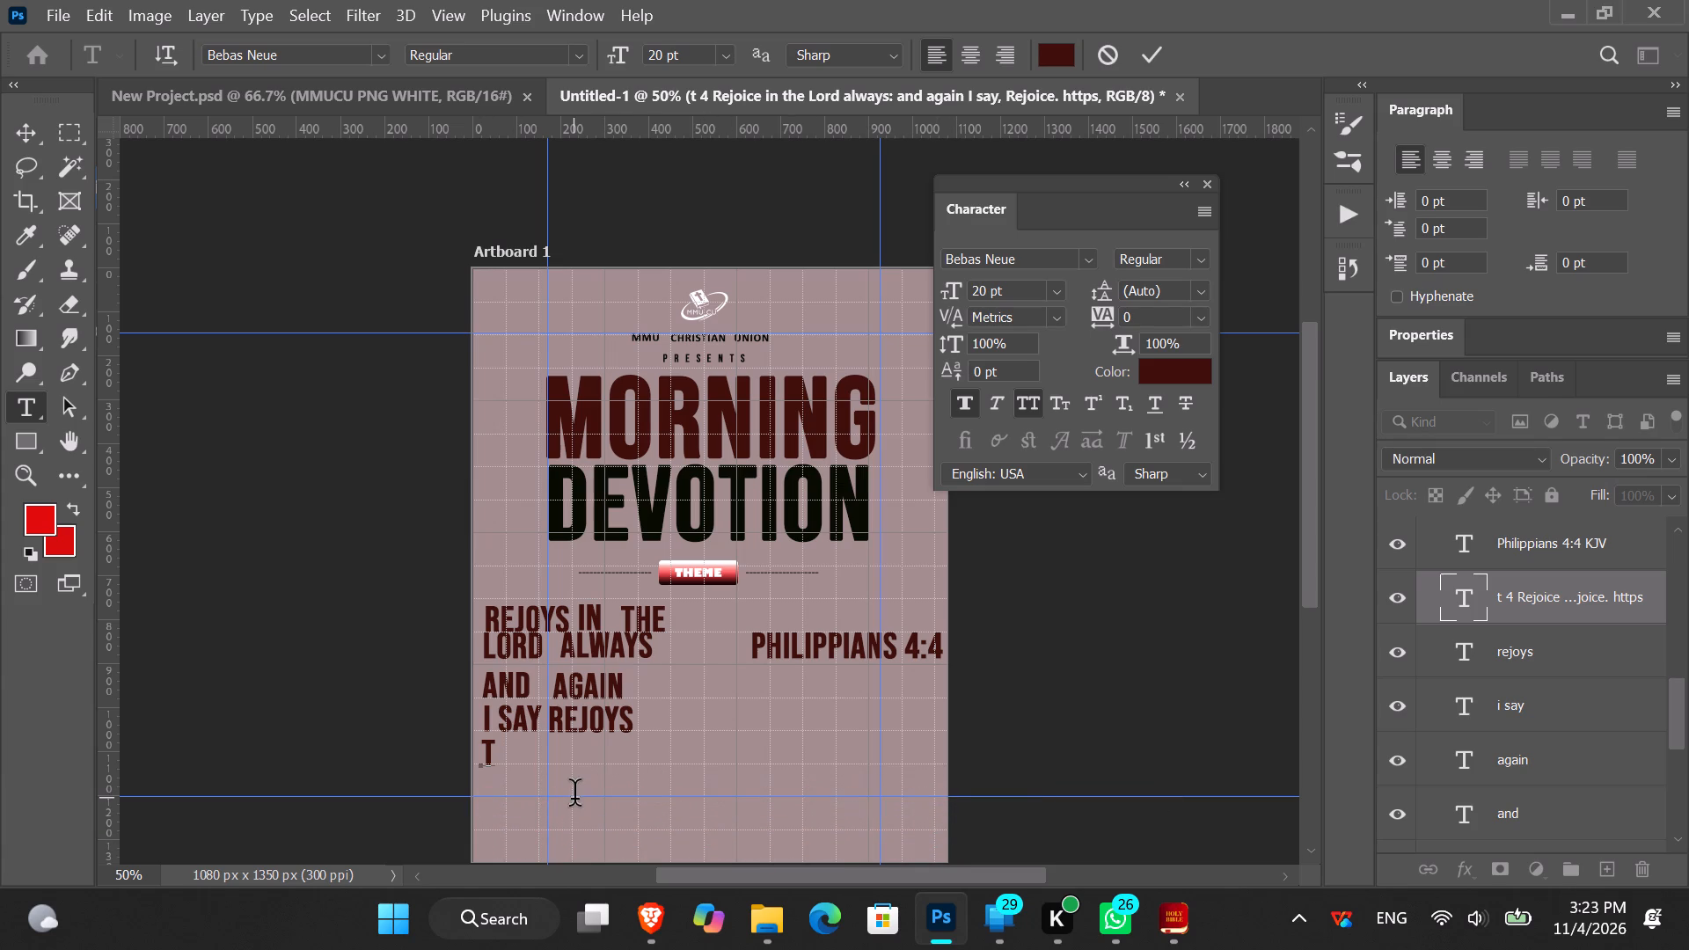
{"action": "left_click_drag", "start_coordinate": [494, 762], "coordinate": [369, 748]}
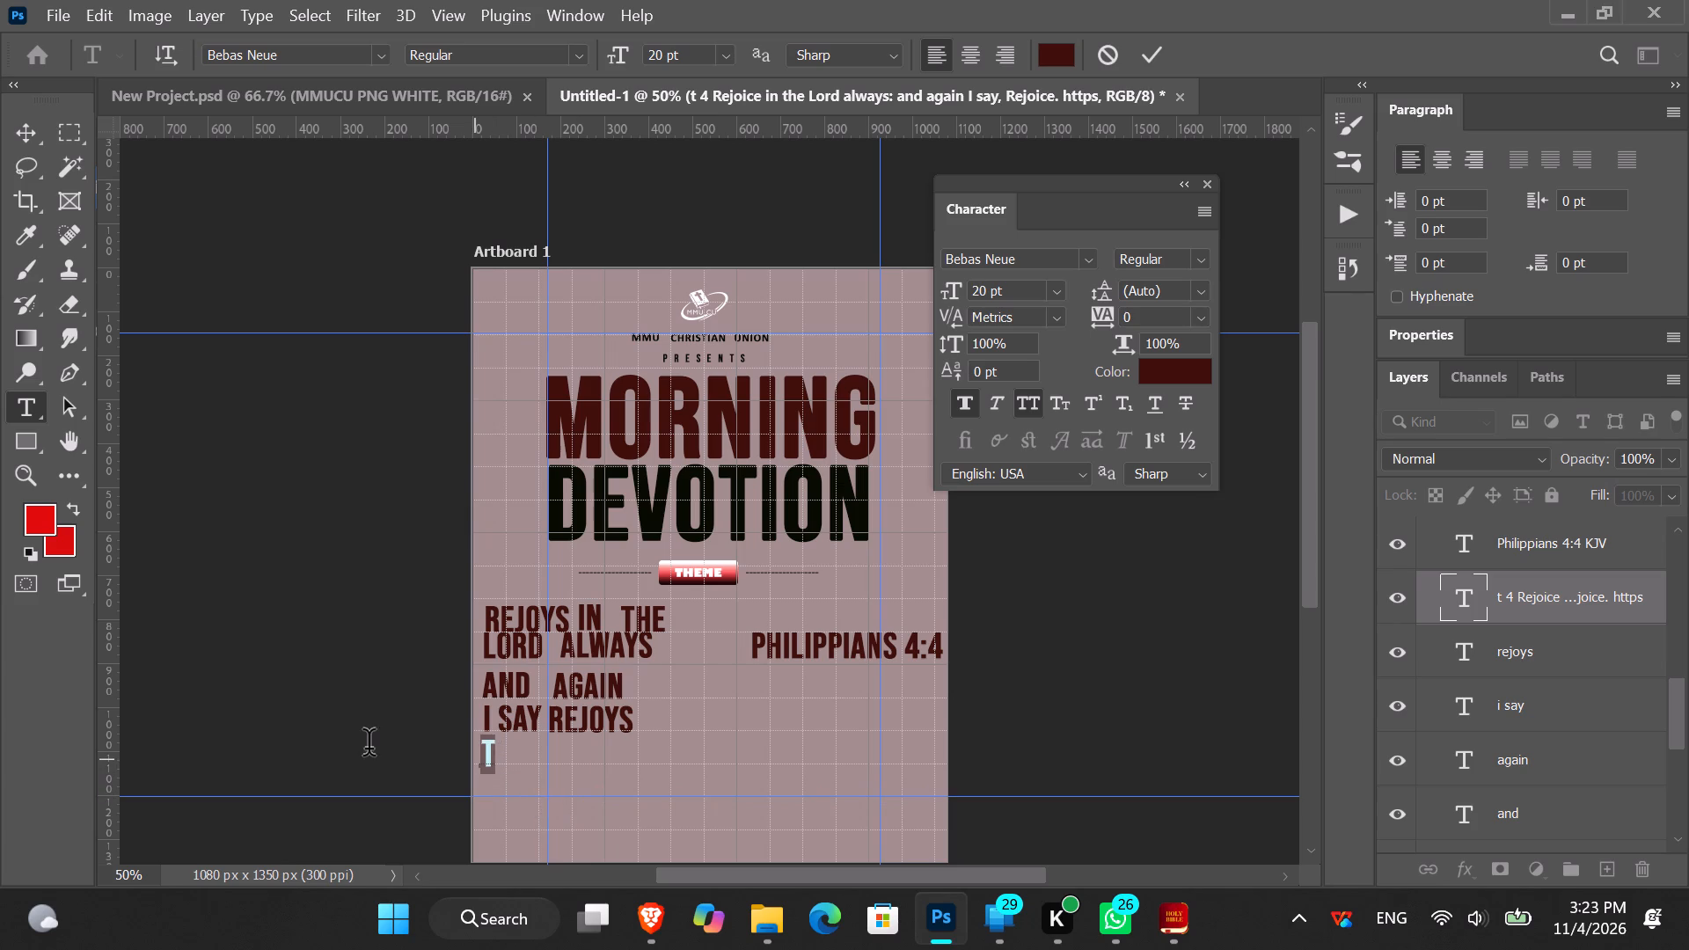
{"action": "key", "text": "BackSpace"}
{"action": "left_click", "coordinate": [871, 645]}
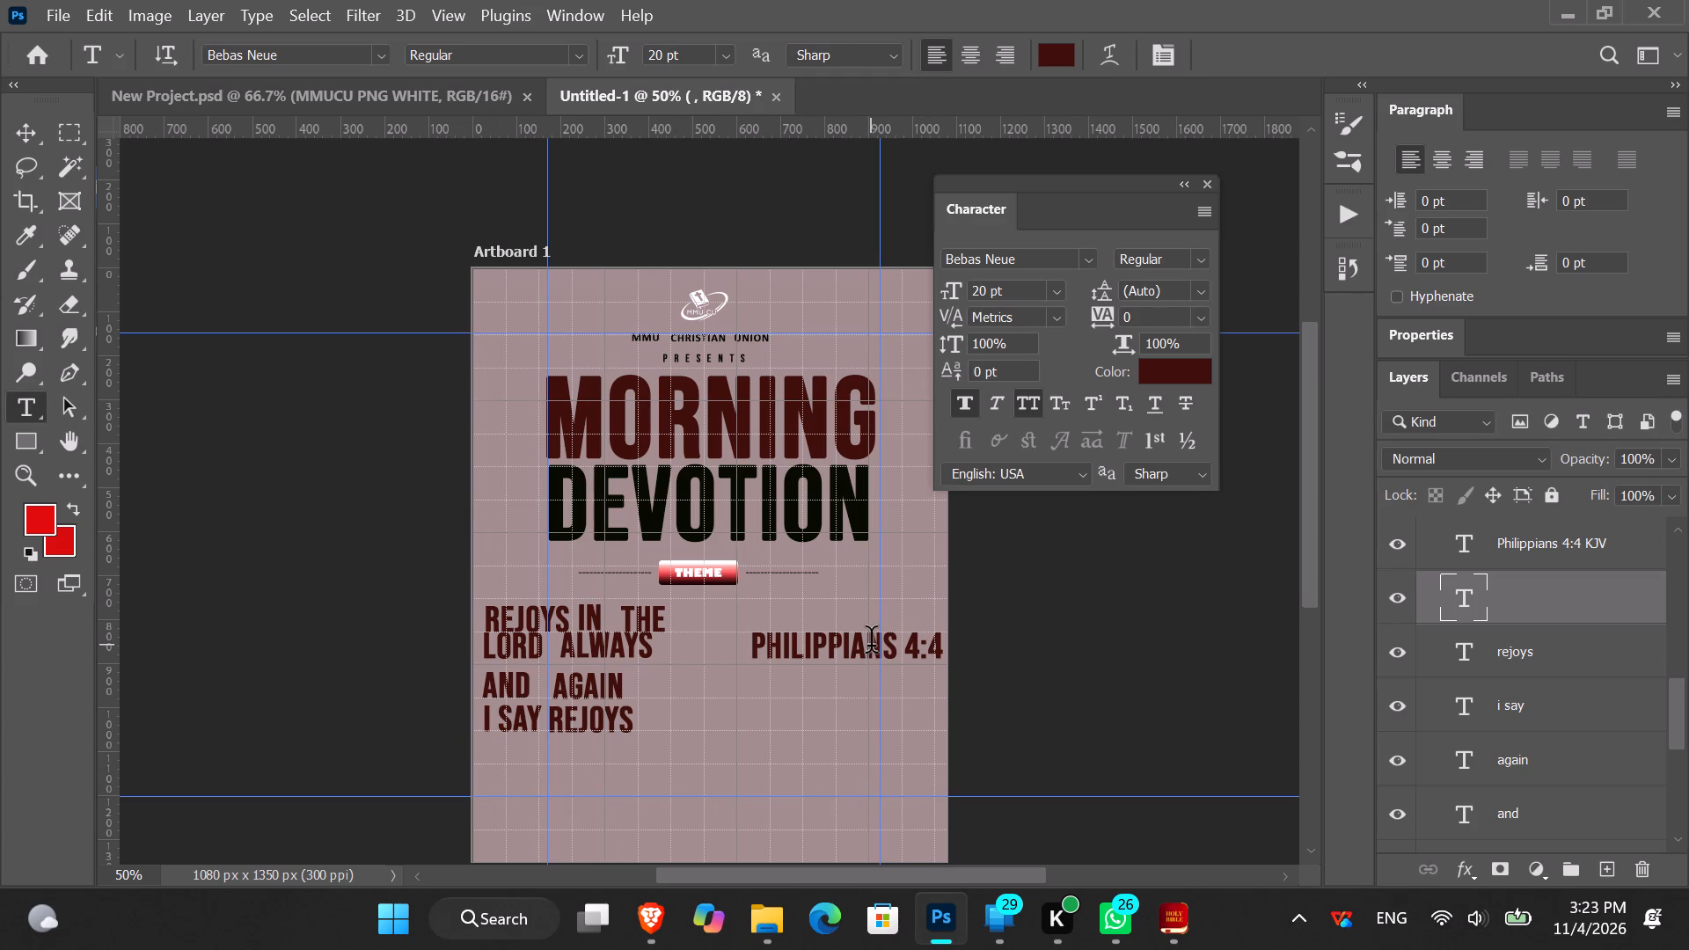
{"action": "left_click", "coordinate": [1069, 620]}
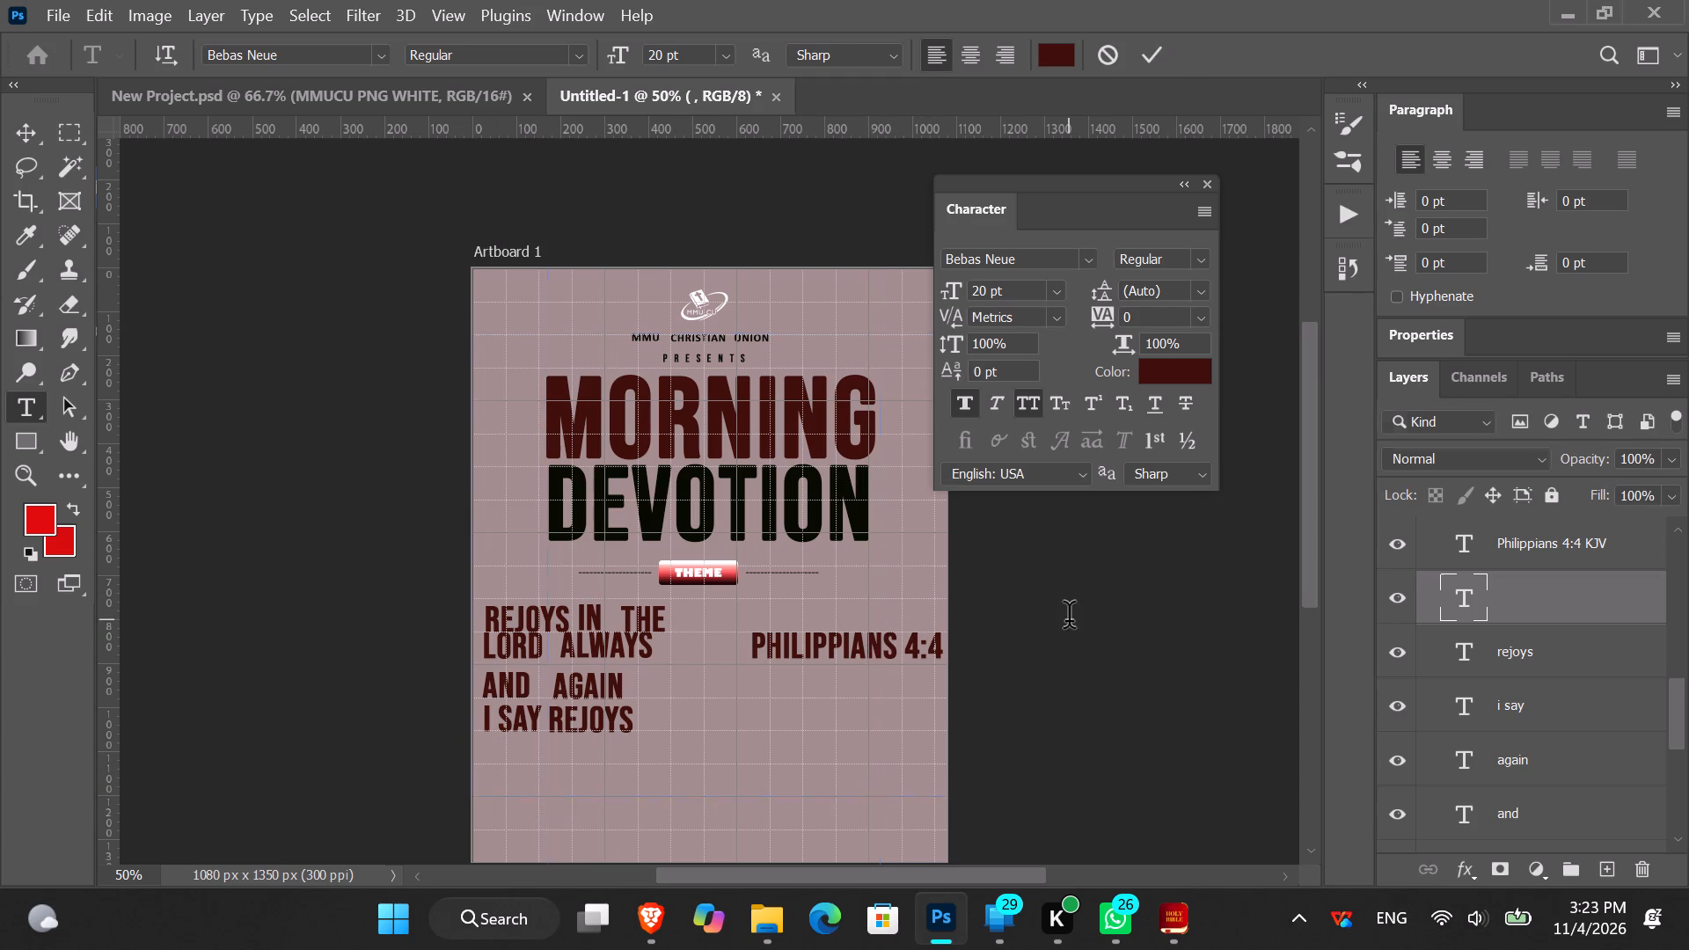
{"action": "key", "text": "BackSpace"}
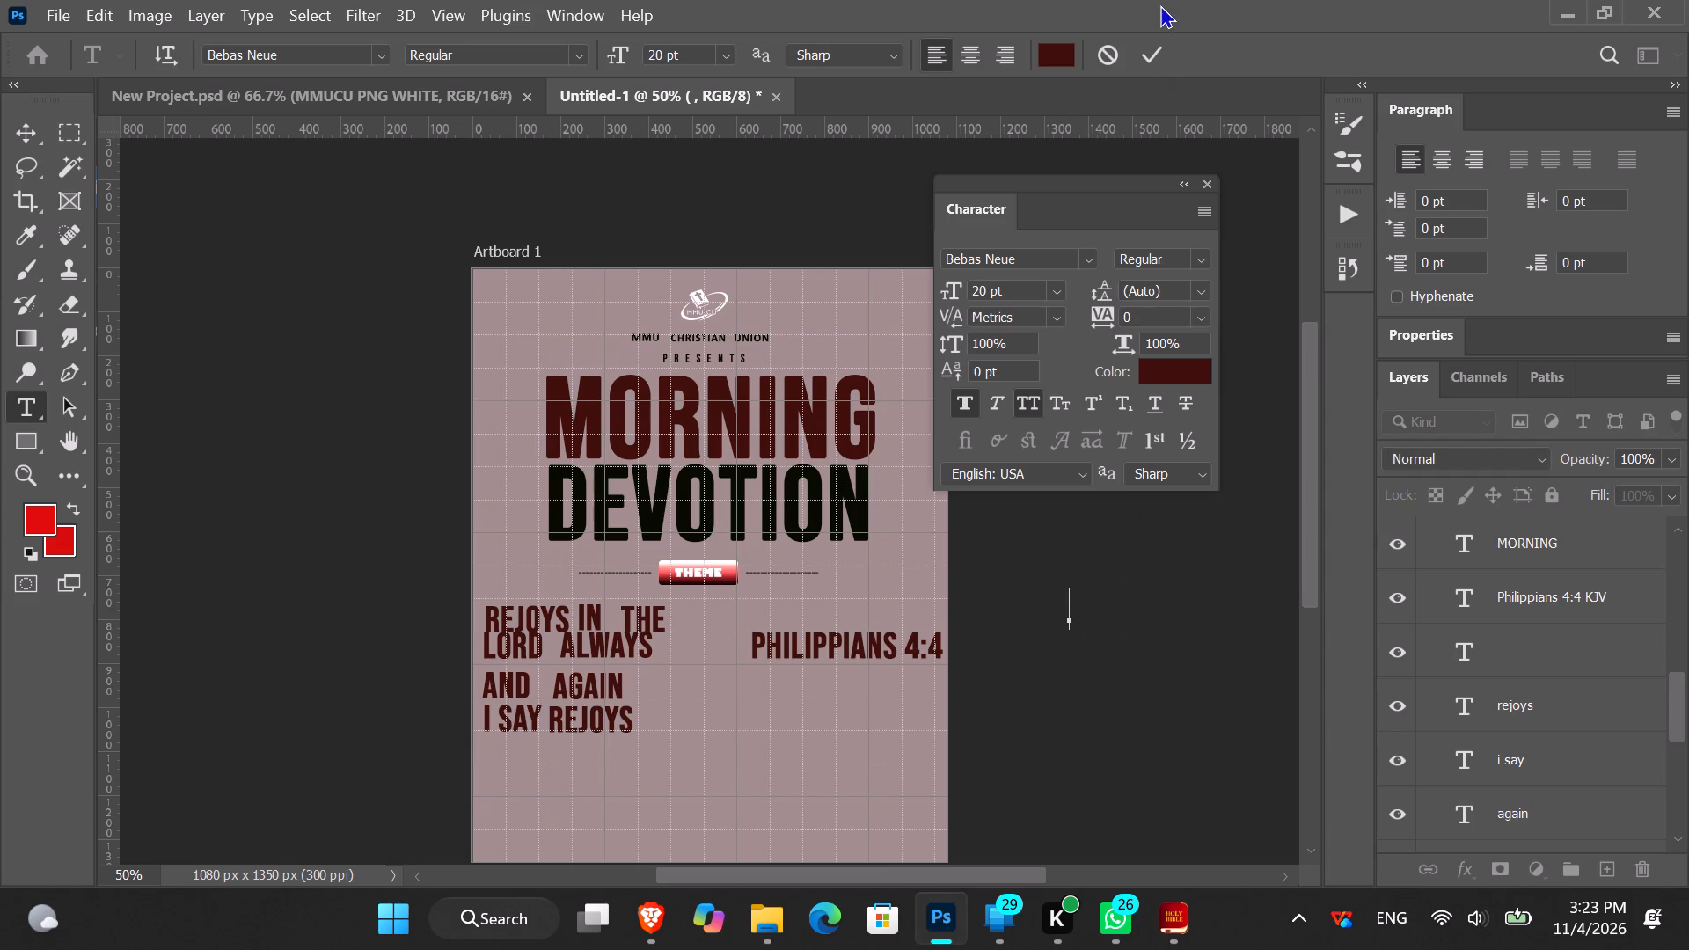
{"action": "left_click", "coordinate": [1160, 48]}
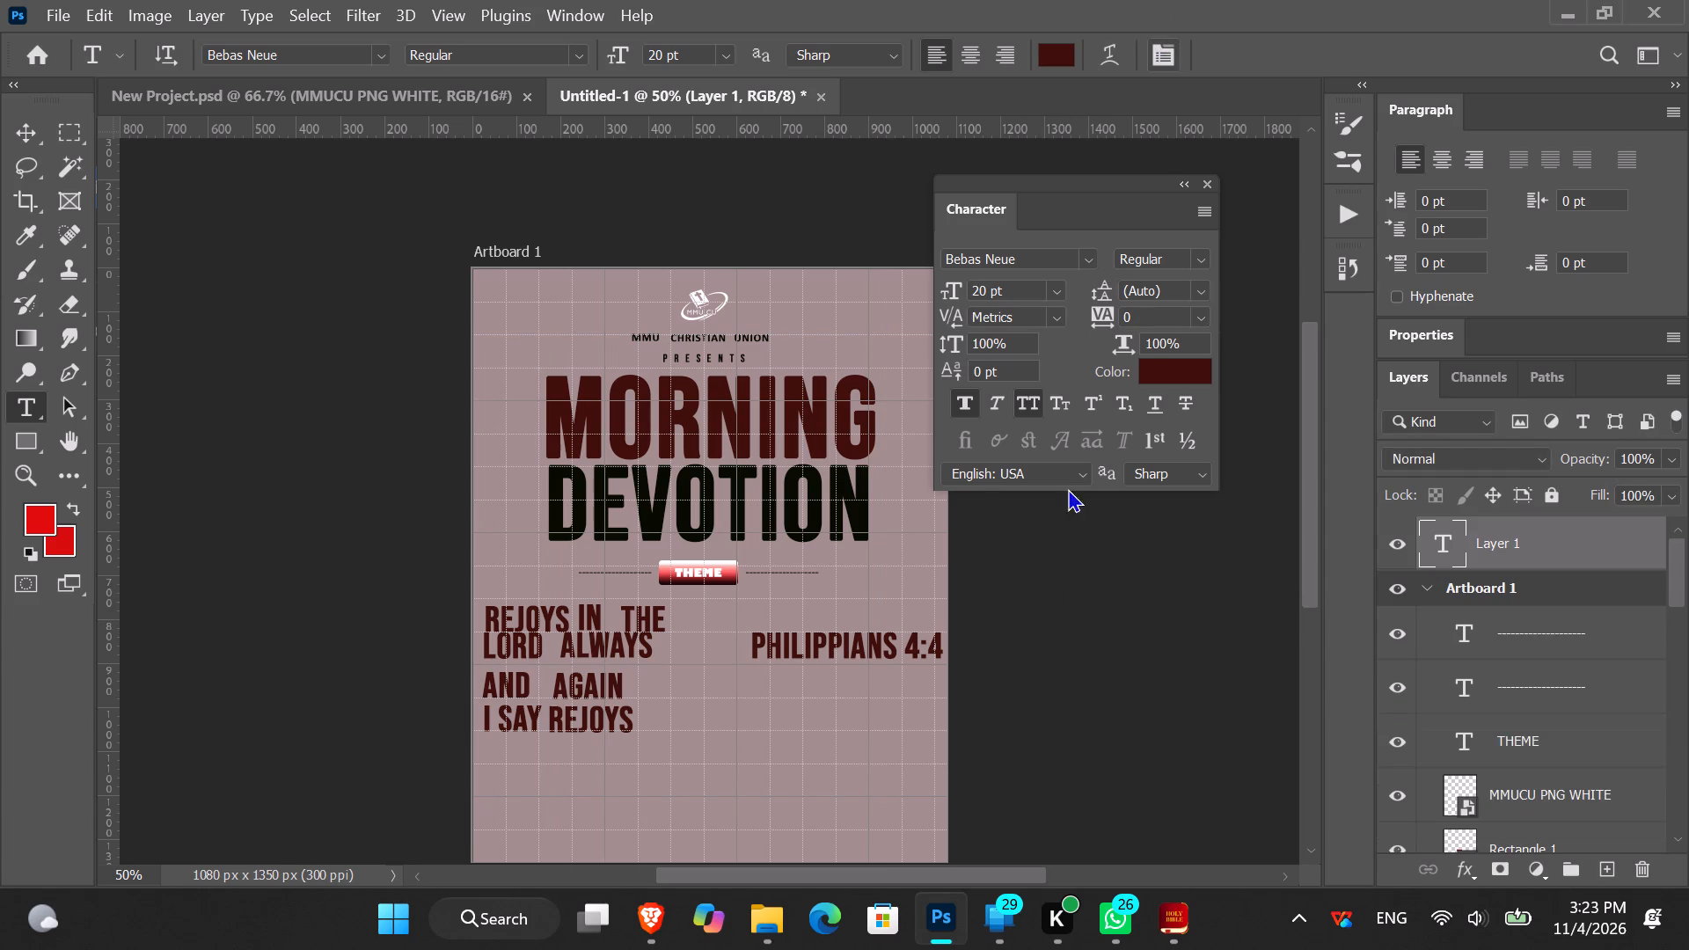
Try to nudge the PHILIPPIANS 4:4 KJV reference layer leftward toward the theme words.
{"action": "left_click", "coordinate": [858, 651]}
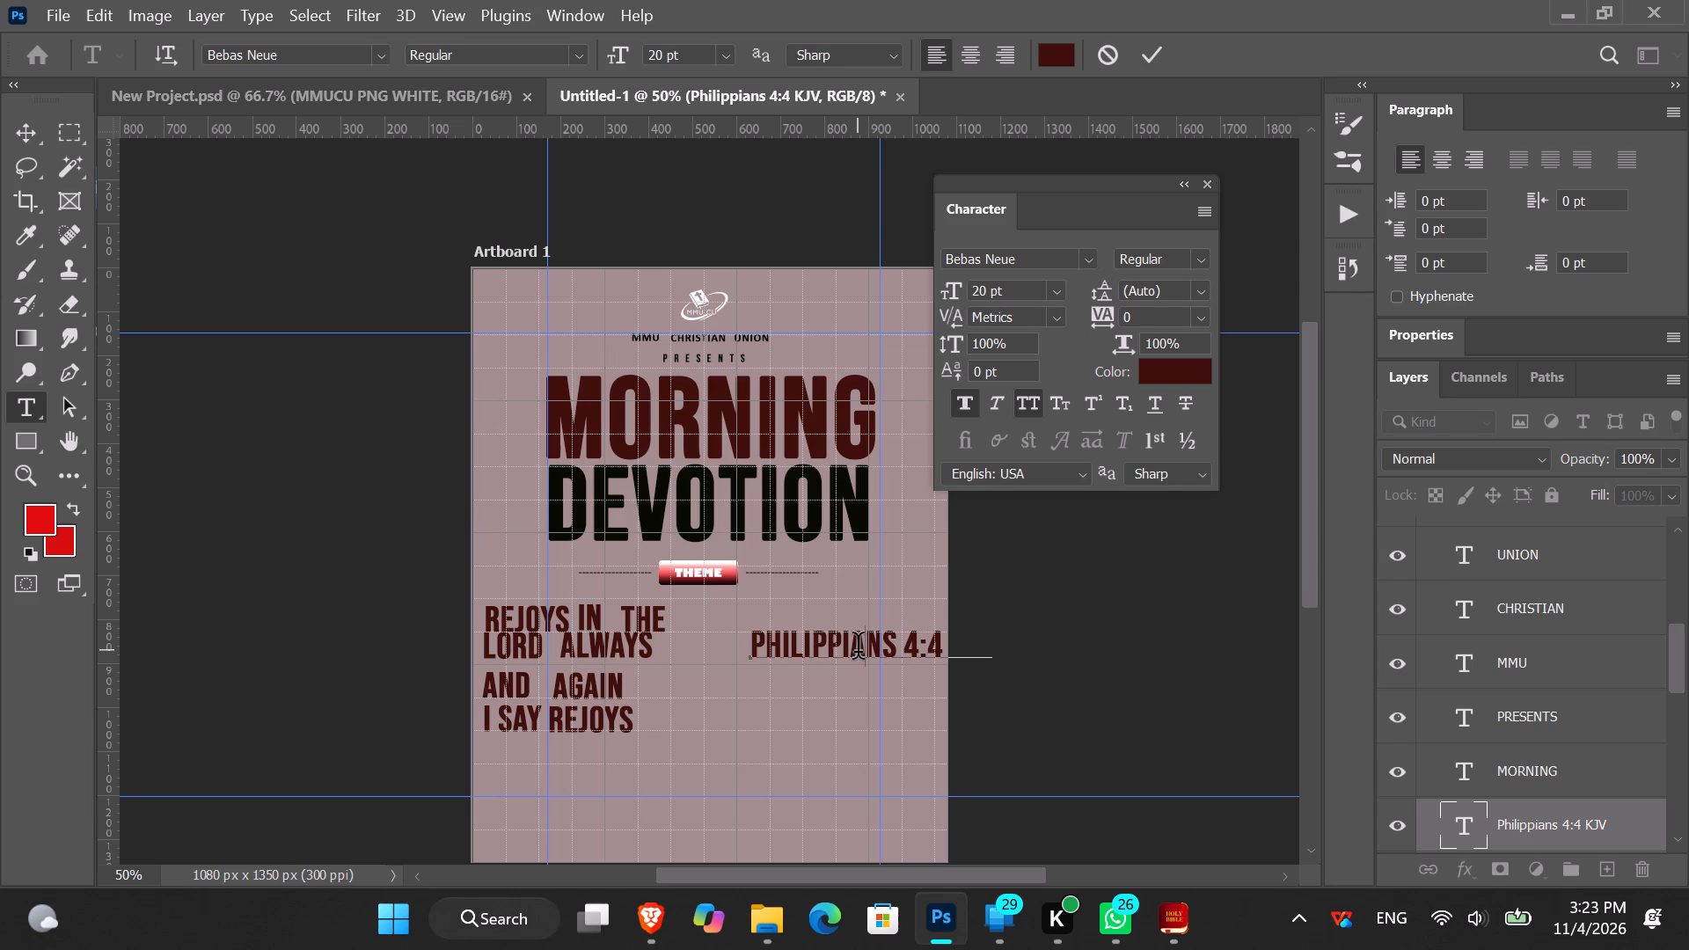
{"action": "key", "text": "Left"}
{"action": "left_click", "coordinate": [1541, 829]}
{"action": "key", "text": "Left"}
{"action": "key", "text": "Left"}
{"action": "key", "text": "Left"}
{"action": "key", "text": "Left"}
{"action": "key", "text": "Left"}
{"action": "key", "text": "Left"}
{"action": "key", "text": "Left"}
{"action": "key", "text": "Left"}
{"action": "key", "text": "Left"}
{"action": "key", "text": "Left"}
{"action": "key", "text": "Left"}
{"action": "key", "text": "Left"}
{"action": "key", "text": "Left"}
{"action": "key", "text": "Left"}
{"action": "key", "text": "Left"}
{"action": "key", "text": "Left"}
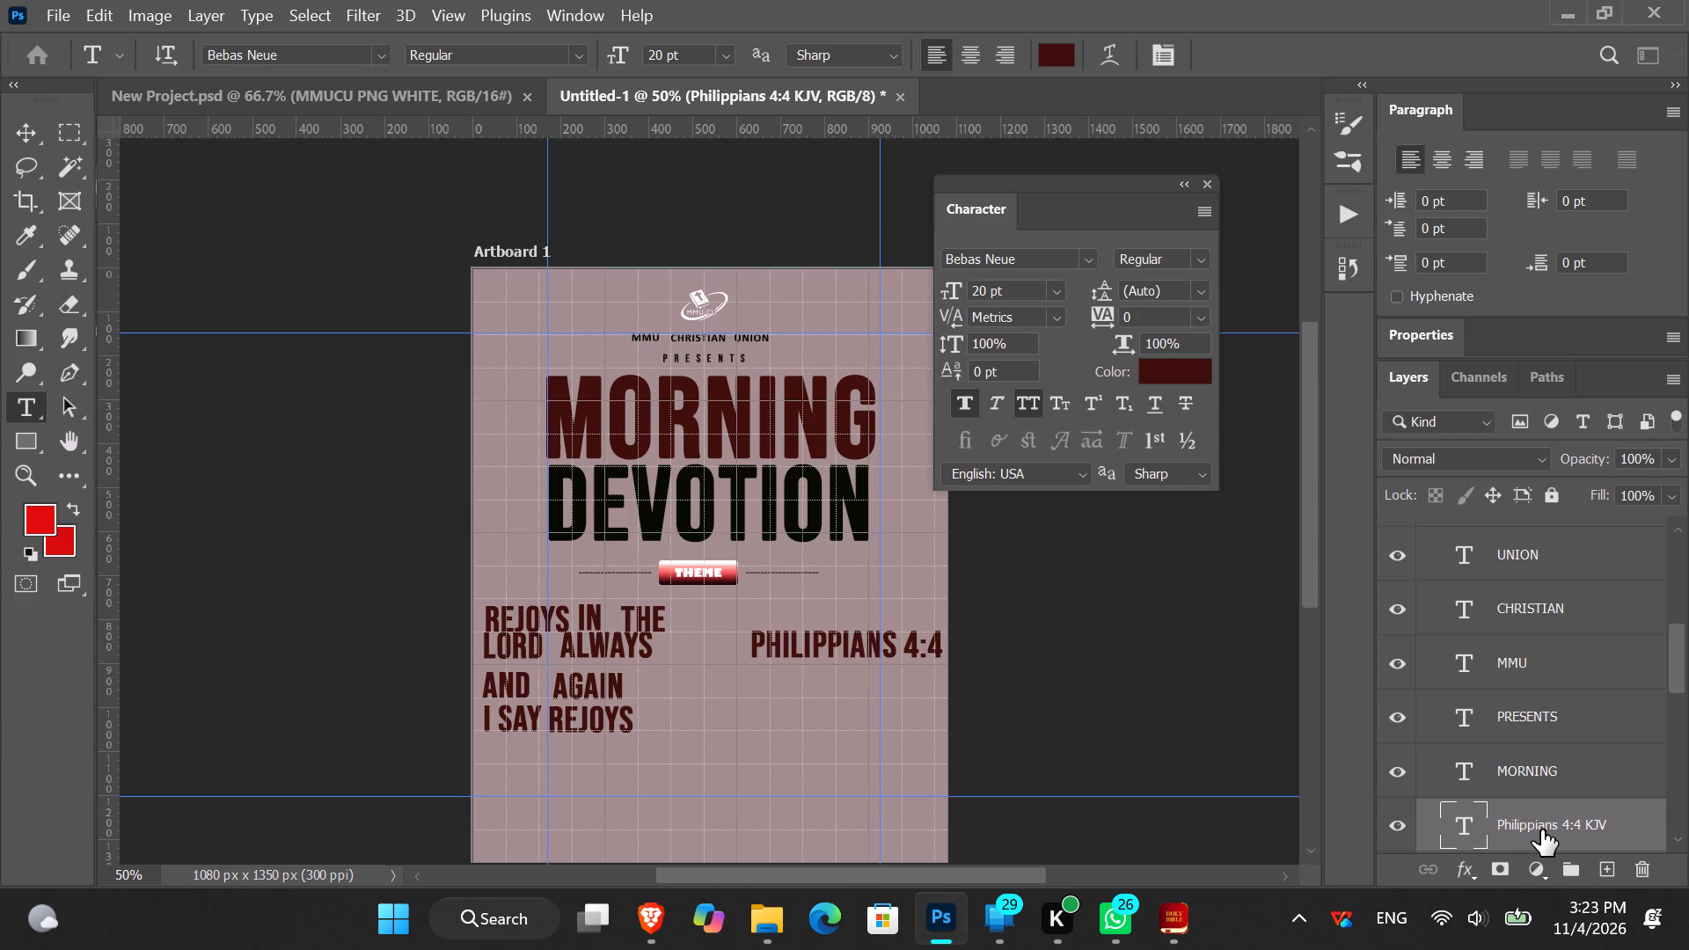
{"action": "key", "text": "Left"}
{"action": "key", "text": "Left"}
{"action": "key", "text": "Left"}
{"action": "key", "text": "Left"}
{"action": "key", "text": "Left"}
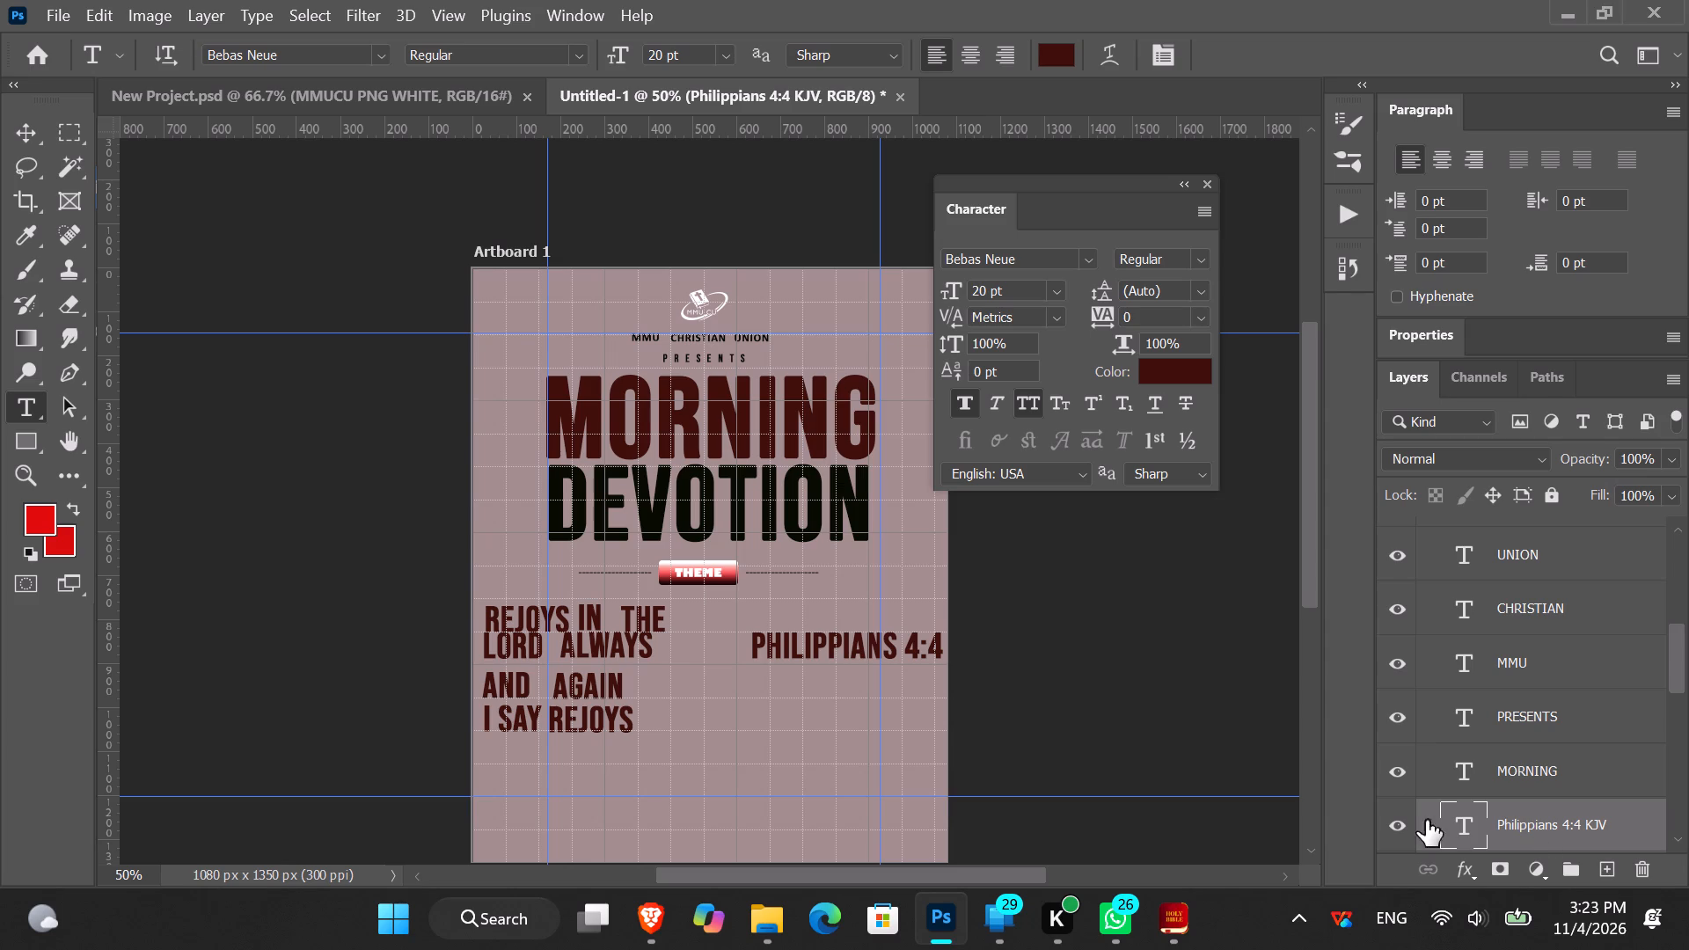
Delete the emptied text layer between the Philippians 4:4 KJV and rejoys layers.
{"action": "scroll", "coordinate": [1516, 804], "scroll_direction": "down", "scroll_amount": 2}
{"action": "scroll", "coordinate": [1496, 772], "scroll_direction": "up", "scroll_amount": 1}
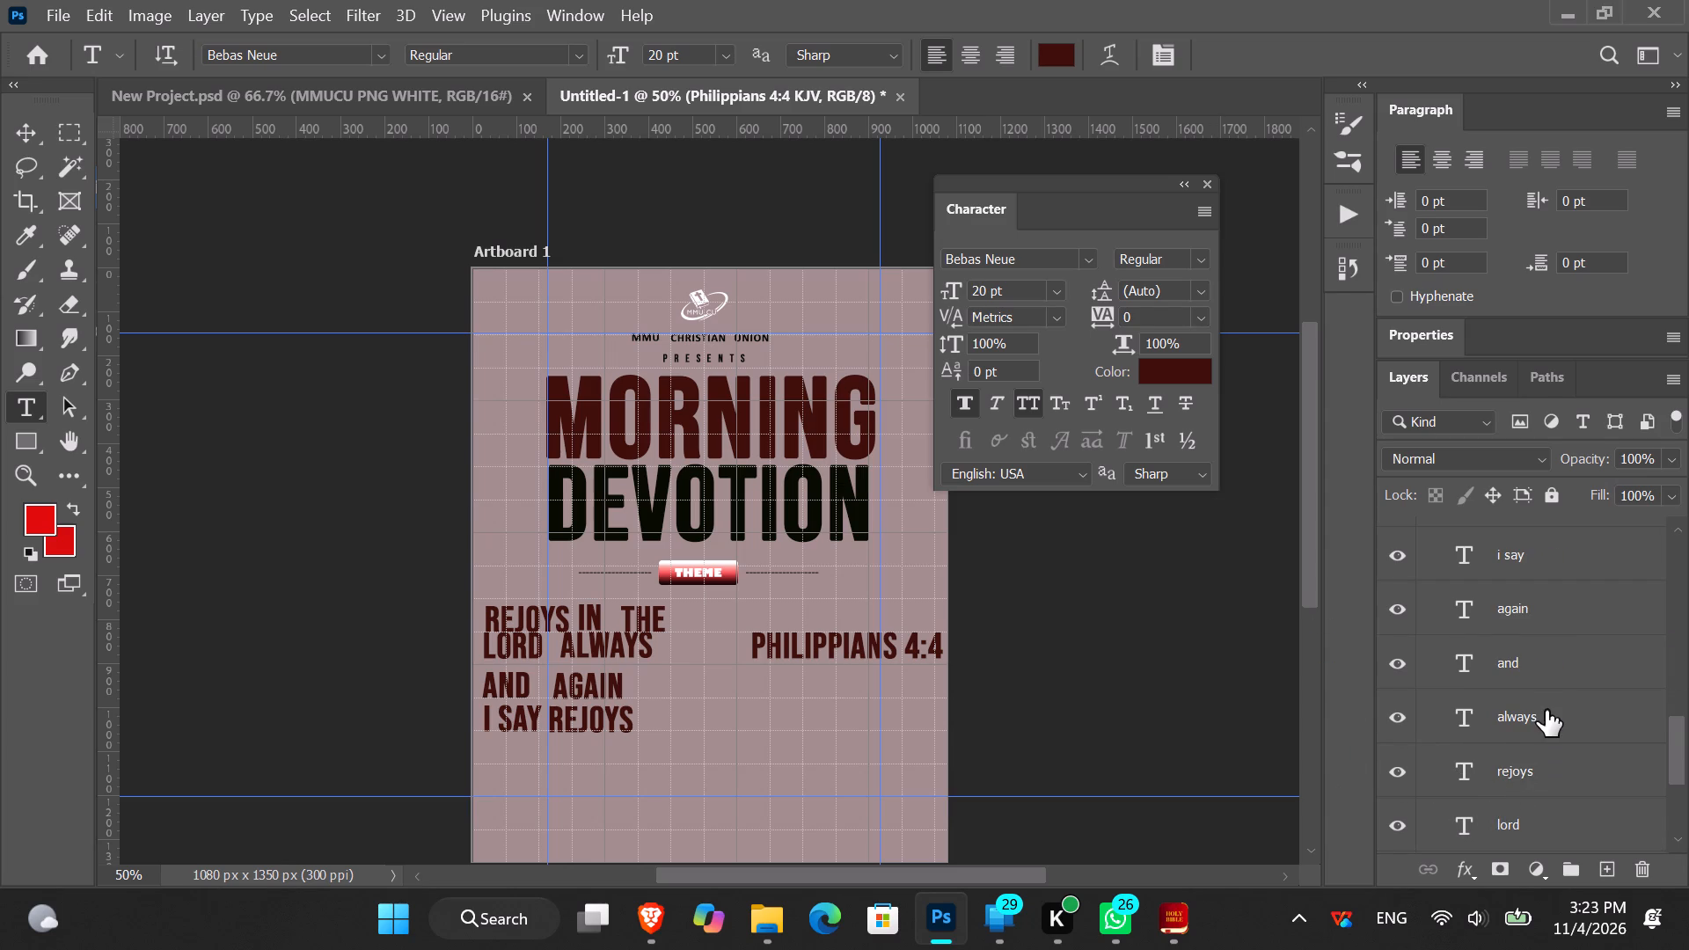
{"action": "scroll", "coordinate": [1546, 710], "scroll_direction": "up", "scroll_amount": 1}
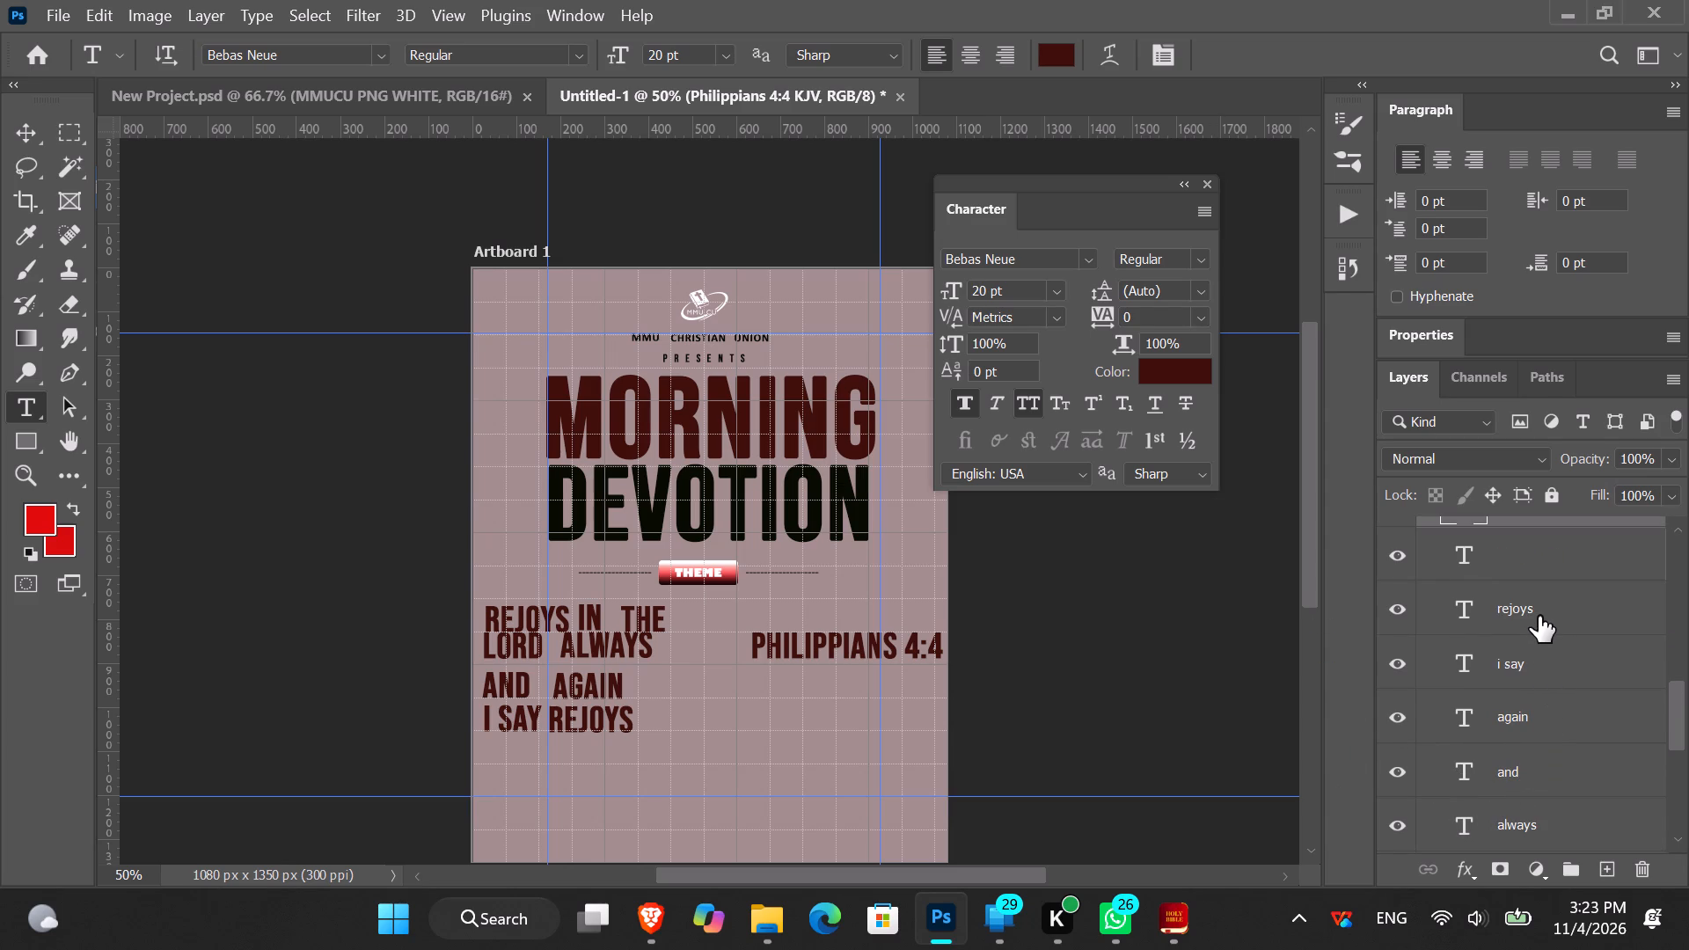
{"action": "left_click", "coordinate": [1539, 616]}
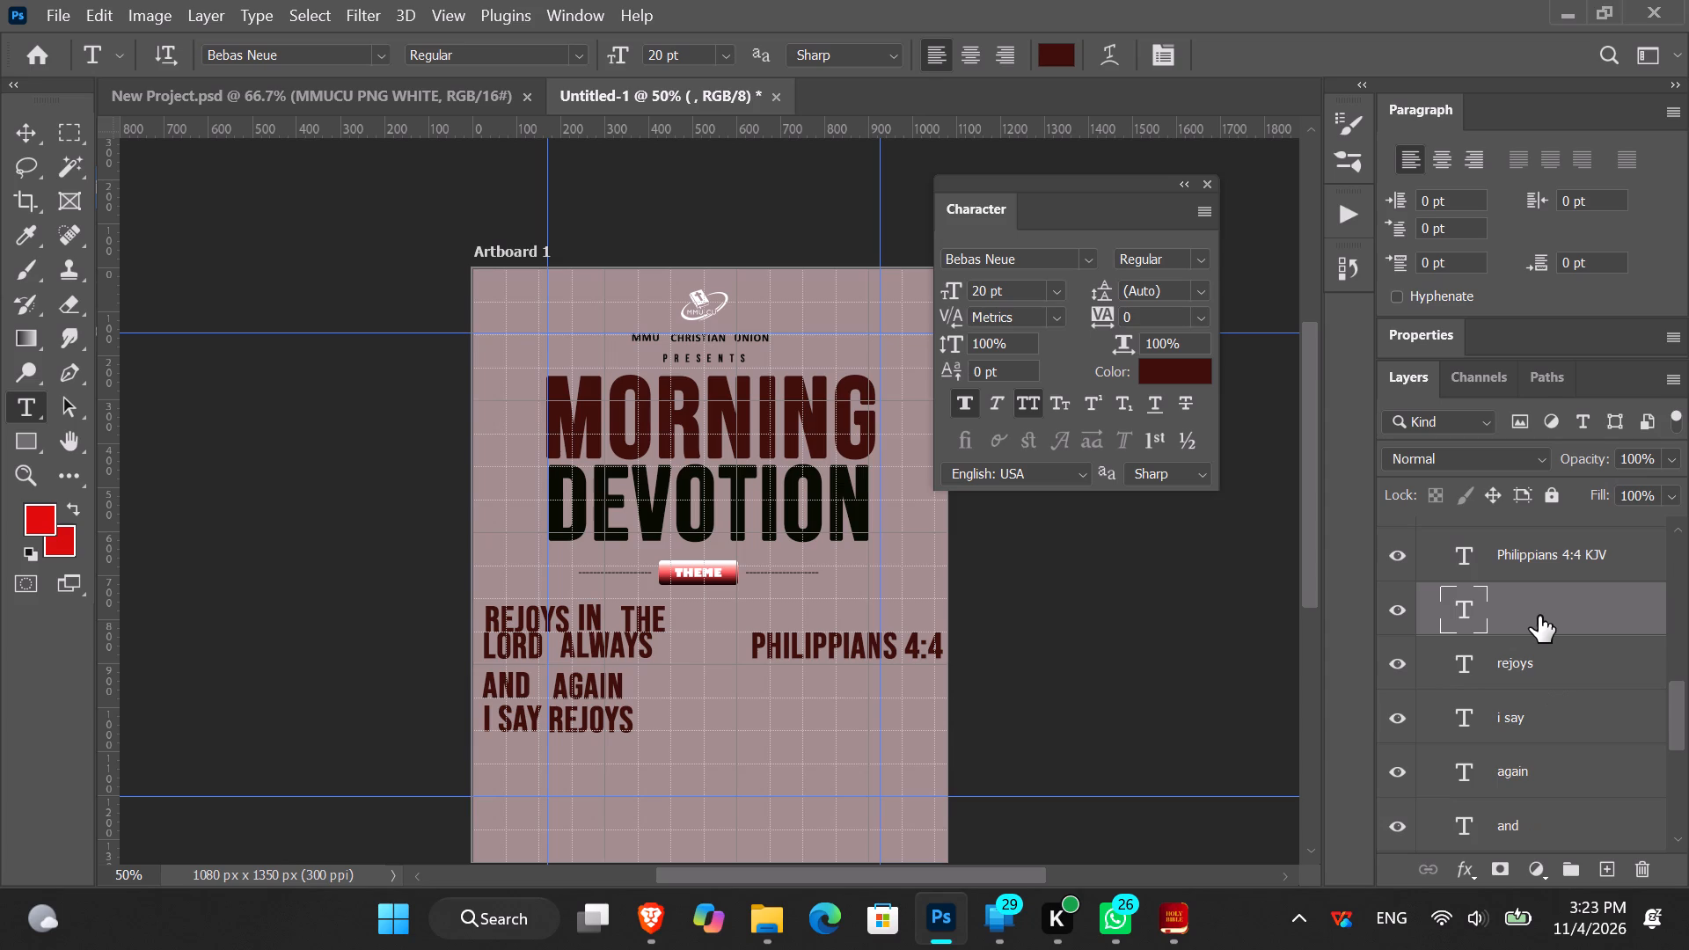
{"action": "key", "text": "BackSpace"}
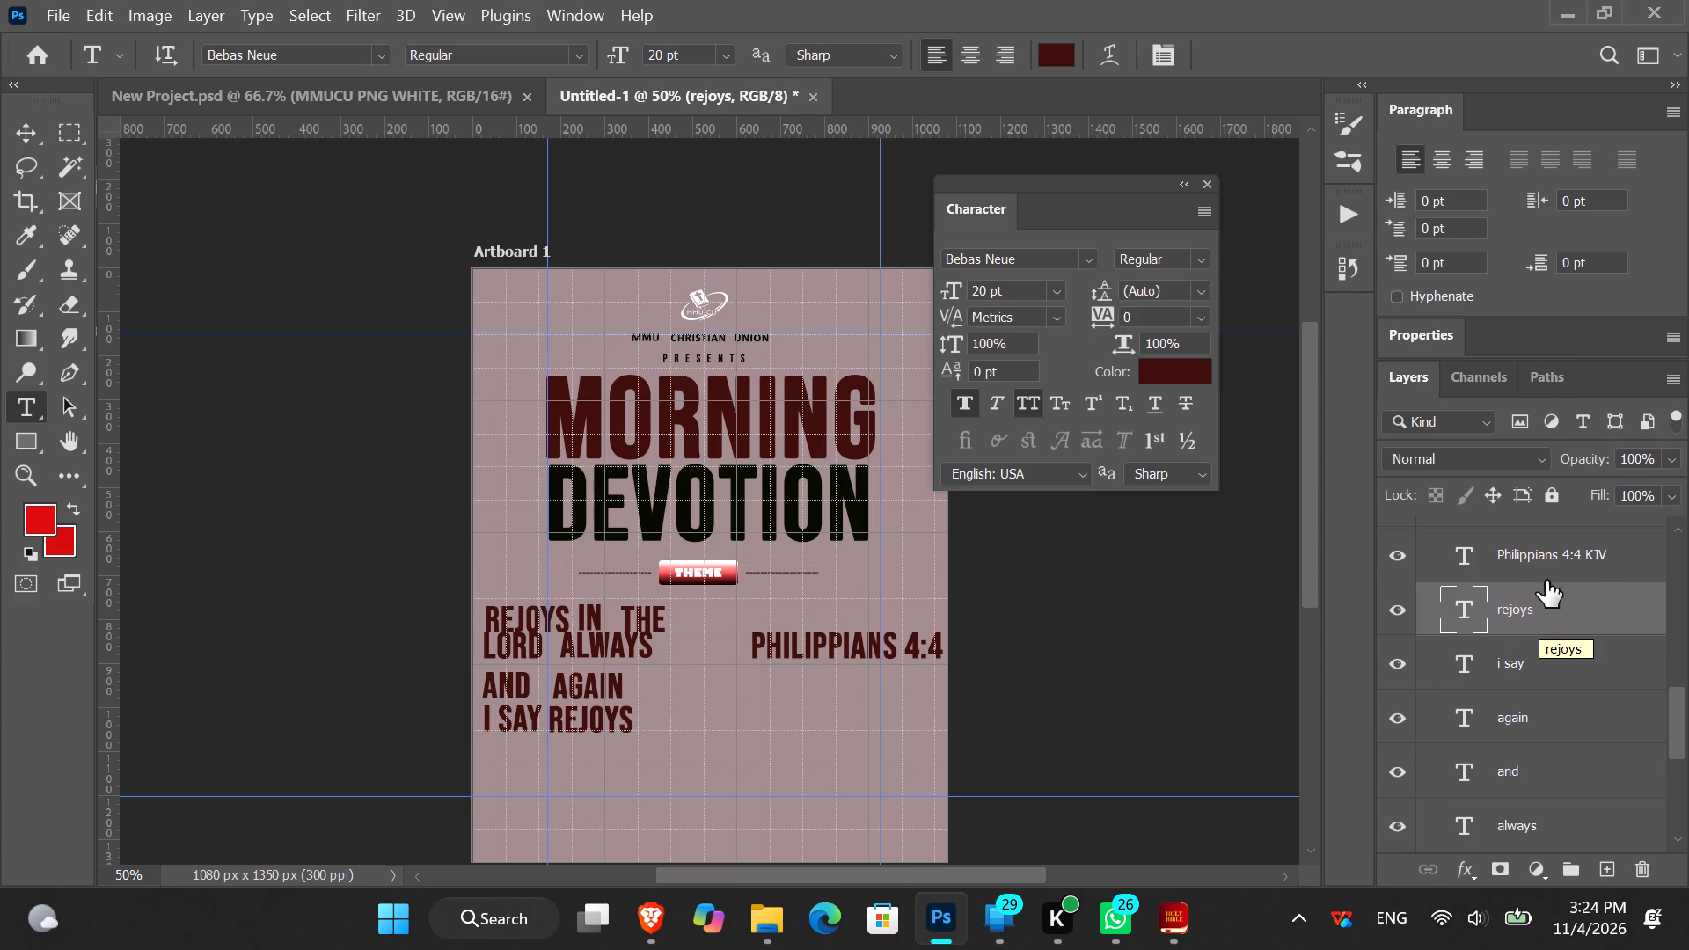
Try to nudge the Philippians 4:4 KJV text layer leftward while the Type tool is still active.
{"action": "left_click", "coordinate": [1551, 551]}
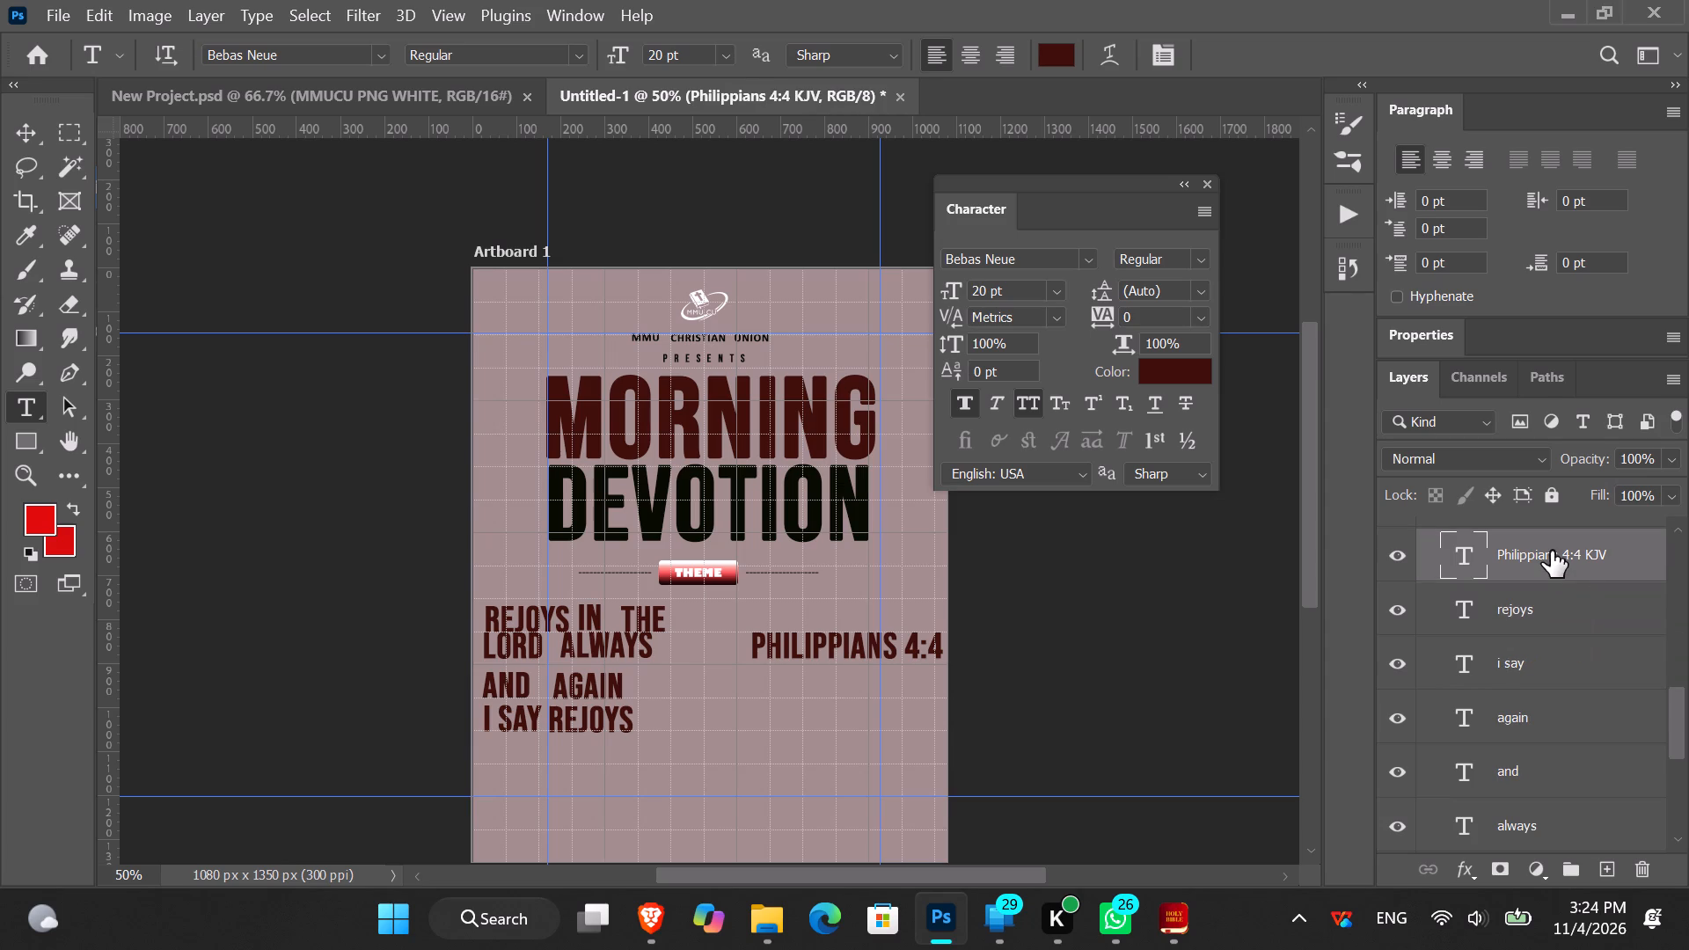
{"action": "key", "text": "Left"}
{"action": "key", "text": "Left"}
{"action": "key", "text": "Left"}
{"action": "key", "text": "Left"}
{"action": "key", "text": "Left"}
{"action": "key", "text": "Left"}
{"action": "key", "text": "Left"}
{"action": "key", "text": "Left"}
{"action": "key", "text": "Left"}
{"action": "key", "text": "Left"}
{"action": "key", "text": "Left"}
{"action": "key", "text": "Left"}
Nudge the Philippians 4:4 KJV layer left with the Move tool until the whole reference fits inside the artboard.
{"action": "key", "text": "v"}
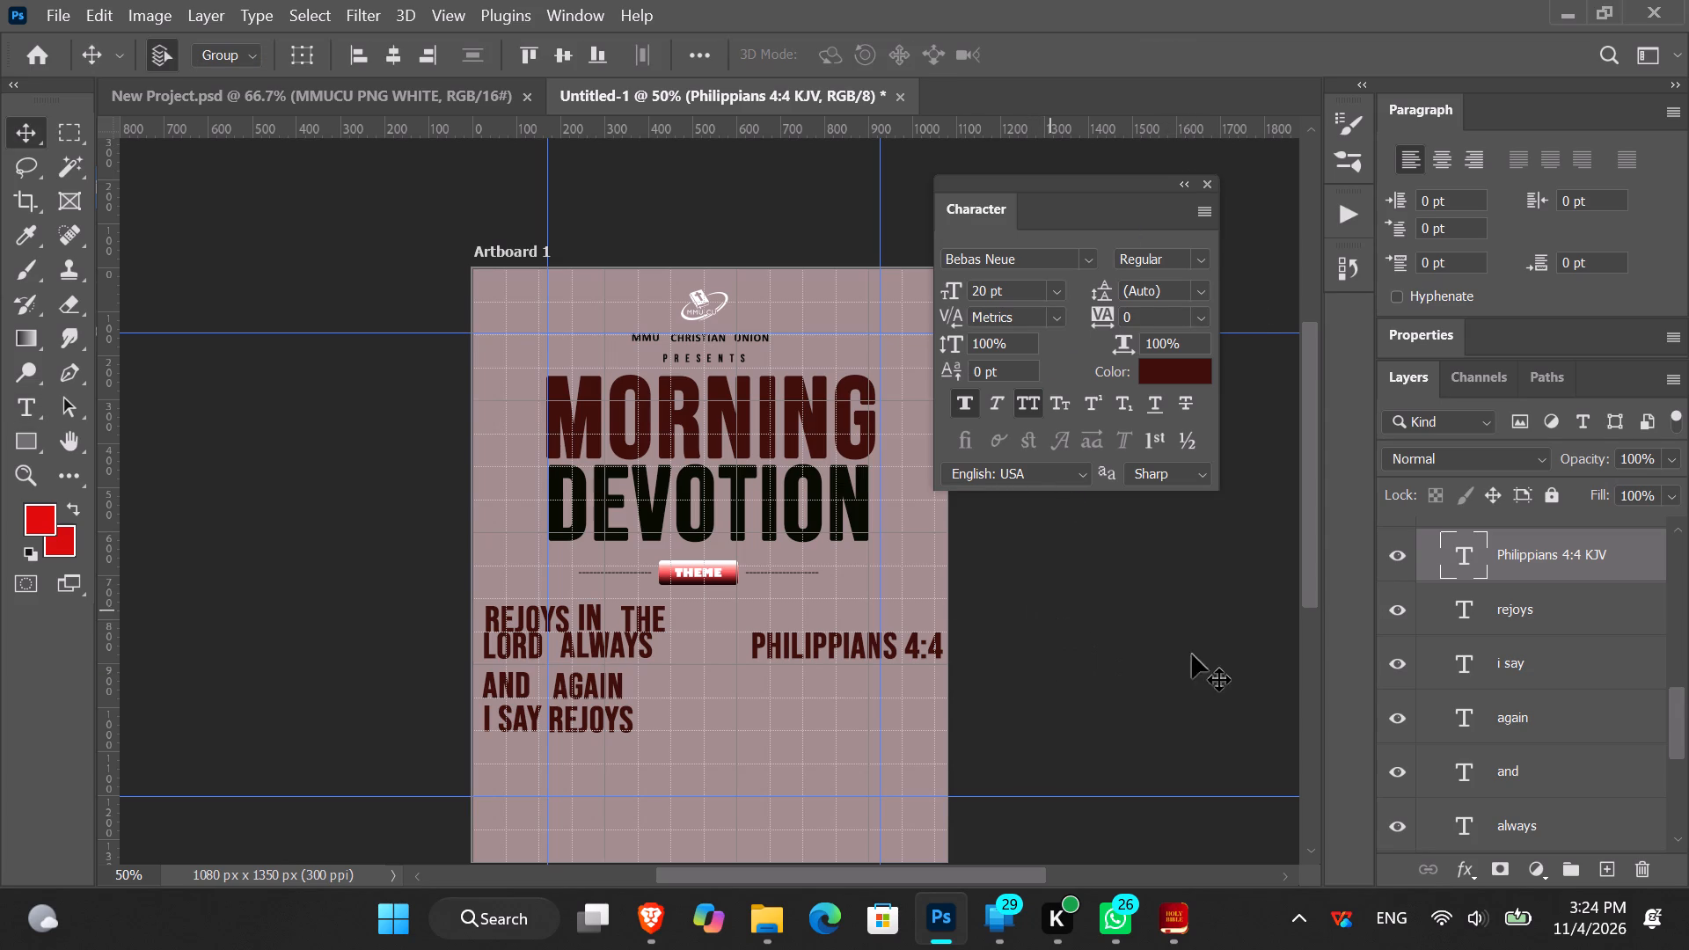
{"action": "left_click", "coordinate": [1500, 559]}
{"action": "key", "text": "Left"}
{"action": "key", "text": "Left"}
{"action": "key", "text": "Left"}
{"action": "key", "text": "Left"}
{"action": "key", "text": "Left"}
{"action": "key", "text": "Left"}
{"action": "key", "text": "Left"}
{"action": "key", "text": "Left"}
{"action": "key", "text": "Left"}
{"action": "key", "text": "Left"}
{"action": "key", "text": "Left"}
{"action": "key", "text": "Left"}
{"action": "key", "text": "Left"}
{"action": "key", "text": "Left"}
{"action": "key", "text": "Left"}
{"action": "key", "text": "Left"}
{"action": "key", "text": "Left"}
{"action": "key", "text": "Left"}
{"action": "key", "text": "Left"}
{"action": "key", "text": "Left"}
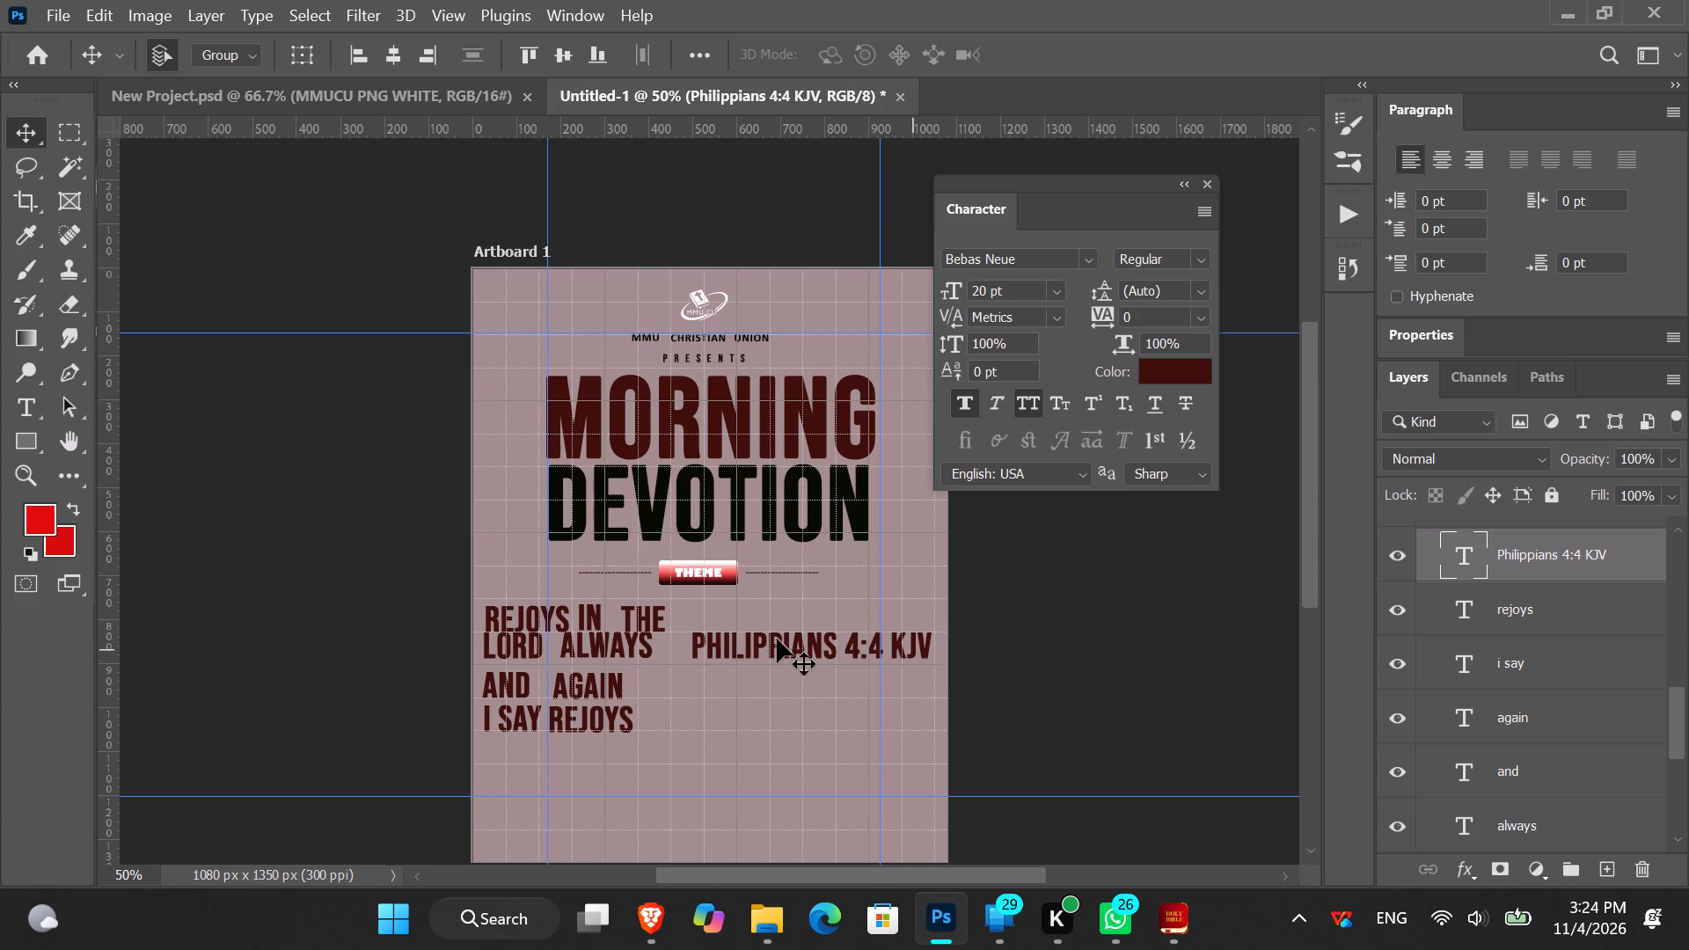
Using the Vertical Type Tool, break the reference after PHILIPPIANS so 4:4 KJV sits on a second line.
{"action": "left_click", "coordinate": [40, 403]}
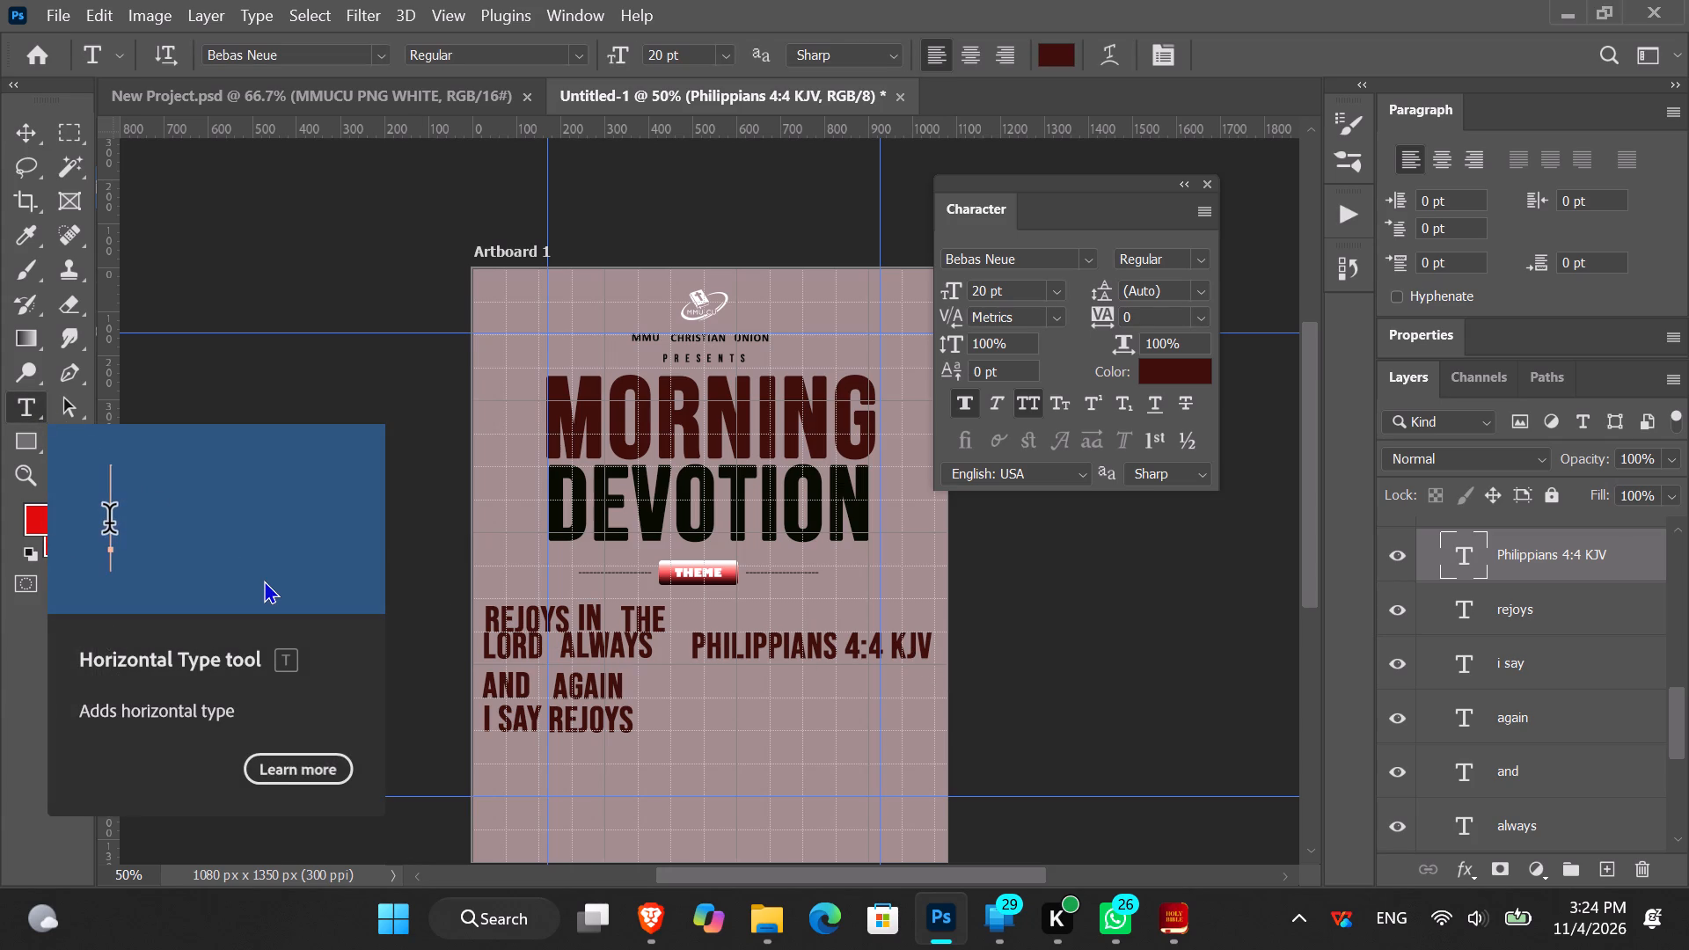
{"action": "right_click", "coordinate": [24, 411]}
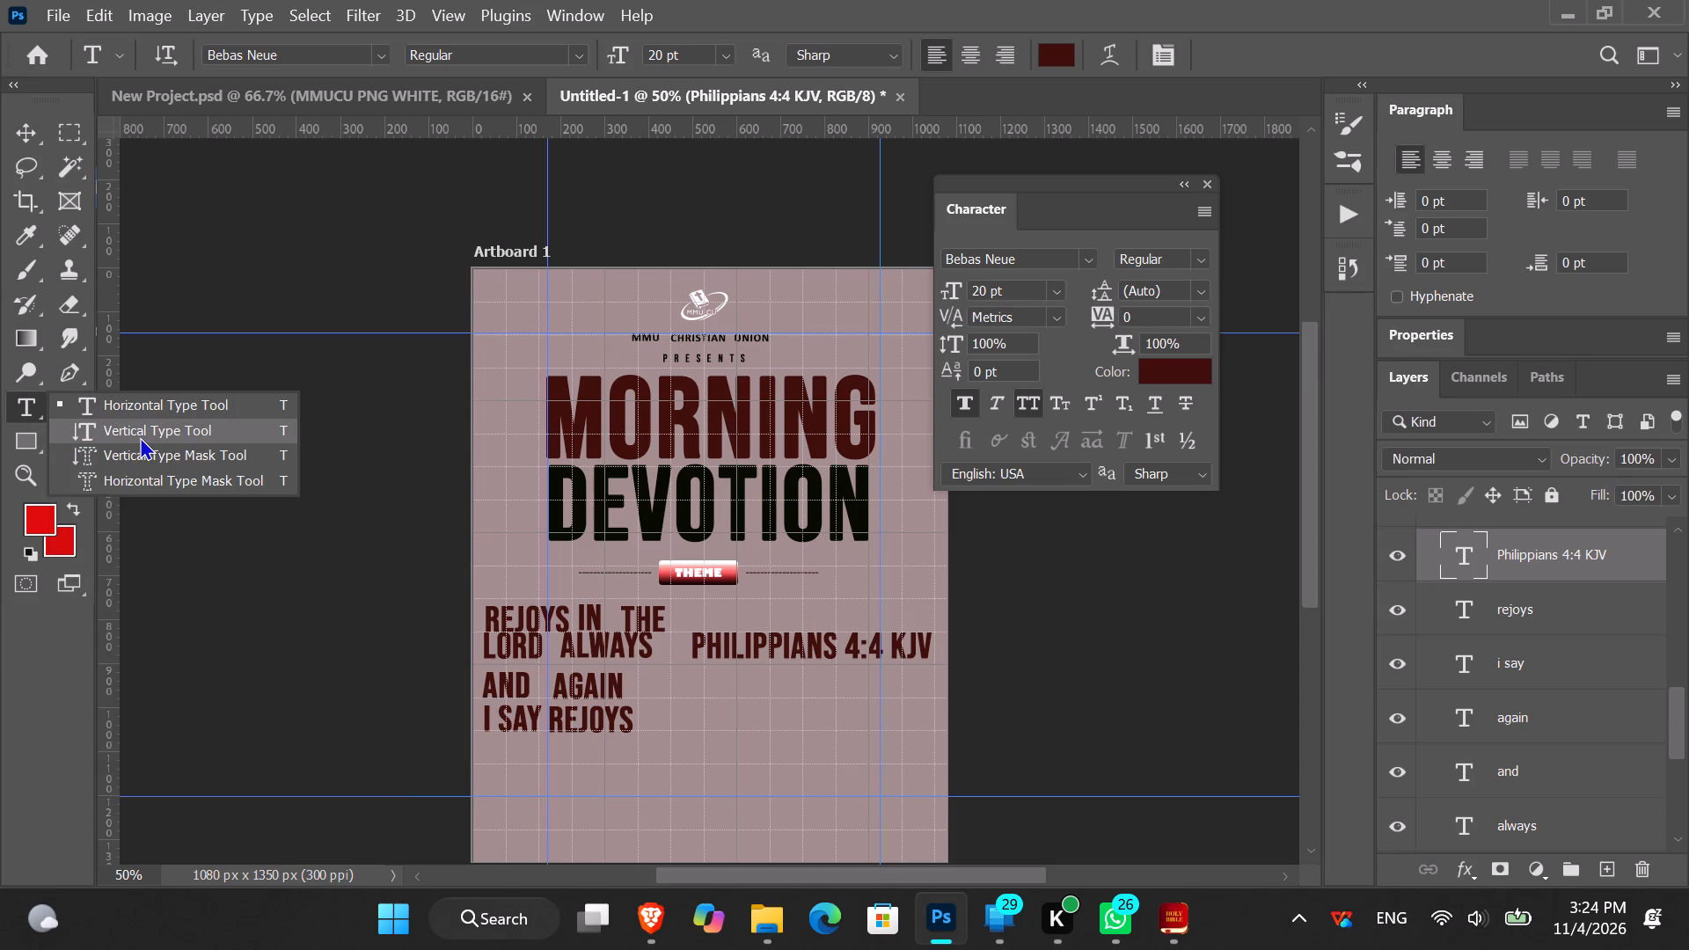
{"action": "left_click", "coordinate": [143, 431]}
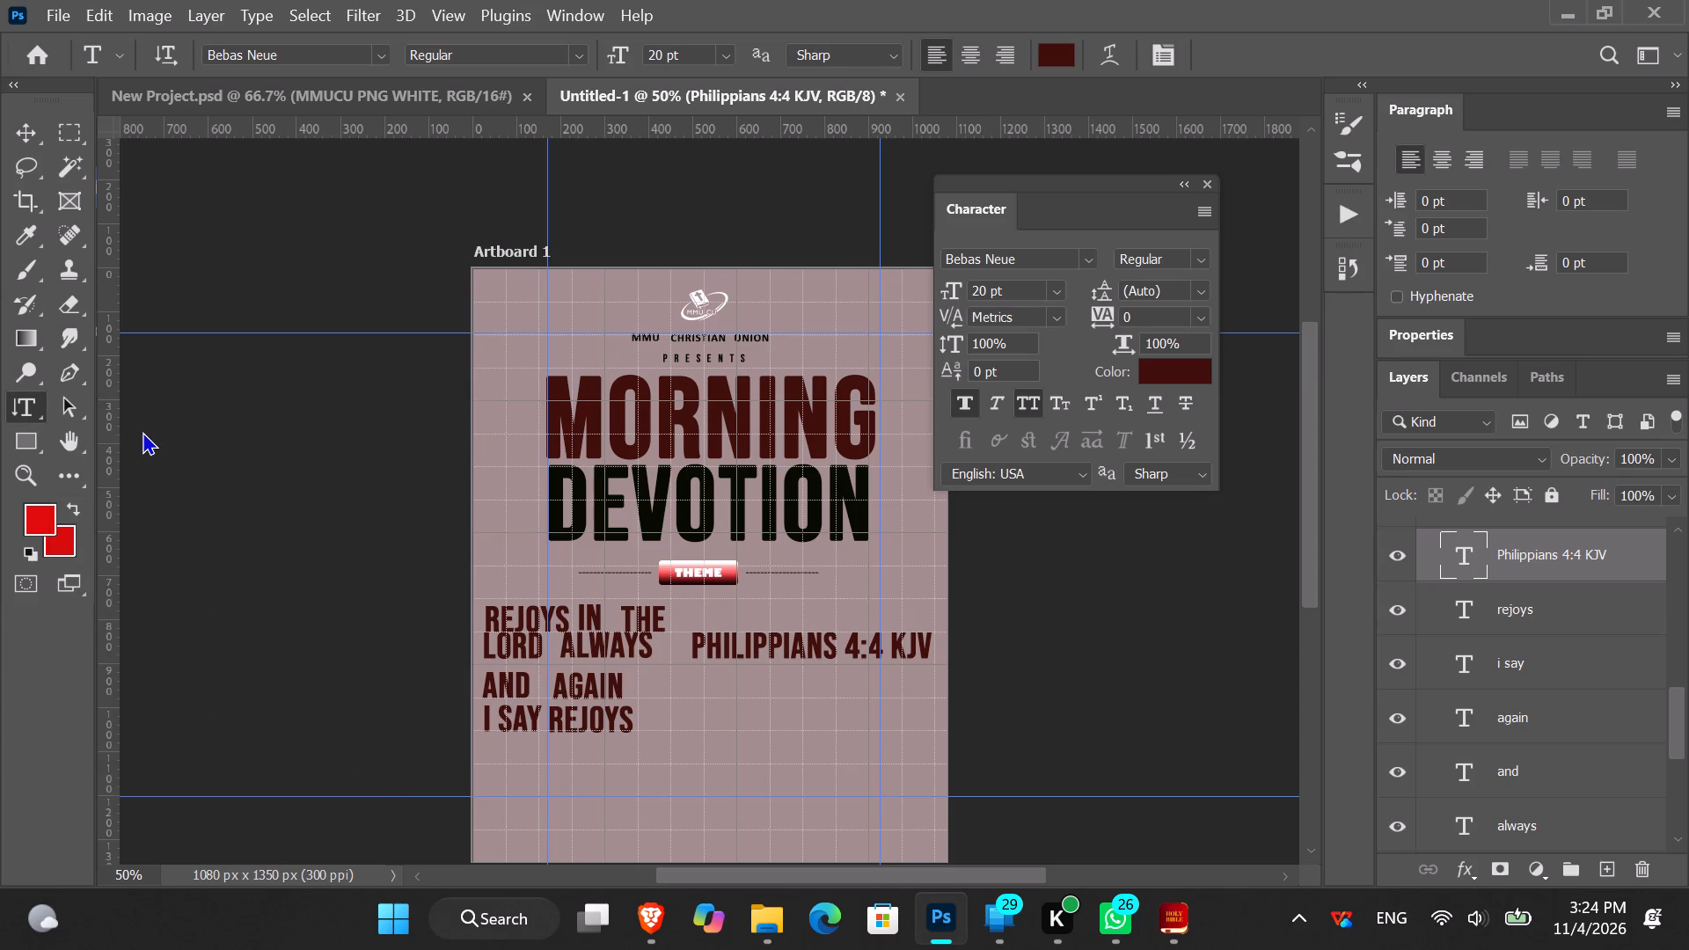
{"action": "left_click", "coordinate": [823, 654]}
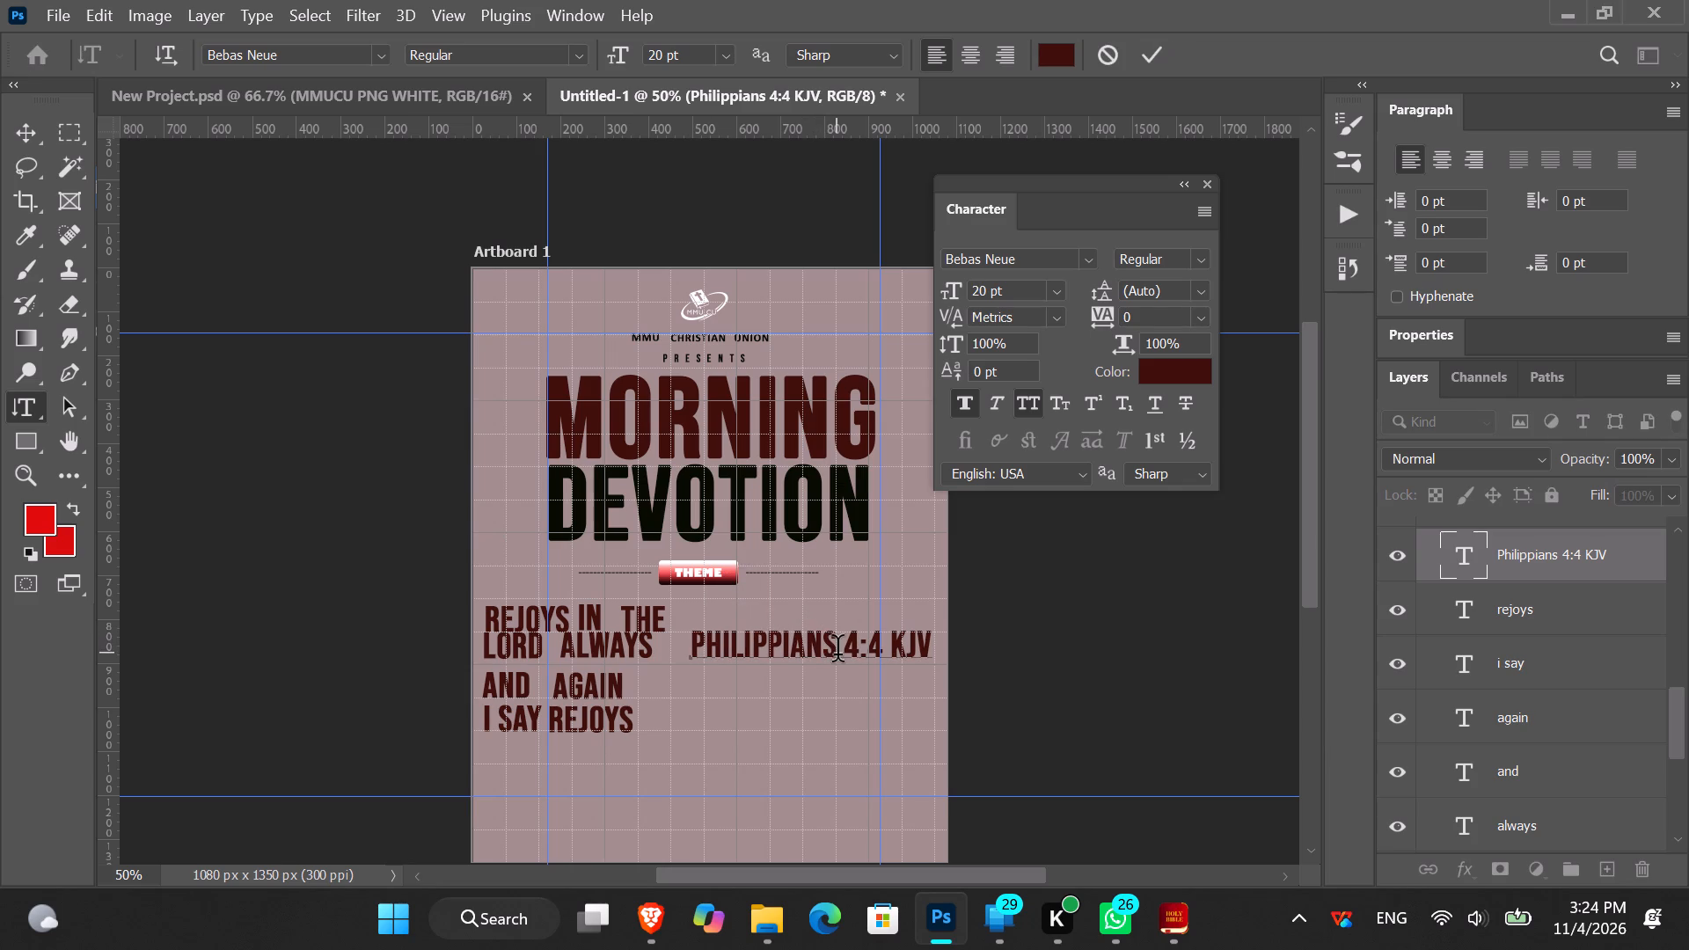
{"action": "left_click", "coordinate": [837, 654]}
{"action": "key", "text": "shift+Return"}
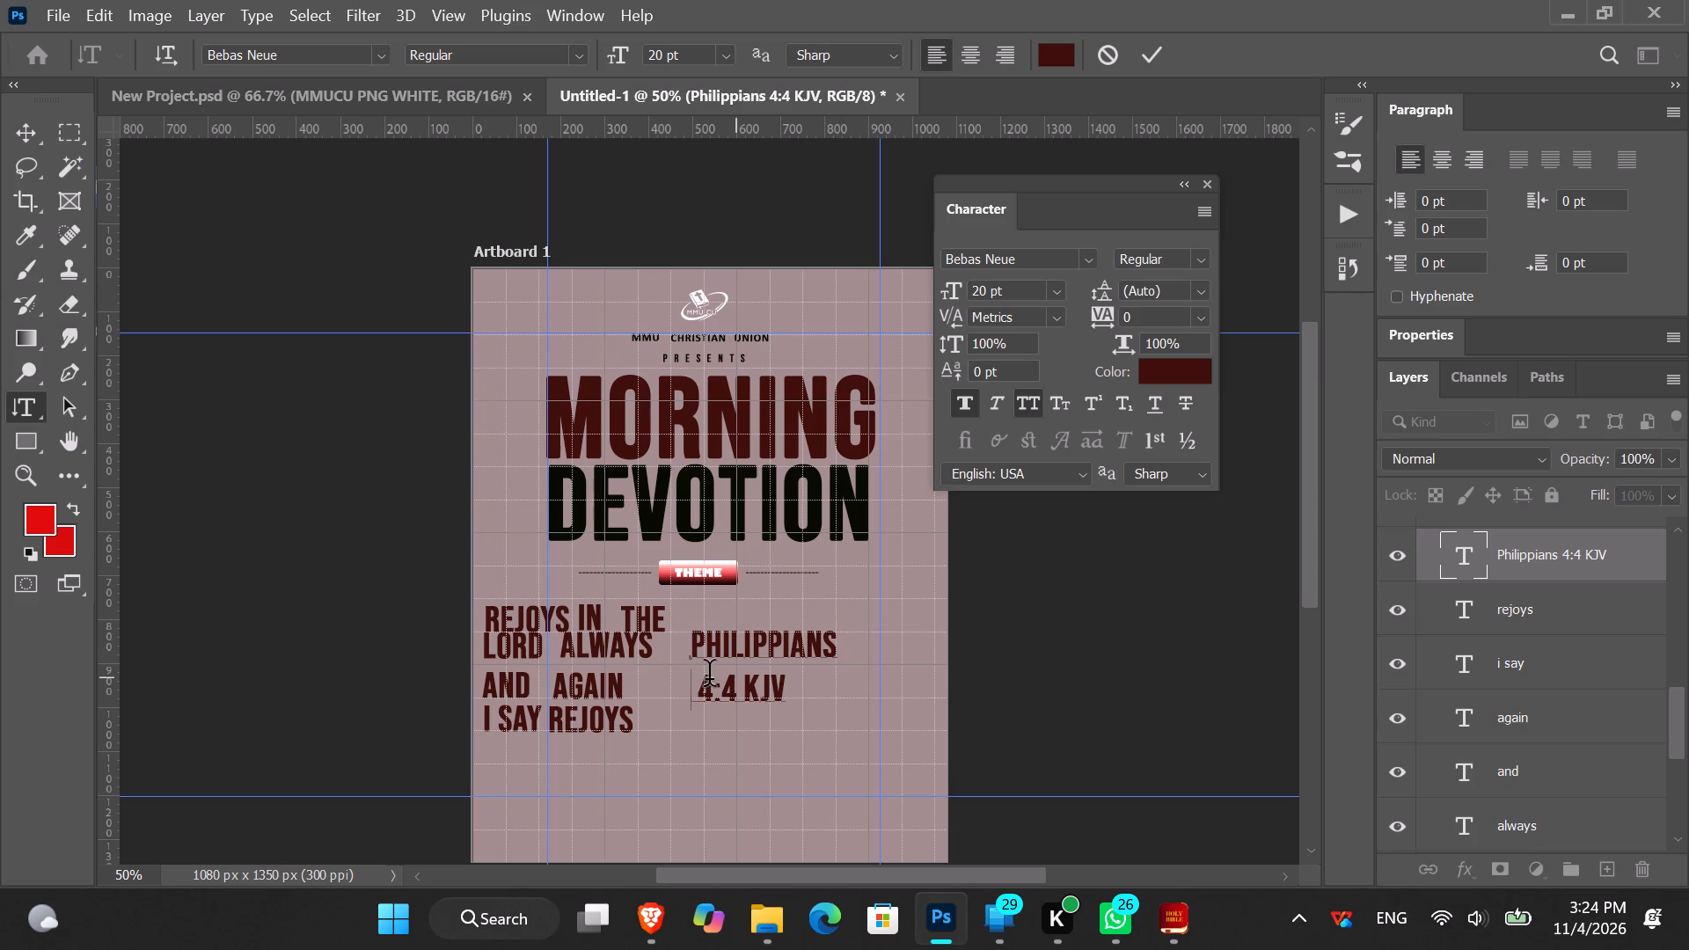
Indent PHILIPPIANS with leading spaces, trimming them until the word starts slightly right of 4:4 KJV.
{"action": "left_click", "coordinate": [687, 647]}
{"action": "key", "text": "space"}
{"action": "key", "text": "space"}
{"action": "key", "text": "space"}
{"action": "key", "text": "space"}
{"action": "key", "text": "space"}
{"action": "key", "text": "space"}
{"action": "key", "text": "space"}
{"action": "key", "text": "space"}
{"action": "key", "text": "space"}
{"action": "key", "text": "space"}
{"action": "key", "text": "space"}
{"action": "key", "text": "space"}
{"action": "key", "text": "space"}
{"action": "key", "text": "space"}
{"action": "key", "text": "space"}
{"action": "key", "text": "space"}
{"action": "key", "text": "space"}
{"action": "key", "text": "space"}
{"action": "key", "text": "space"}
{"action": "key", "text": "space"}
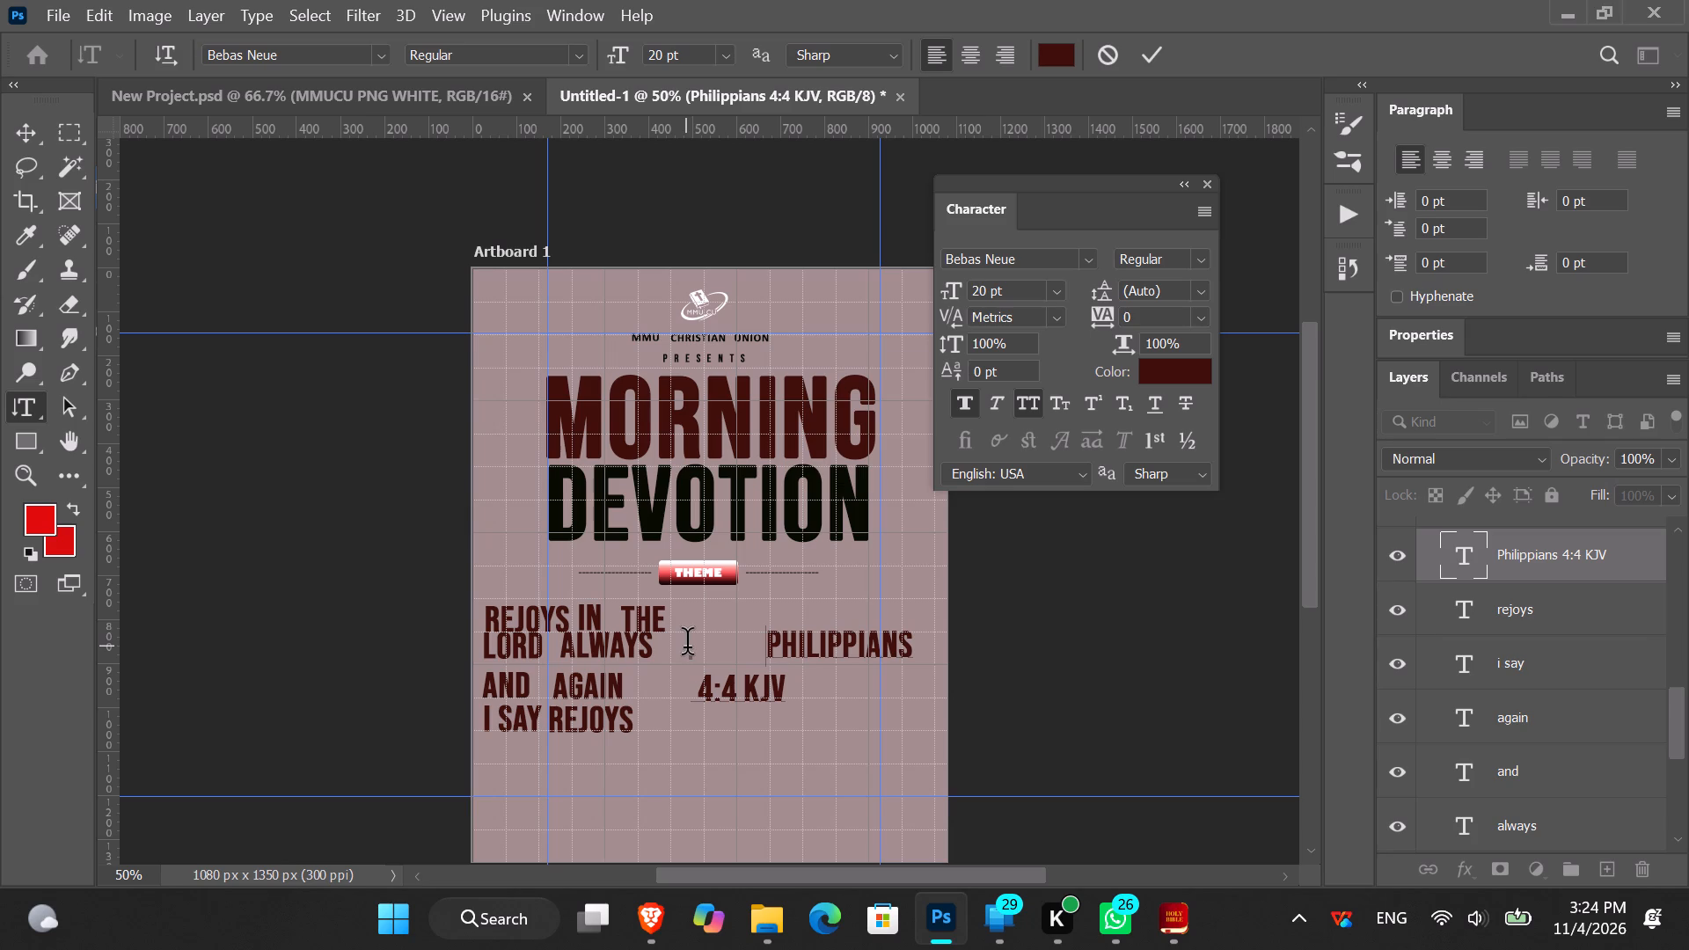
{"action": "left_click", "coordinate": [742, 648]}
{"action": "key", "text": "BackSpace"}
{"action": "key", "text": "BackSpace"}
{"action": "key", "text": "BackSpace"}
{"action": "key", "text": "BackSpace"}
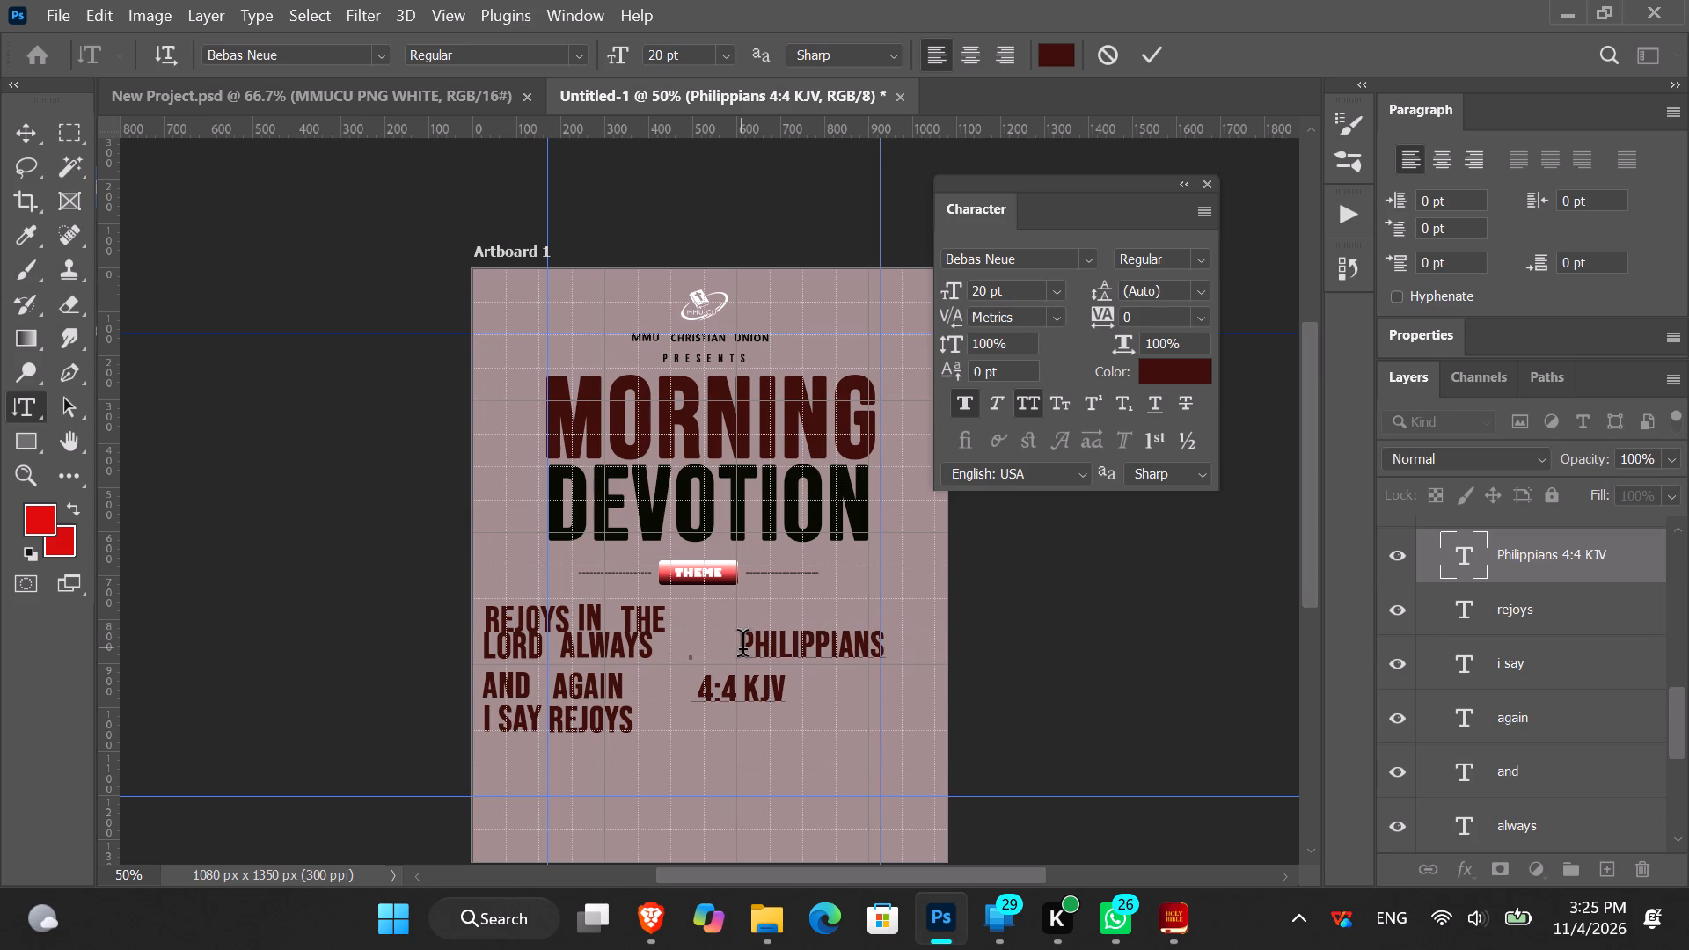
{"action": "key", "text": "BackSpace"}
{"action": "key", "text": "BackSpace"}
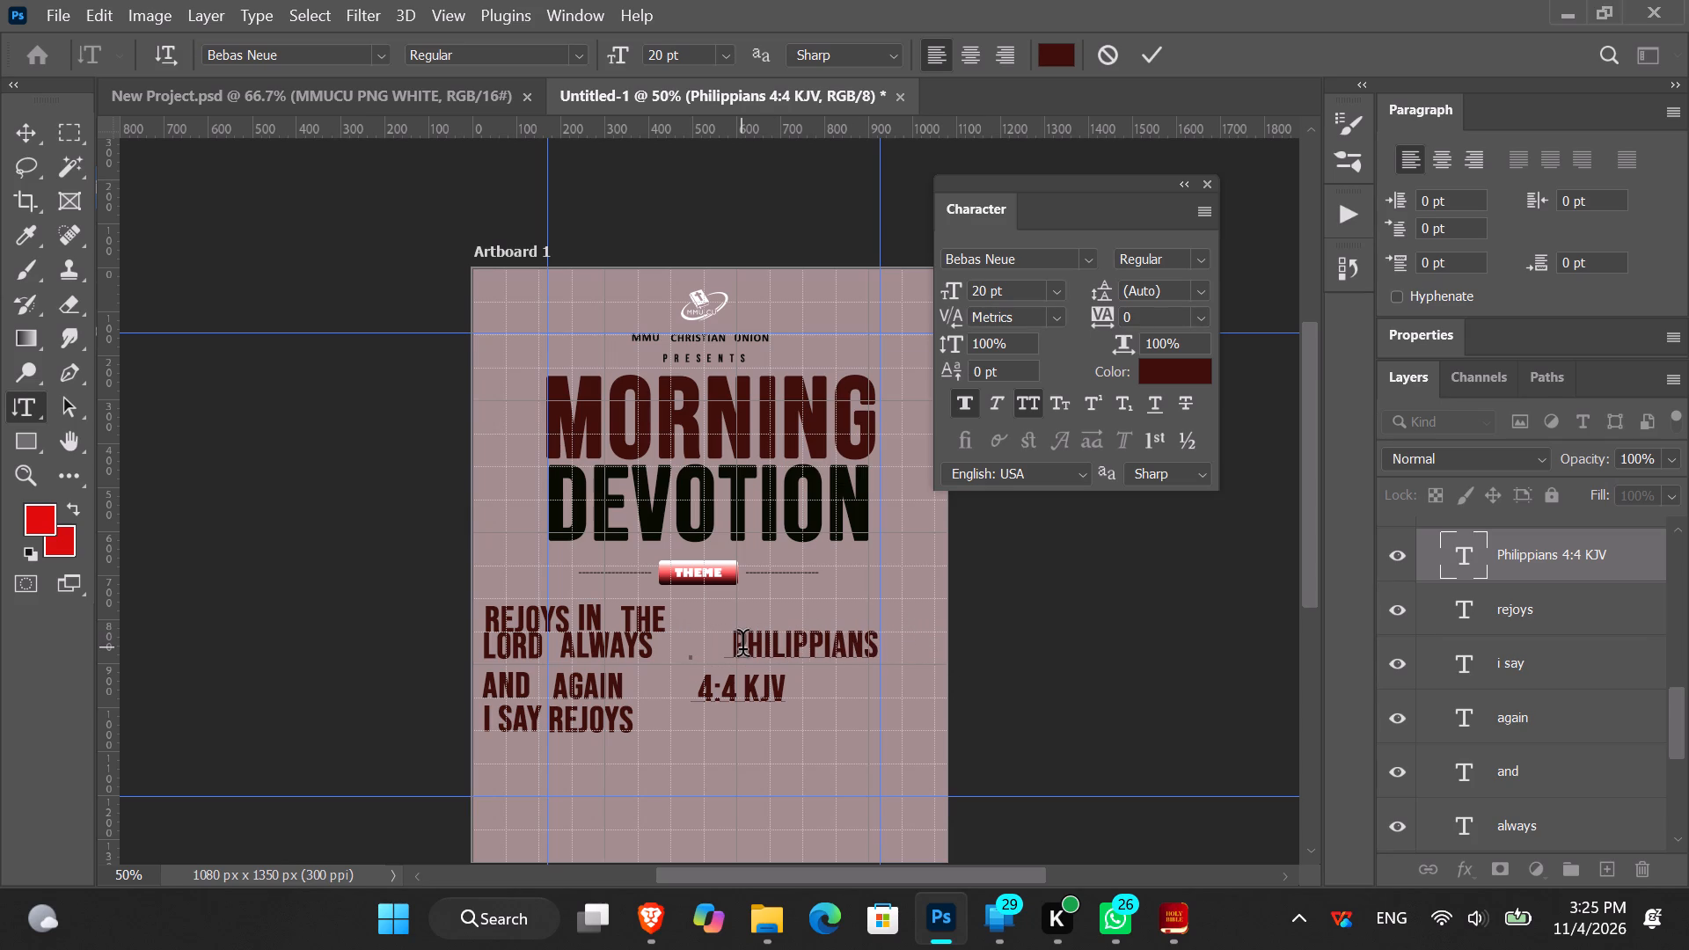
{"action": "key", "text": "BackSpace"}
{"action": "key", "text": "BackSpace"}
{"action": "key", "text": "BackSpace"}
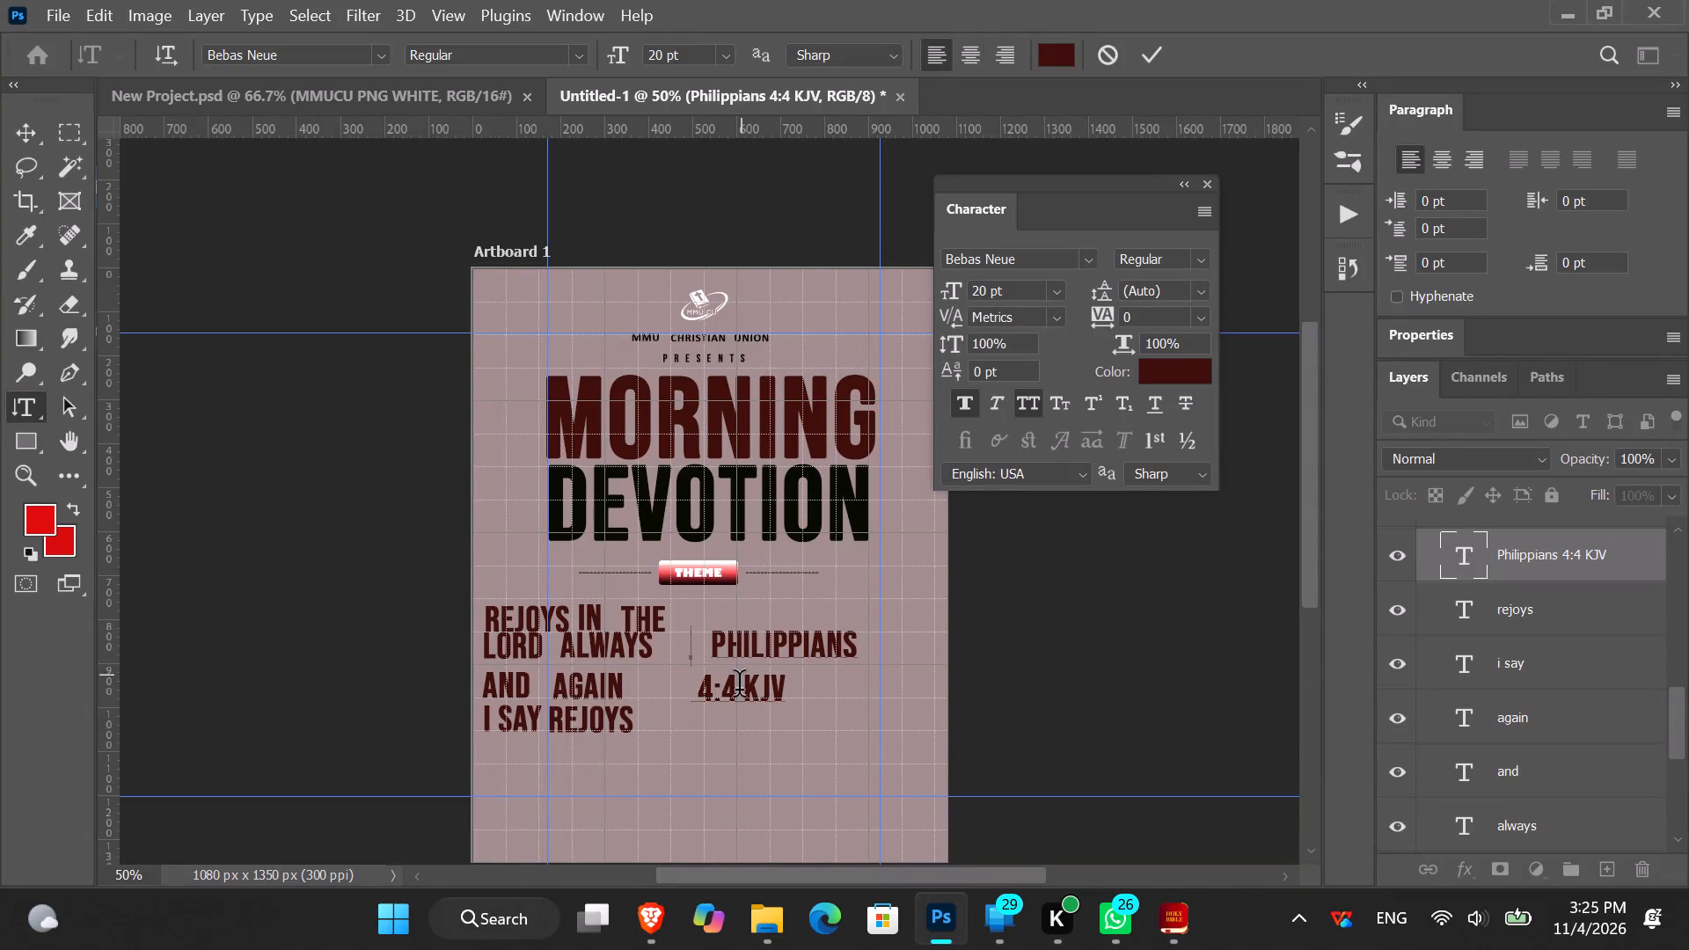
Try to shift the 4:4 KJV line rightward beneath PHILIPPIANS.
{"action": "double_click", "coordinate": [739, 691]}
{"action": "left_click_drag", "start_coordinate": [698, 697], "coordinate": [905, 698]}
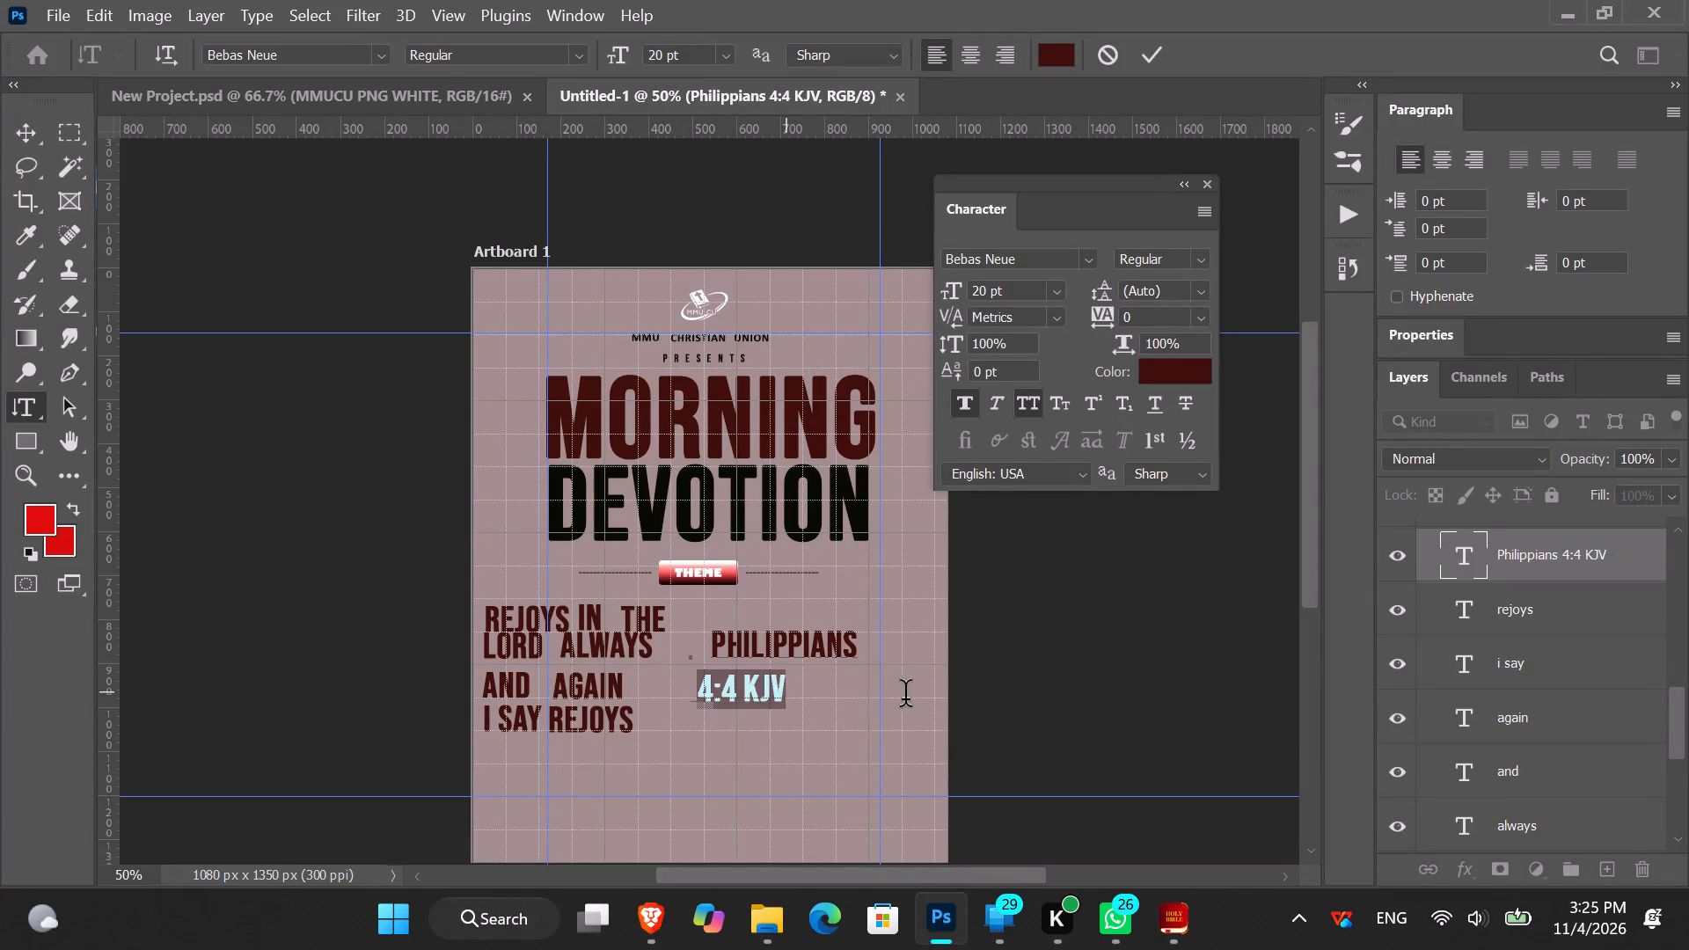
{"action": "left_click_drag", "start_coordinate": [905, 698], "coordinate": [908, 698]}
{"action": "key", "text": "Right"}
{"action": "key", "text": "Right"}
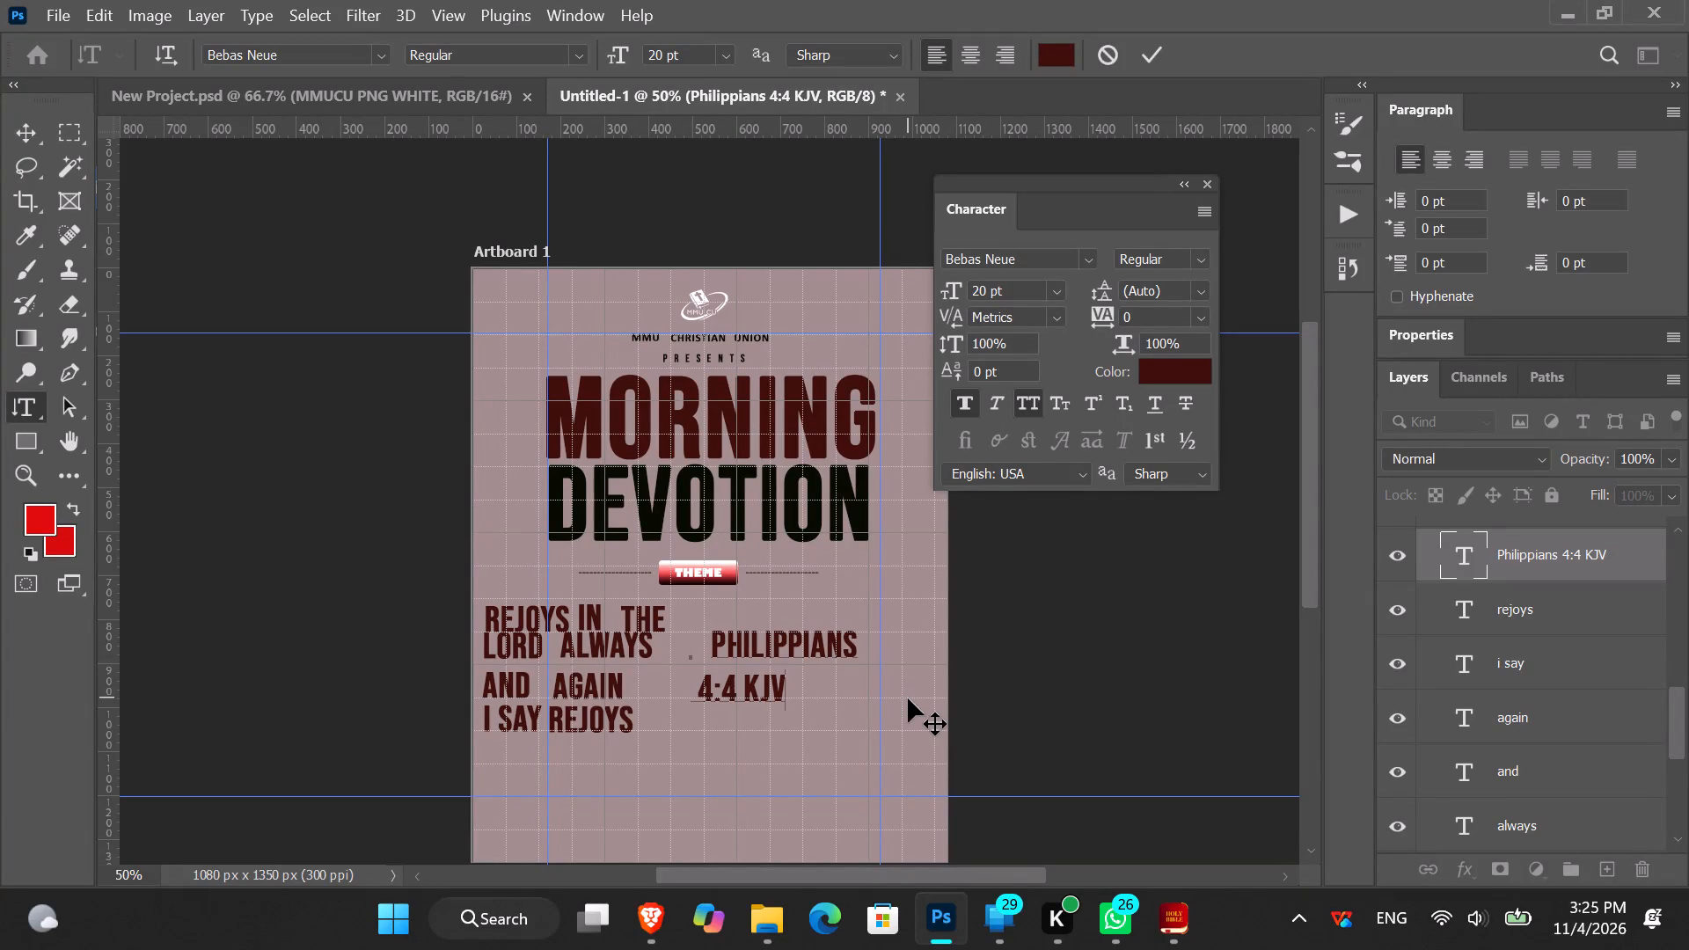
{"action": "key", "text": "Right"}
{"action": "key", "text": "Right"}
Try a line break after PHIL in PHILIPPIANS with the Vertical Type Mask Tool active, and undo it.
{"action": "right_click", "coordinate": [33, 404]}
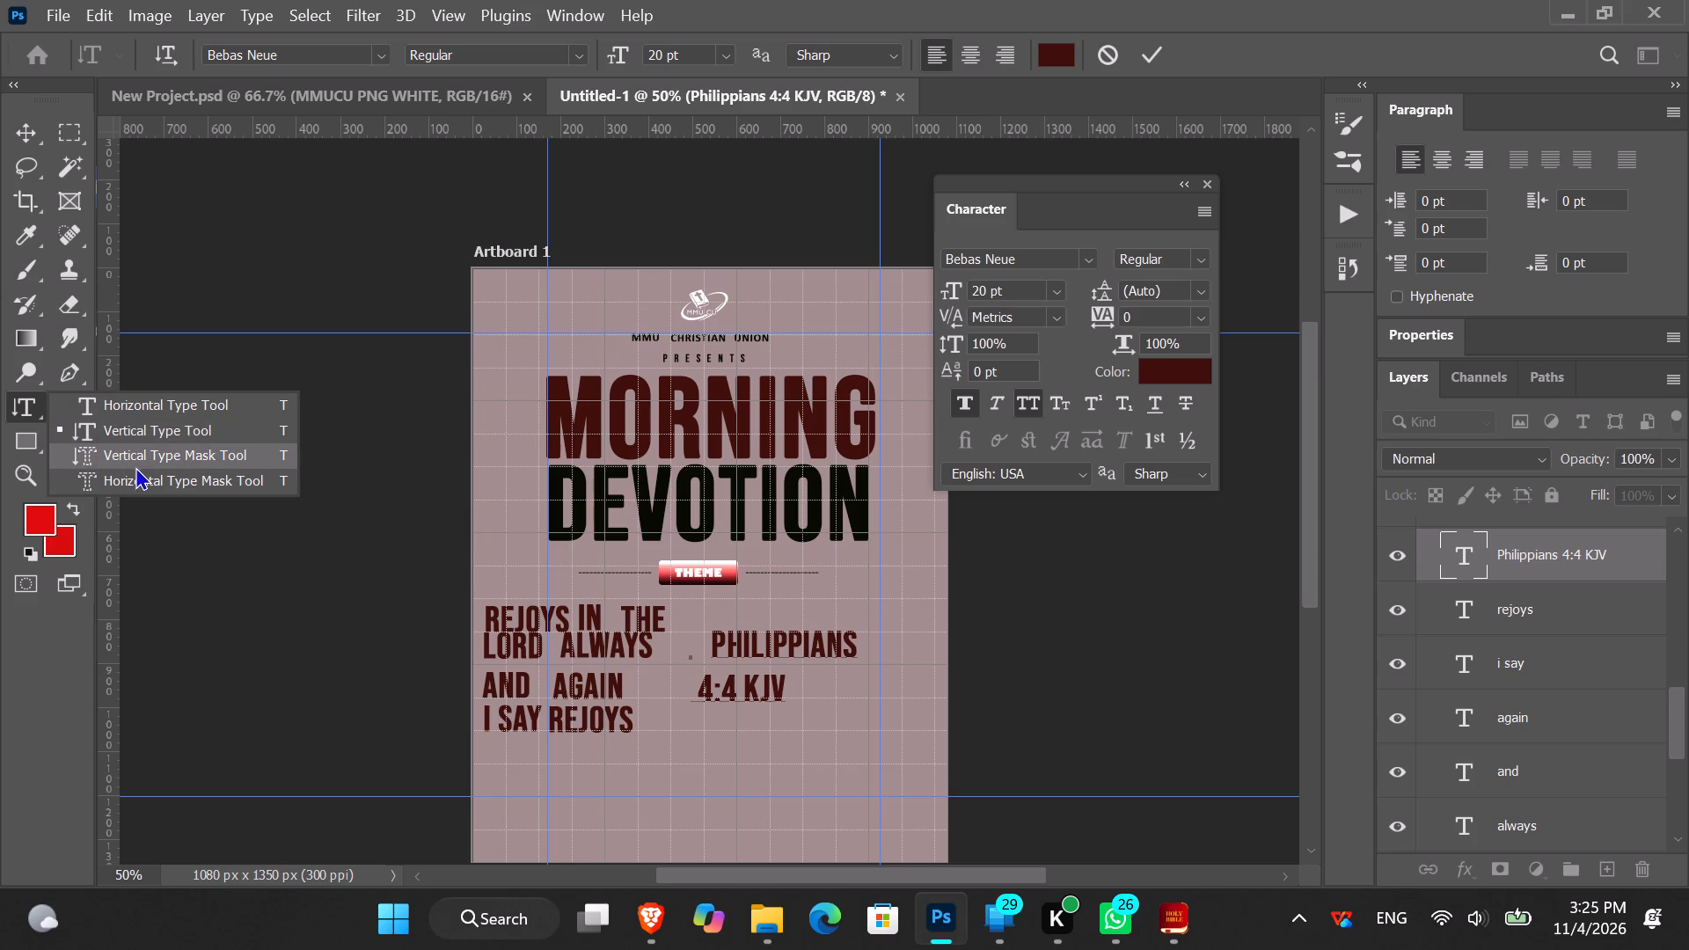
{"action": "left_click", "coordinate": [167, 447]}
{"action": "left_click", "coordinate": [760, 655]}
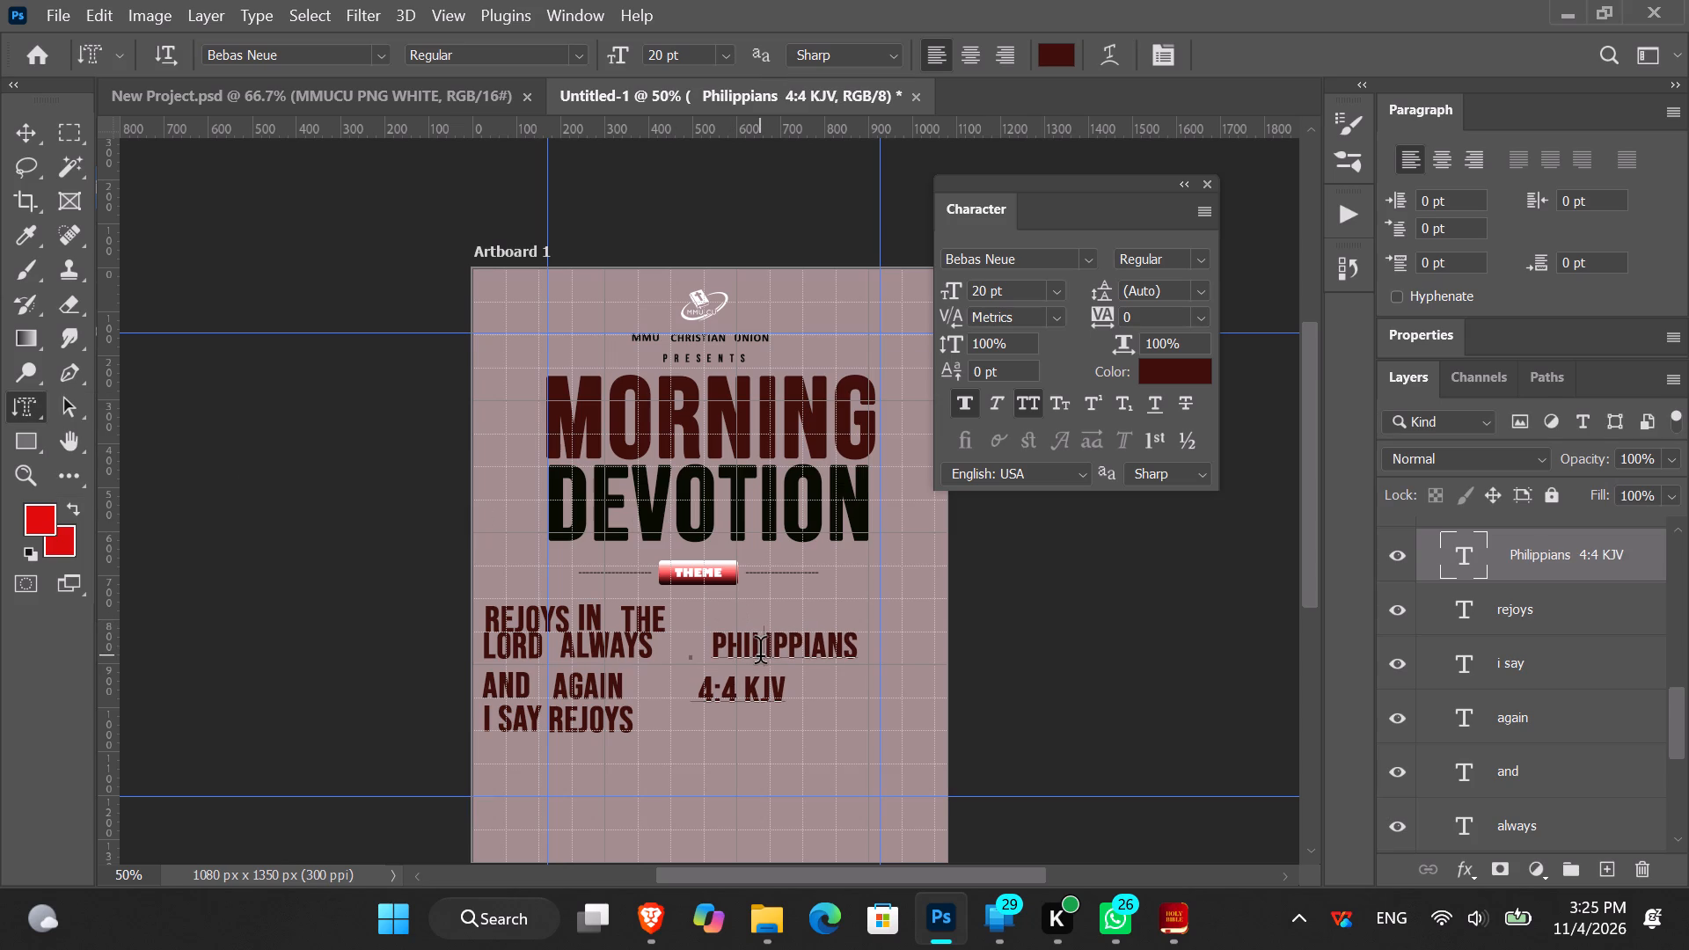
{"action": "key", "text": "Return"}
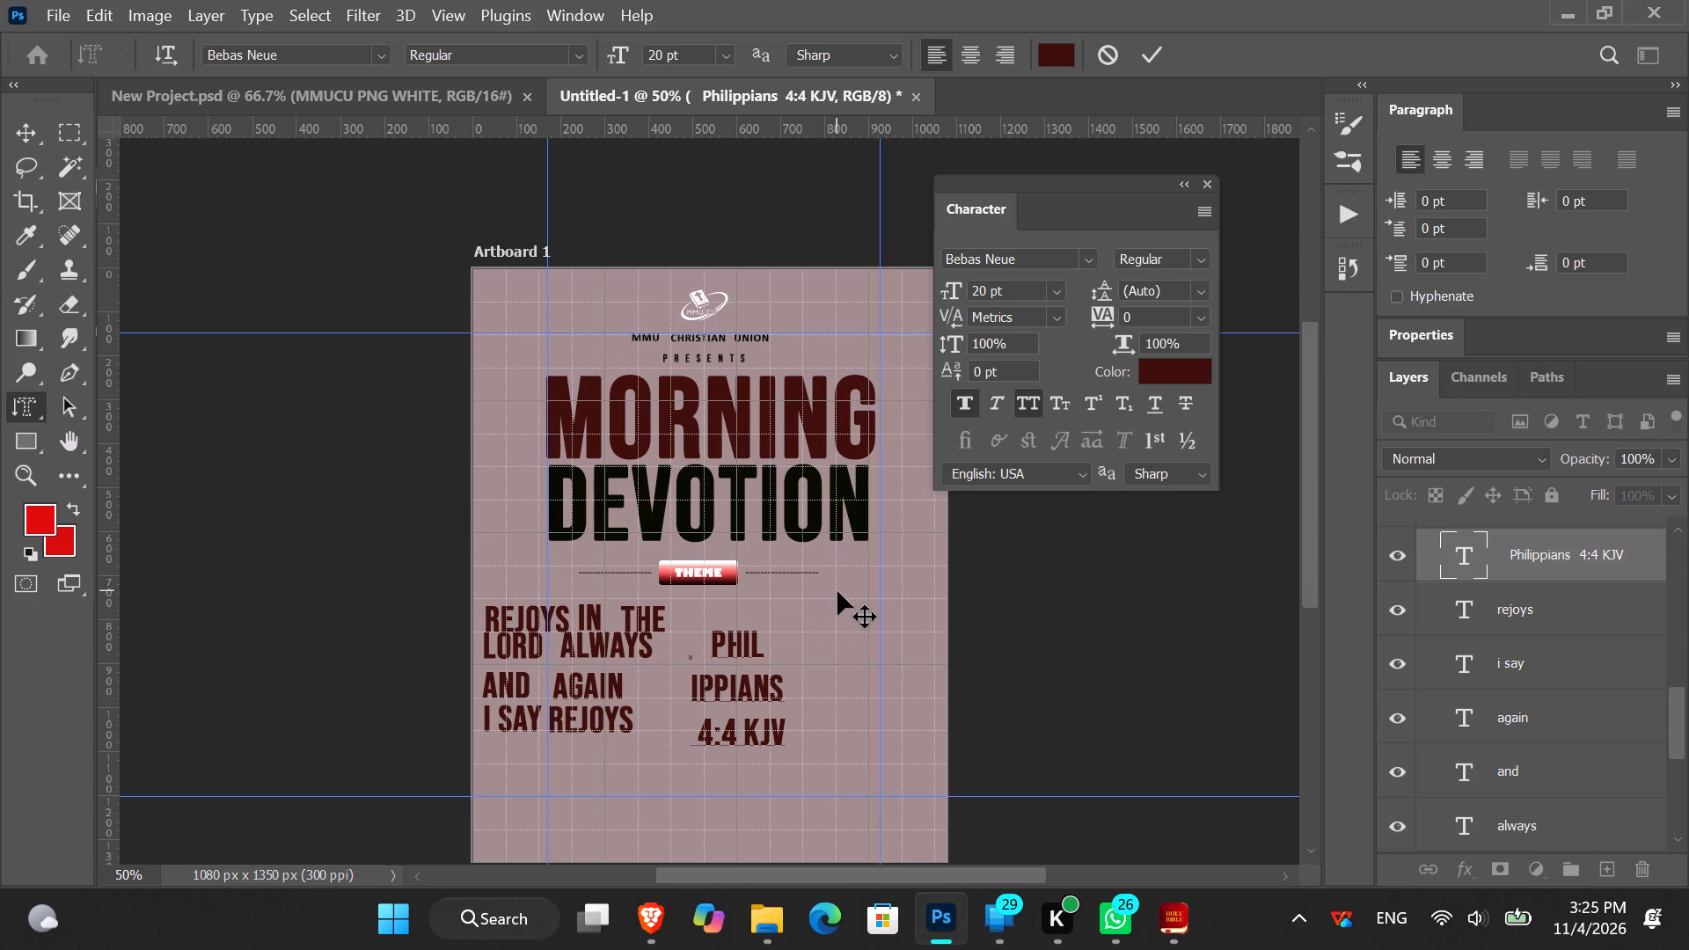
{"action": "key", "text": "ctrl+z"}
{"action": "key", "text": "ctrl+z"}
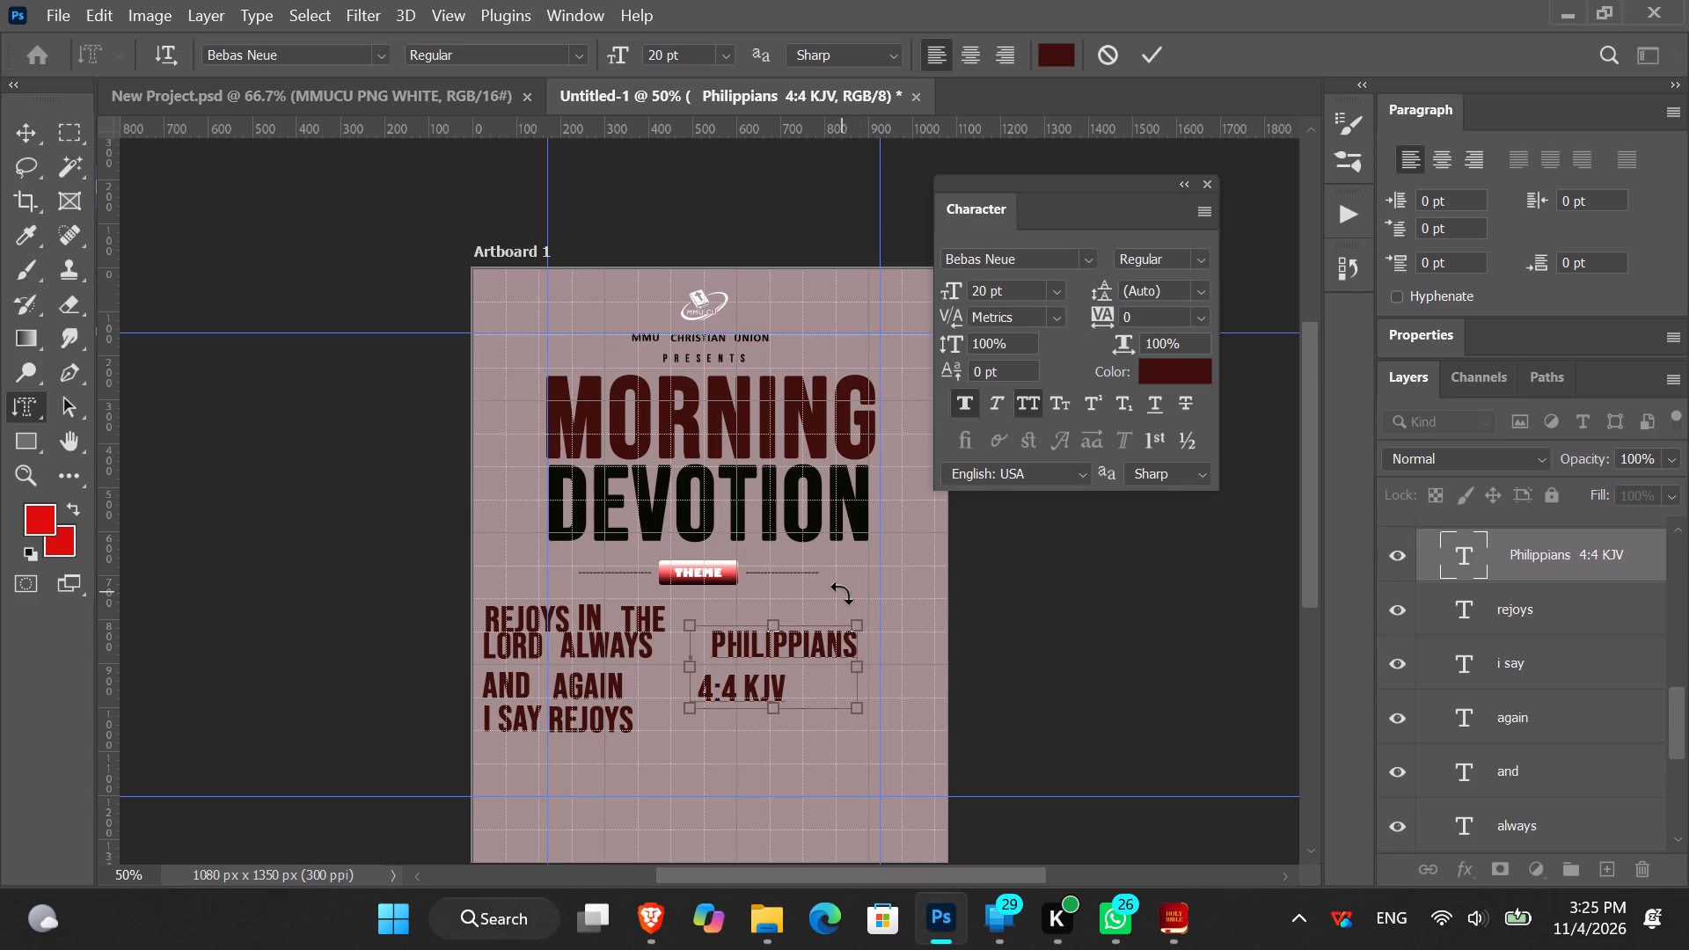
Rotate the two-line PHILIPPIANS 4:4 KJV text clockwise to about 43° beside the theme words.
{"action": "left_click_drag", "start_coordinate": [841, 593], "coordinate": [852, 610], "text": "ctrl"}
{"action": "left_click_drag", "start_coordinate": [852, 610], "coordinate": [882, 644], "text": "ctrl"}
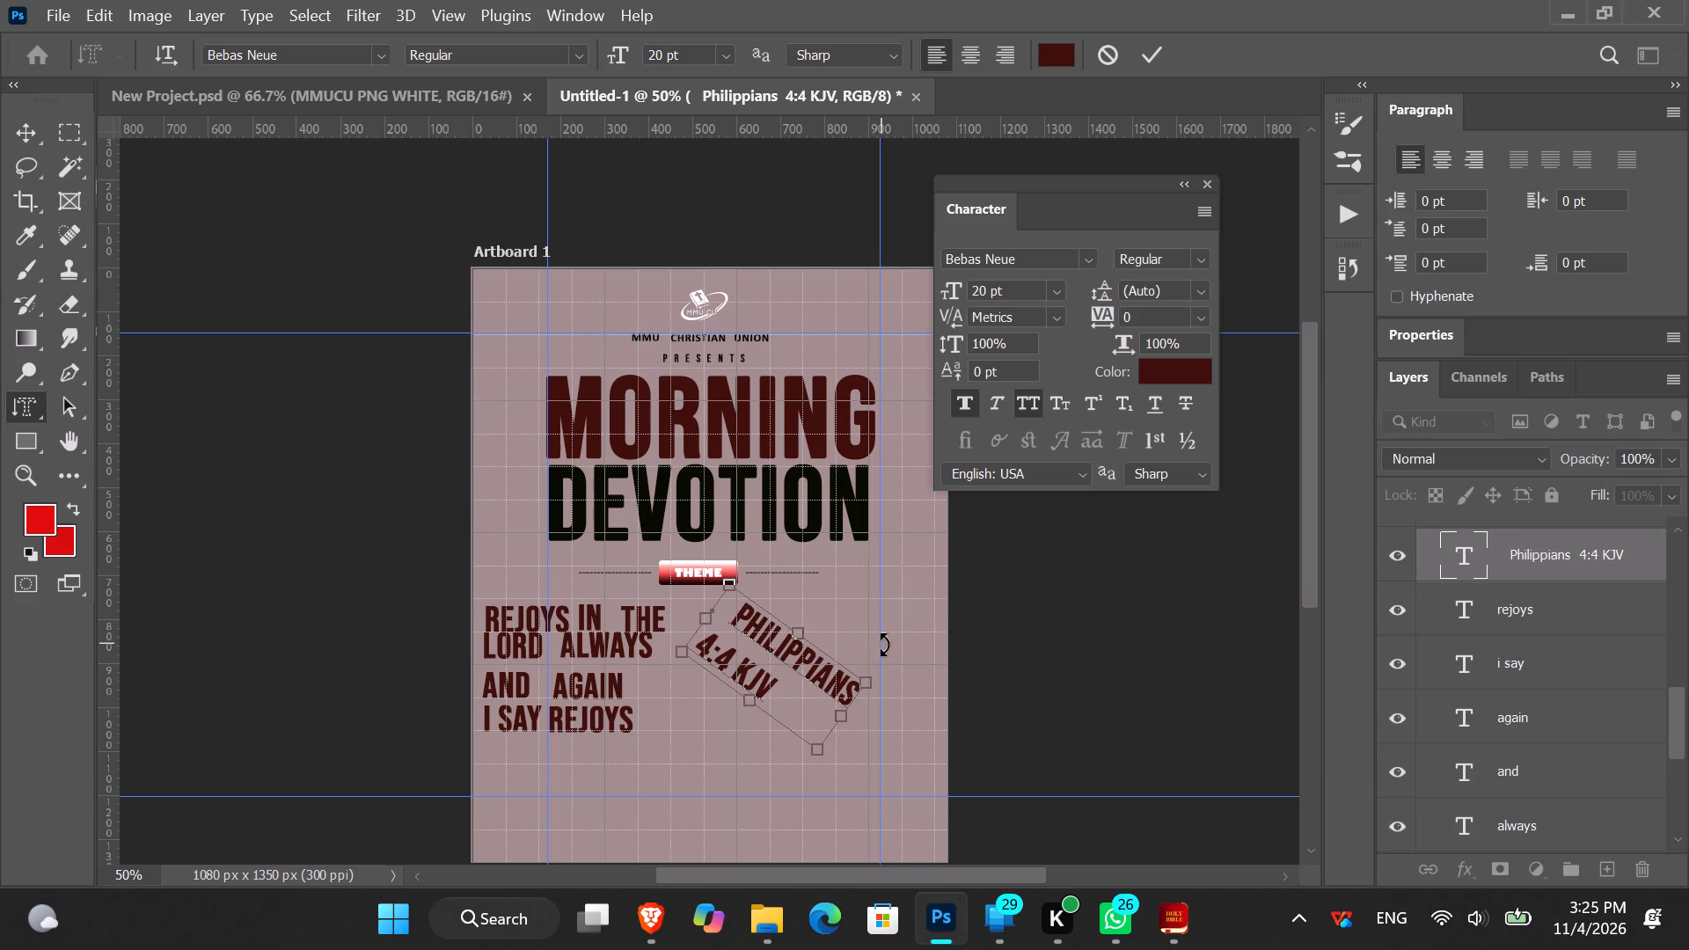
{"action": "left_click_drag", "start_coordinate": [878, 633], "coordinate": [882, 647], "text": "ctrl"}
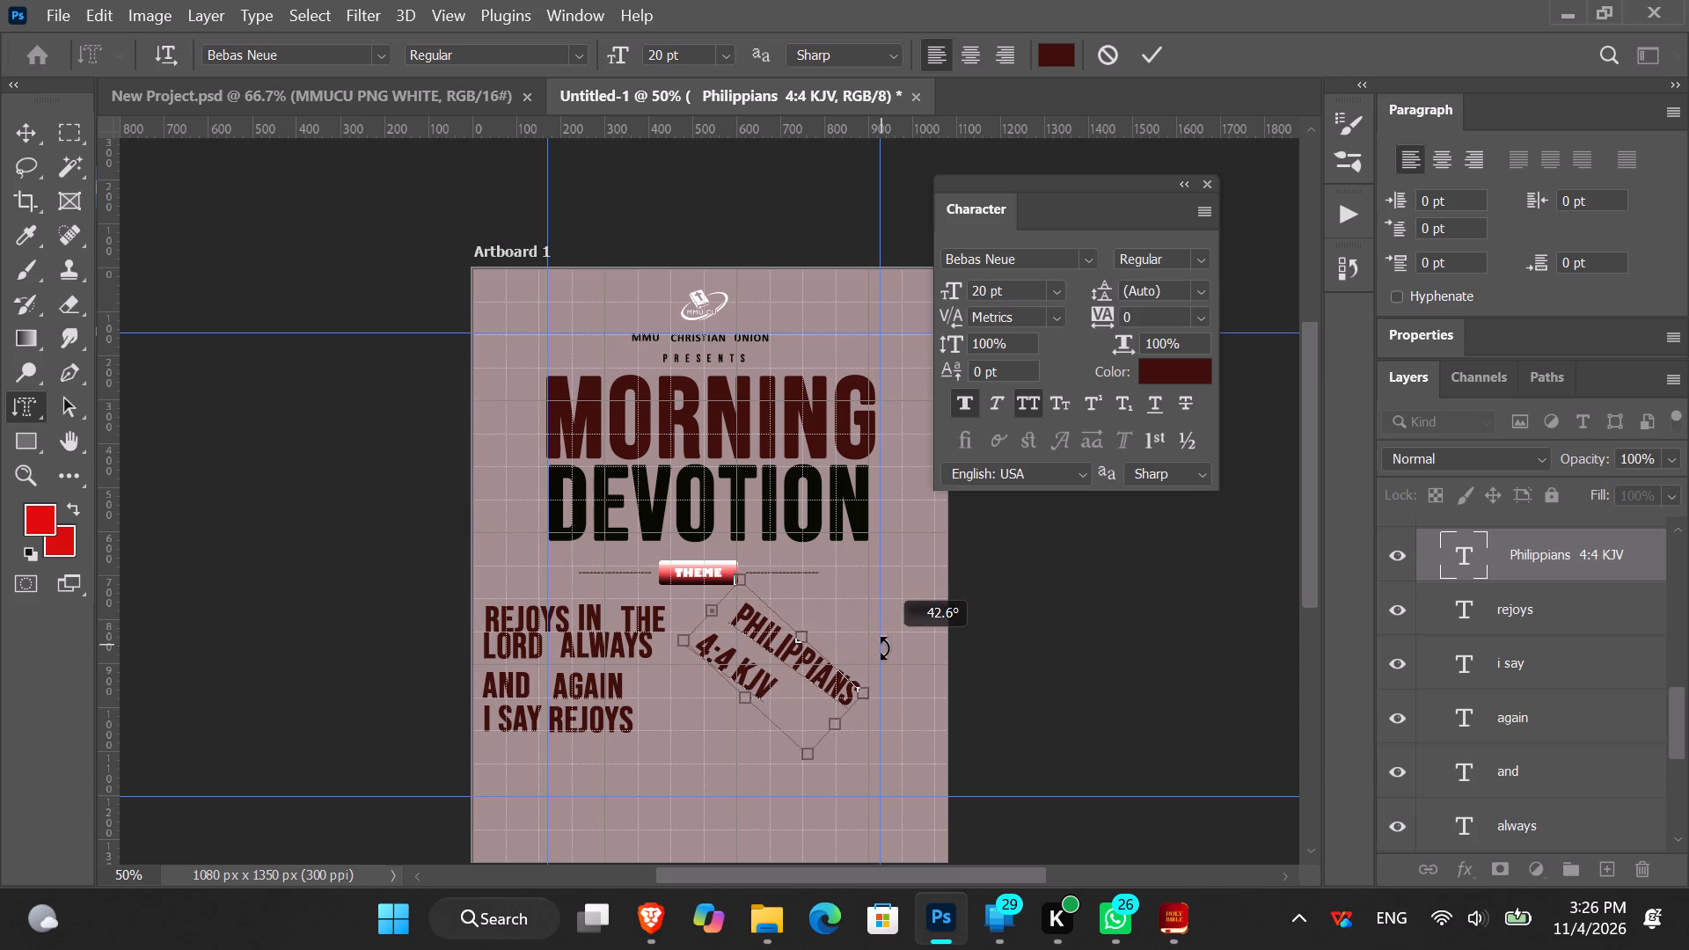
{"action": "left_click_drag", "start_coordinate": [882, 647], "coordinate": [882, 649], "text": "ctrl"}
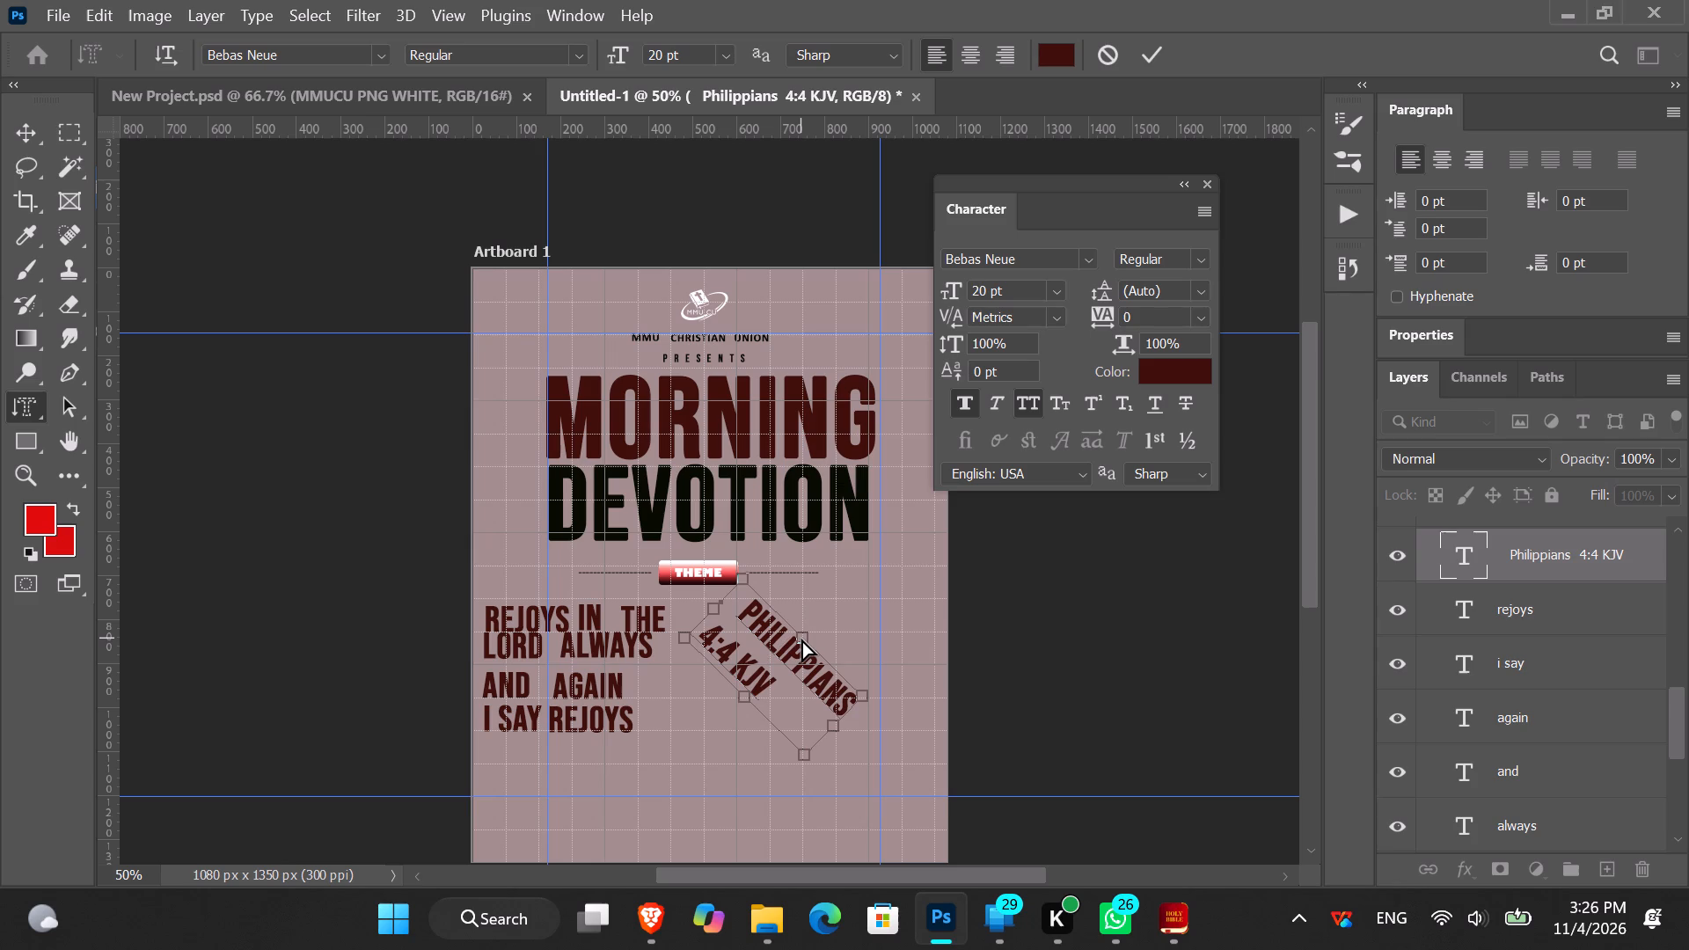
Skew the rotated PHILIPPIANS 4:4 KJV text by about -17° while enlarging it to about 23.5 pt.
{"action": "left_click_drag", "start_coordinate": [802, 633], "coordinate": [820, 628], "text": "ctrl"}
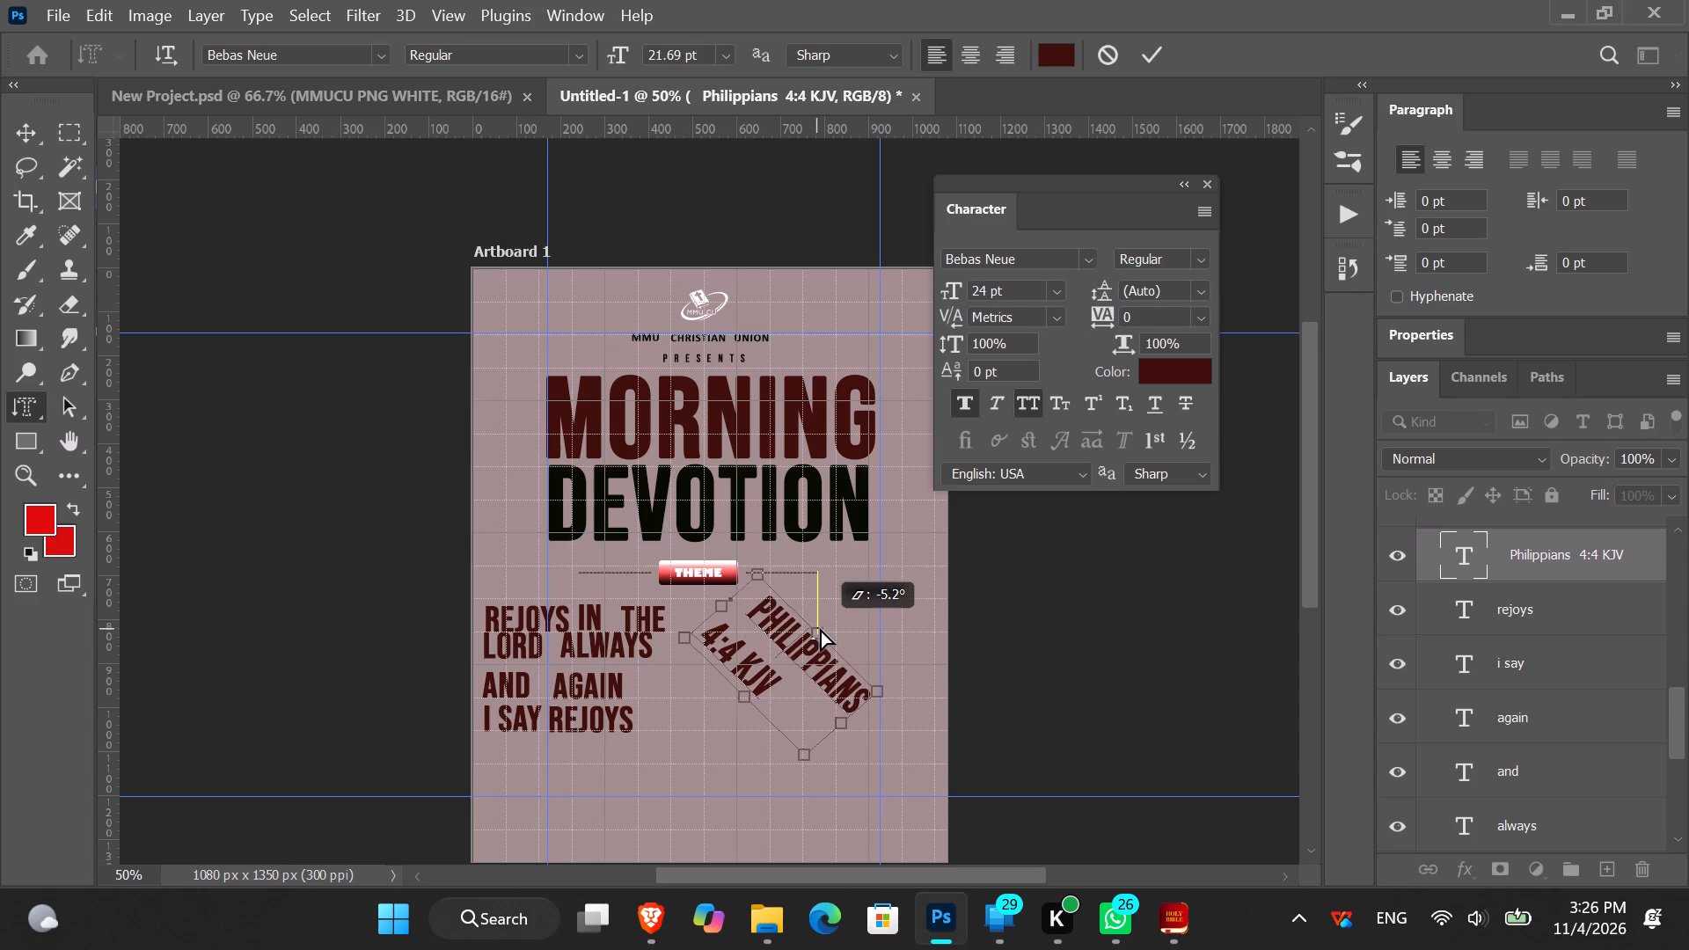
{"action": "left_click_drag", "start_coordinate": [820, 628], "coordinate": [823, 634], "text": "ctrl"}
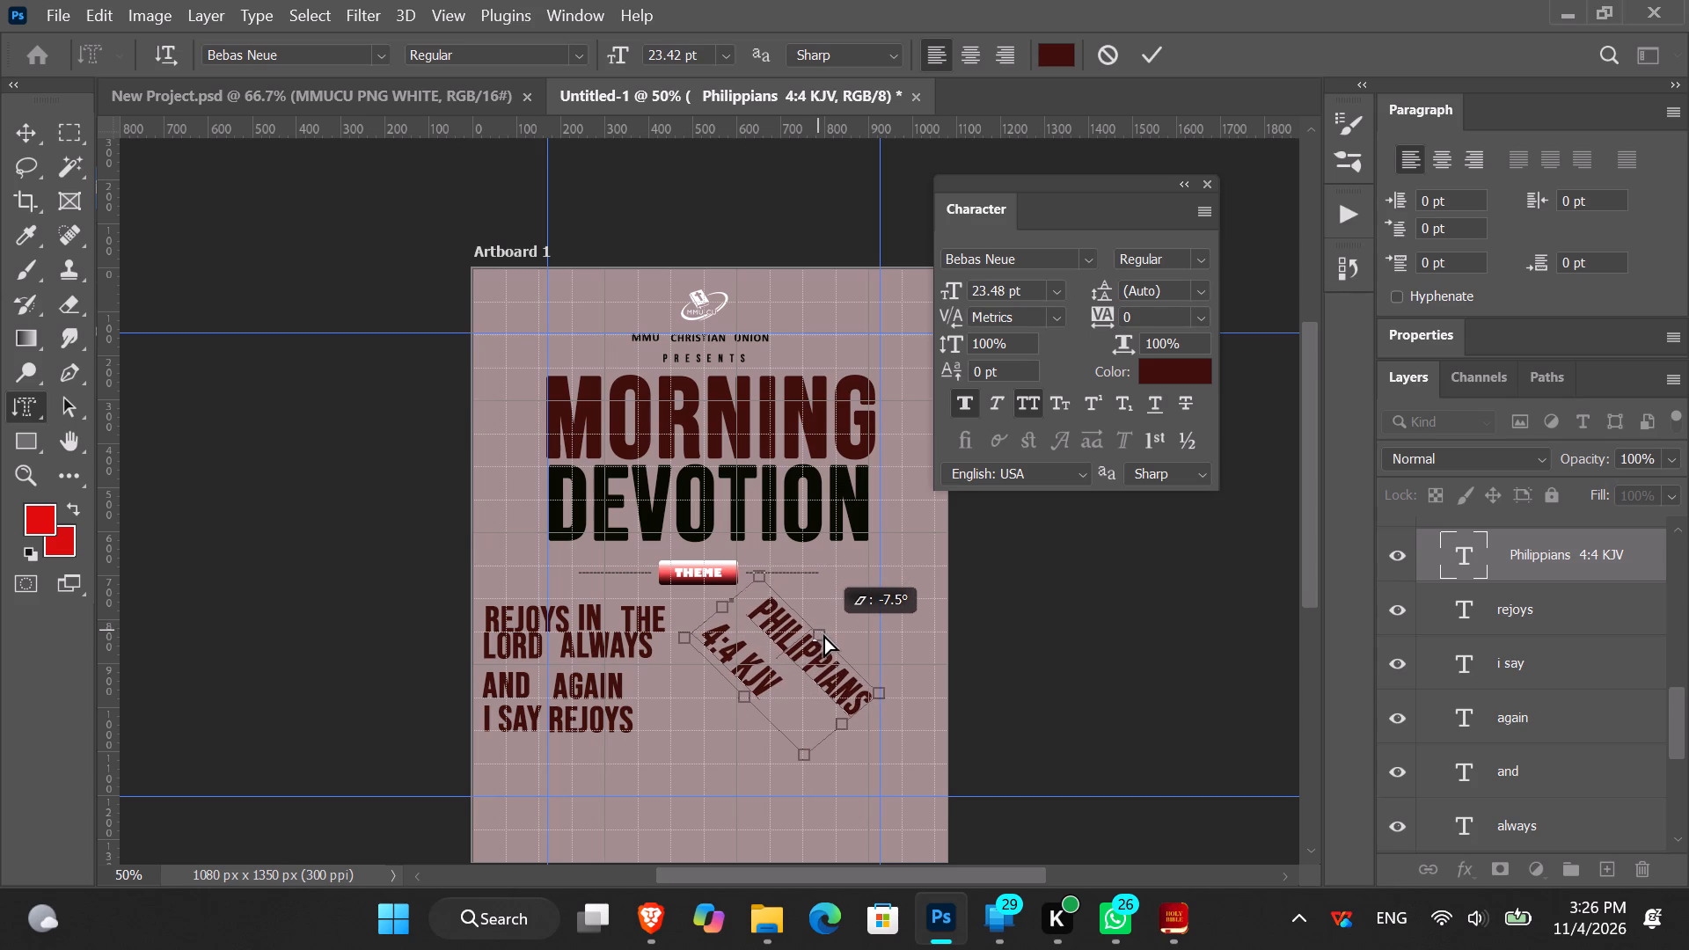
{"action": "left_click_drag", "start_coordinate": [823, 634], "coordinate": [873, 674], "text": "ctrl"}
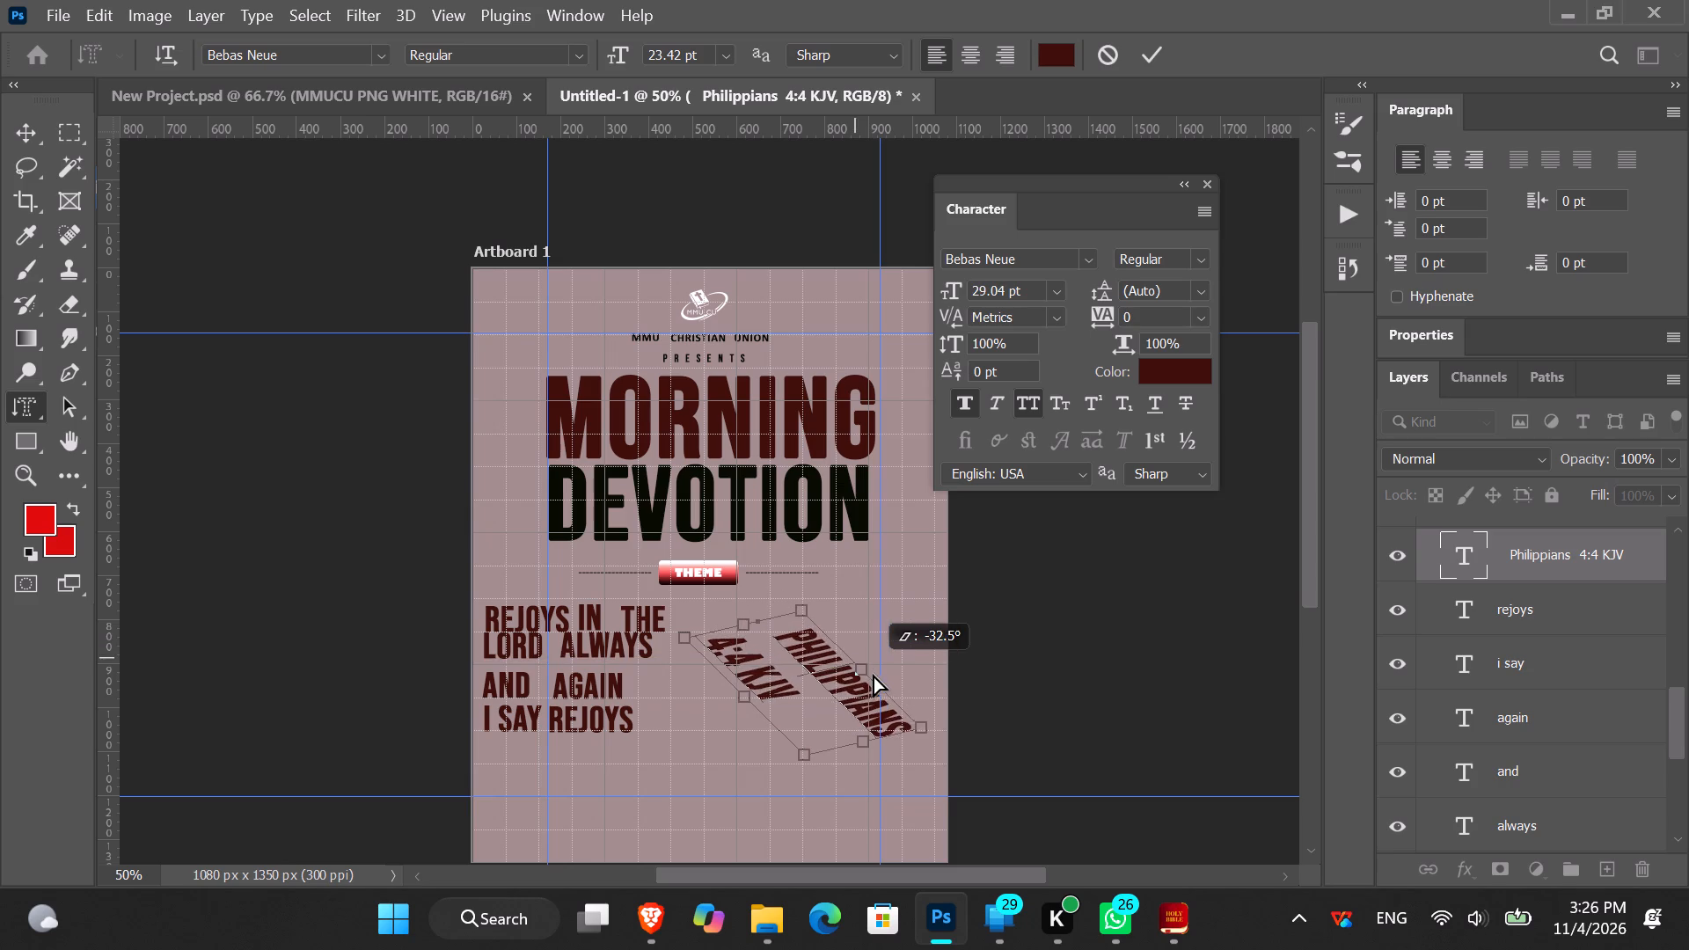
{"action": "left_click_drag", "start_coordinate": [873, 674], "coordinate": [858, 669], "text": "ctrl"}
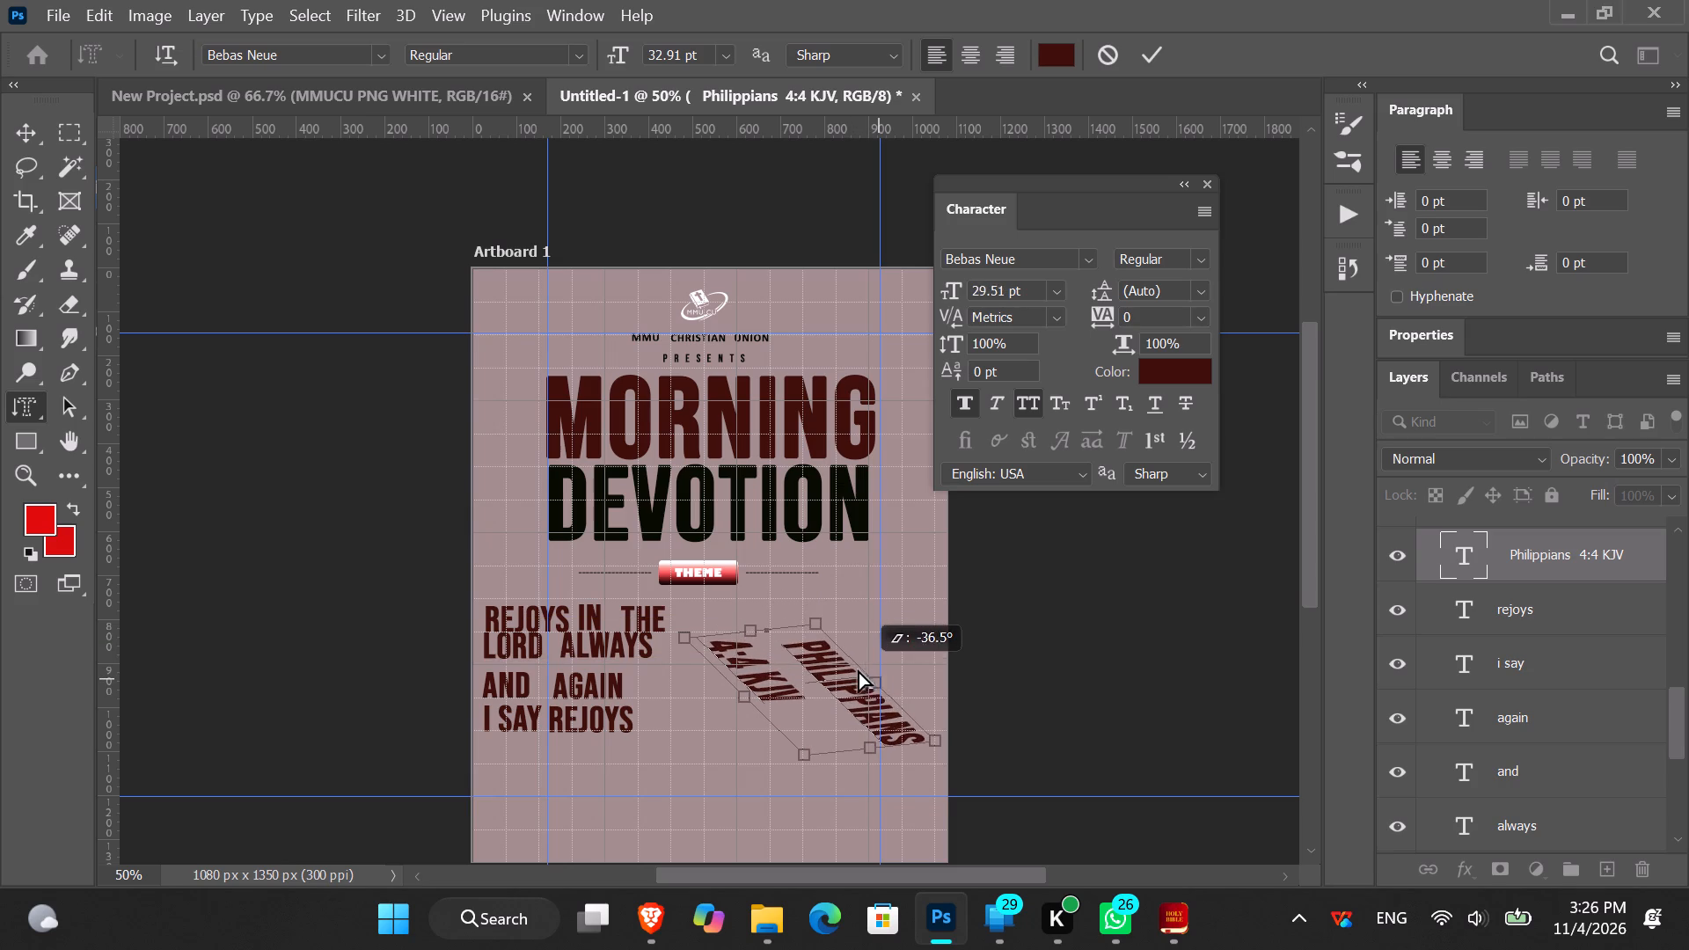
{"action": "left_click_drag", "start_coordinate": [858, 669], "coordinate": [831, 650], "text": "ctrl"}
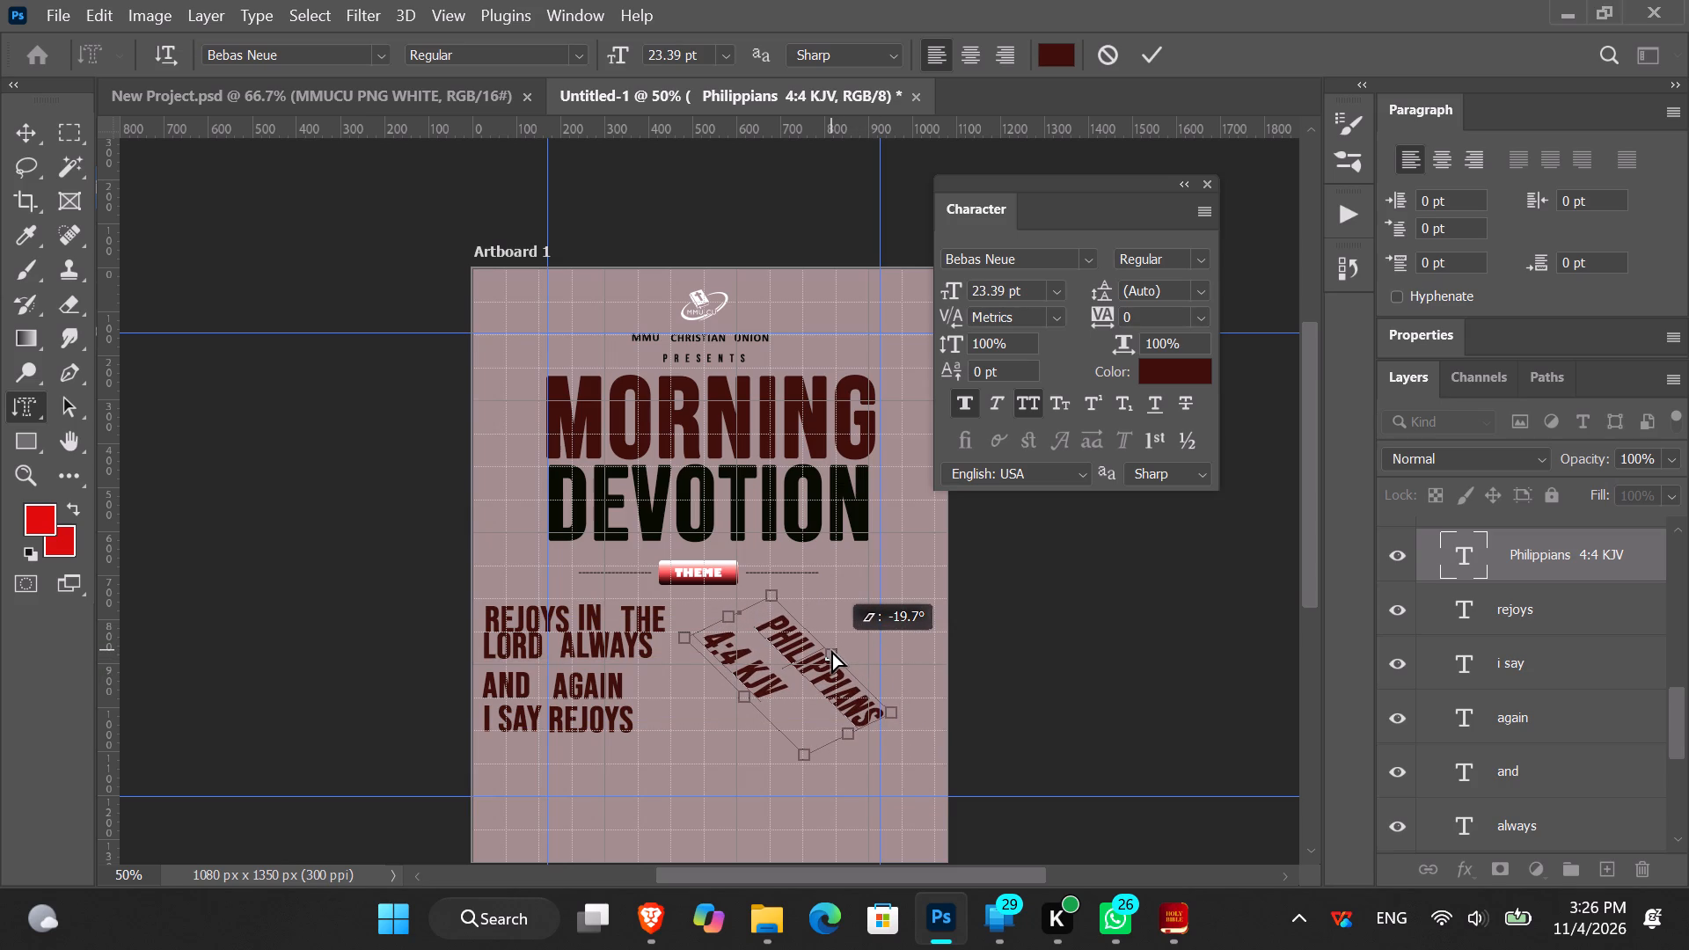
{"action": "left_click_drag", "start_coordinate": [831, 650], "coordinate": [831, 647], "text": "ctrl"}
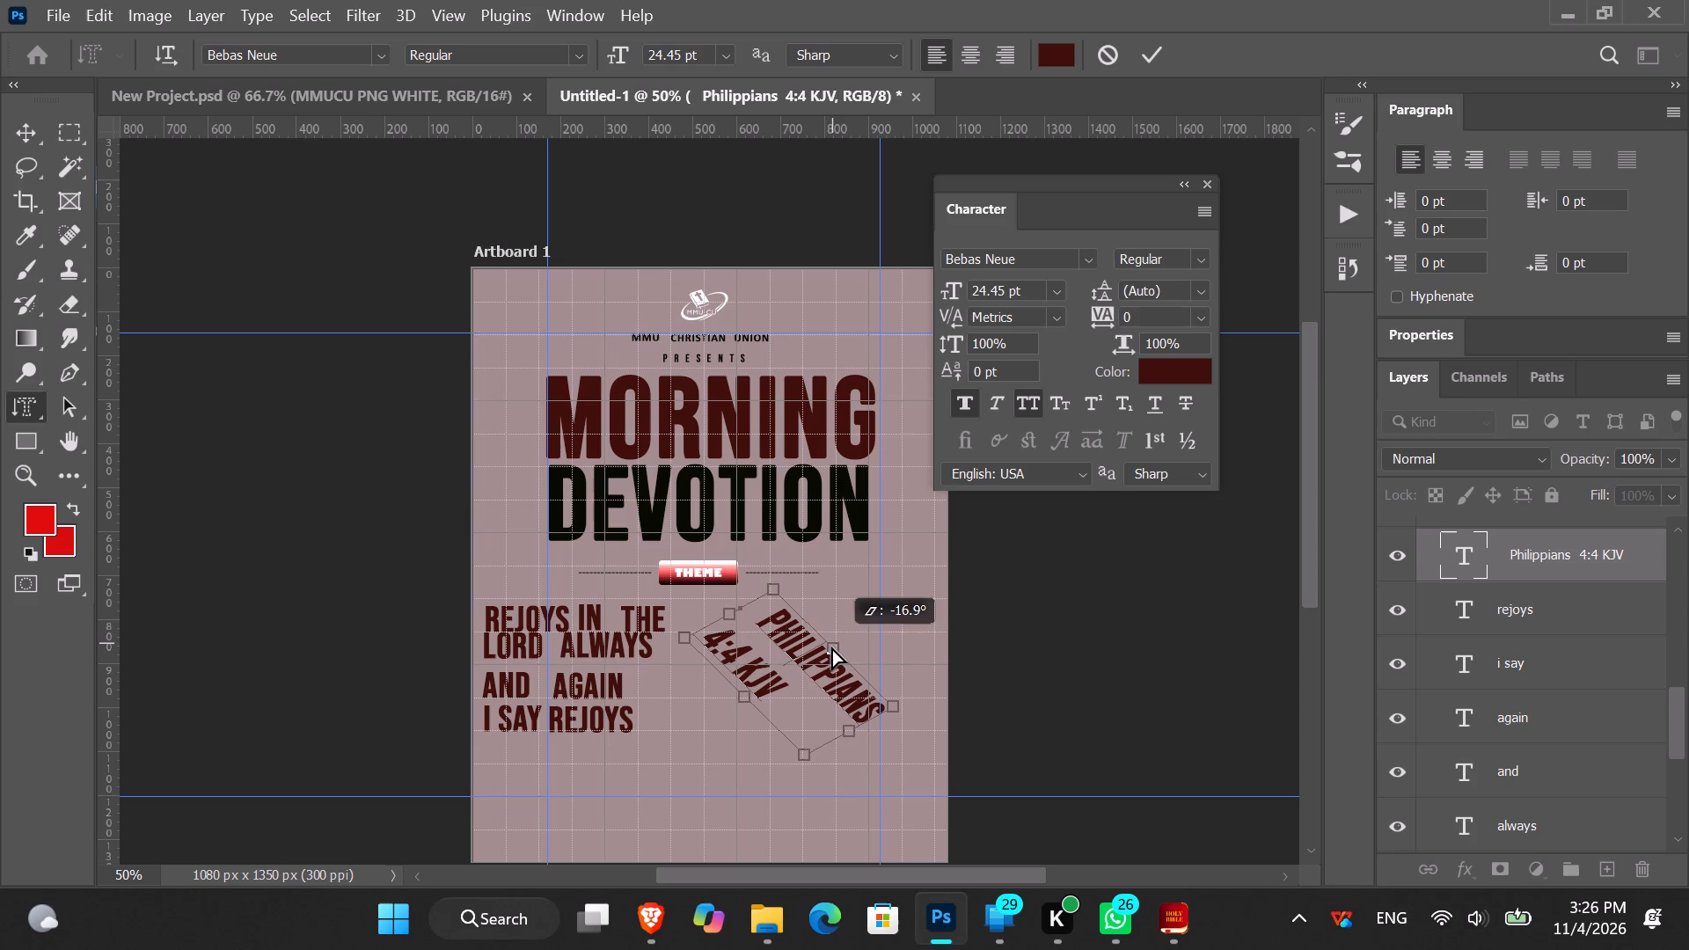
{"action": "left_click_drag", "start_coordinate": [831, 647], "coordinate": [830, 647], "text": "ctrl"}
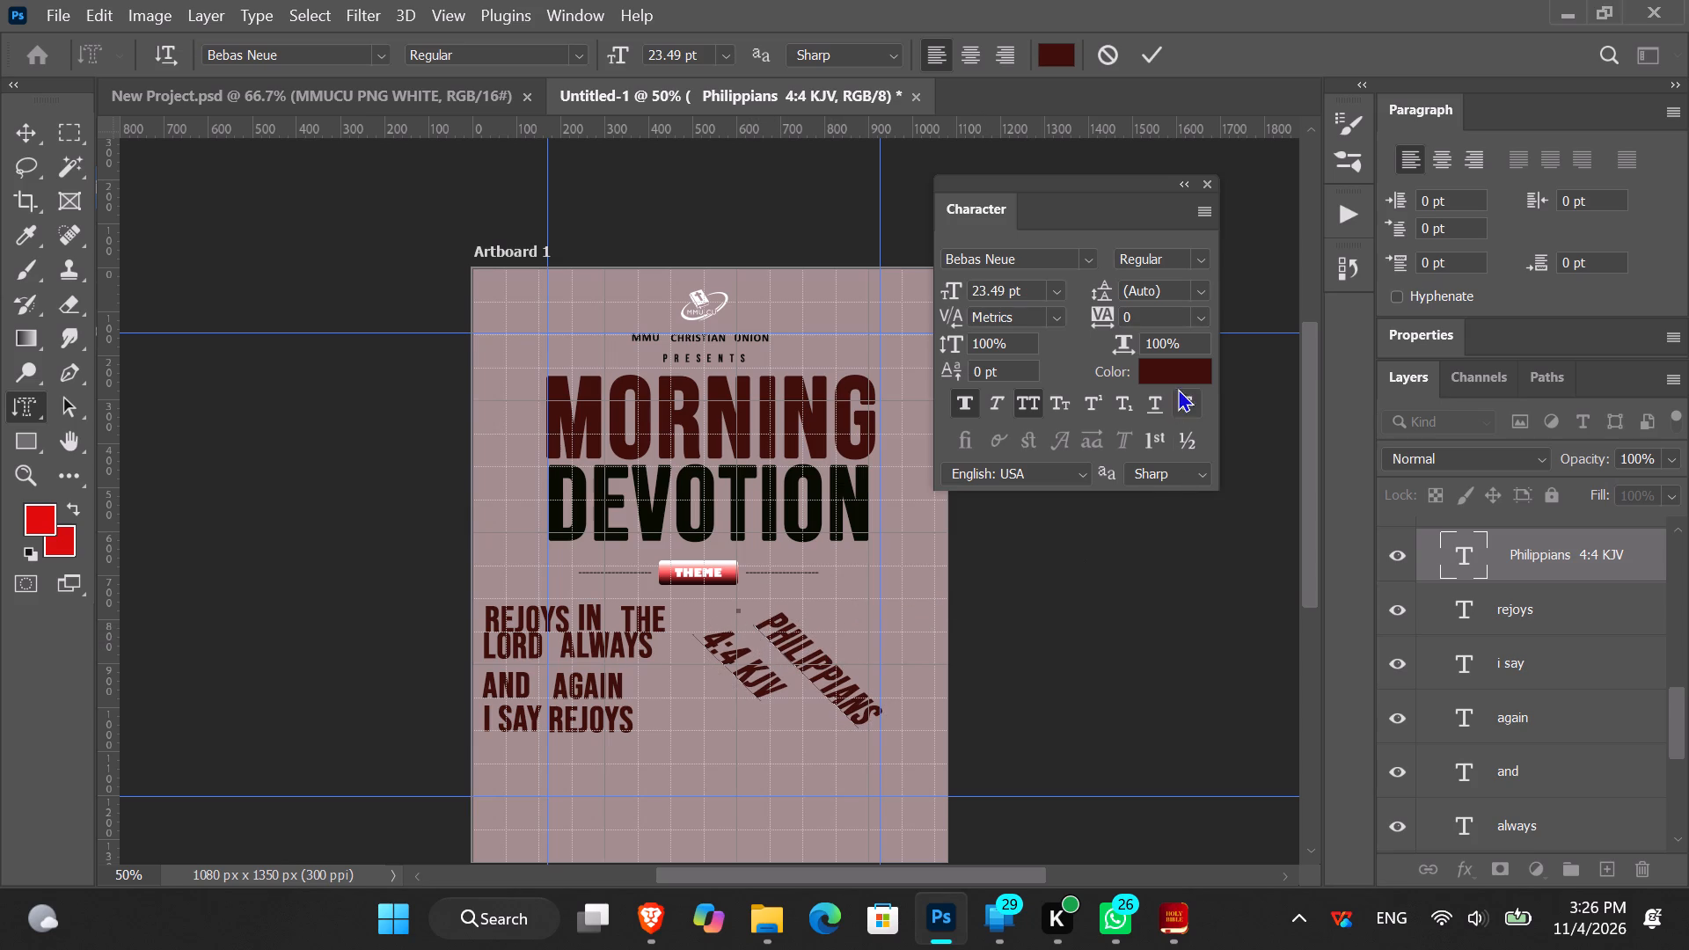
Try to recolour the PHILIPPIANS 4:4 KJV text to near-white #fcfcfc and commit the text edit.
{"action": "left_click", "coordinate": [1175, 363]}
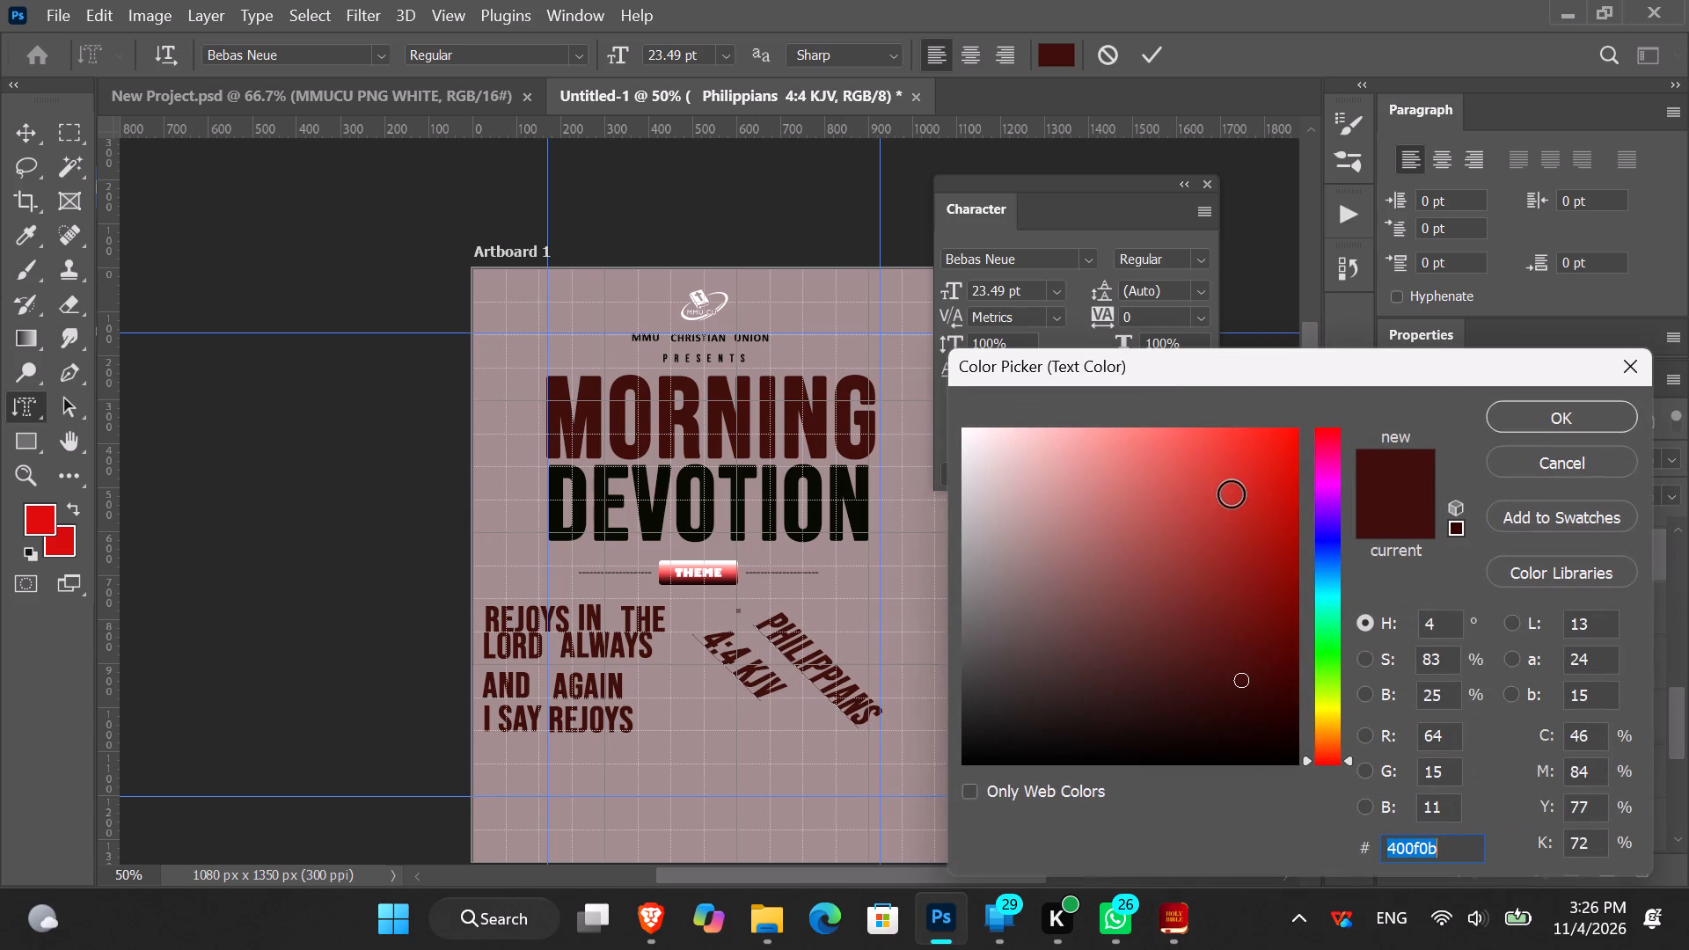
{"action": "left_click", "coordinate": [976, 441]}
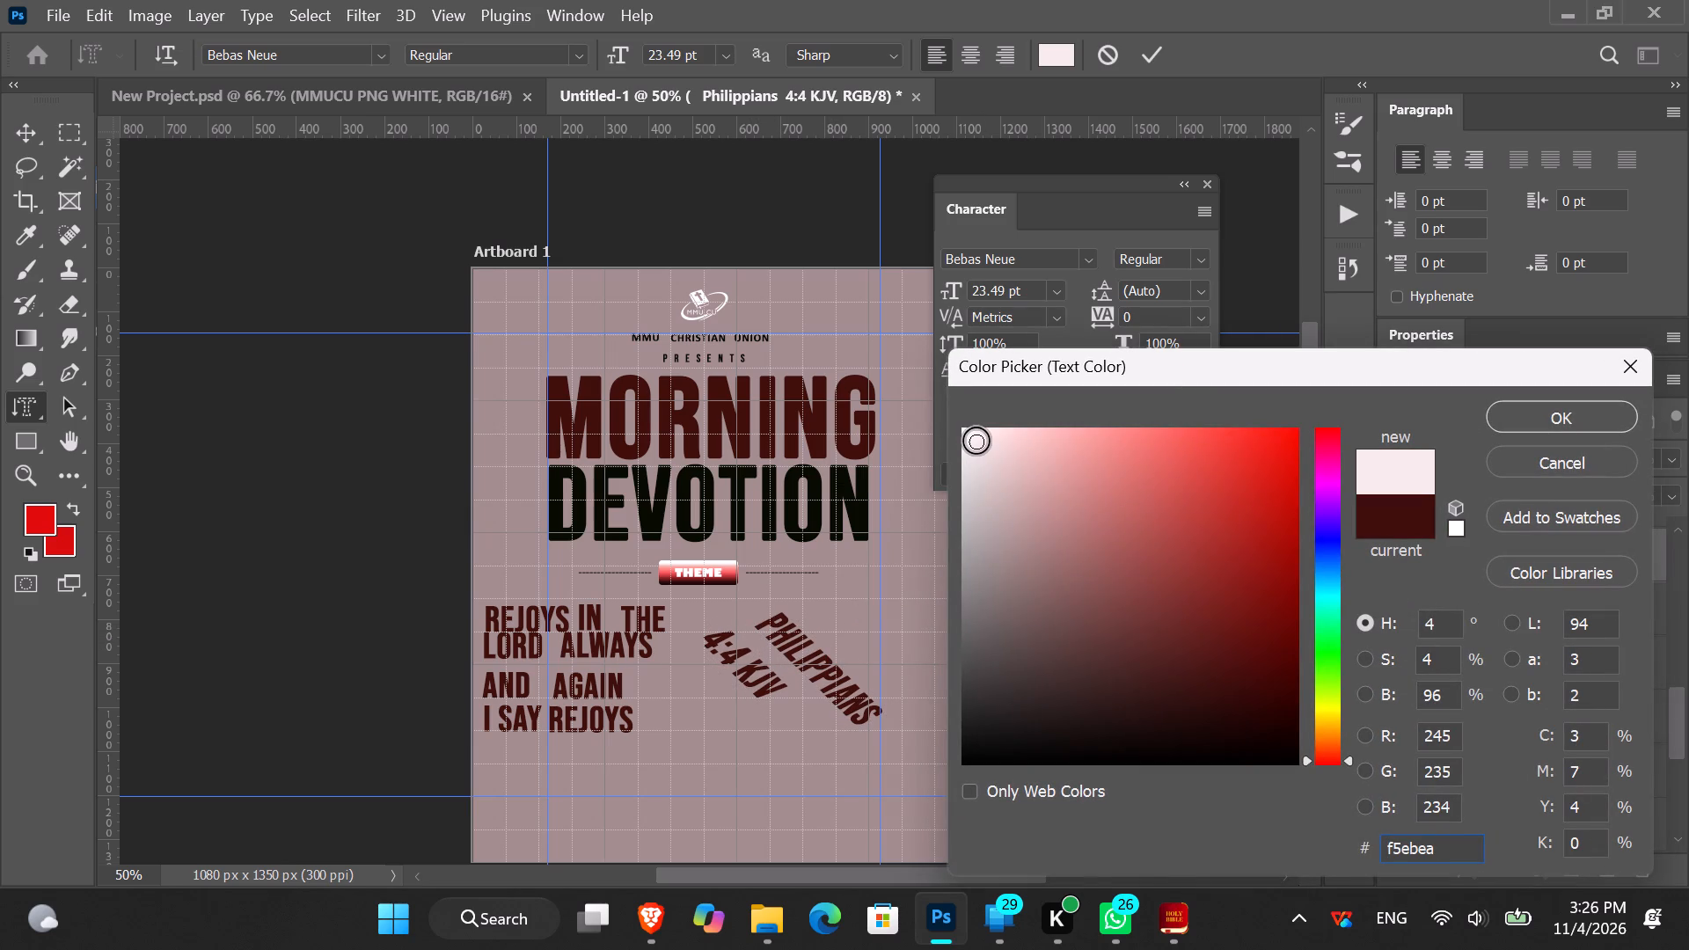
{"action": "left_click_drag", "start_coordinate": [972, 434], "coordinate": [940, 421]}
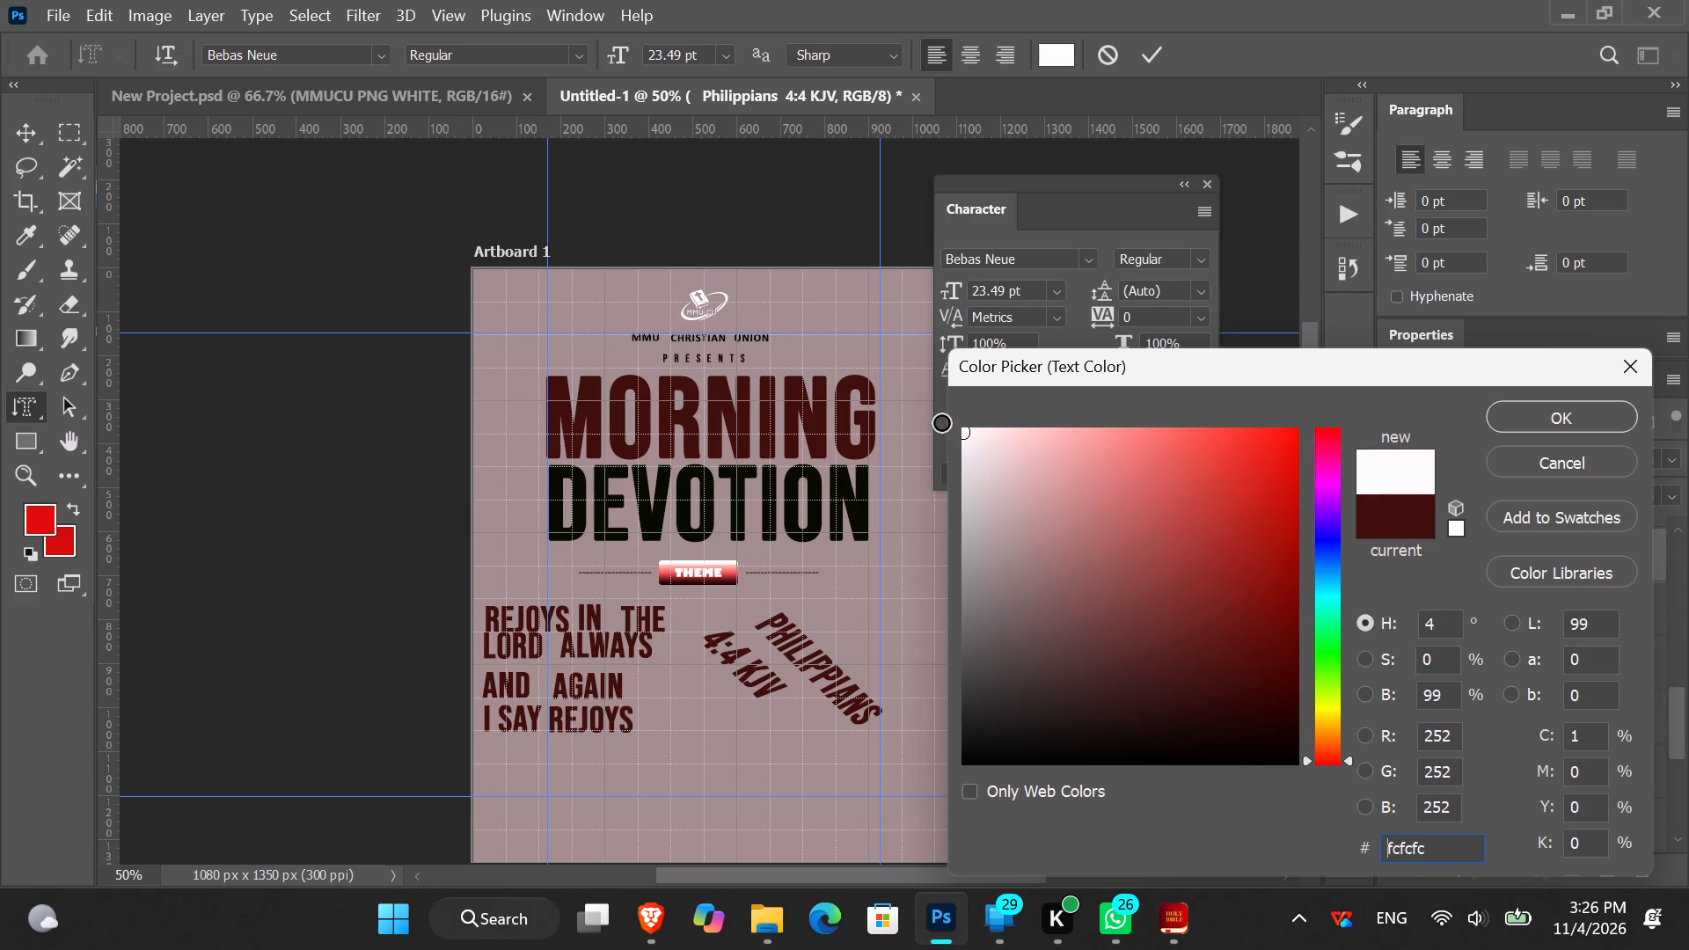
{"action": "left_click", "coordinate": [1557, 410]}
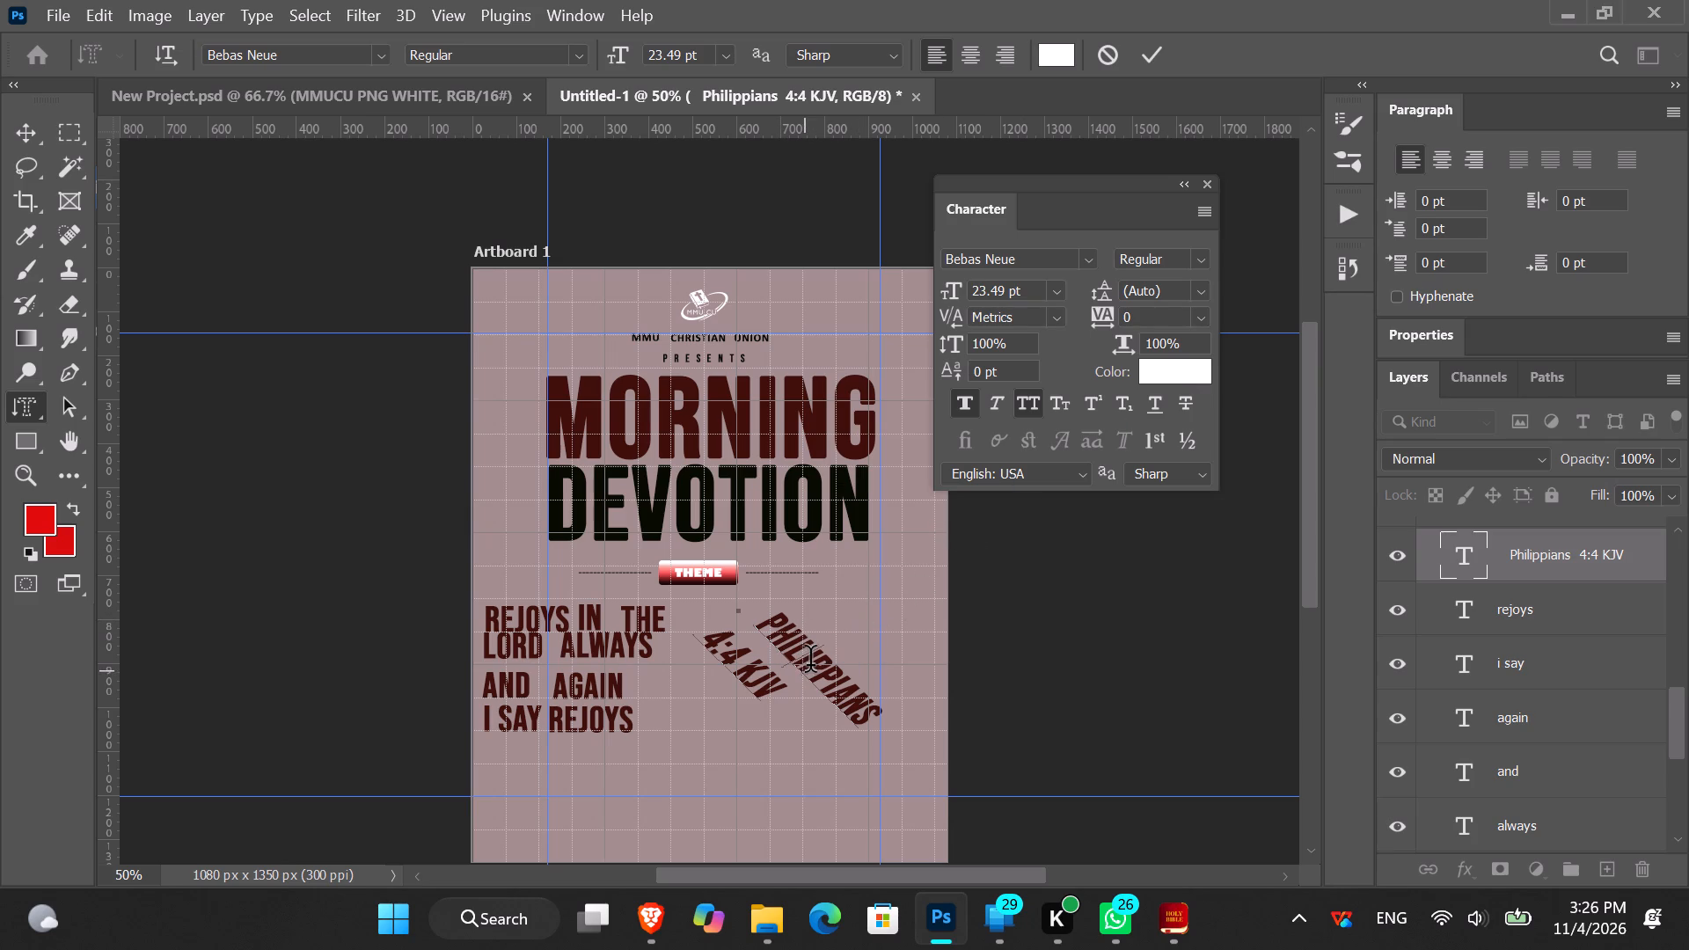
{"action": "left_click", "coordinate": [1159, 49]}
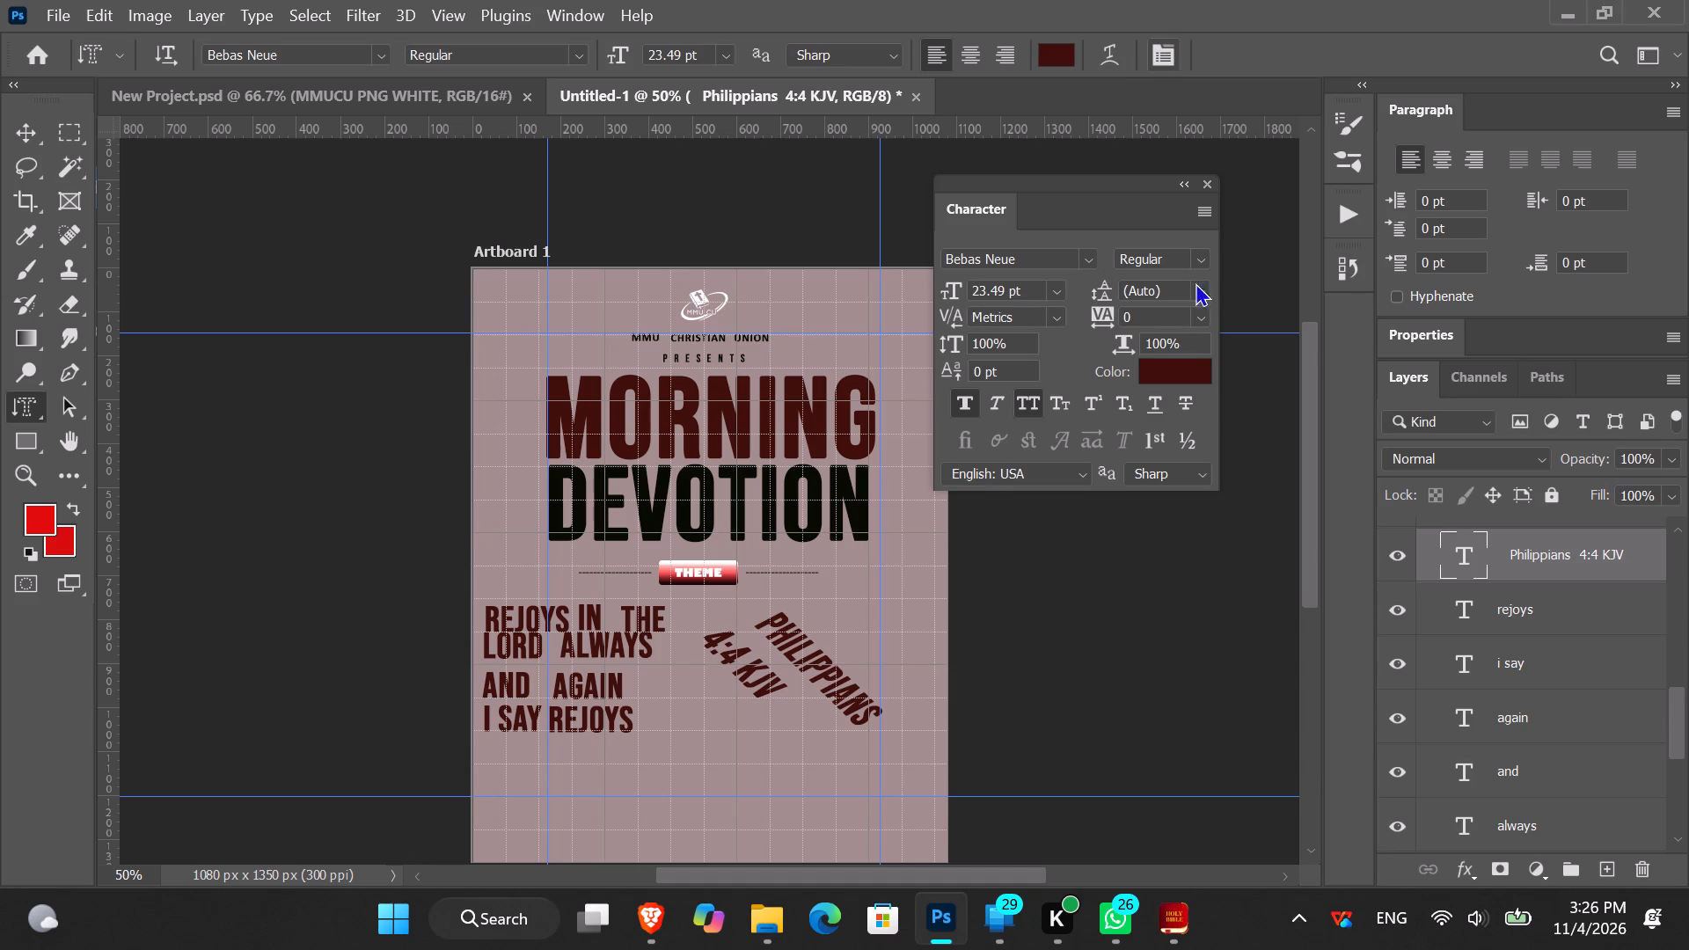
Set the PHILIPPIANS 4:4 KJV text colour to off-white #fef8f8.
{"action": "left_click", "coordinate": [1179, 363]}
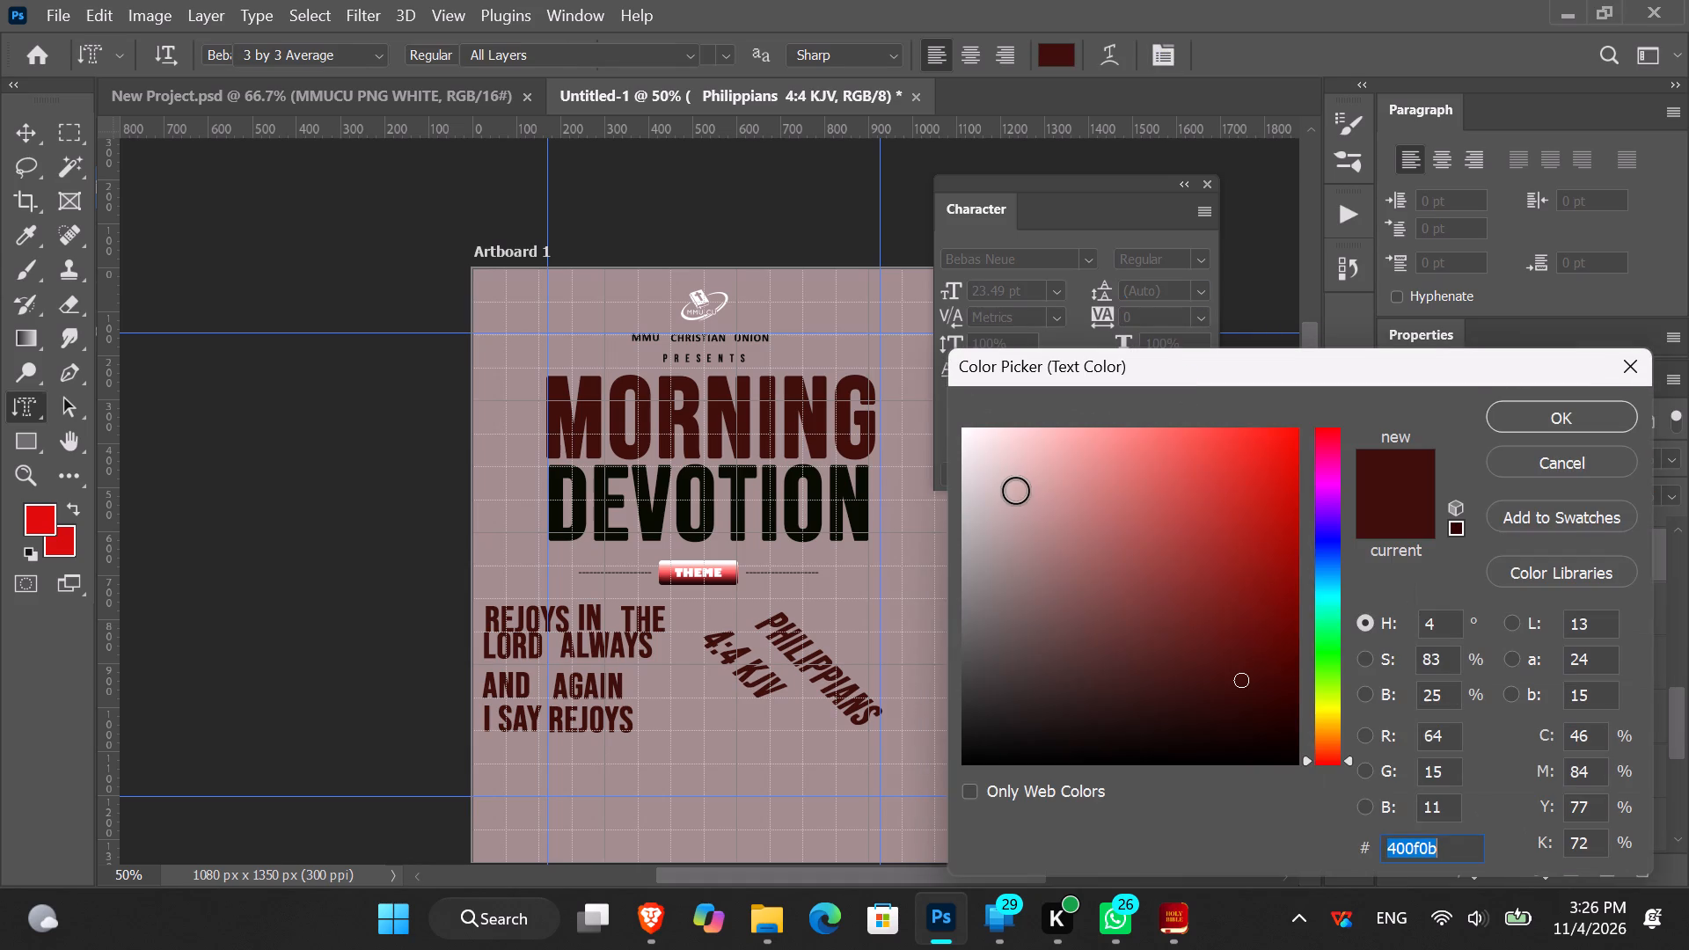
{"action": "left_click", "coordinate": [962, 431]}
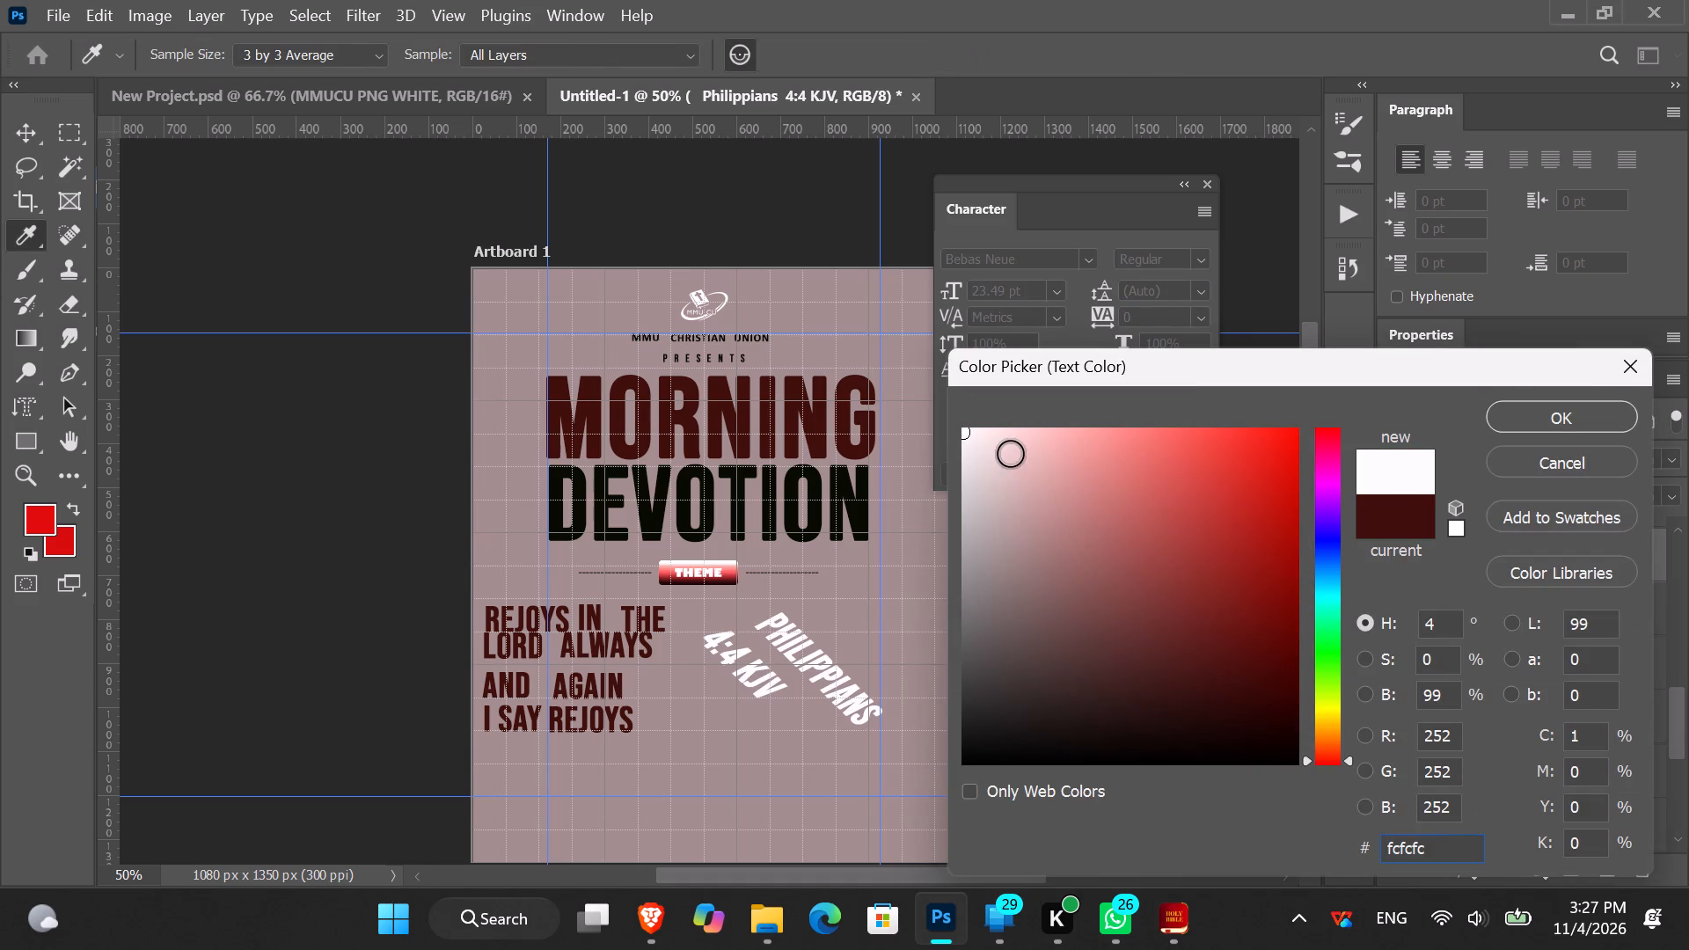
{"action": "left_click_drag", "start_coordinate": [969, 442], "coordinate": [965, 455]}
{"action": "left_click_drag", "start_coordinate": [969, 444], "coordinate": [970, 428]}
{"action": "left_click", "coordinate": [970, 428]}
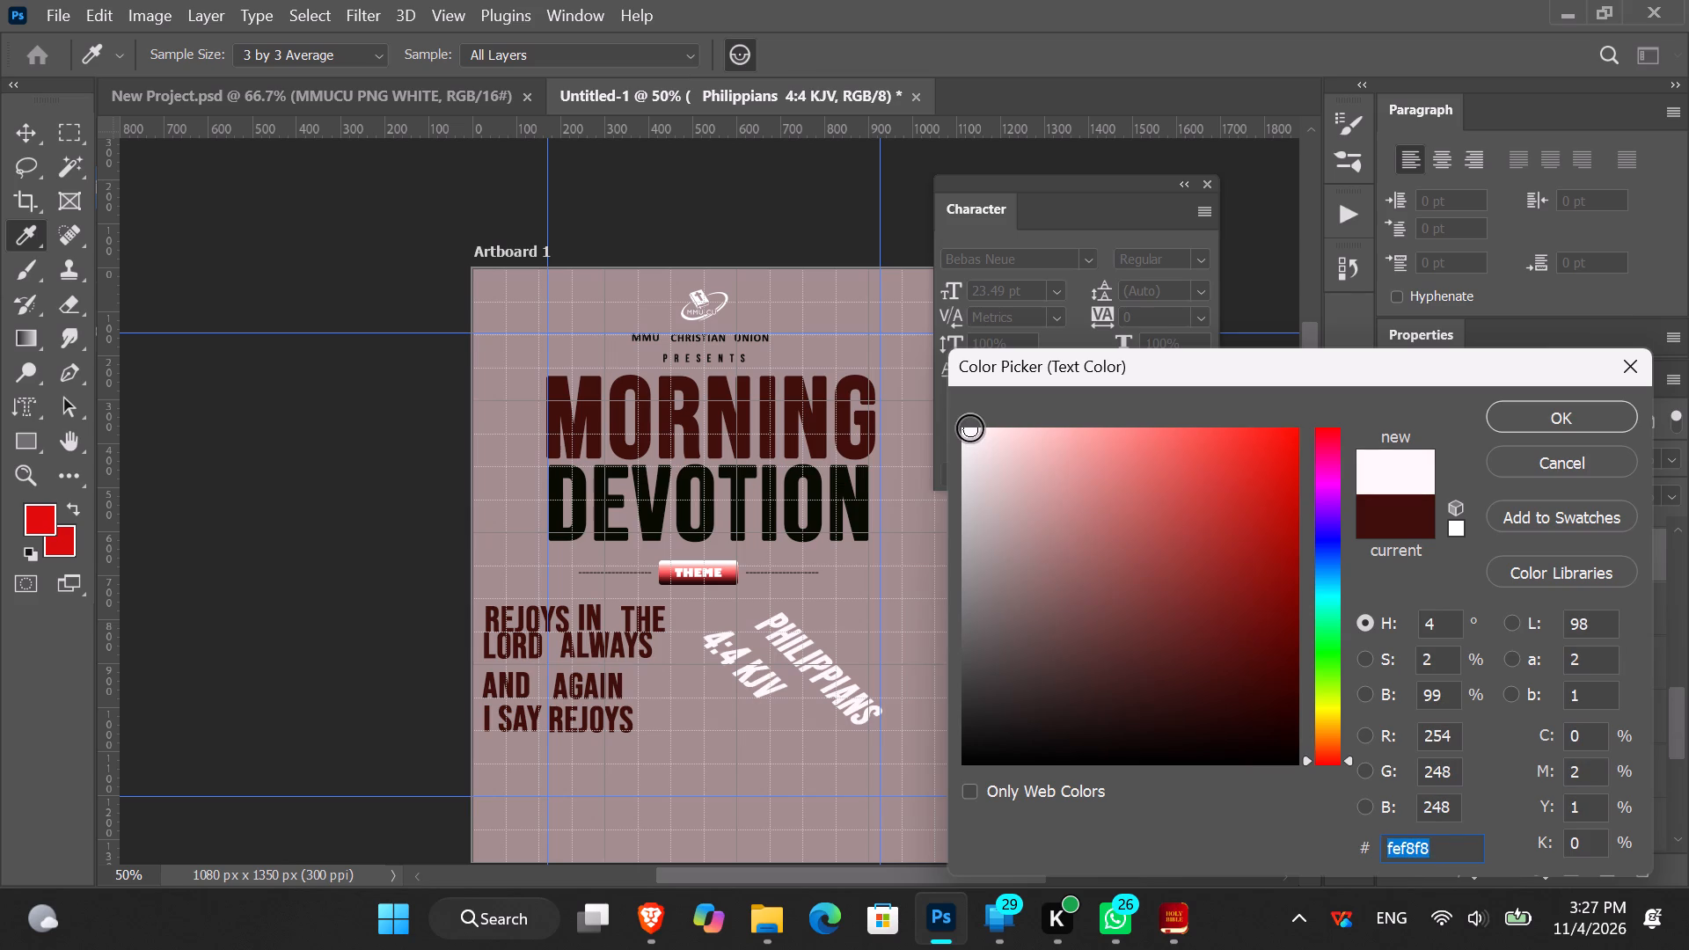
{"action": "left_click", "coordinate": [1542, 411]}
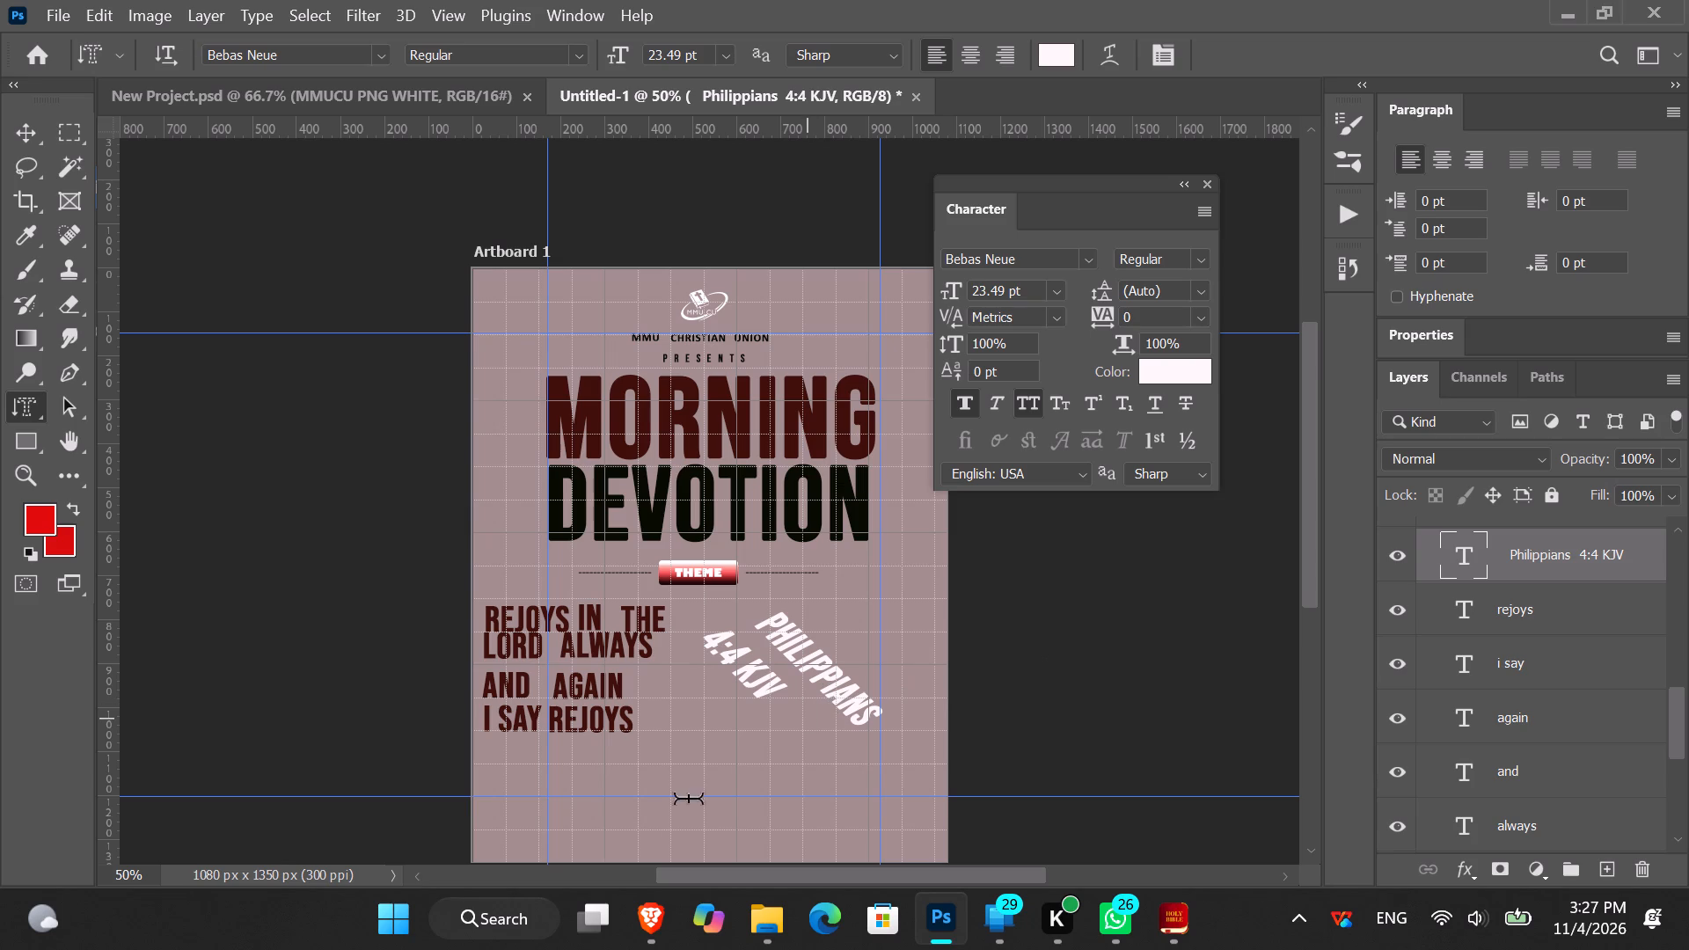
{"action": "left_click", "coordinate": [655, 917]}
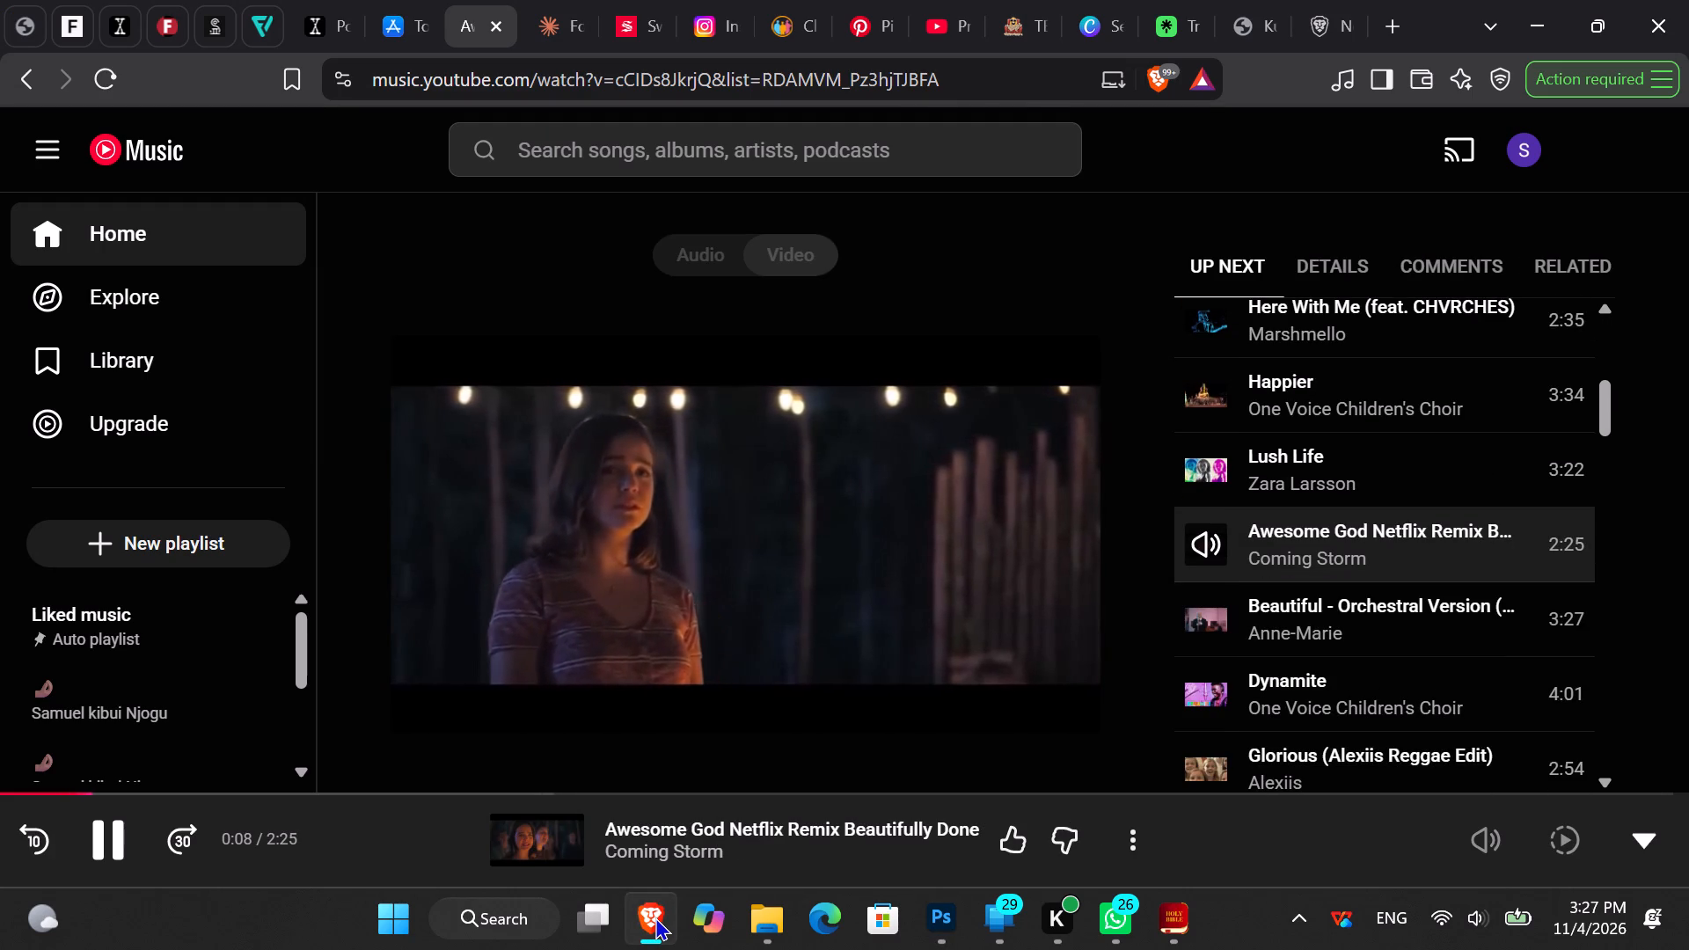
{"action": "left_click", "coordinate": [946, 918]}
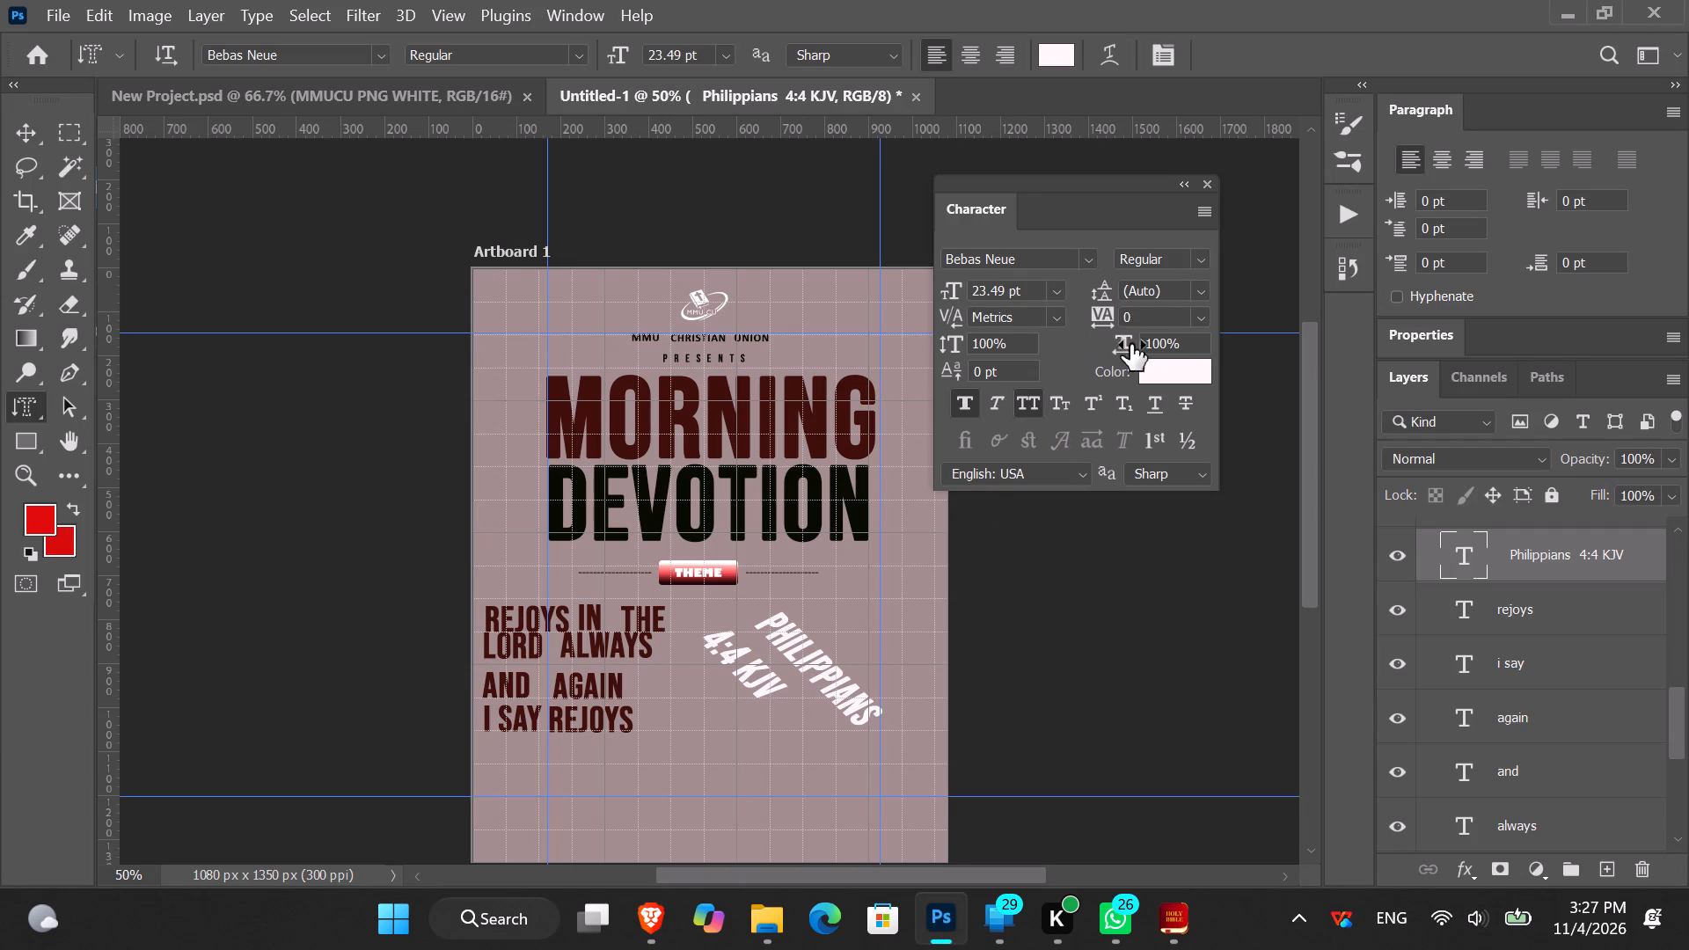
Change the PHILIPPIANS 4:4 KJV text colour to pure white #ffffff, sampled from the THEME label's lettering.
{"action": "left_click", "coordinate": [1193, 369]}
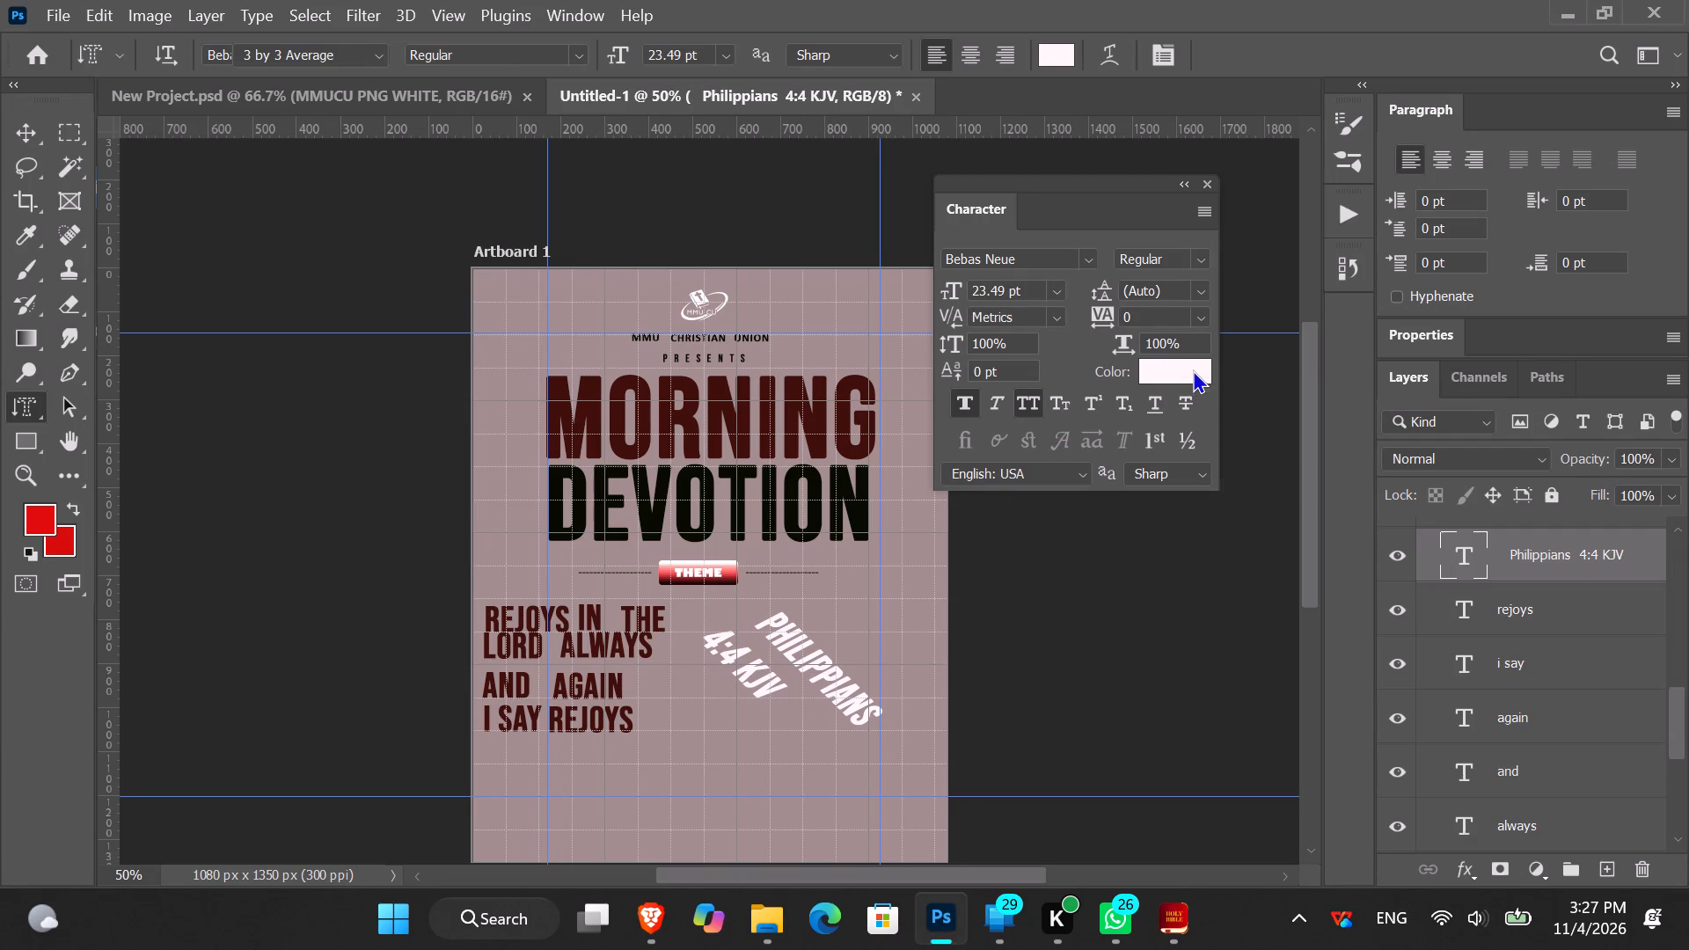
{"action": "left_click", "coordinate": [1244, 246]}
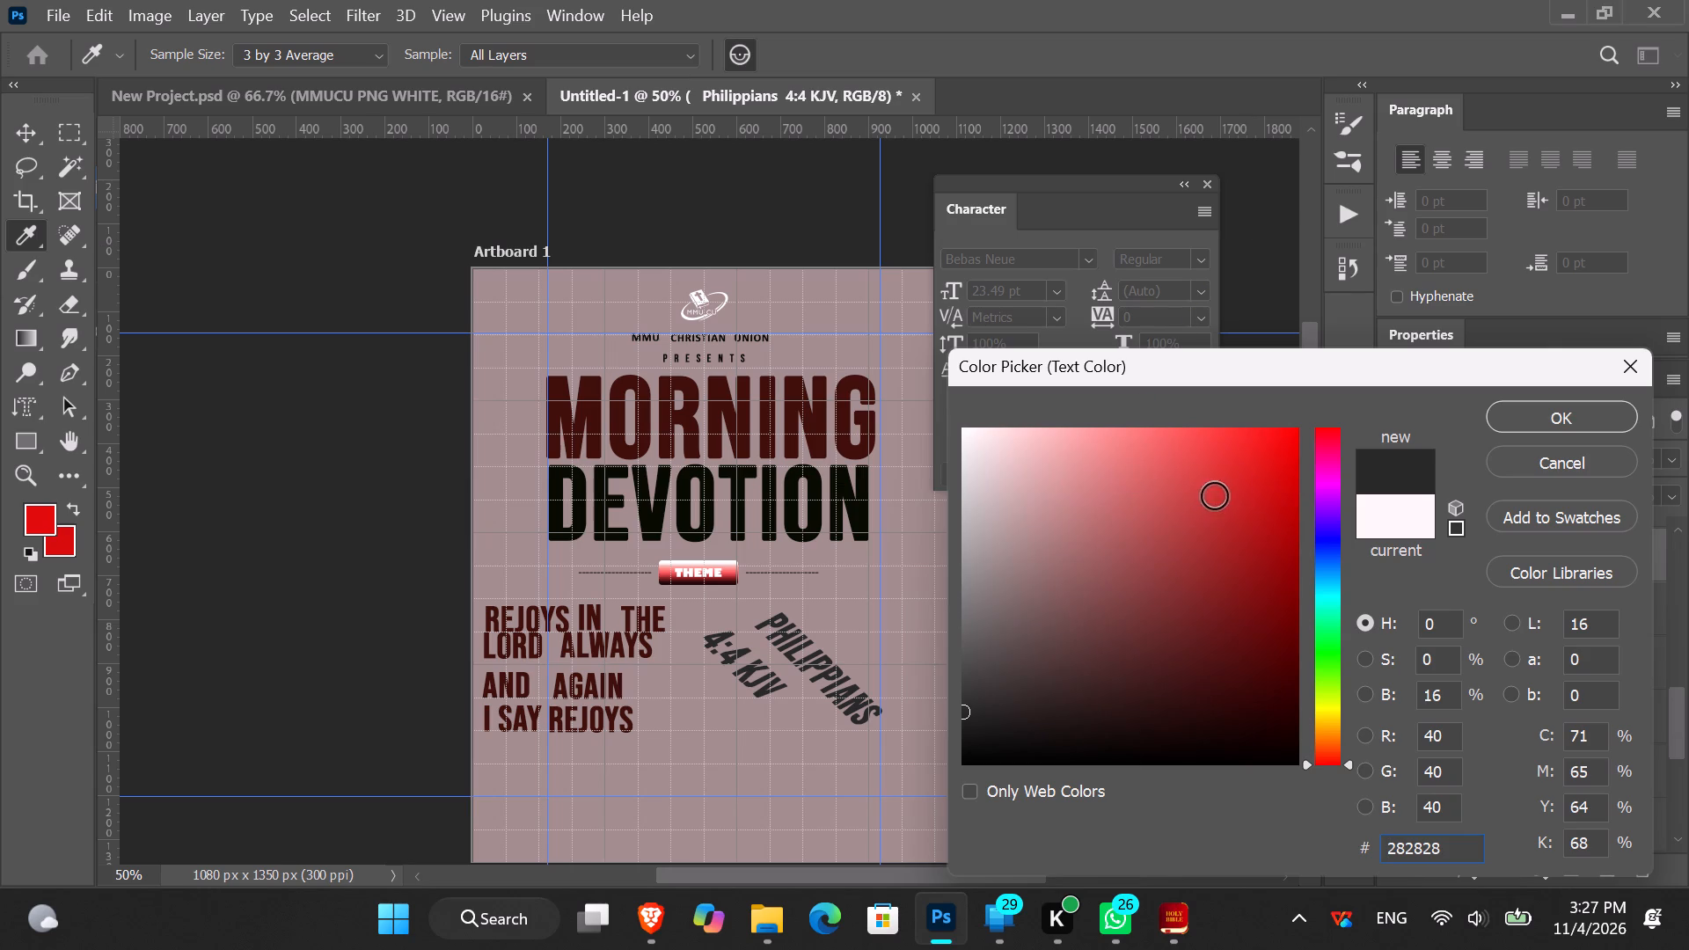
{"action": "left_click", "coordinate": [980, 445]}
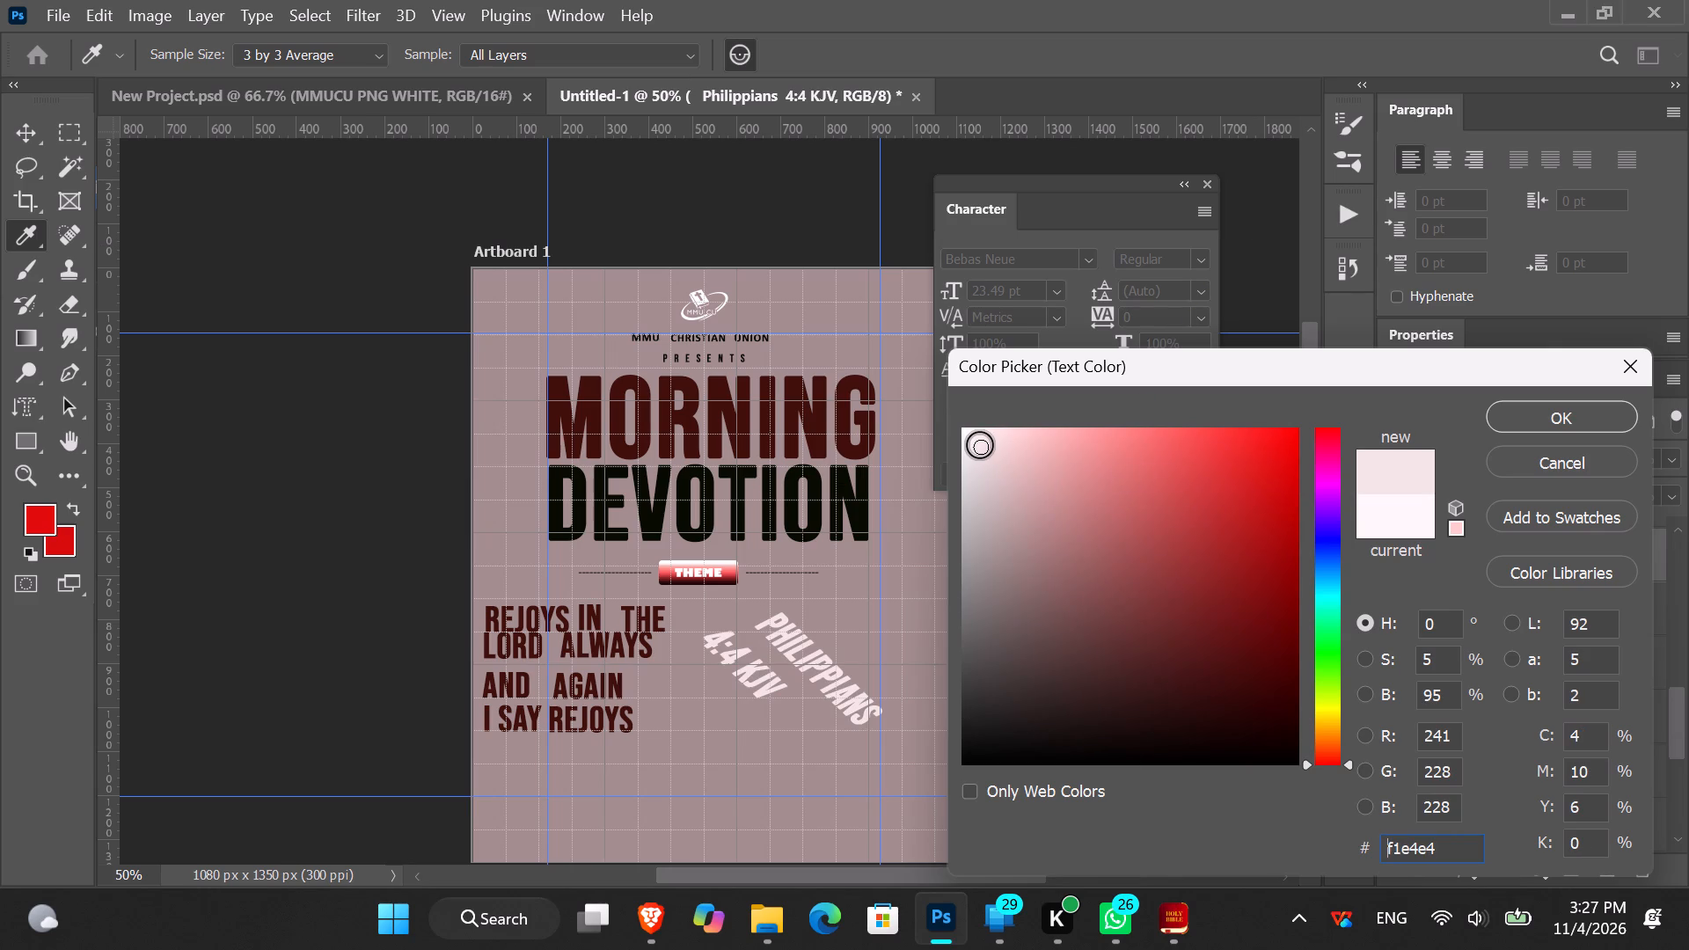
{"action": "left_click", "coordinate": [709, 567]}
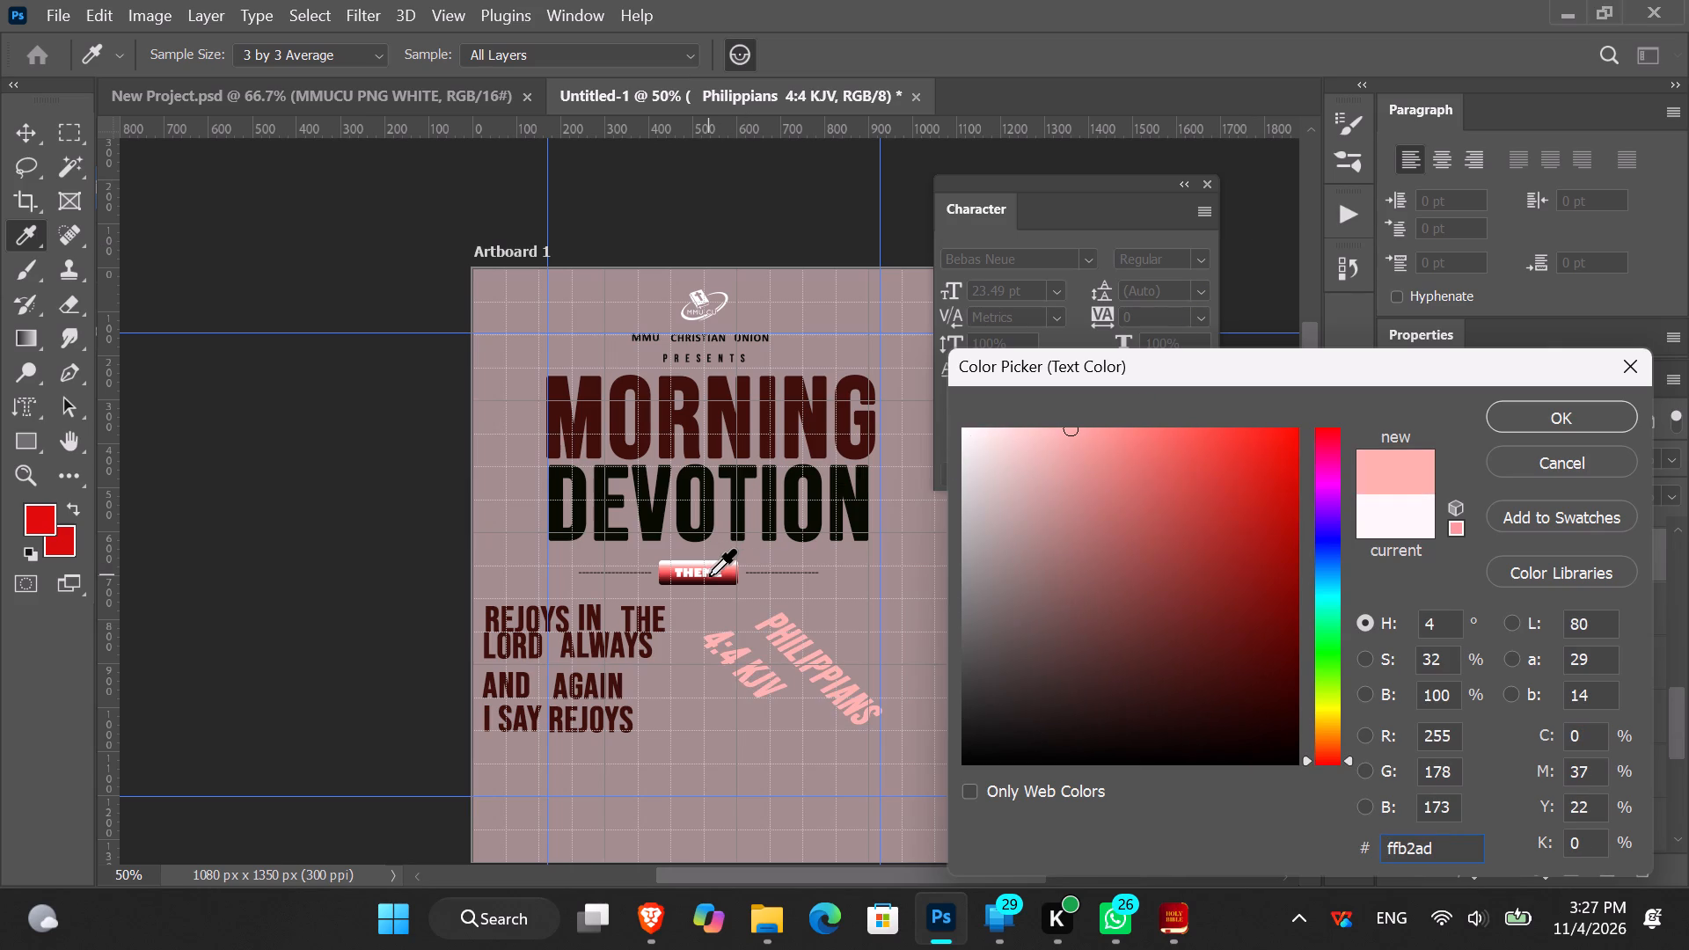
{"action": "left_click", "coordinate": [709, 575]}
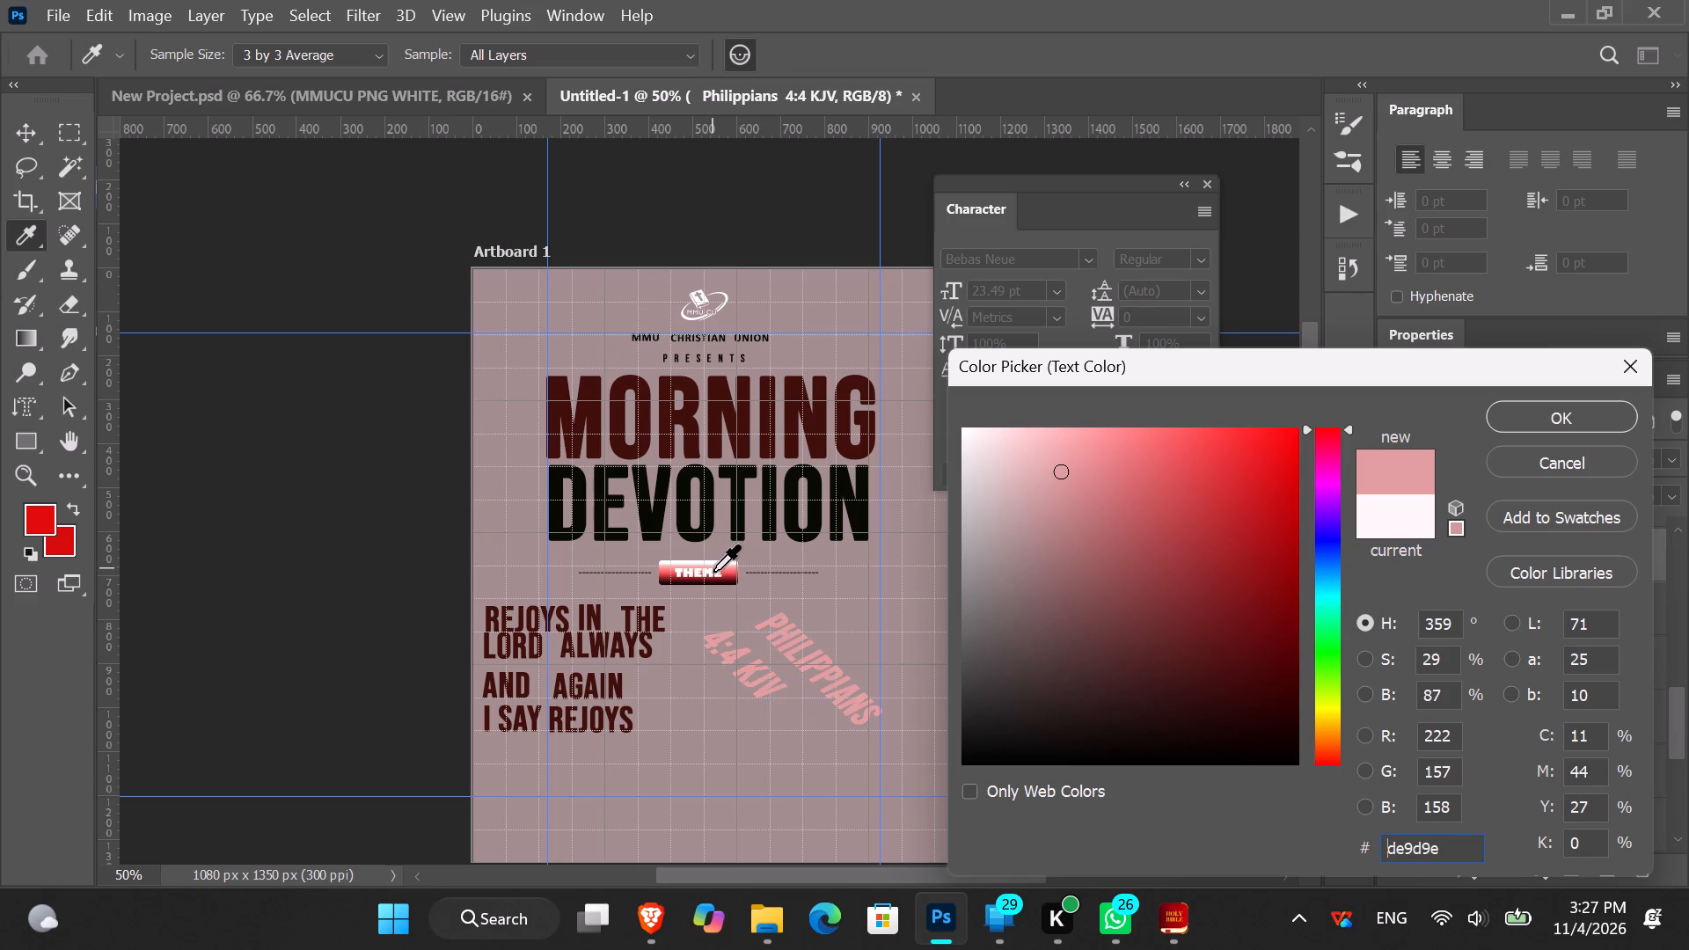
{"action": "left_click", "coordinate": [713, 574]}
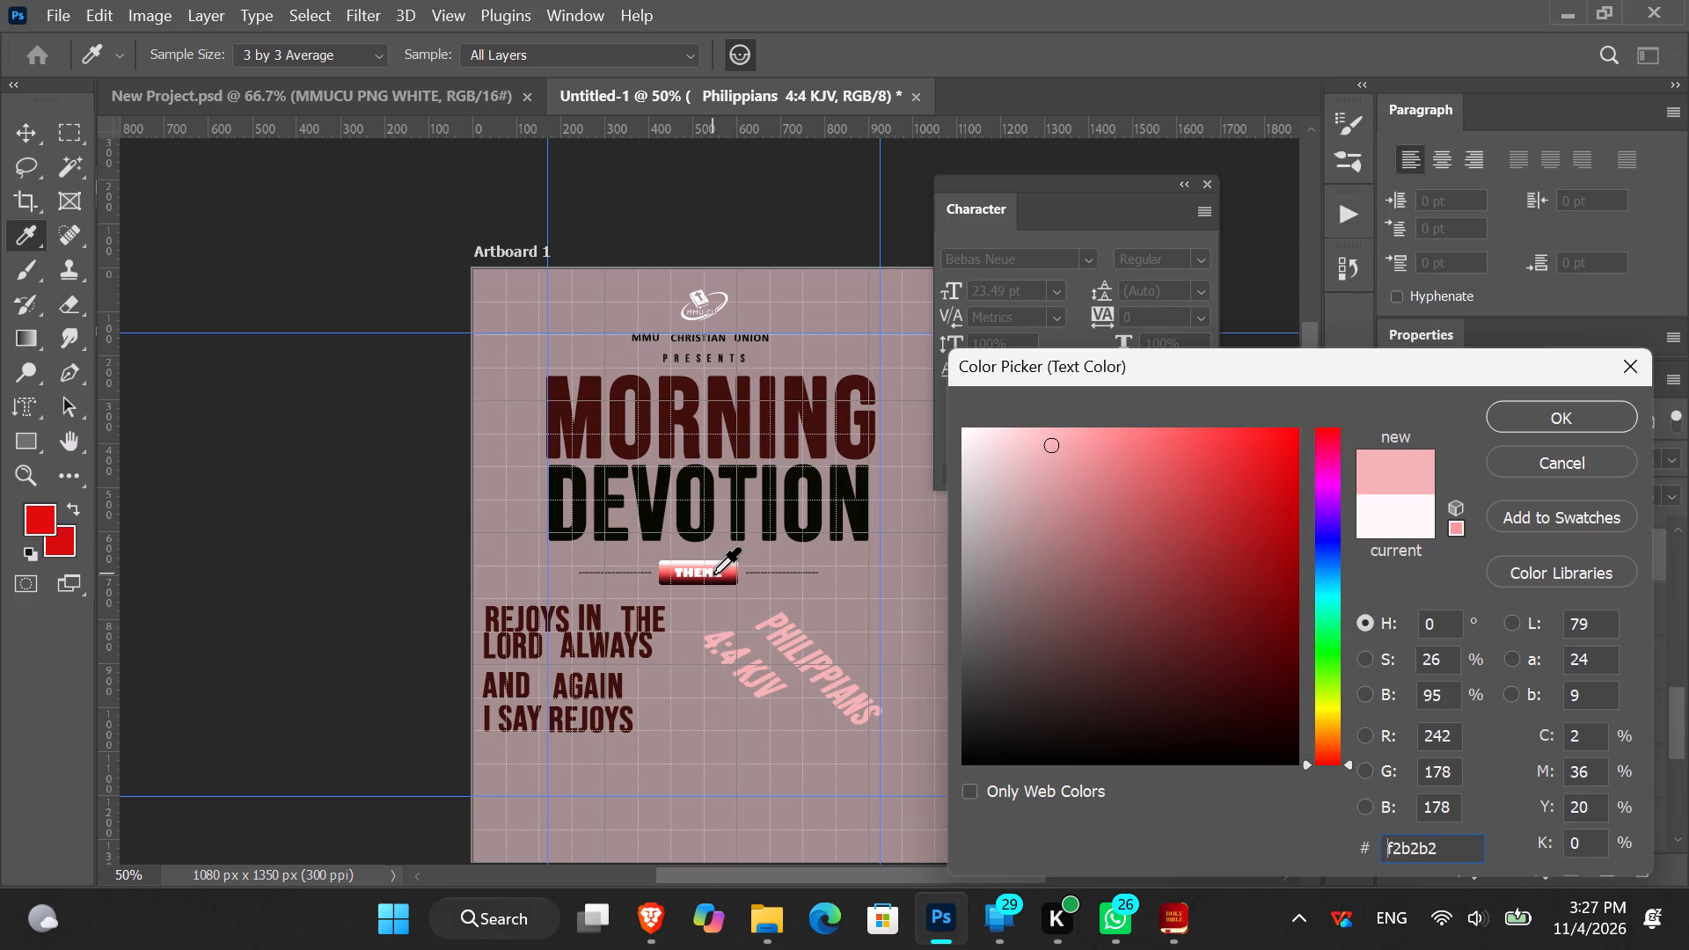
{"action": "left_click", "coordinate": [705, 574]}
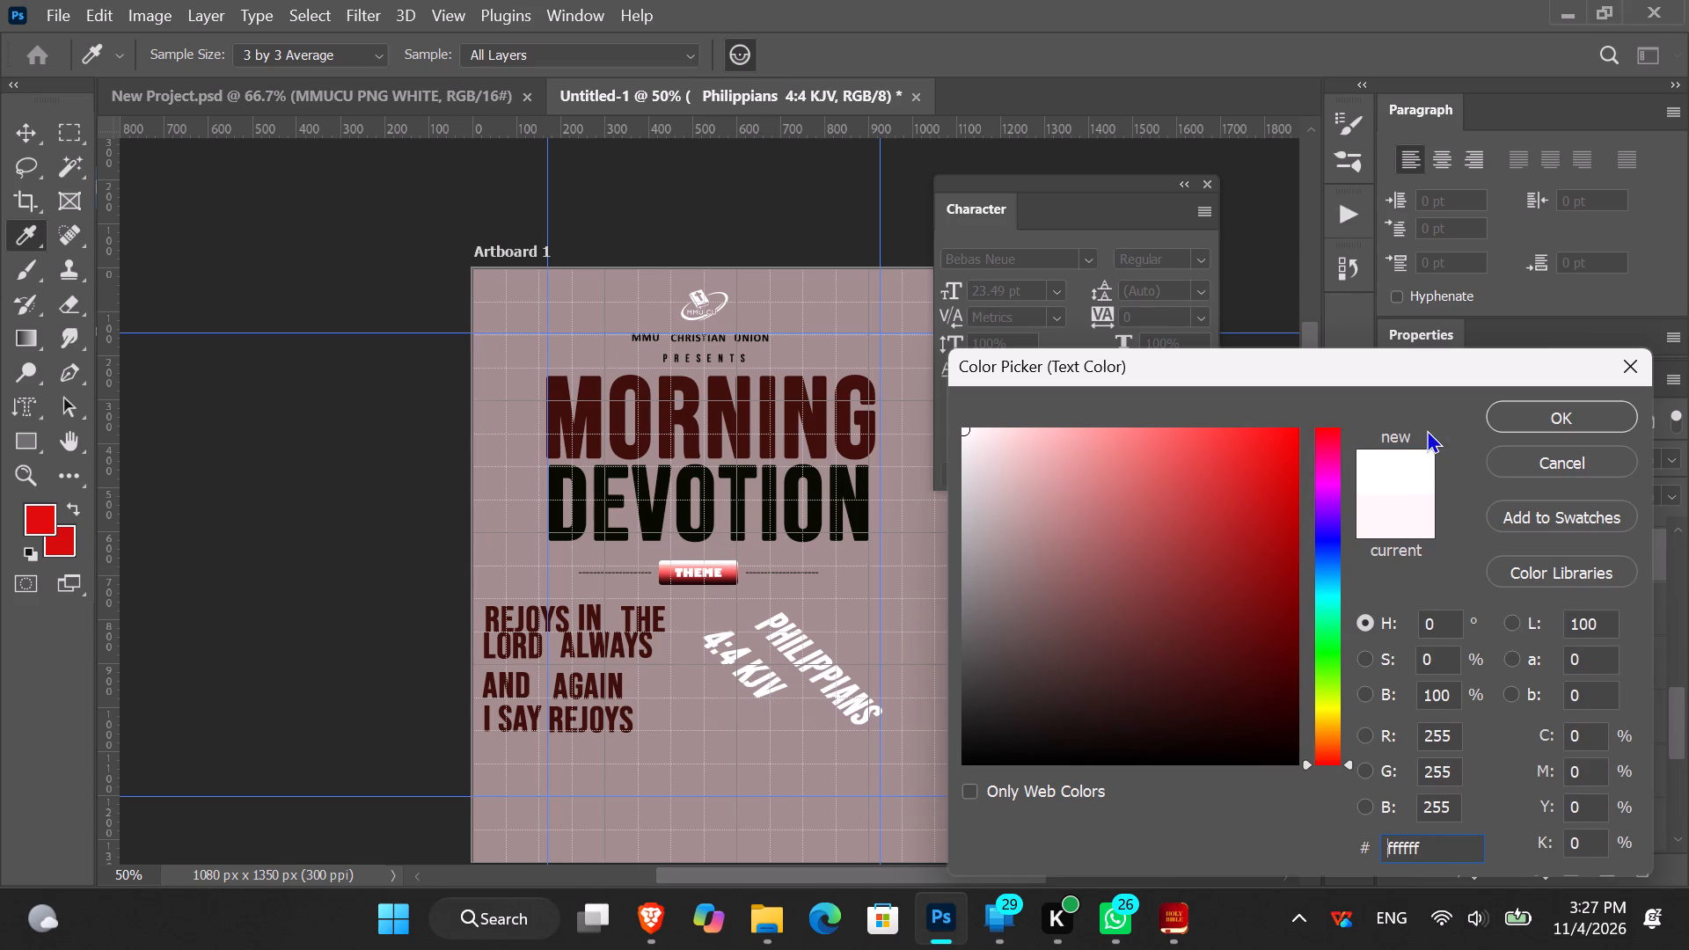
{"action": "left_click", "coordinate": [1583, 407]}
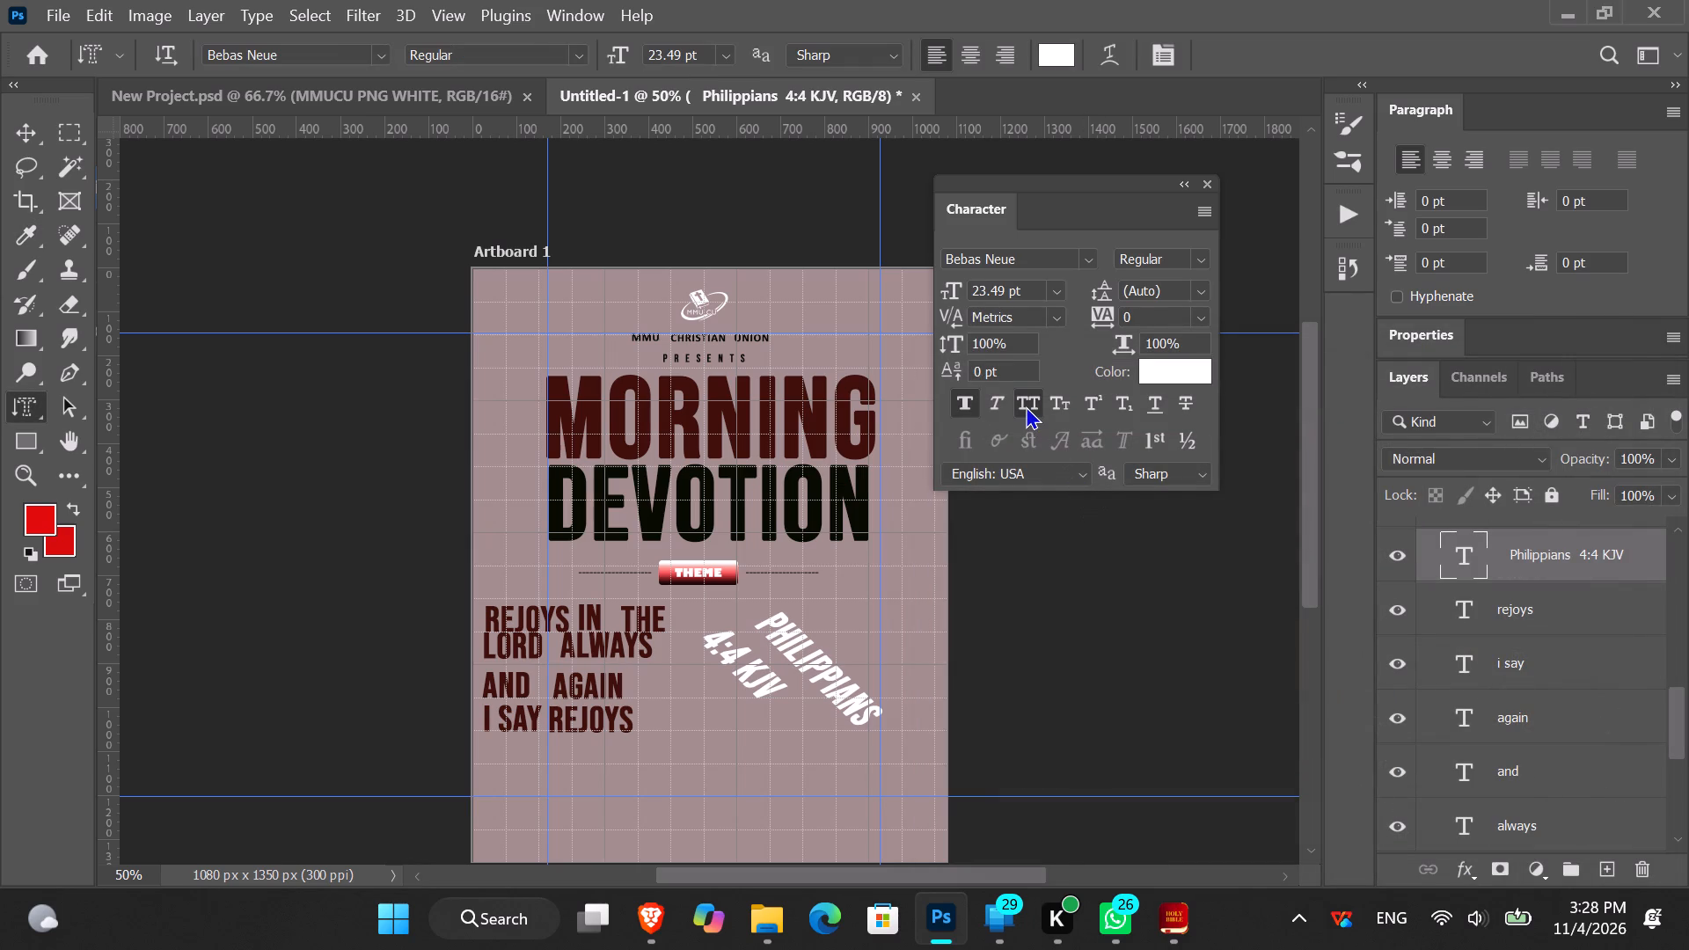
Turn off All Caps and apply Faux Italic to the PHILIPPIANS 4:4 KJV text.
{"action": "left_click", "coordinate": [1025, 406]}
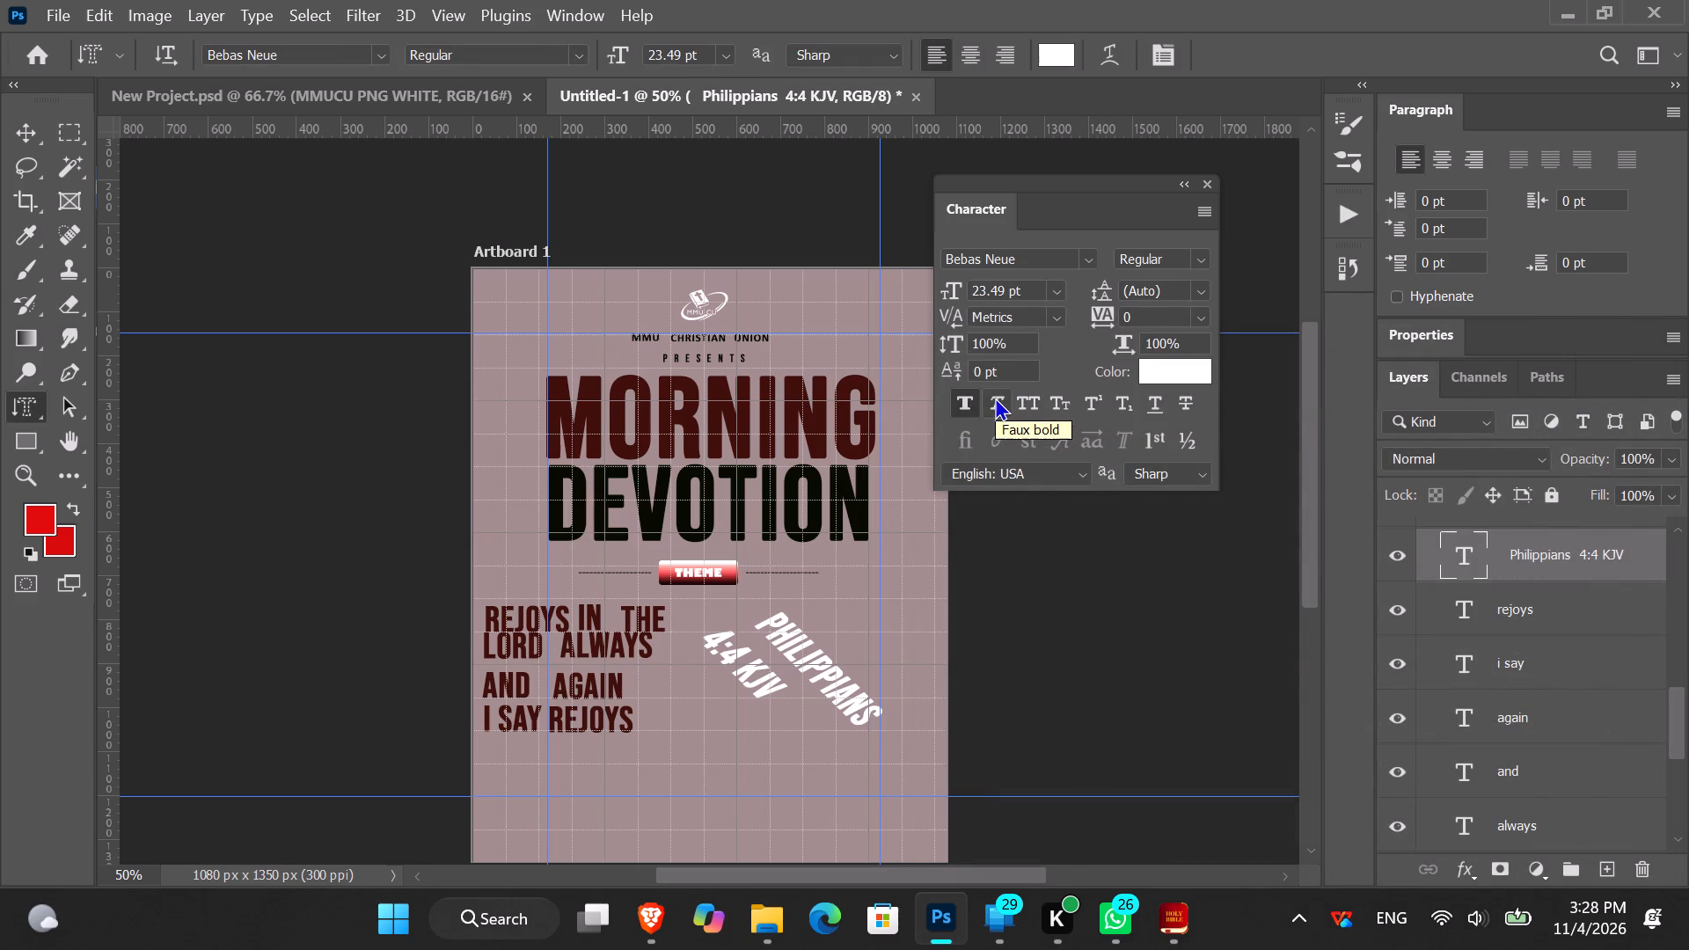
{"action": "left_click", "coordinate": [995, 397]}
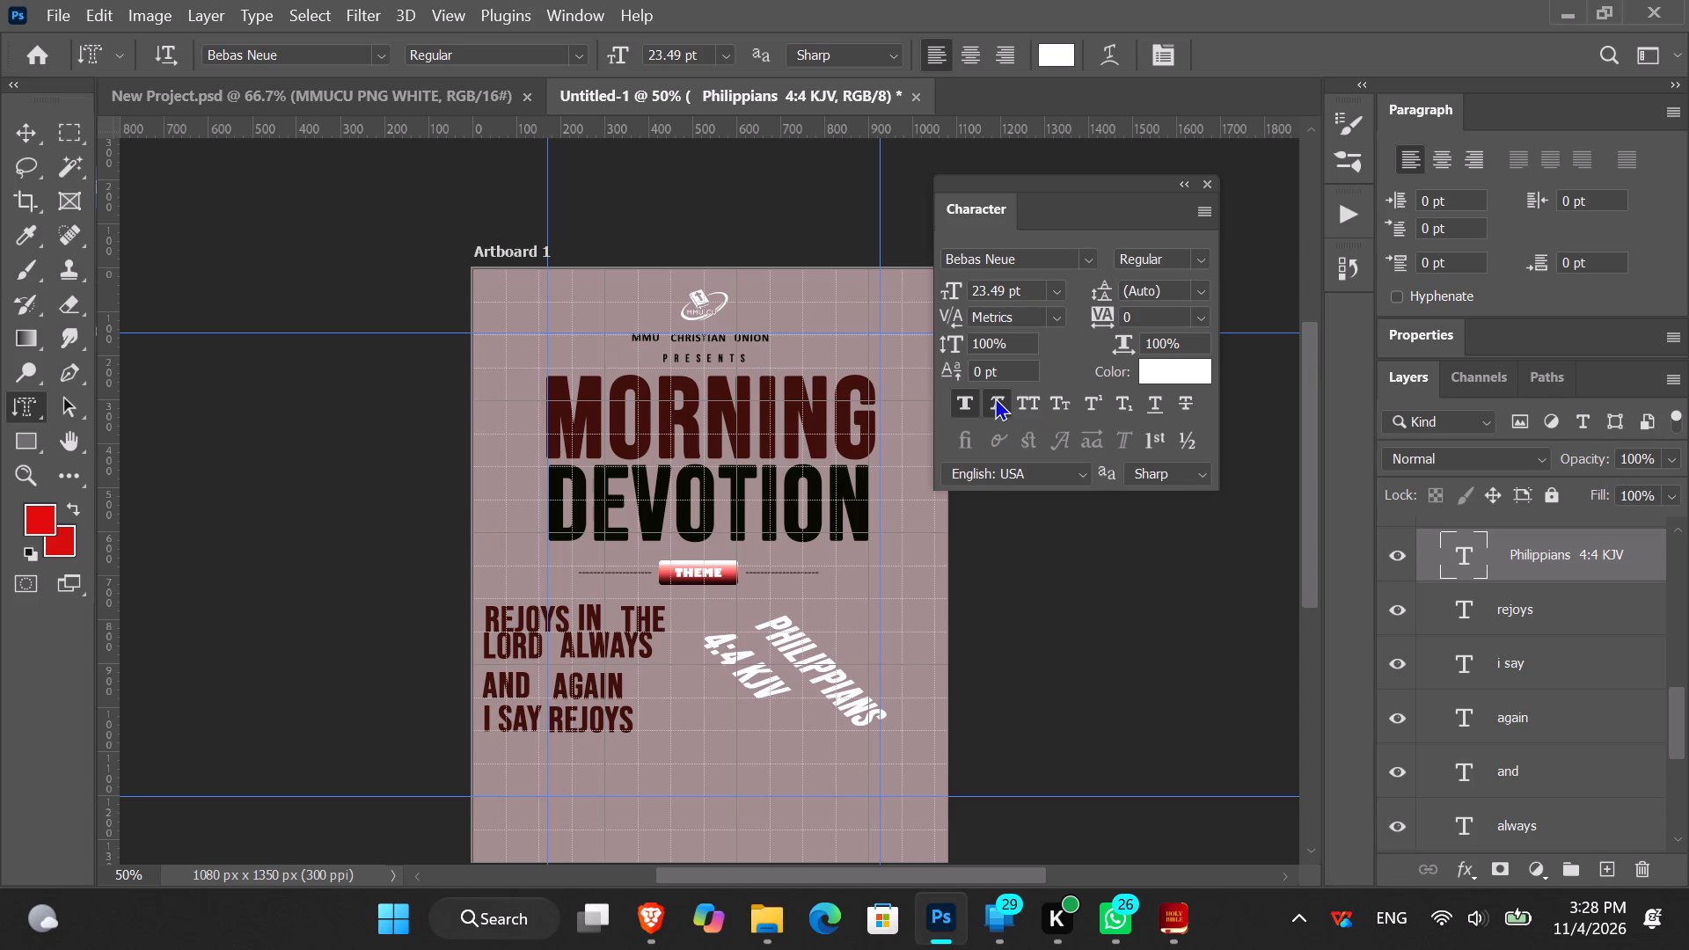
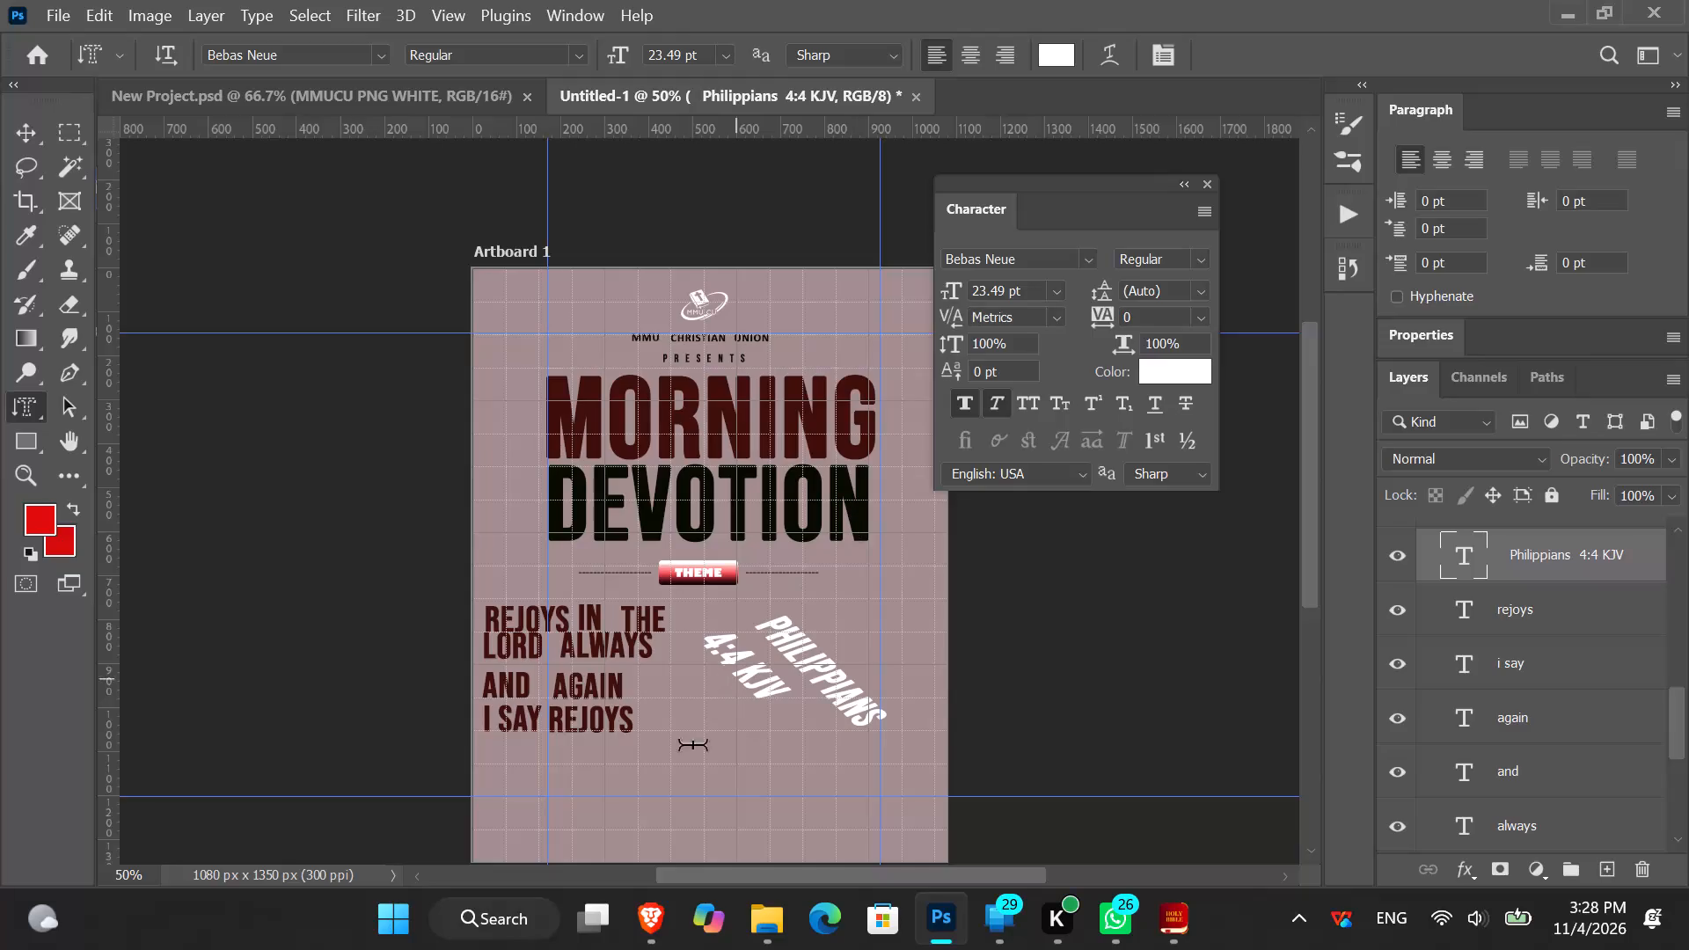
Switch to YouTube Music in the Brave browser and toggle playback of the current song.
{"action": "left_click", "coordinate": [648, 921]}
{"action": "key", "text": "space"}
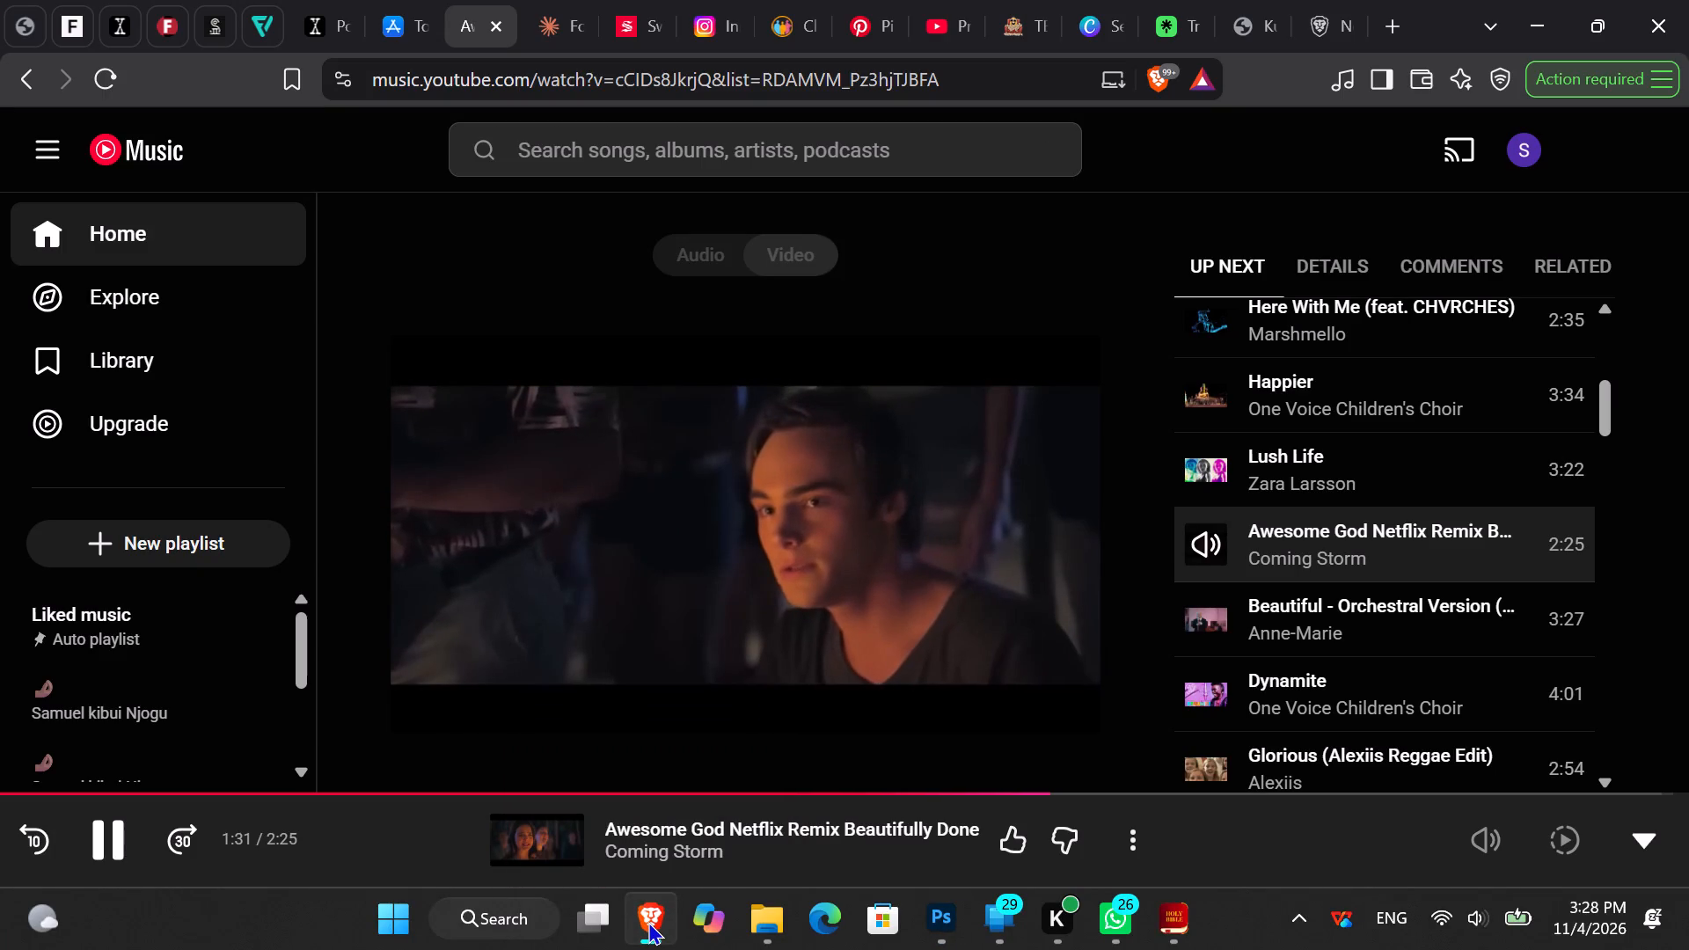
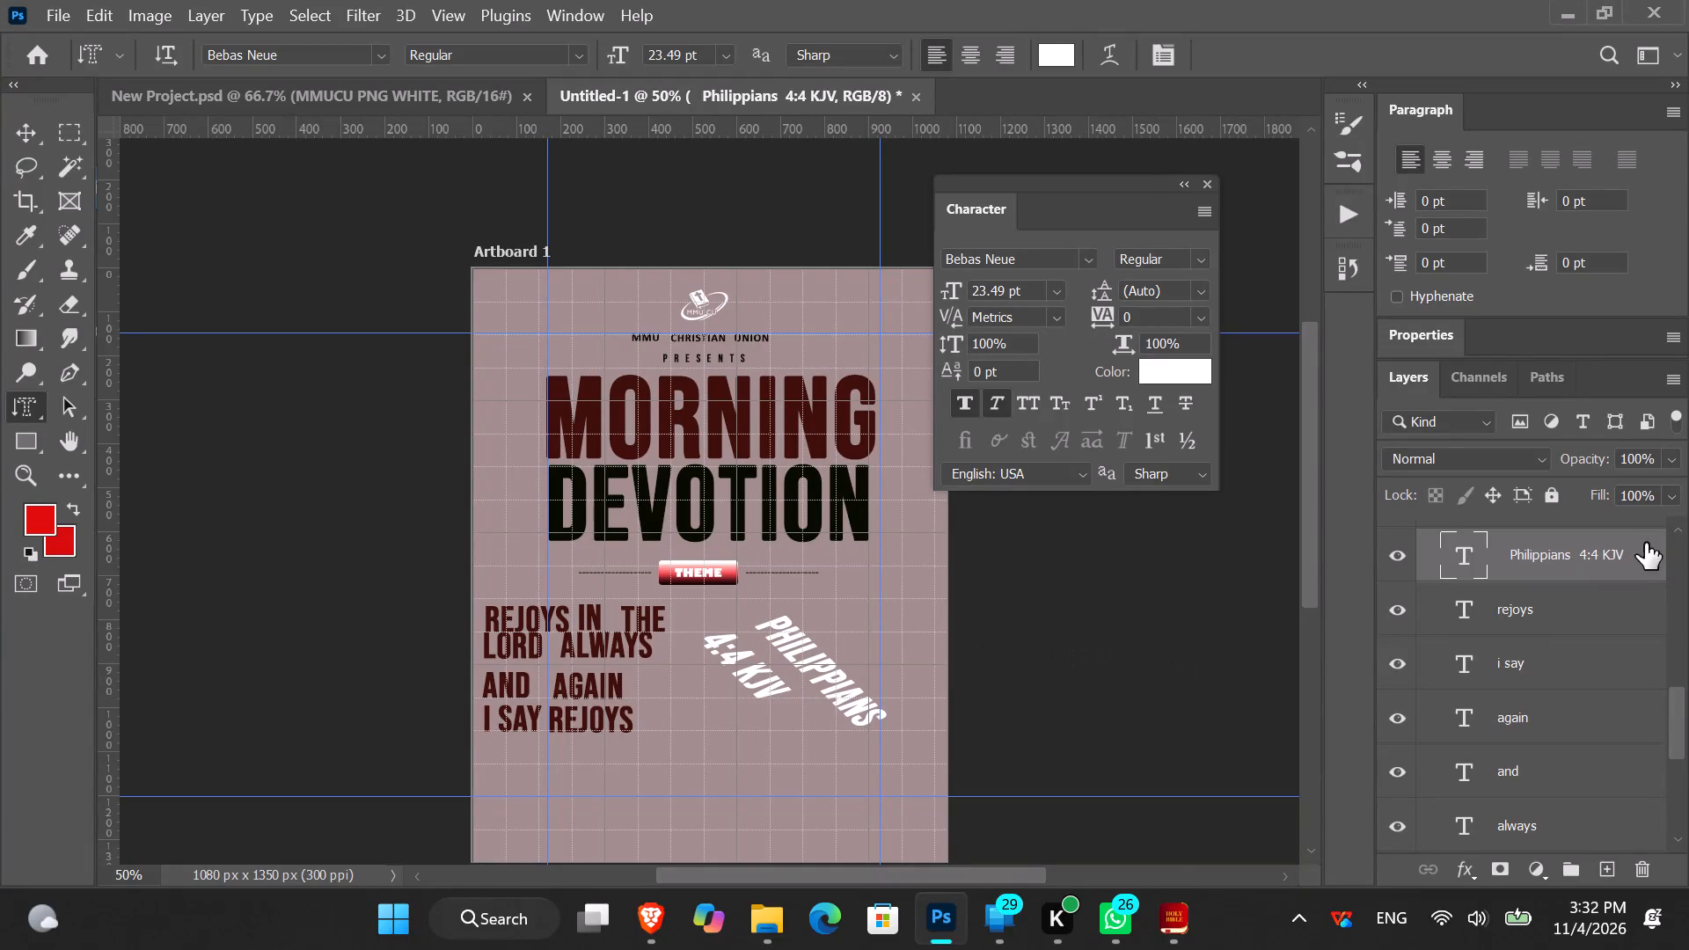
Add a Satin effect to the Philippians 4:4 KJV text layer and set its blend mode to Linear Burn.
{"action": "right_click", "coordinate": [1616, 554]}
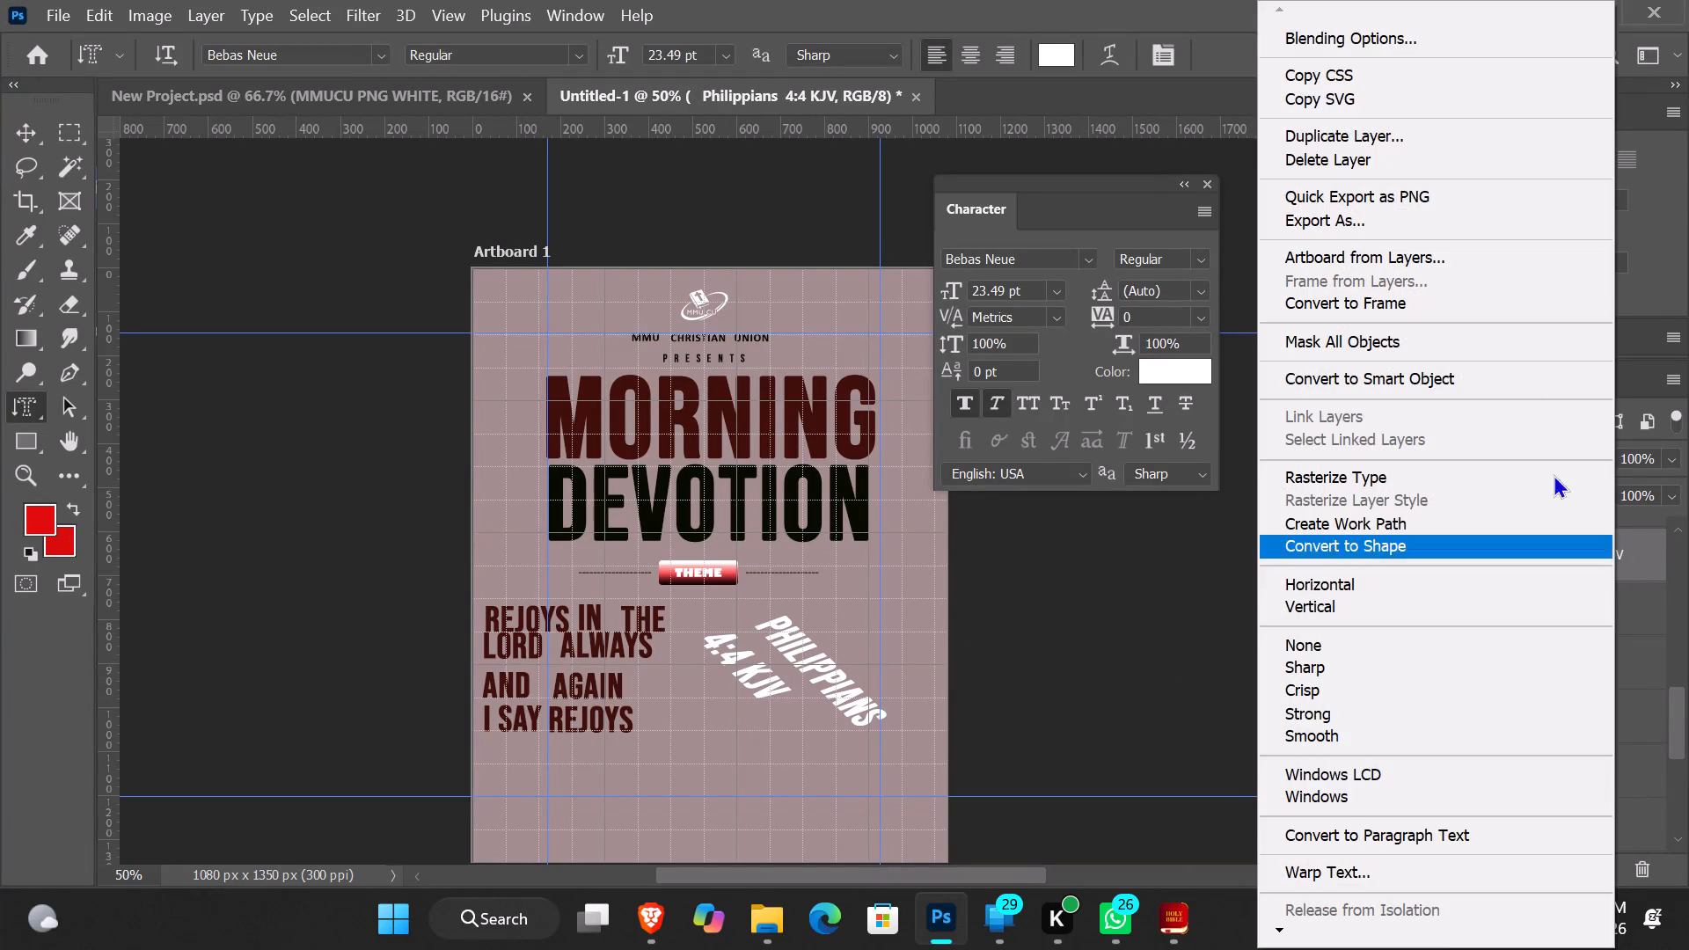
{"action": "left_click", "coordinate": [1495, 31]}
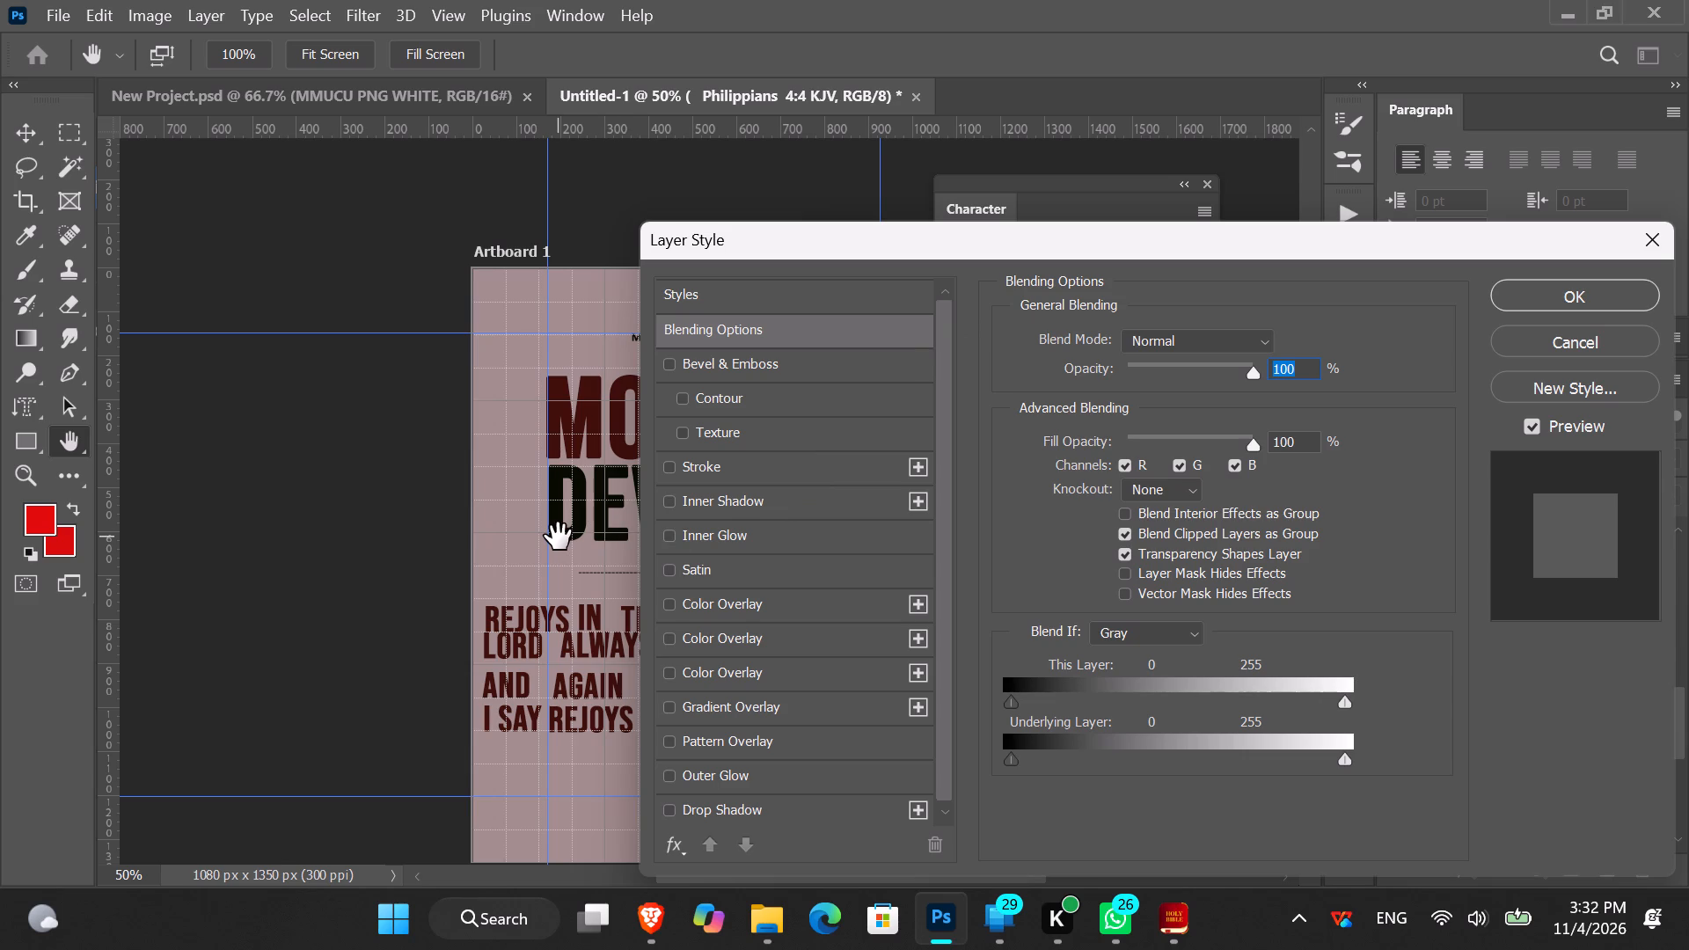
{"action": "left_click_drag", "start_coordinate": [559, 537], "coordinate": [140, 548]}
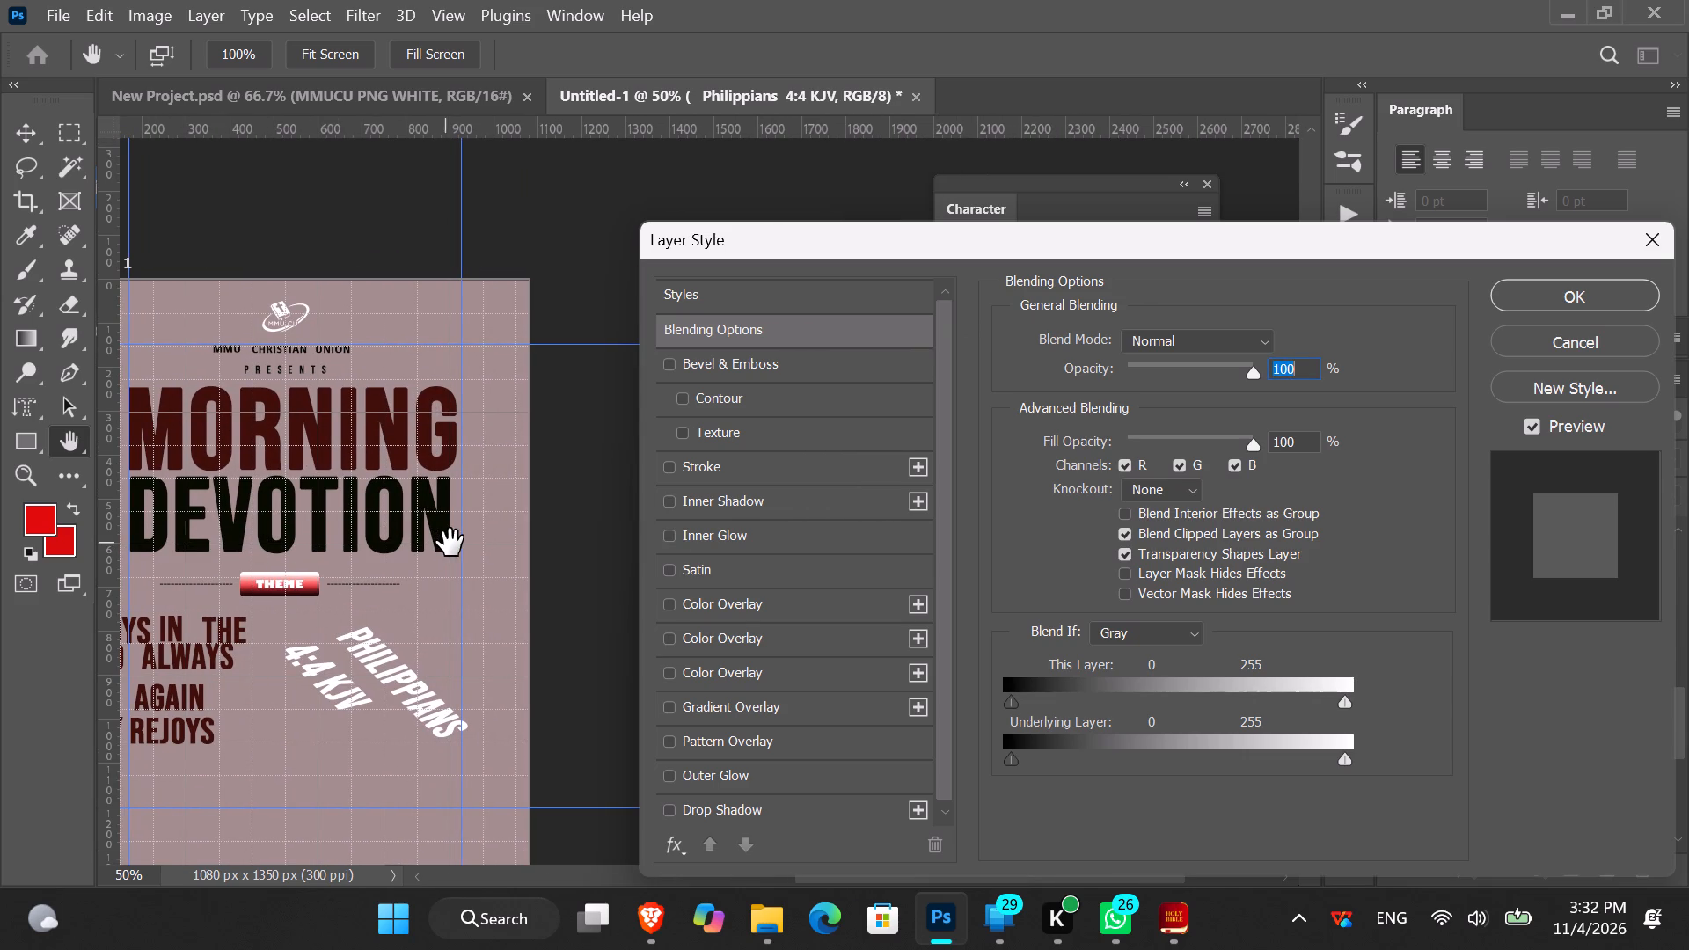
{"action": "left_click_drag", "start_coordinate": [451, 543], "coordinate": [501, 533]}
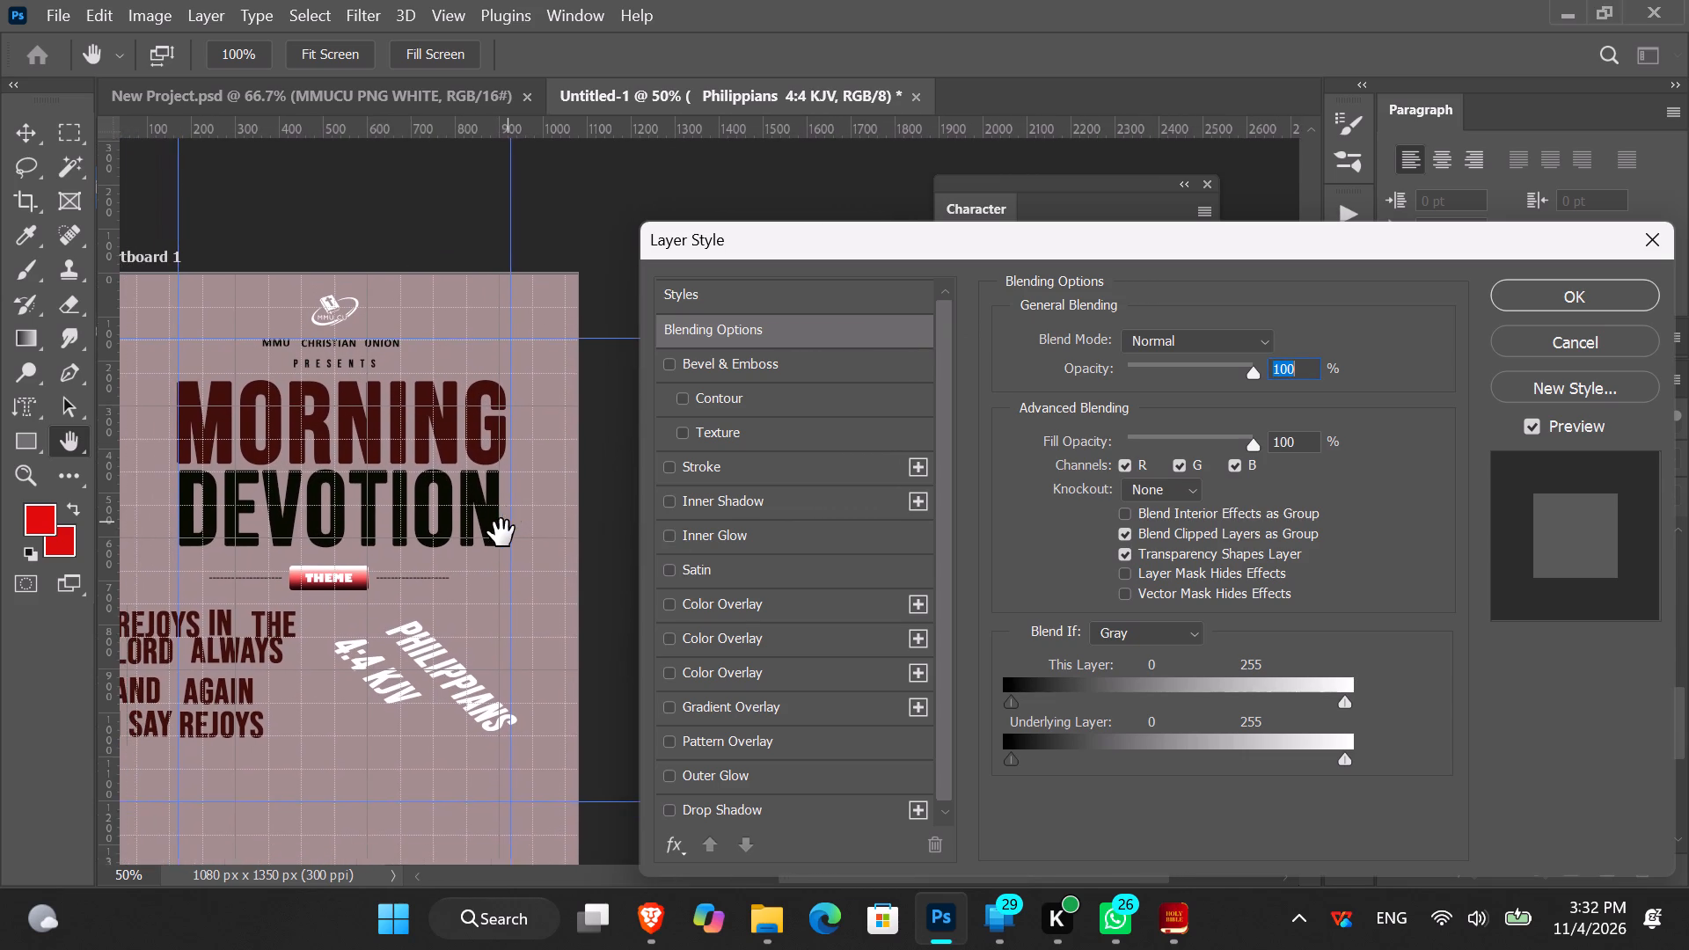
{"action": "left_click_drag", "start_coordinate": [501, 533], "coordinate": [536, 522]}
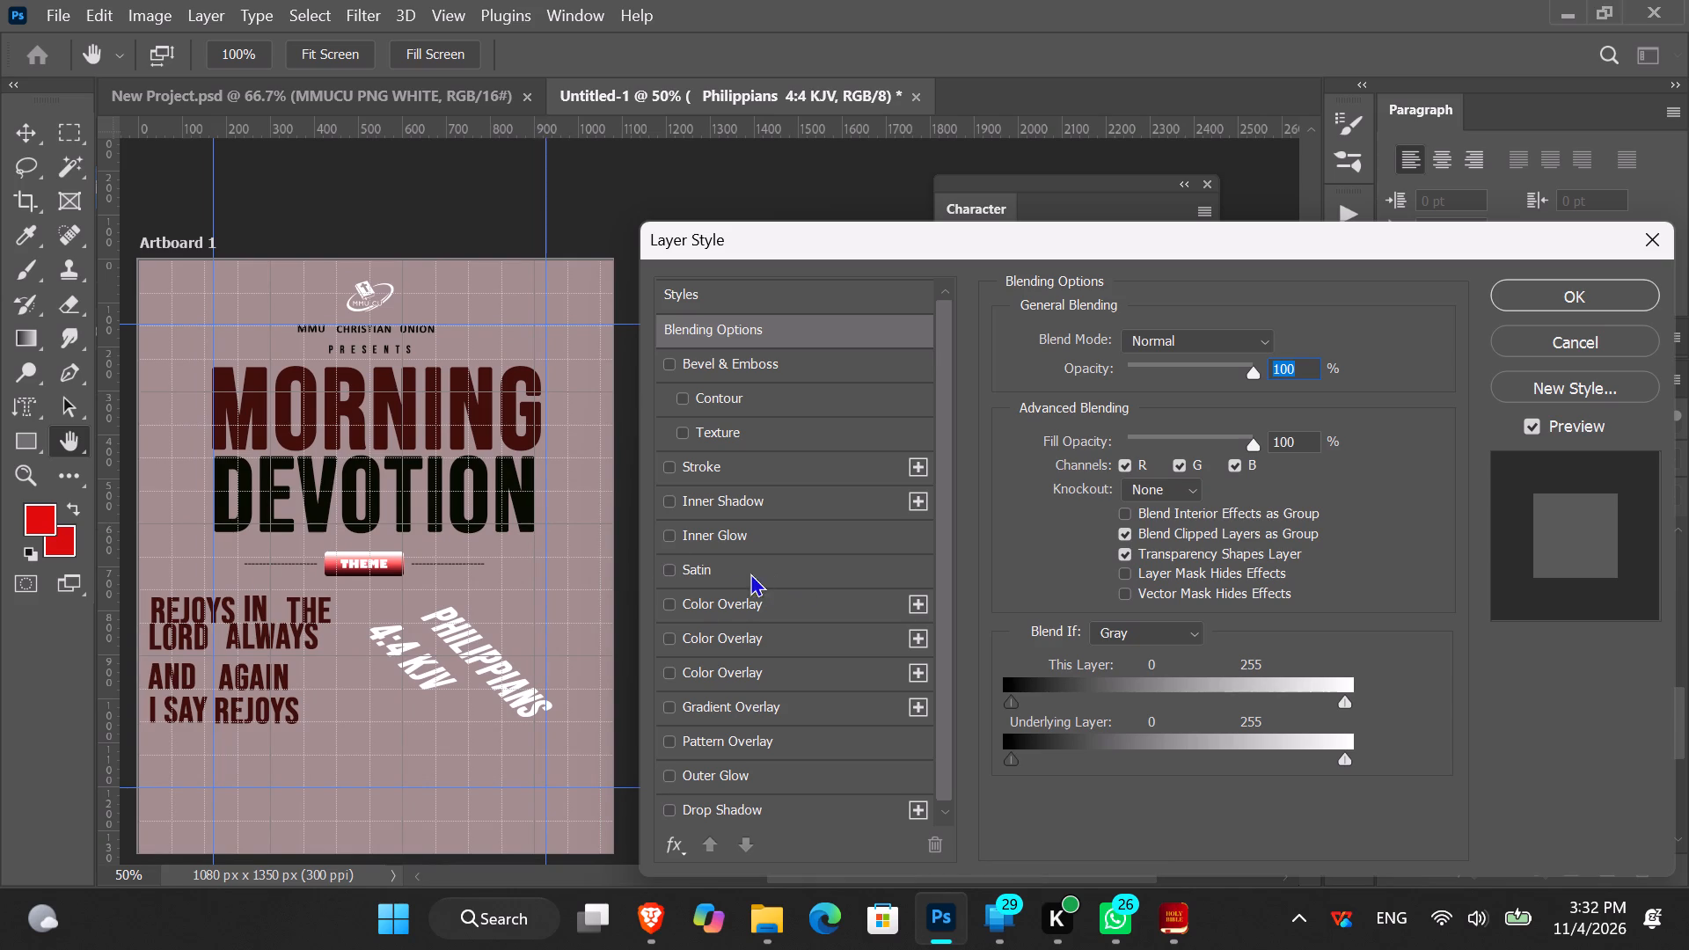
{"action": "left_click", "coordinate": [664, 569]}
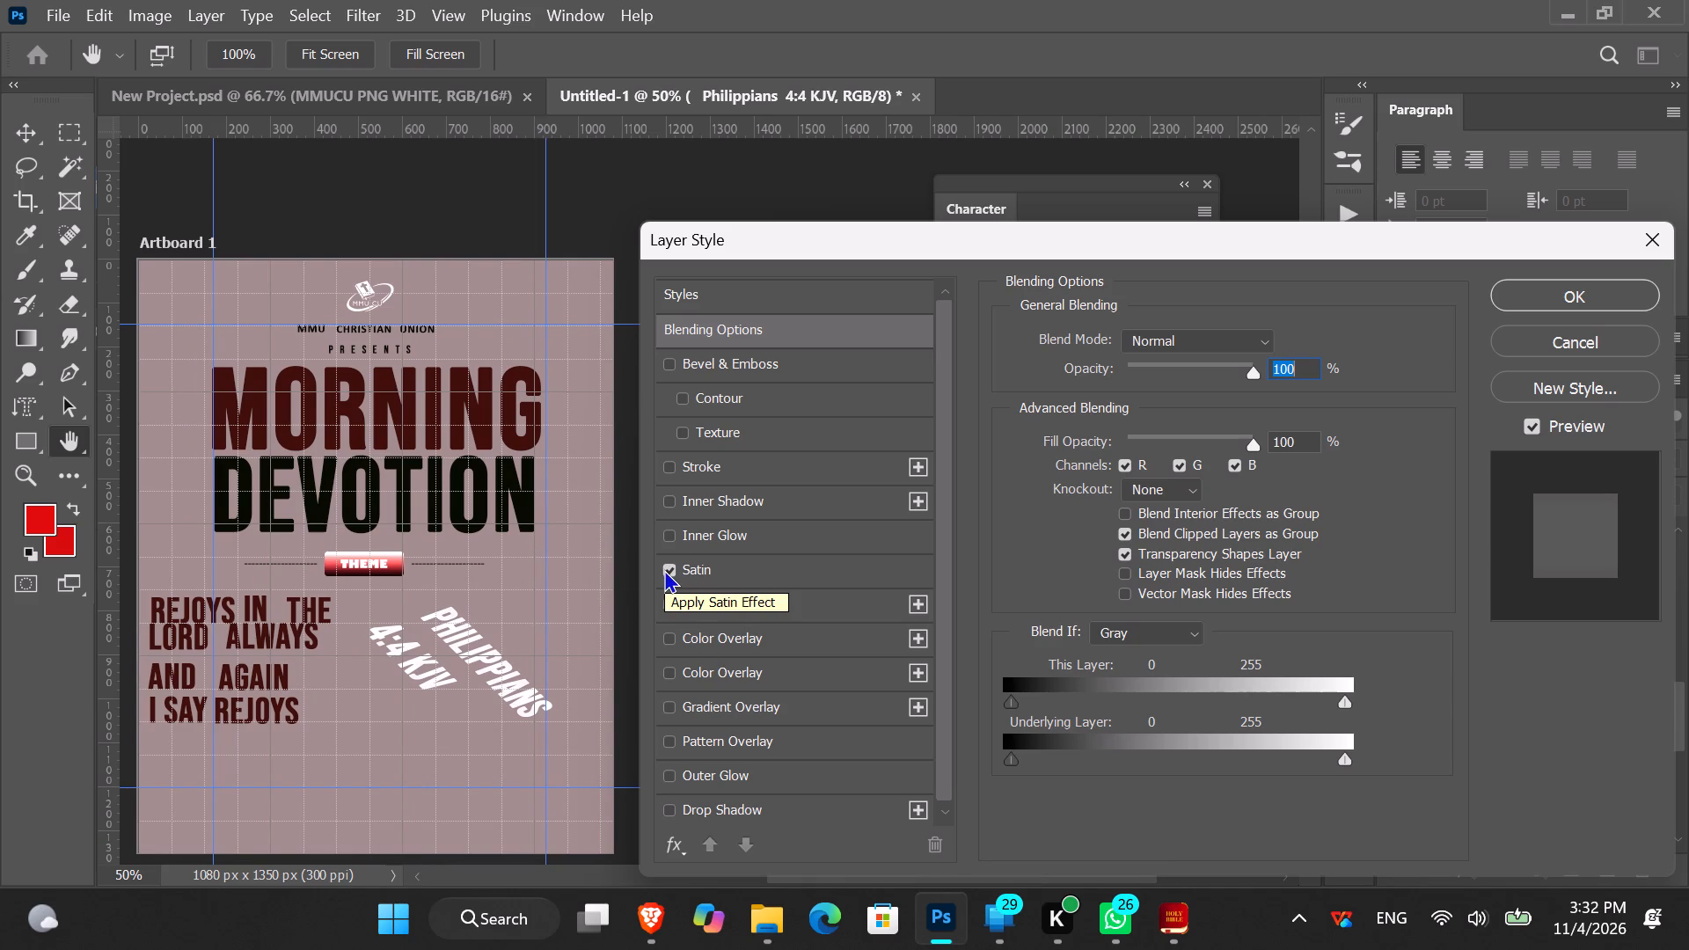
{"action": "left_click", "coordinate": [665, 569]}
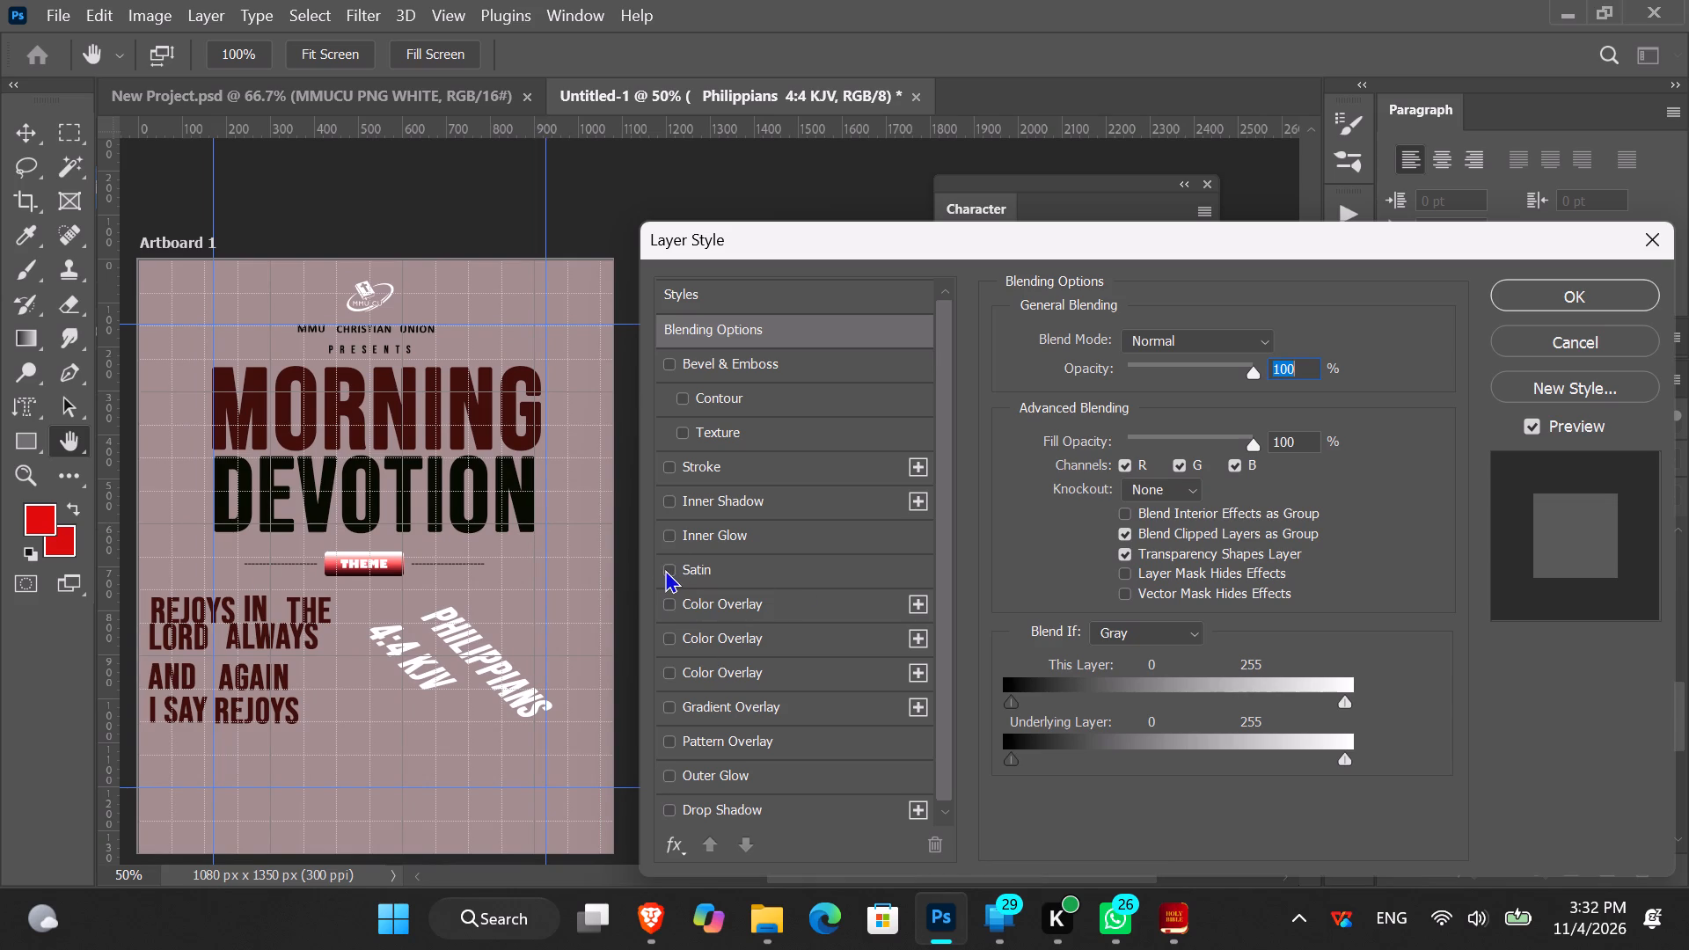
{"action": "double_click", "coordinate": [665, 569]}
{"action": "double_click", "coordinate": [727, 570]}
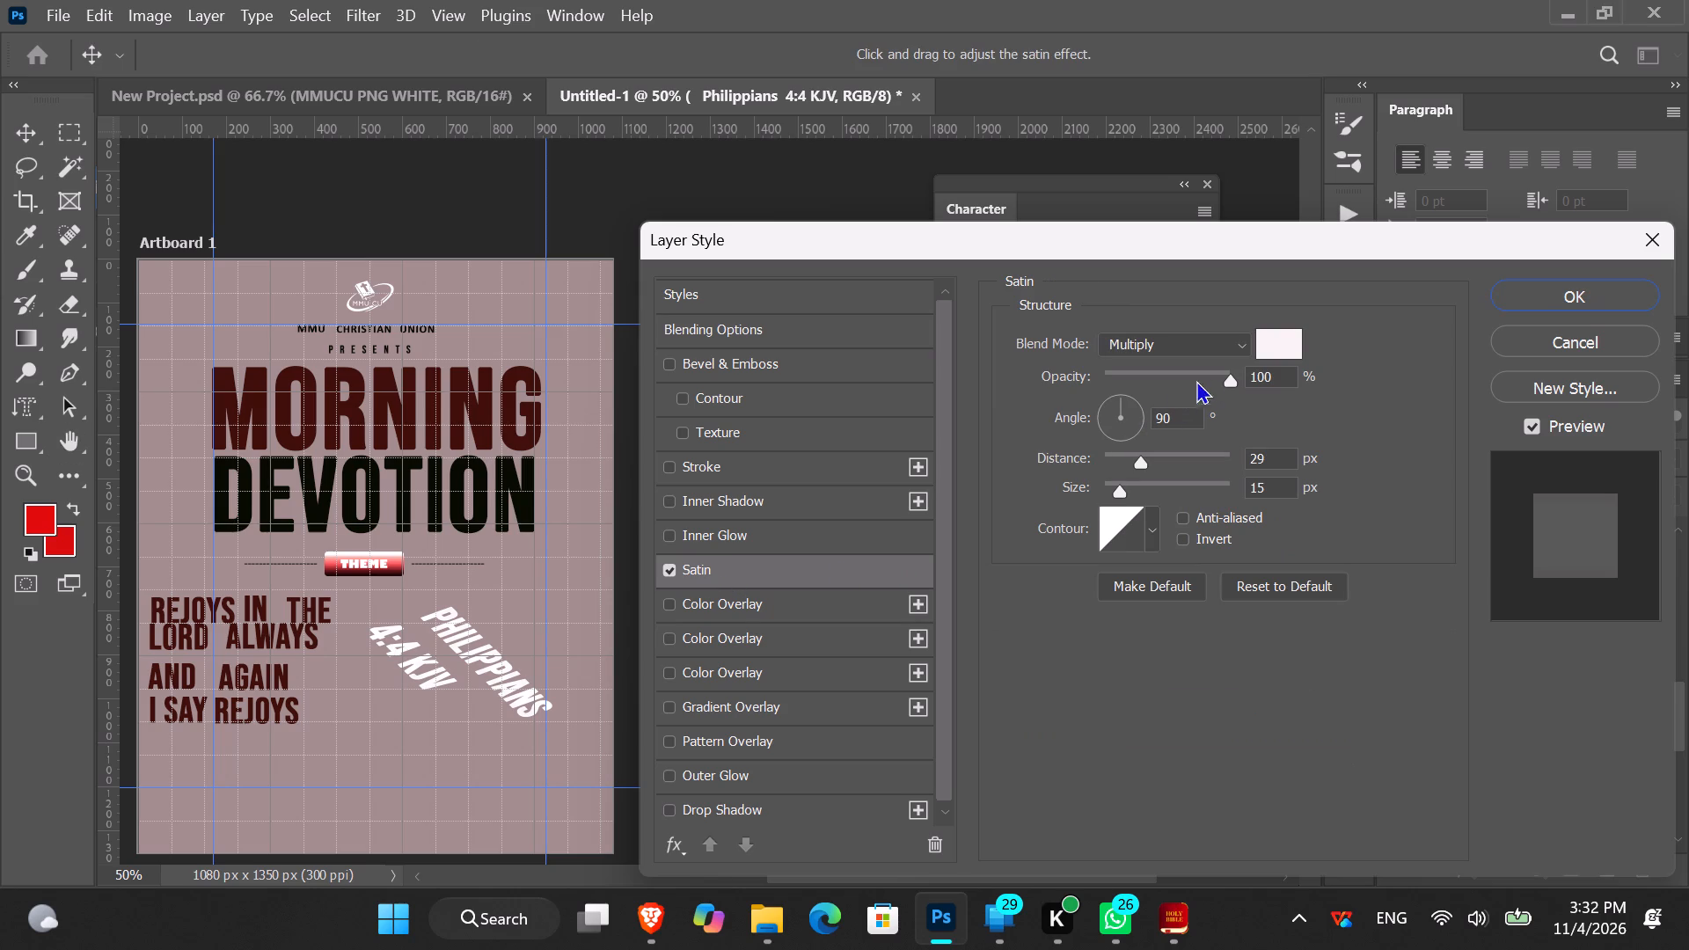
{"action": "left_click", "coordinate": [1239, 341]}
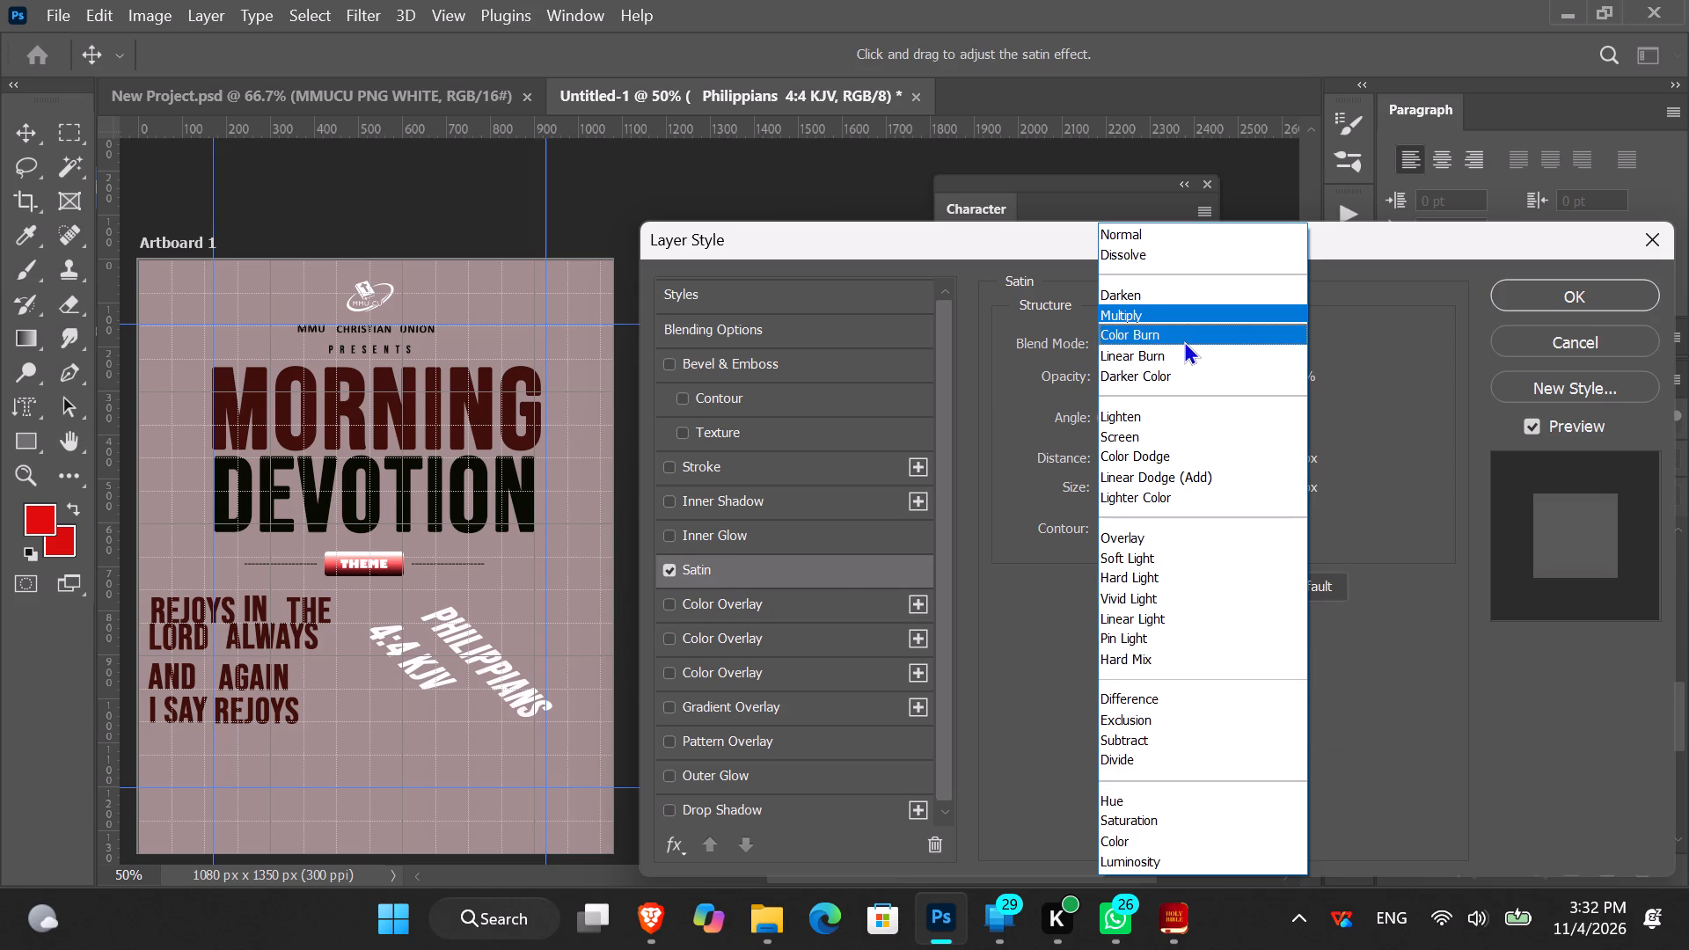
{"action": "left_click", "coordinate": [1173, 358]}
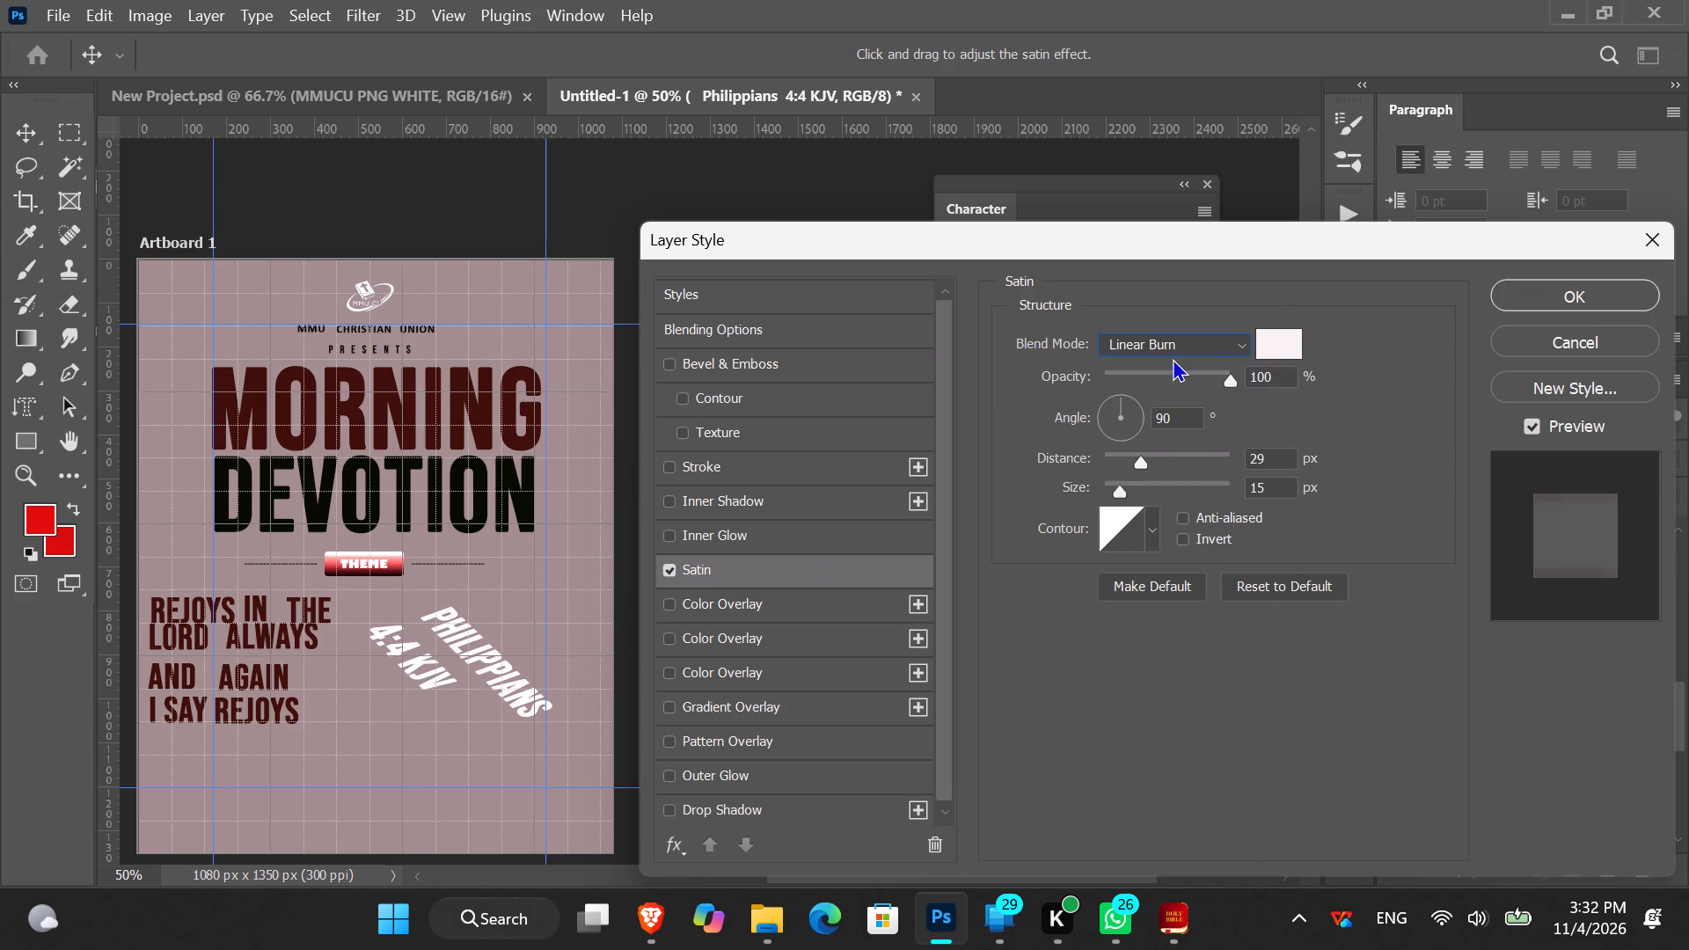
Set the satin colour to light cyan a9f3f6, trying paler cyans and the title's maroon and near-black along the way.
{"action": "left_click", "coordinate": [1263, 346]}
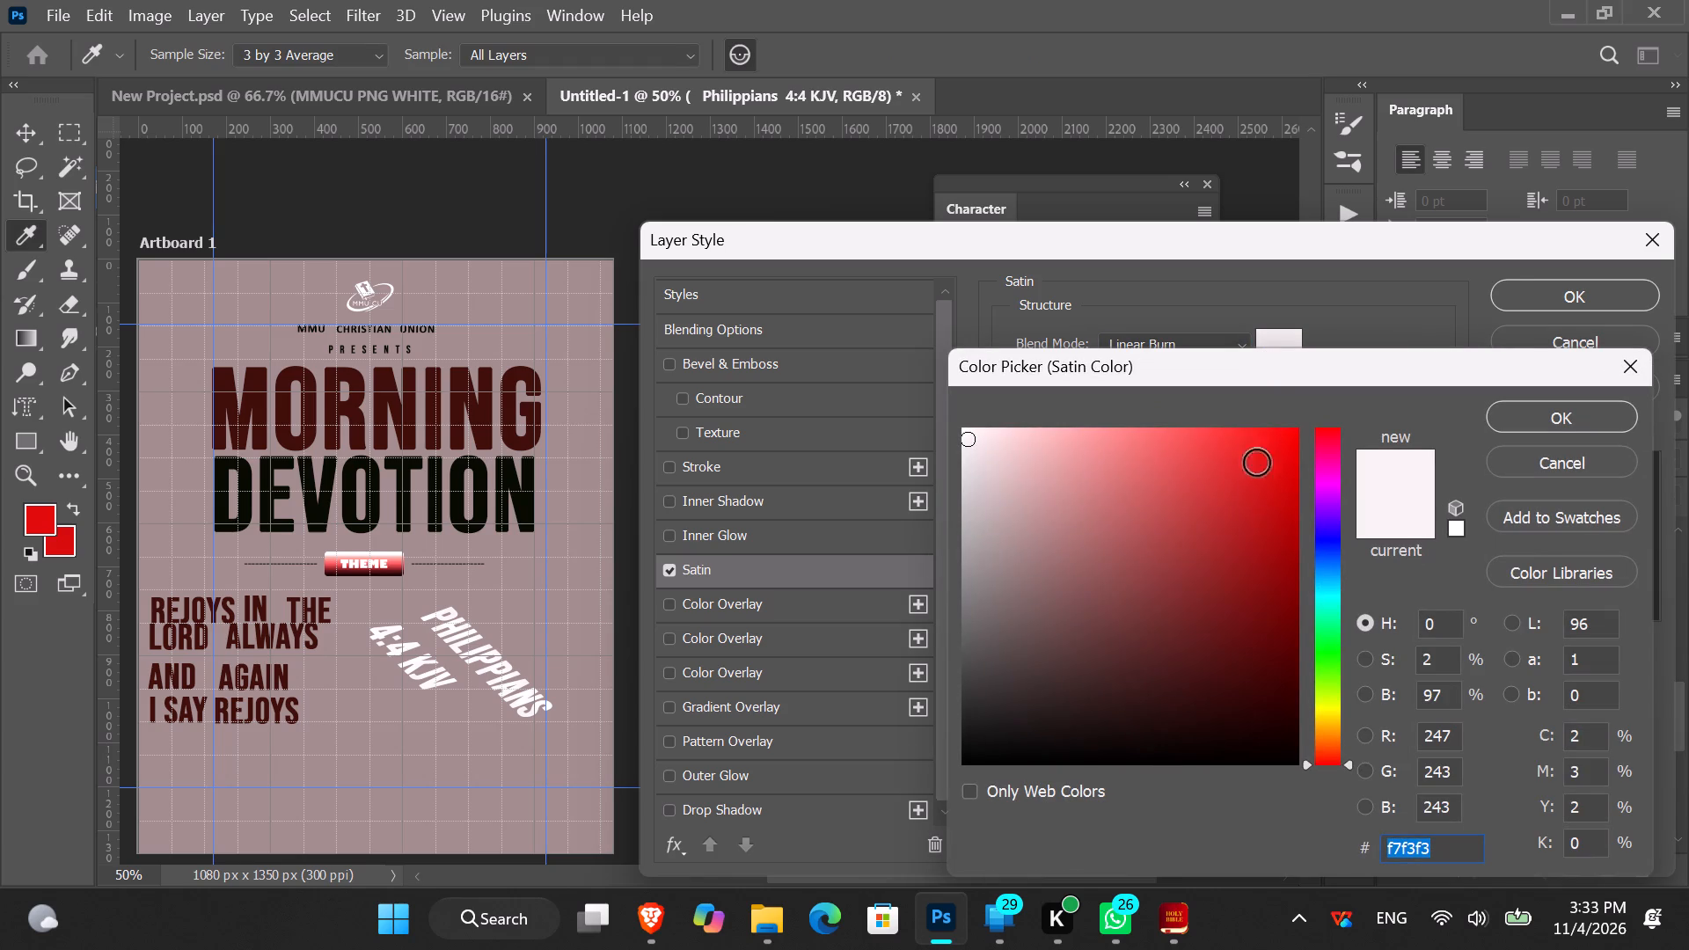
{"action": "left_click", "coordinate": [1329, 599]}
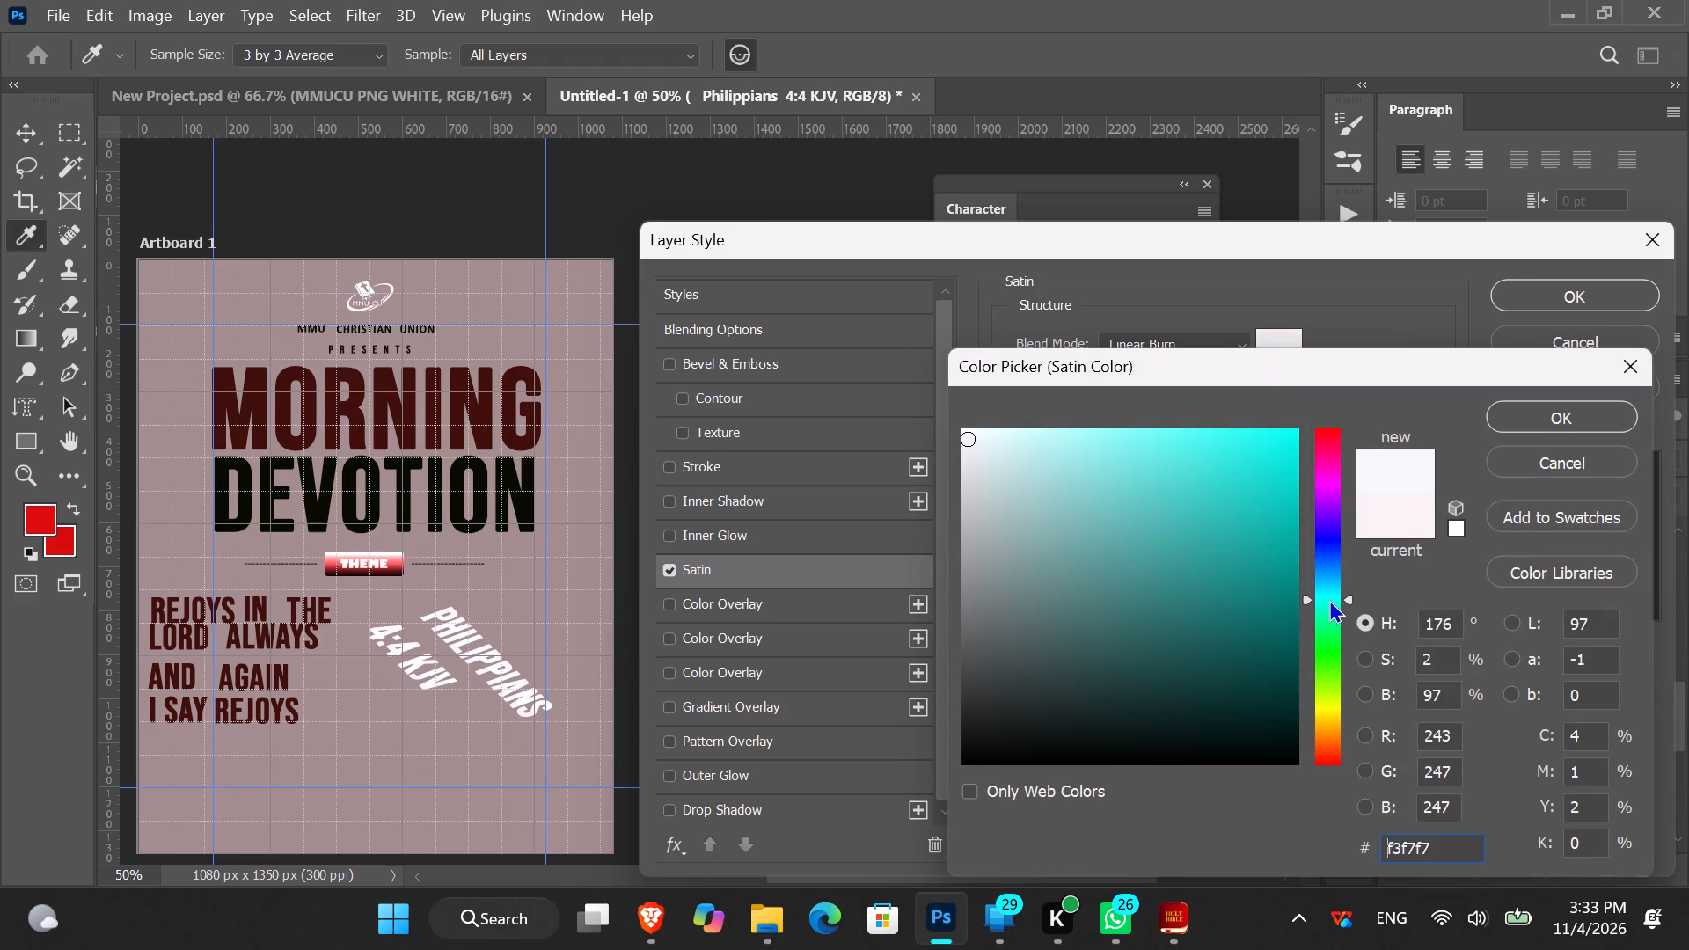
{"action": "left_click", "coordinate": [1016, 446]}
{"action": "left_click_drag", "start_coordinate": [1032, 443], "coordinate": [1034, 442]}
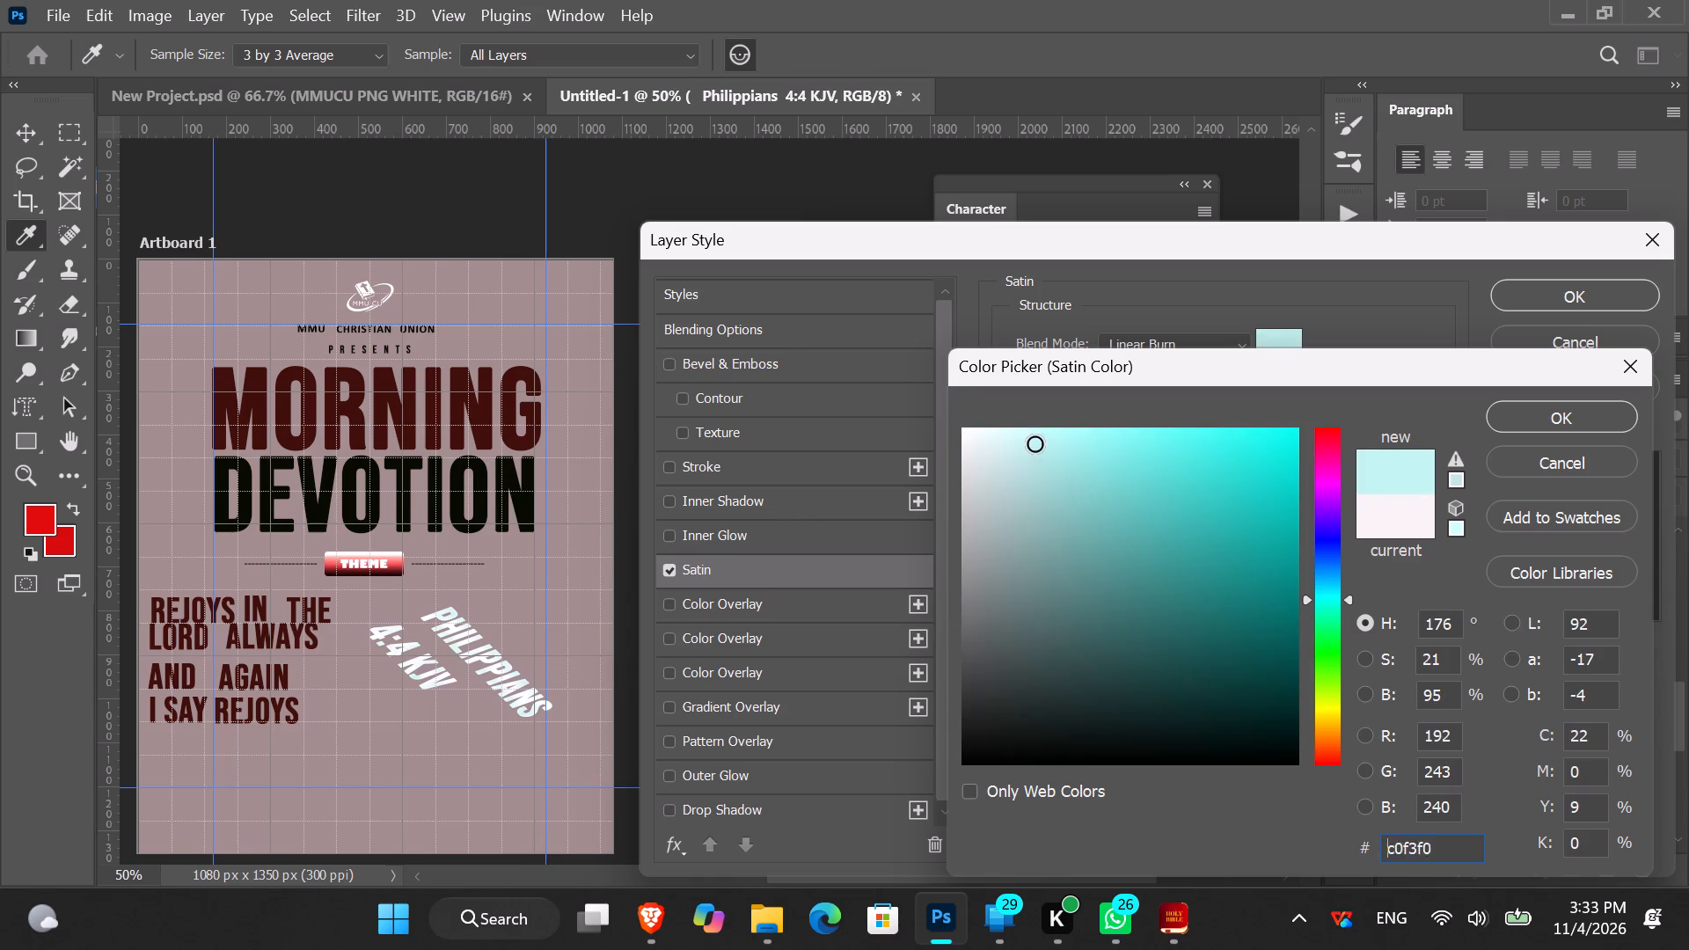
{"action": "left_click_drag", "start_coordinate": [1034, 442], "coordinate": [1049, 435]}
{"action": "left_click", "coordinate": [1049, 435]}
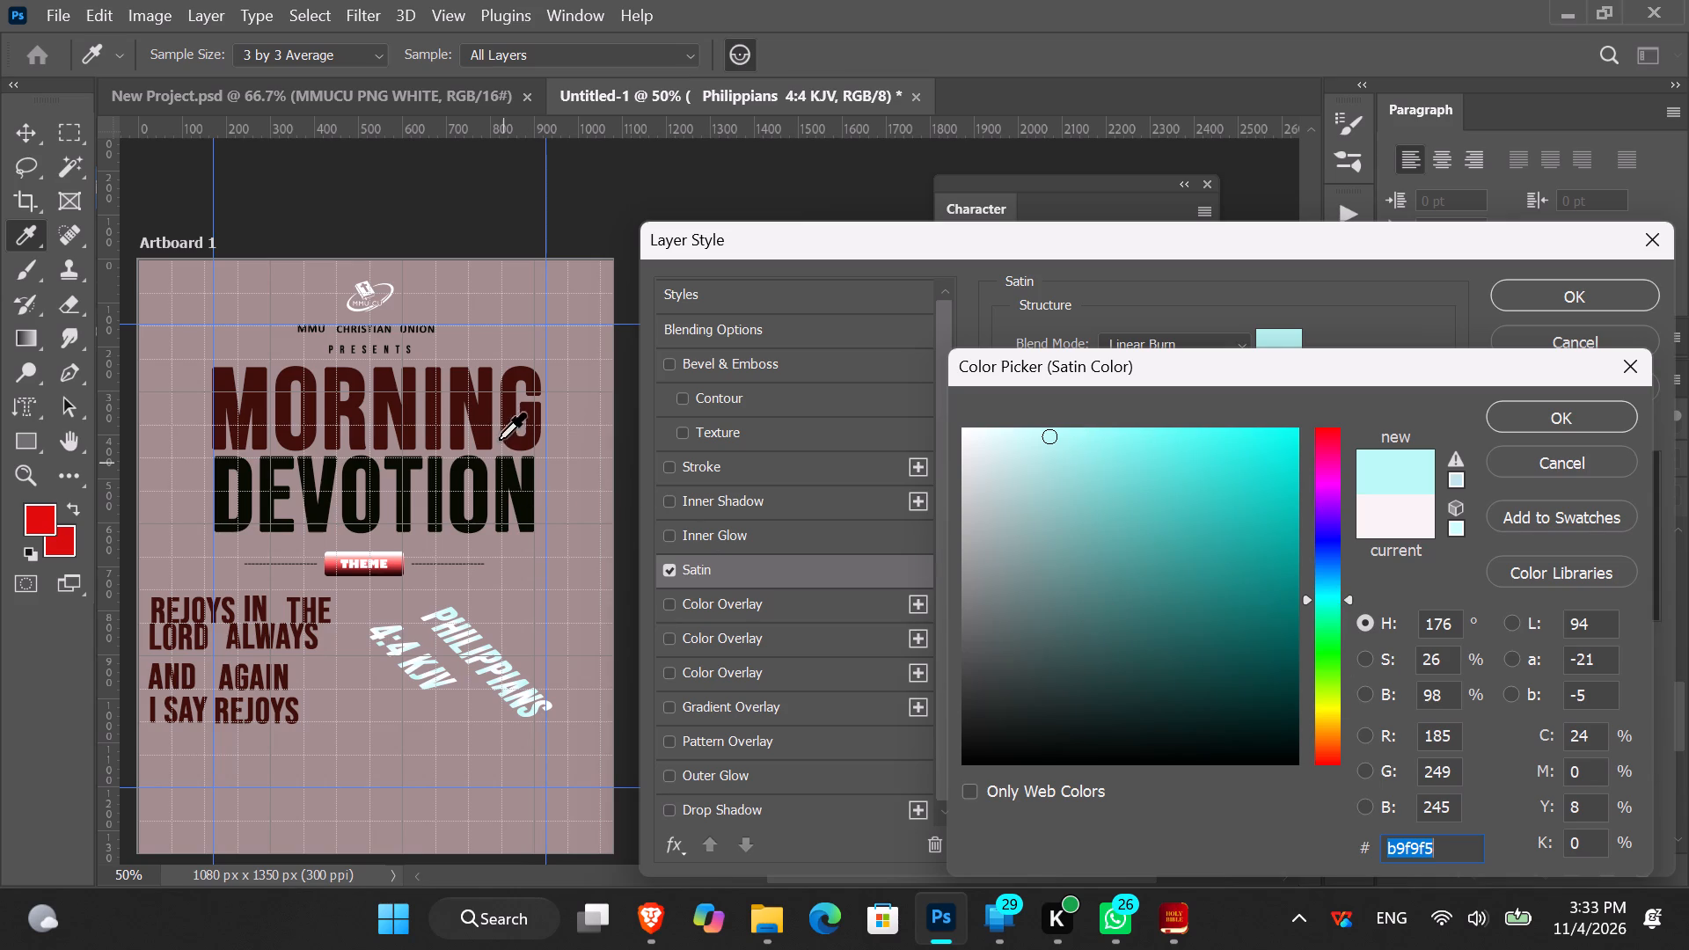
{"action": "left_click", "coordinate": [485, 418]}
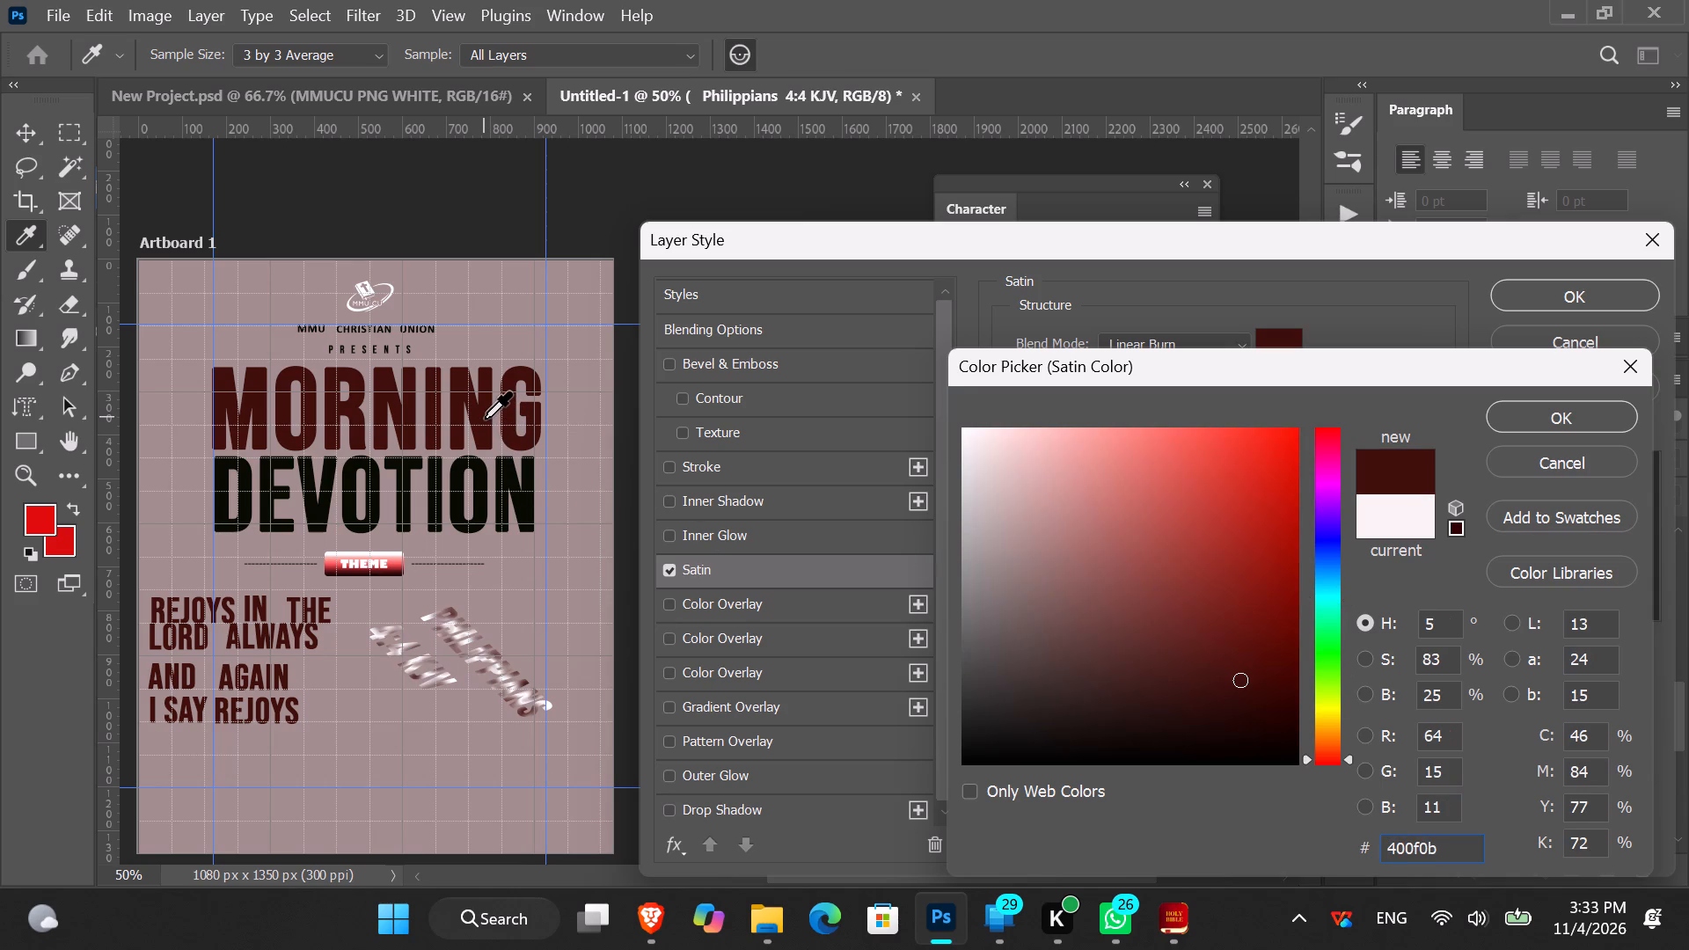
{"action": "left_click", "coordinate": [486, 481]}
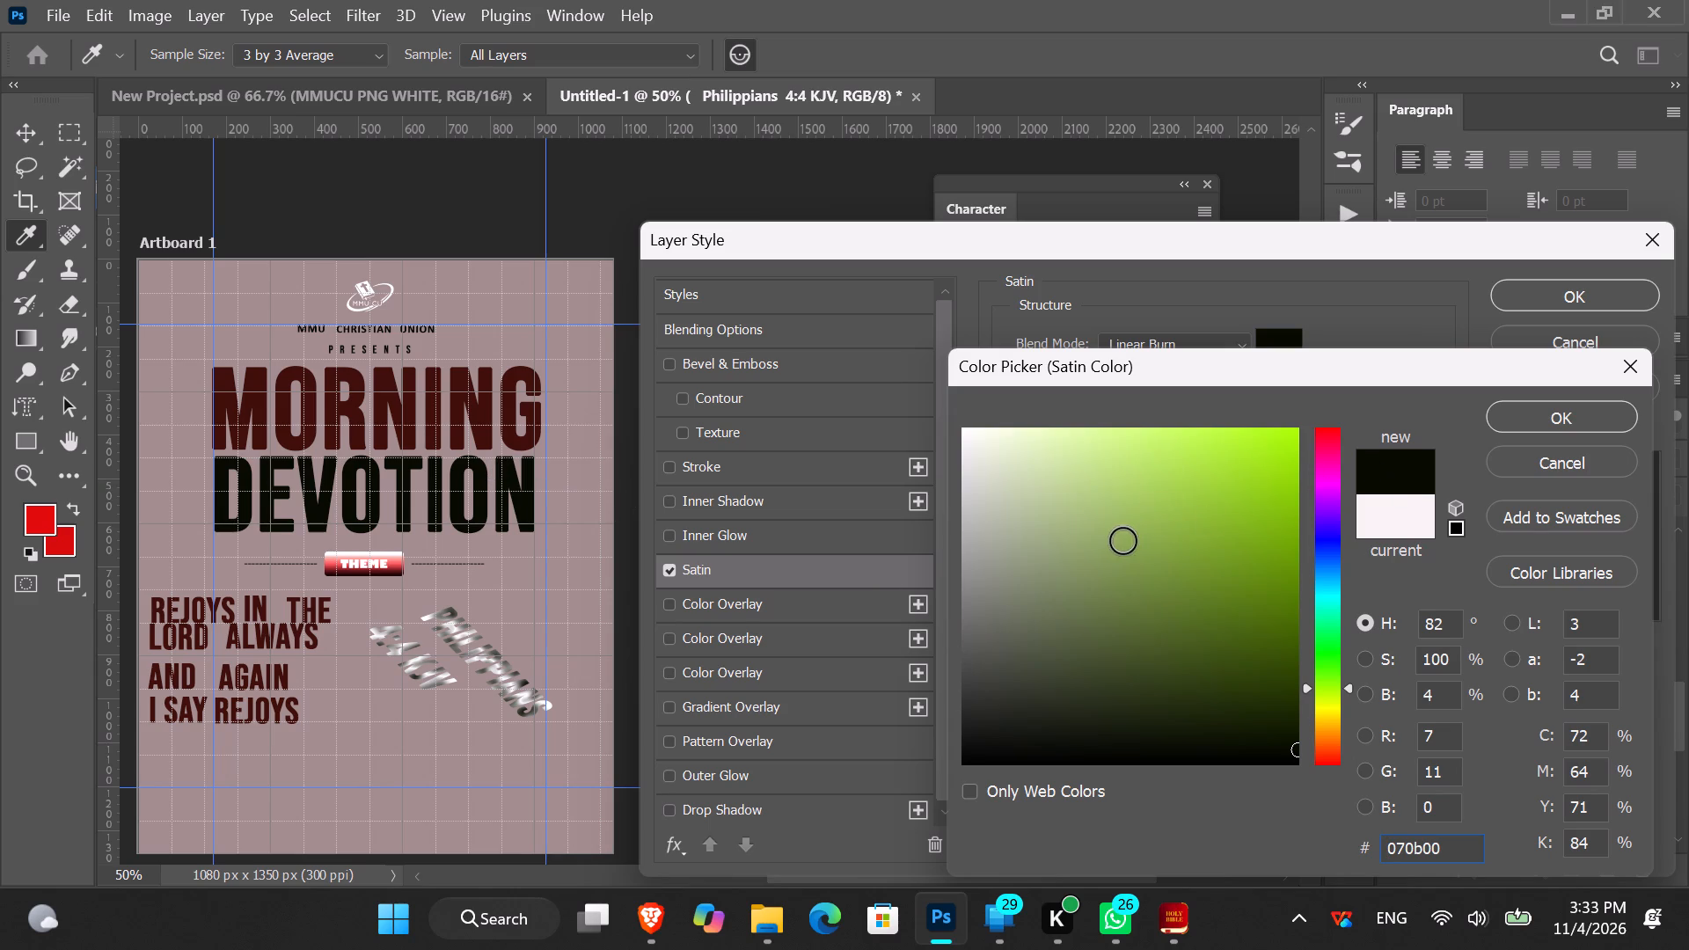
{"action": "left_click", "coordinate": [1322, 594]}
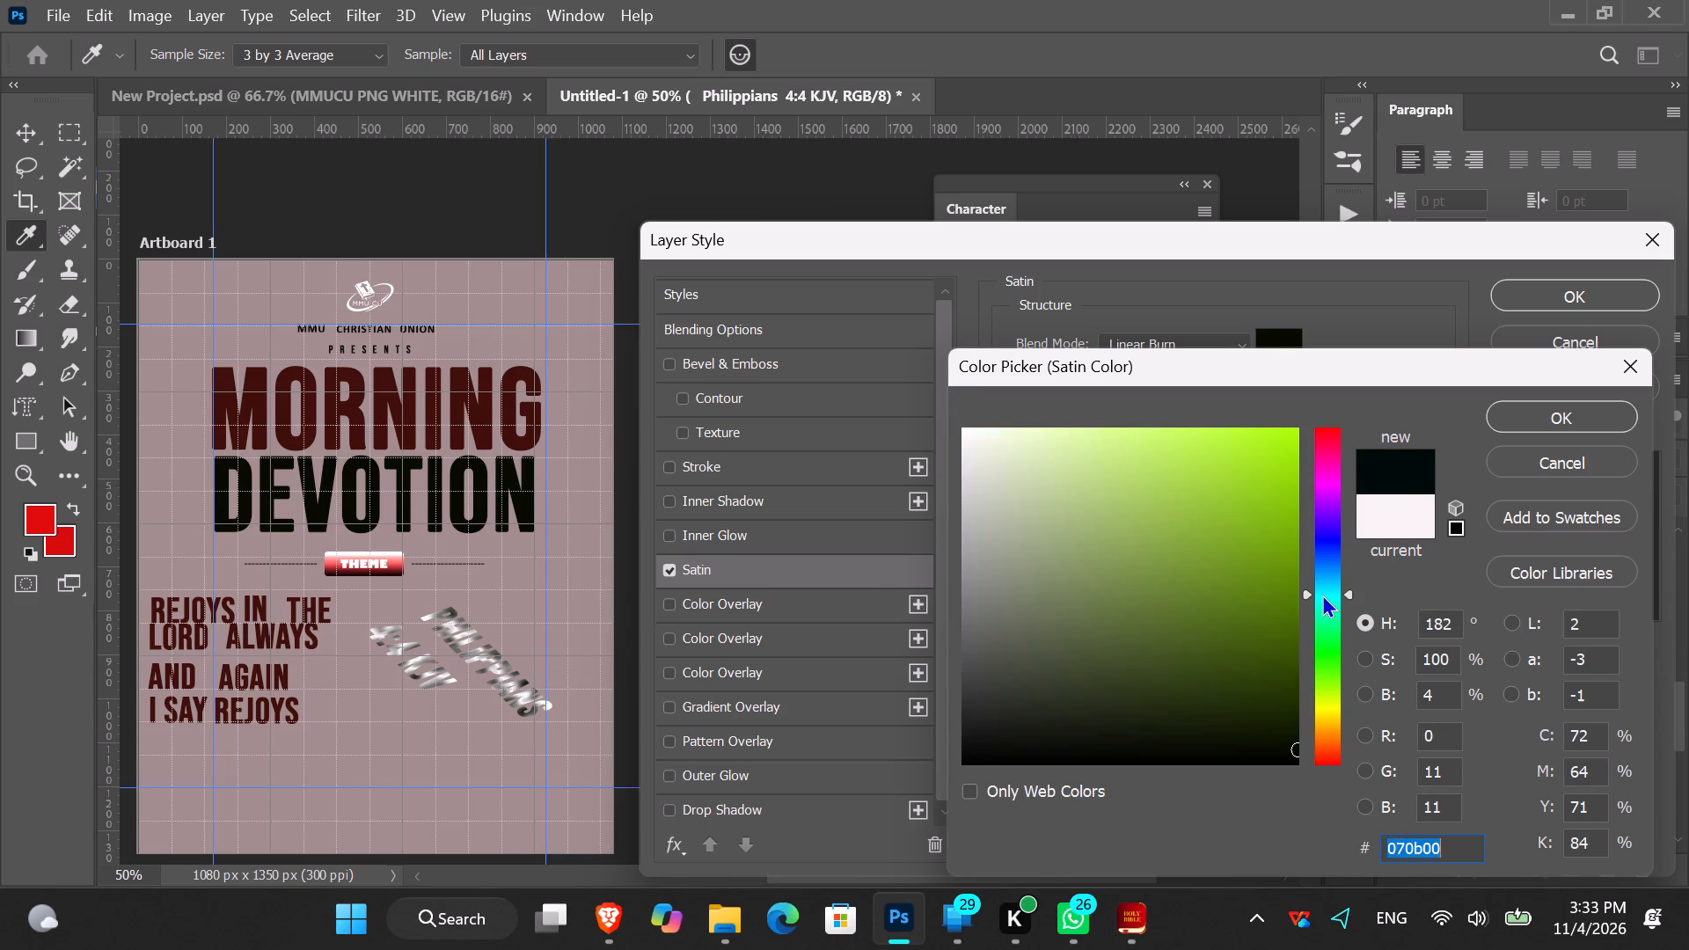
{"action": "left_click", "coordinate": [1240, 552]}
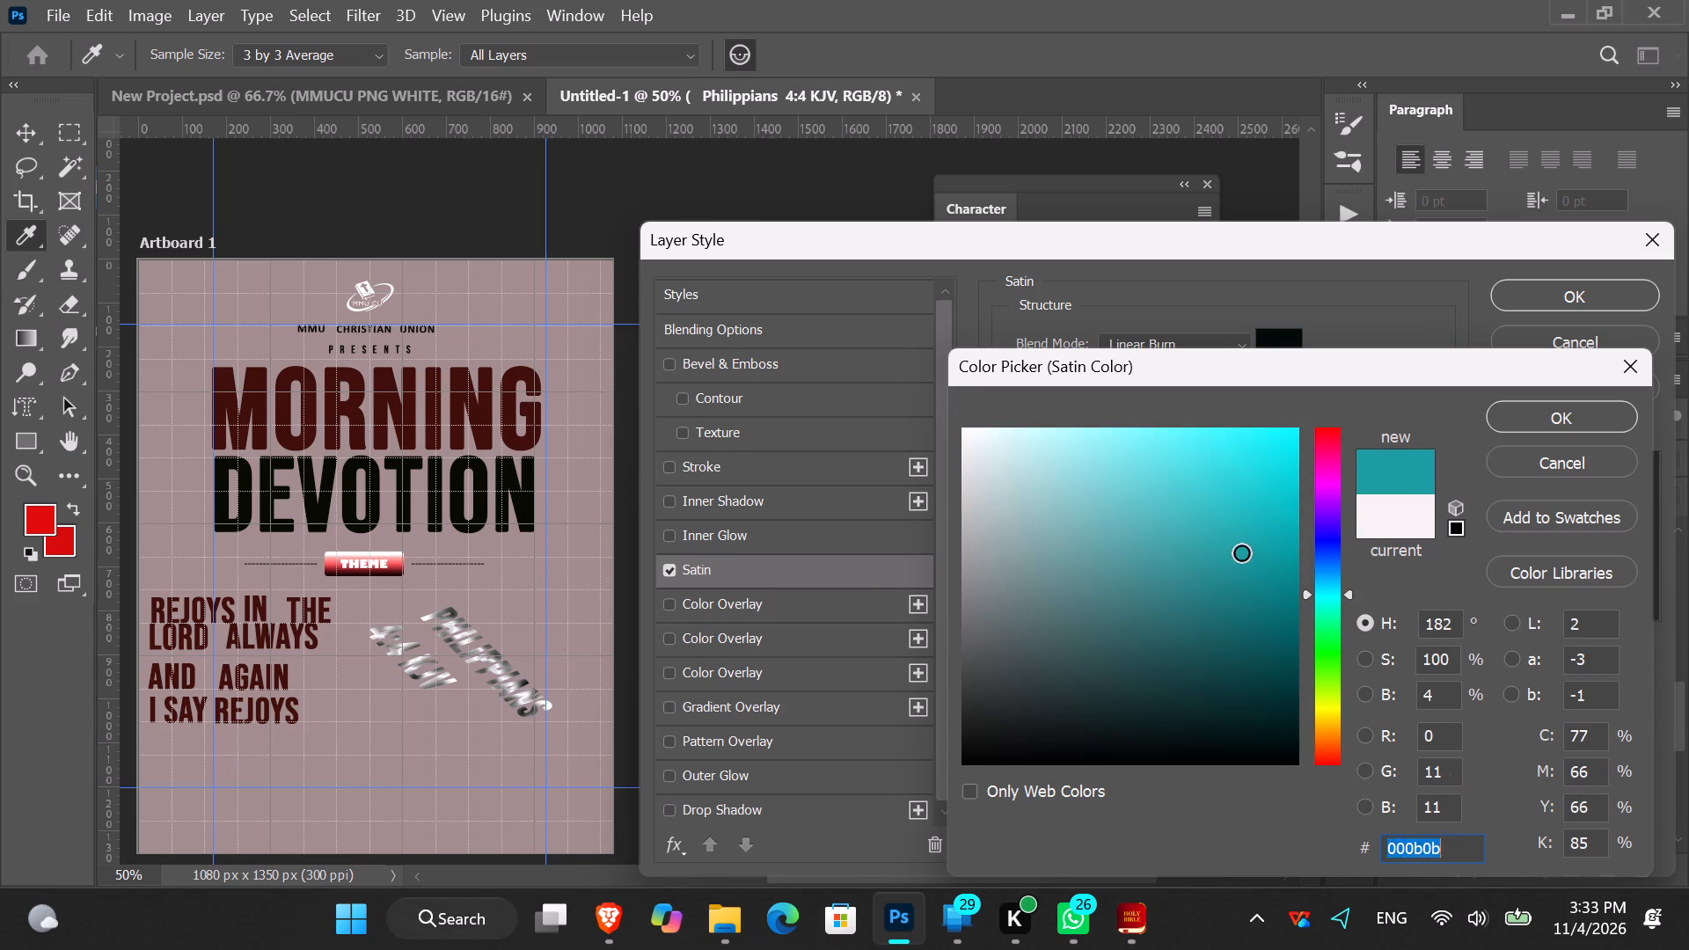
{"action": "left_click", "coordinate": [1158, 465]}
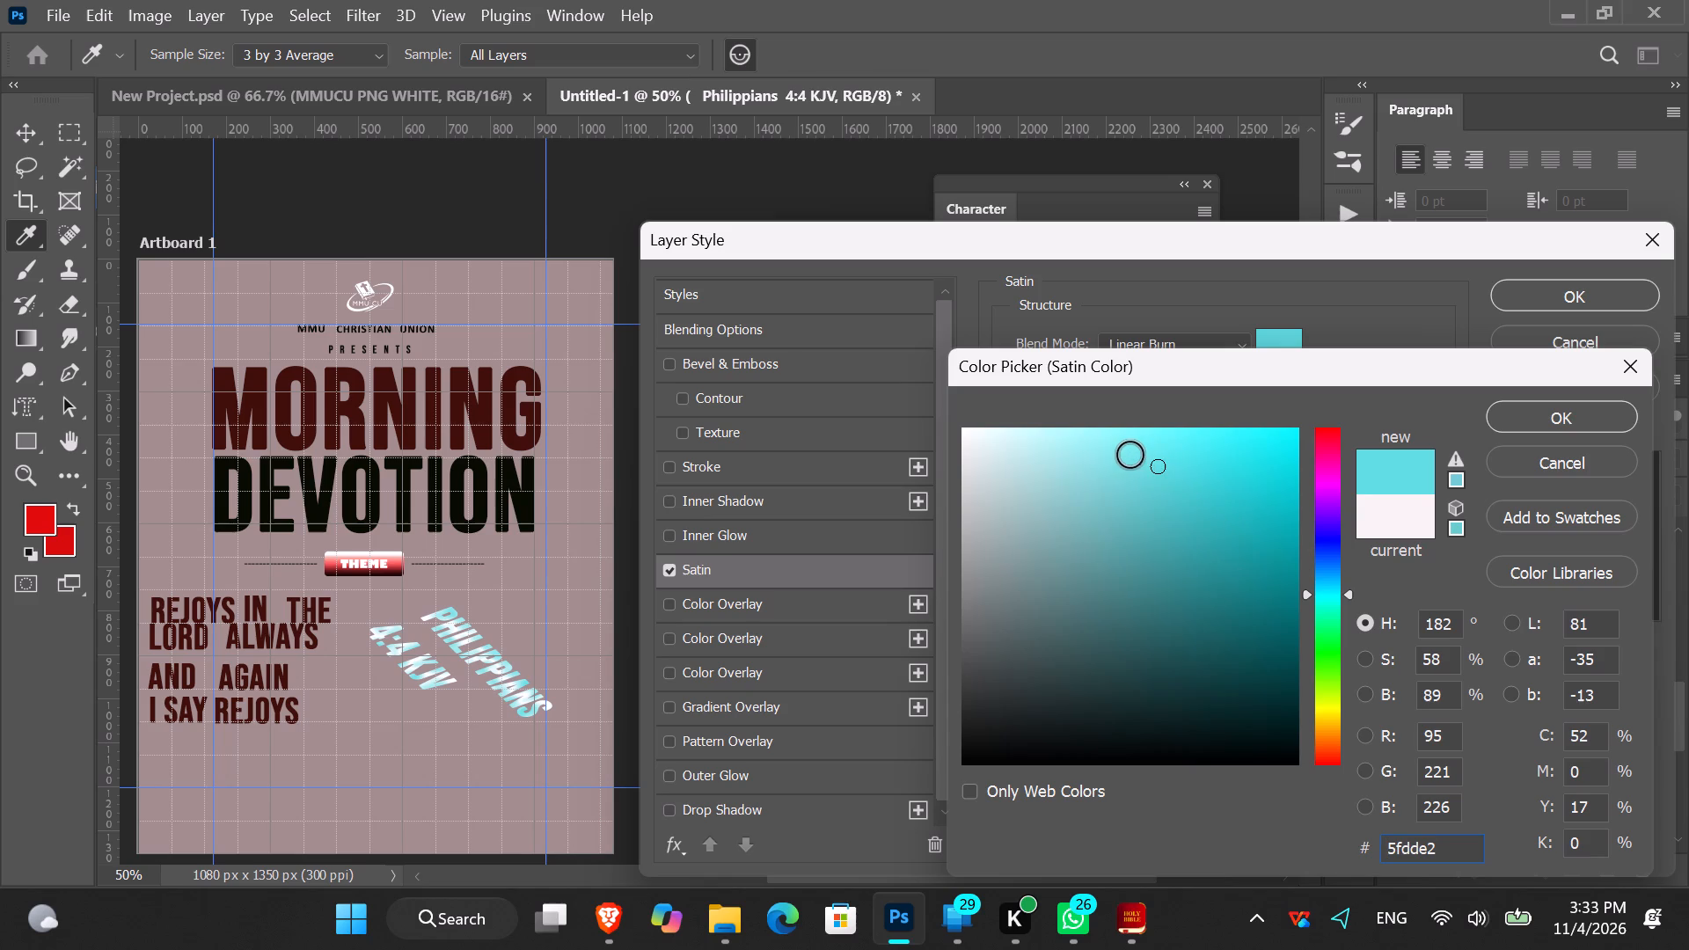
{"action": "left_click", "coordinate": [1094, 445]}
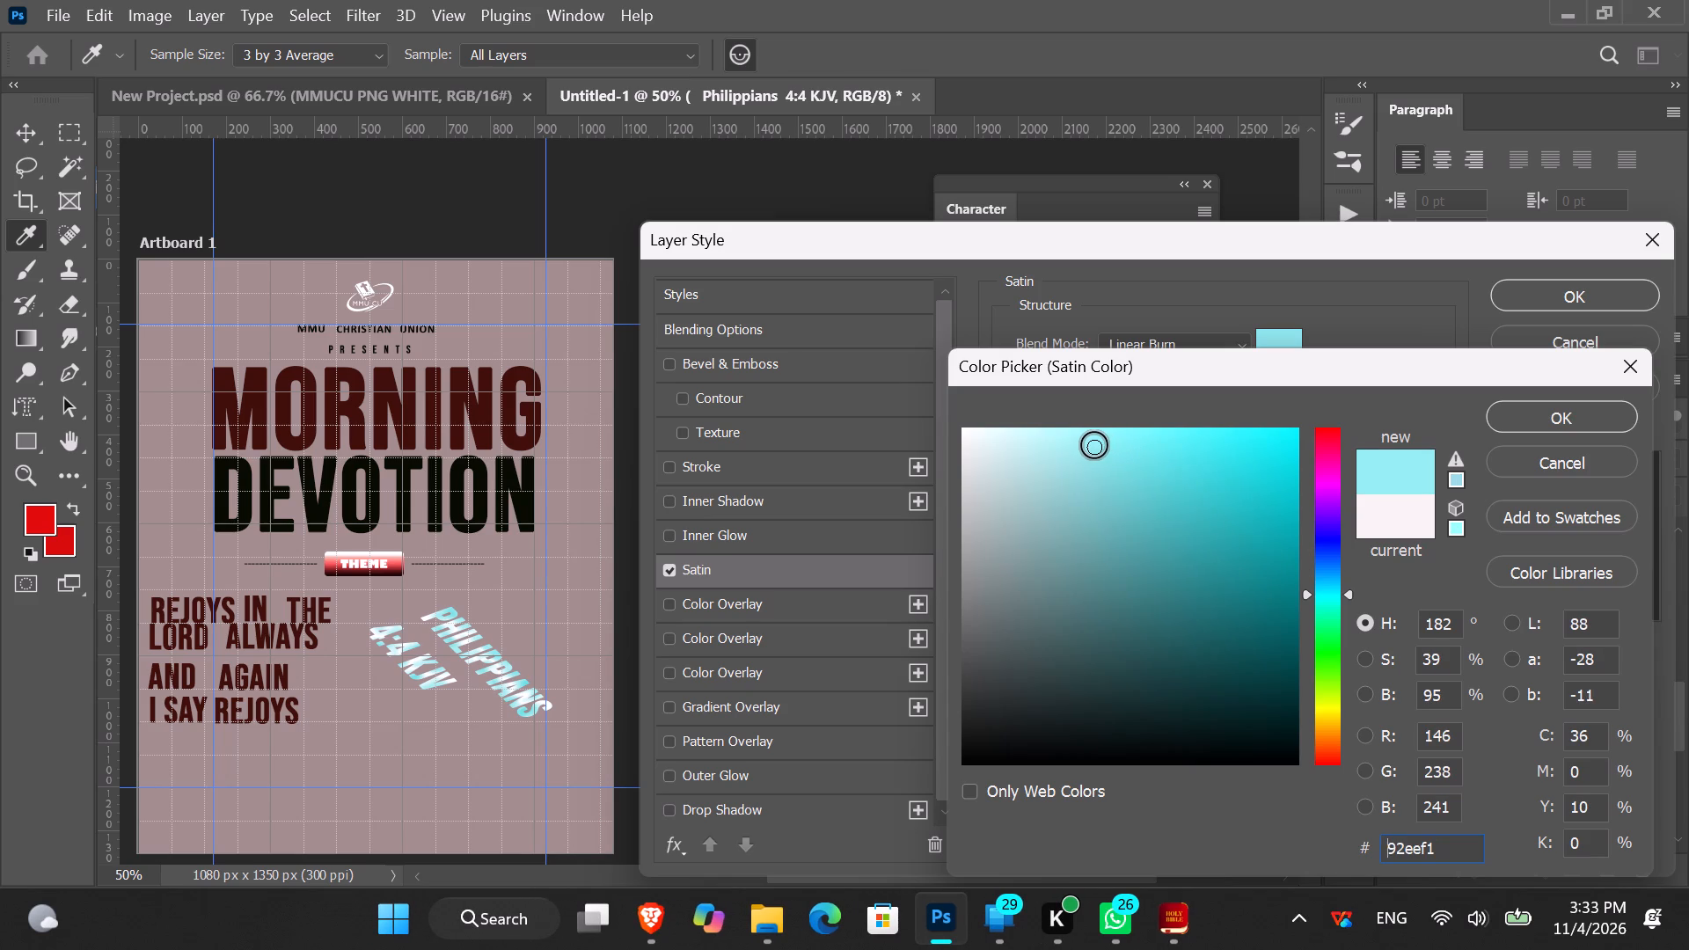
{"action": "left_click", "coordinate": [1071, 445]}
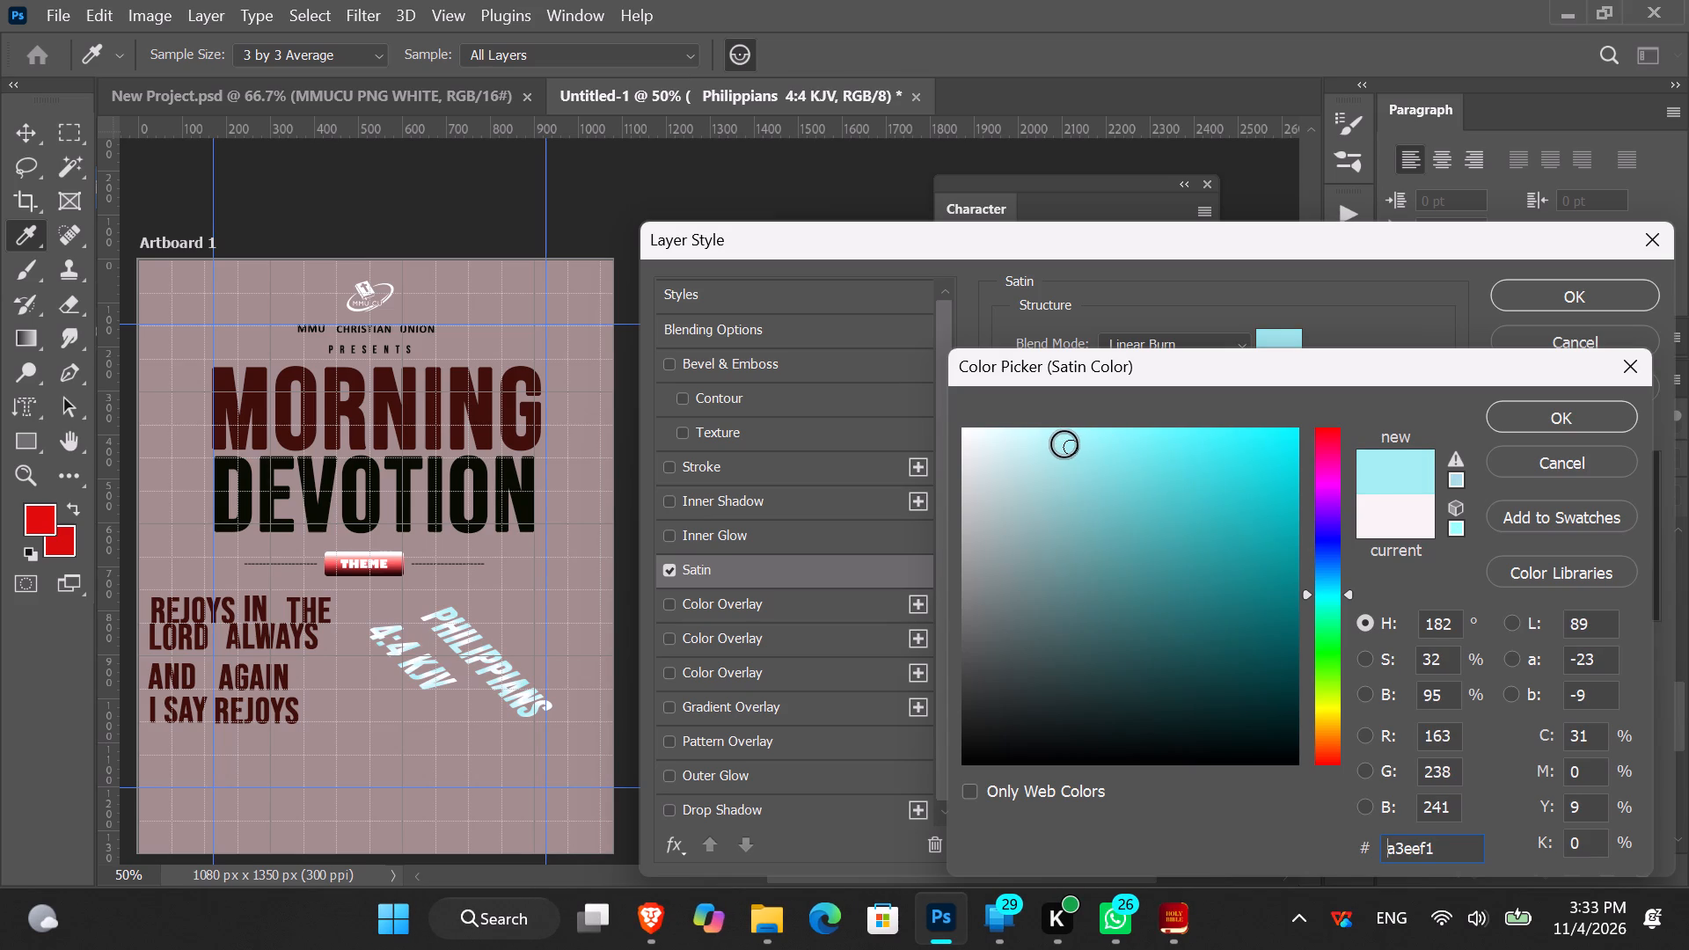
{"action": "left_click", "coordinate": [1064, 444]}
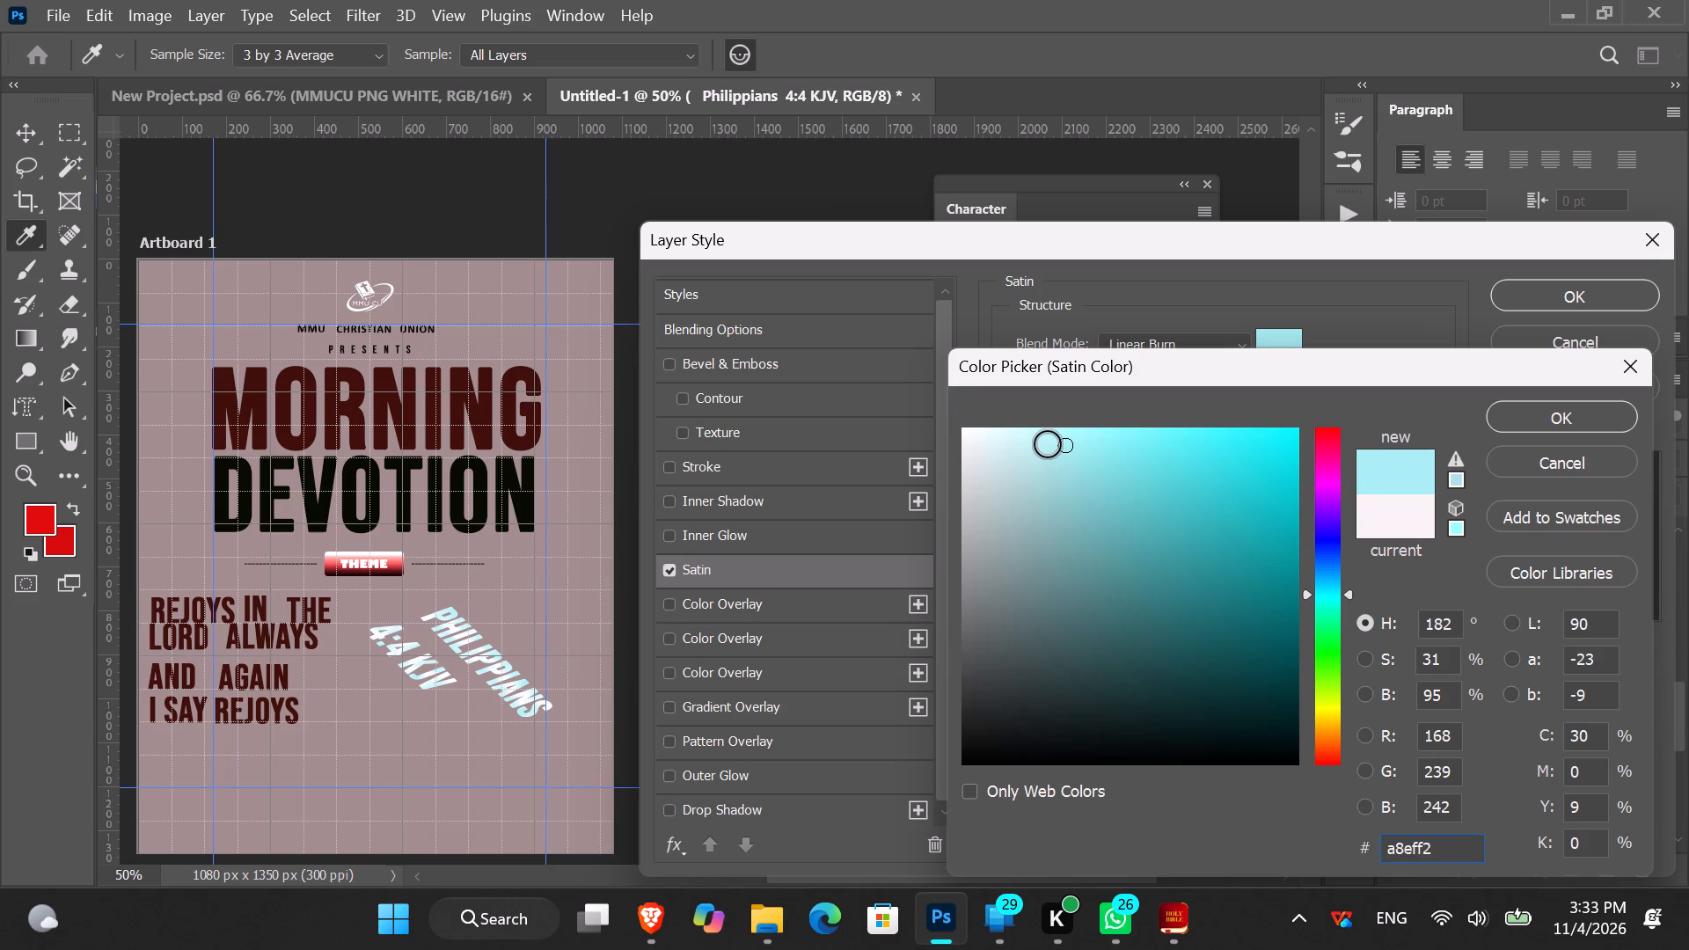
{"action": "left_click", "coordinate": [1048, 444]}
{"action": "left_click", "coordinate": [1067, 439]}
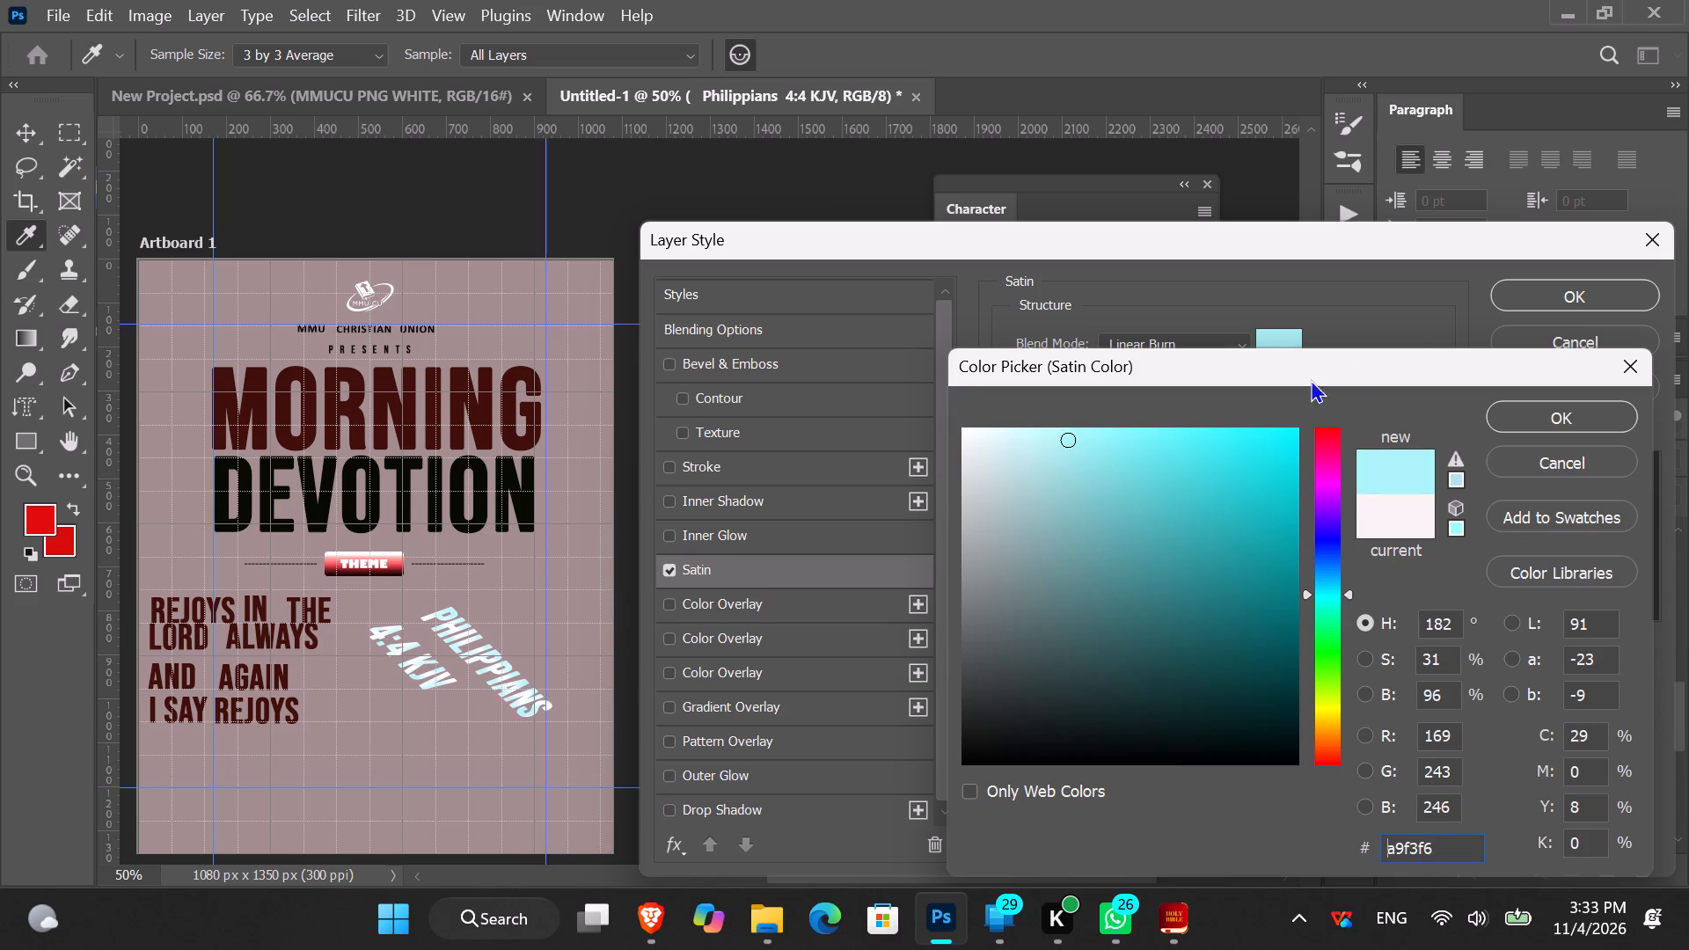
{"action": "left_click", "coordinate": [1570, 409]}
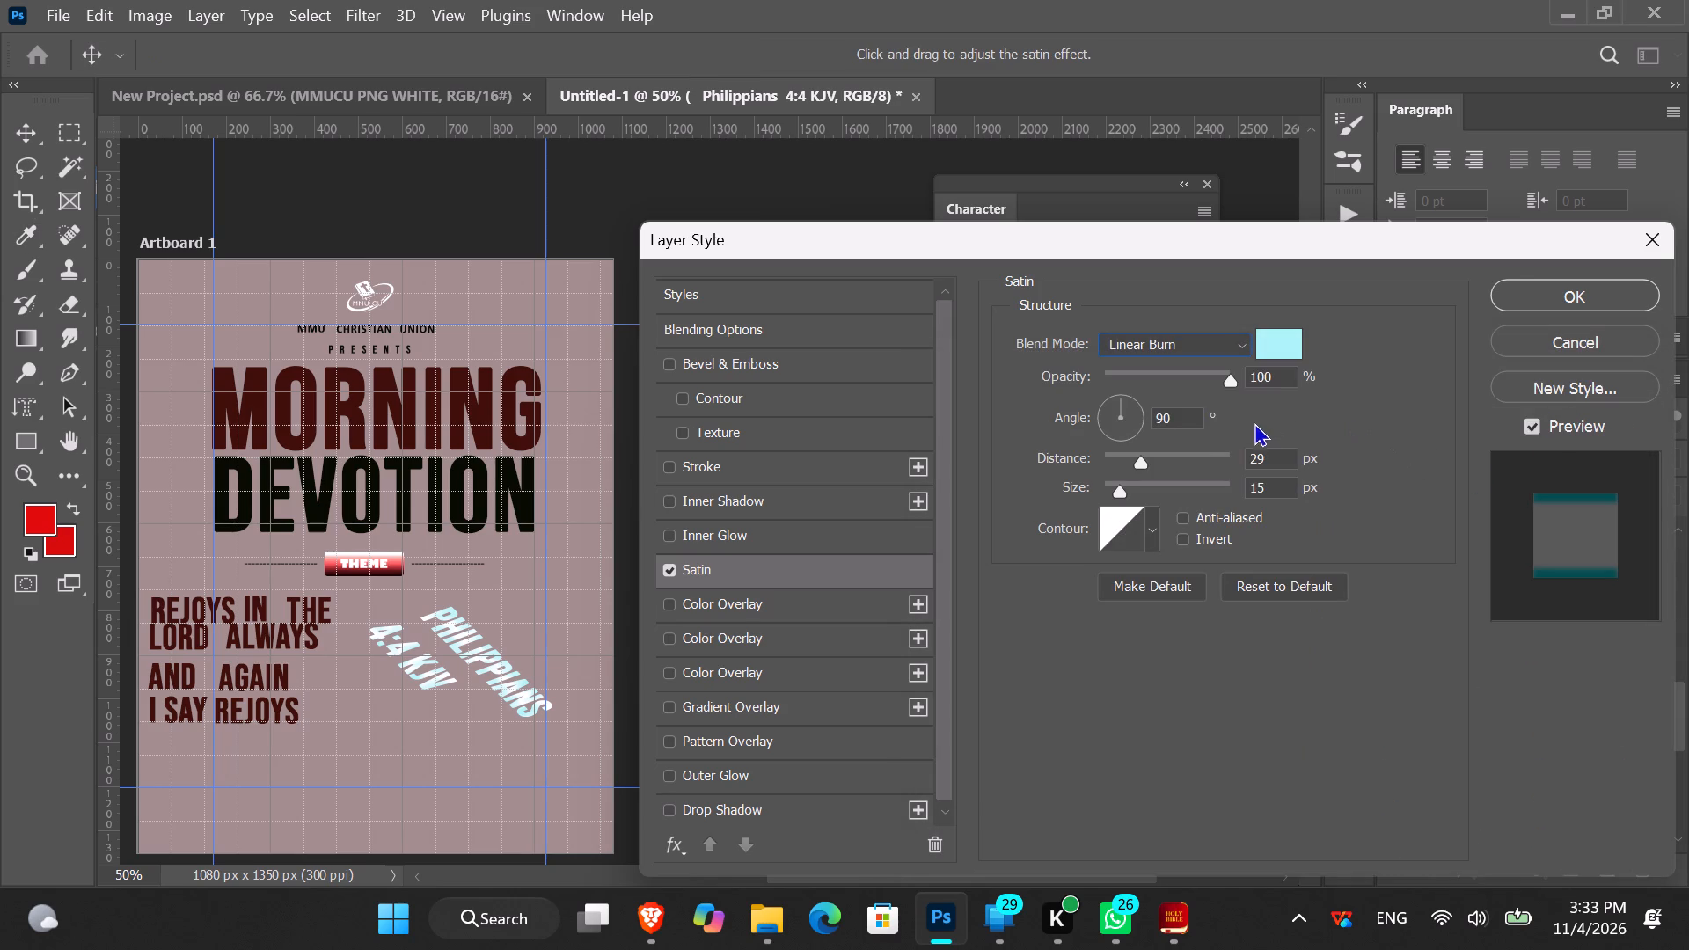
Adjust the satin effect to a size of 10 px and a distance of 22 px.
{"action": "left_click", "coordinate": [1145, 493]}
{"action": "left_click_drag", "start_coordinate": [1174, 489], "coordinate": [1205, 486]}
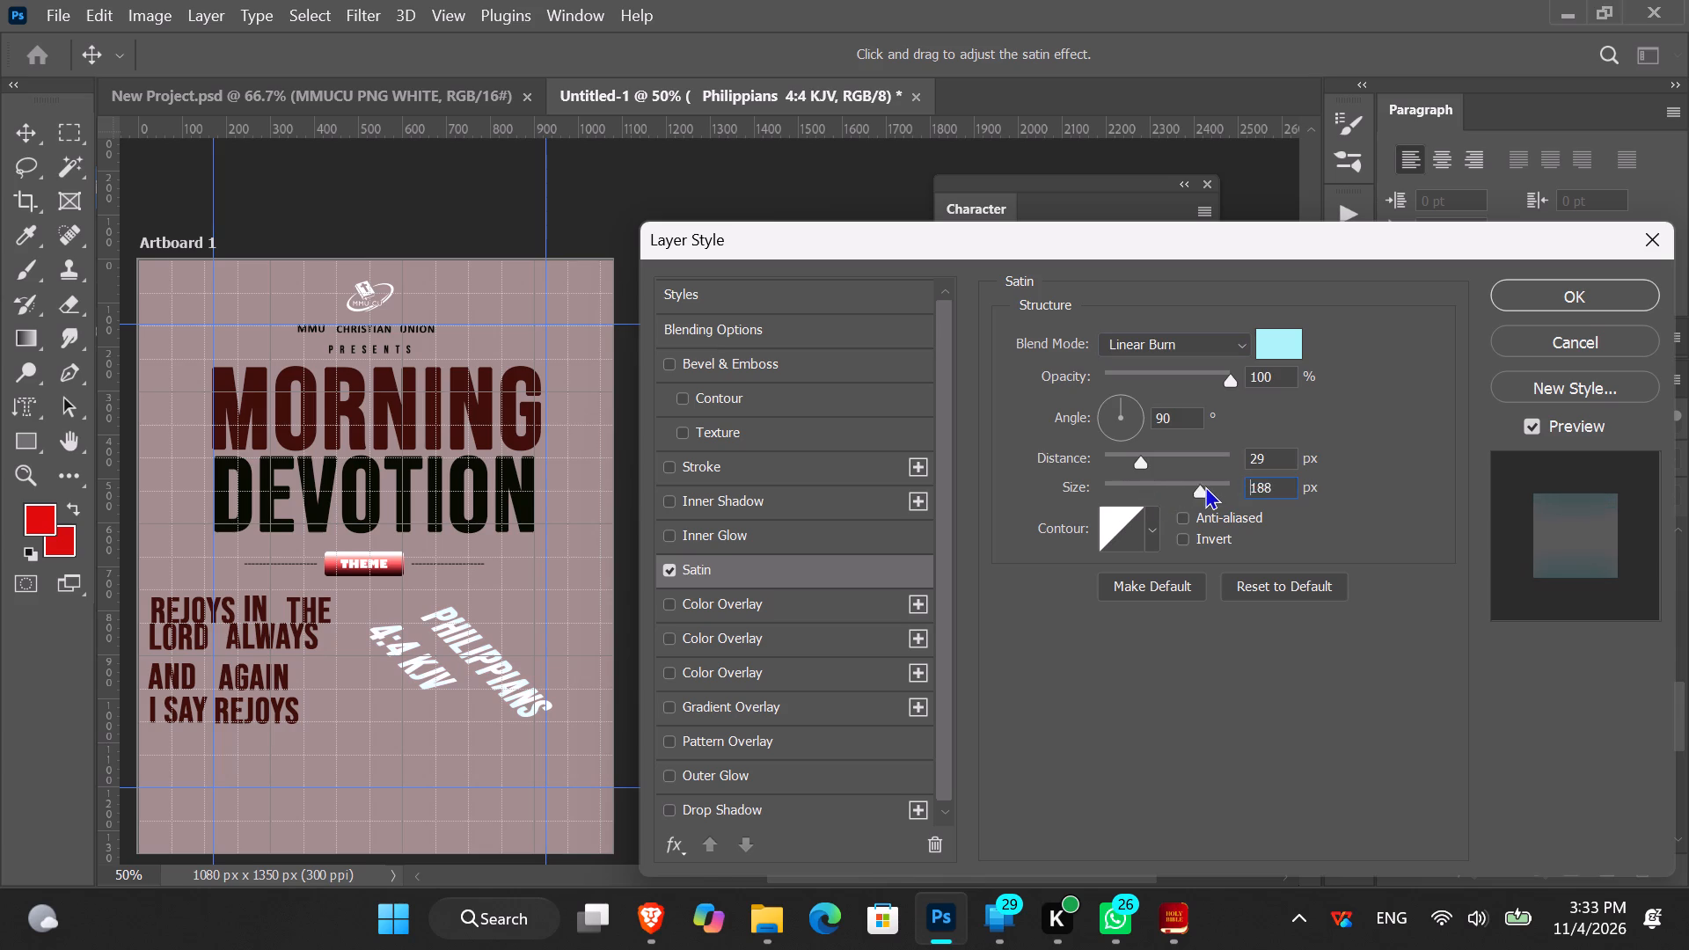
{"action": "left_click_drag", "start_coordinate": [1205, 486], "coordinate": [1222, 485]}
{"action": "left_click_drag", "start_coordinate": [1222, 485], "coordinate": [1086, 488]}
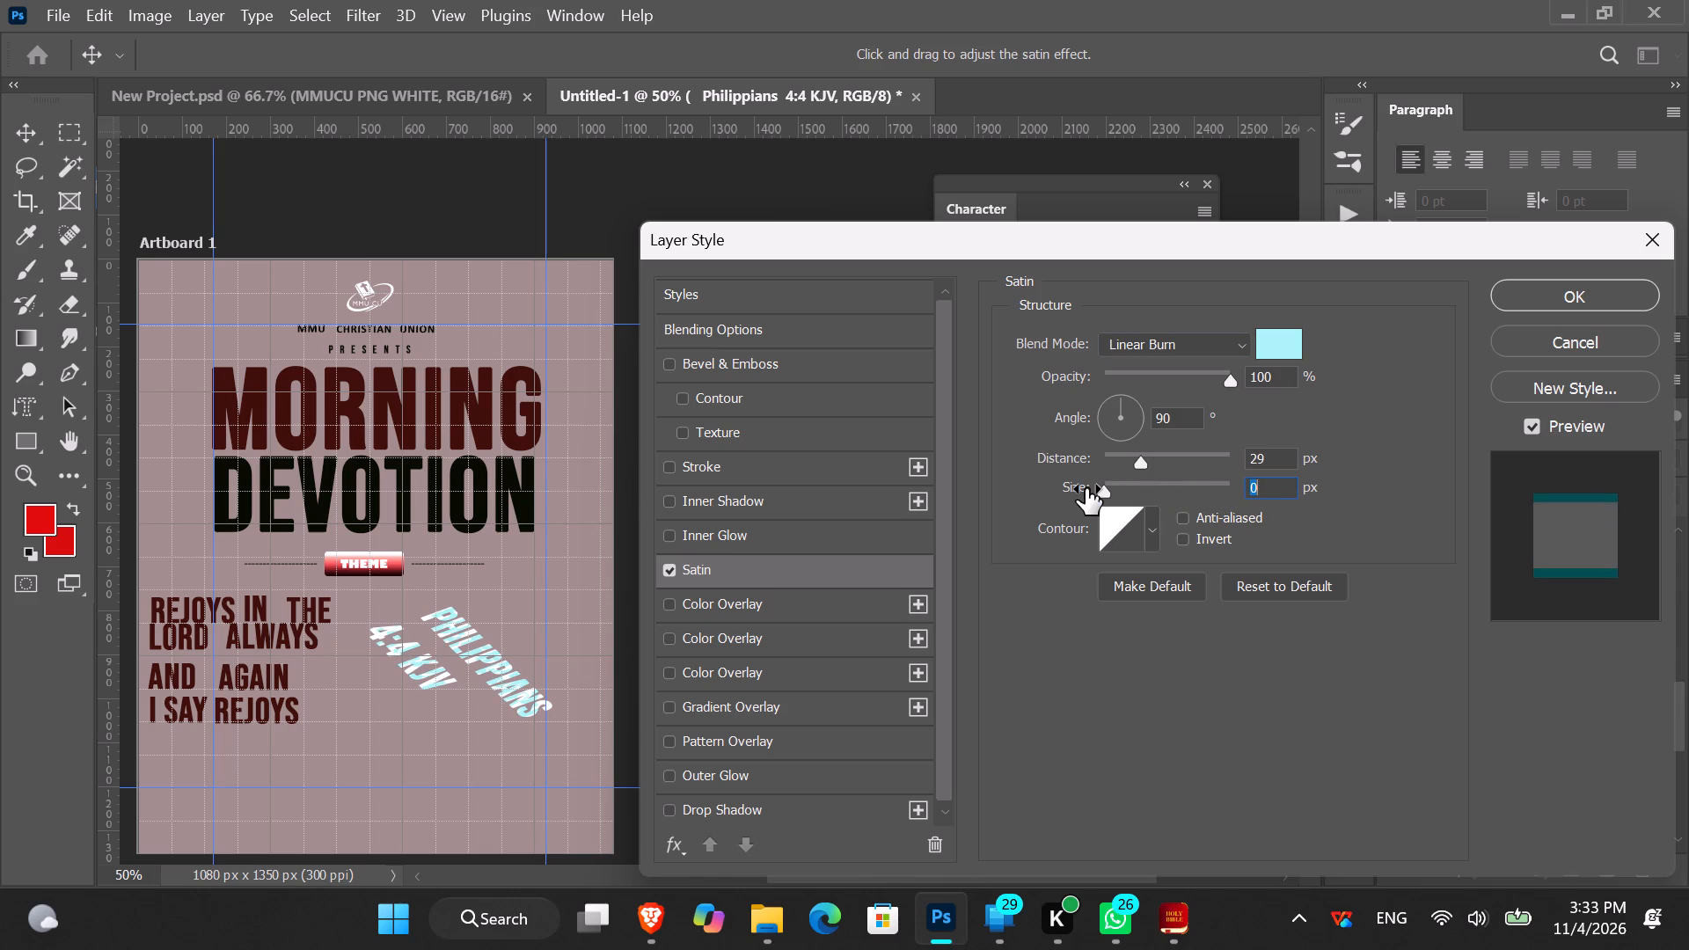
{"action": "left_click_drag", "start_coordinate": [1102, 489], "coordinate": [1110, 489]}
{"action": "left_click_drag", "start_coordinate": [1110, 489], "coordinate": [1117, 490]}
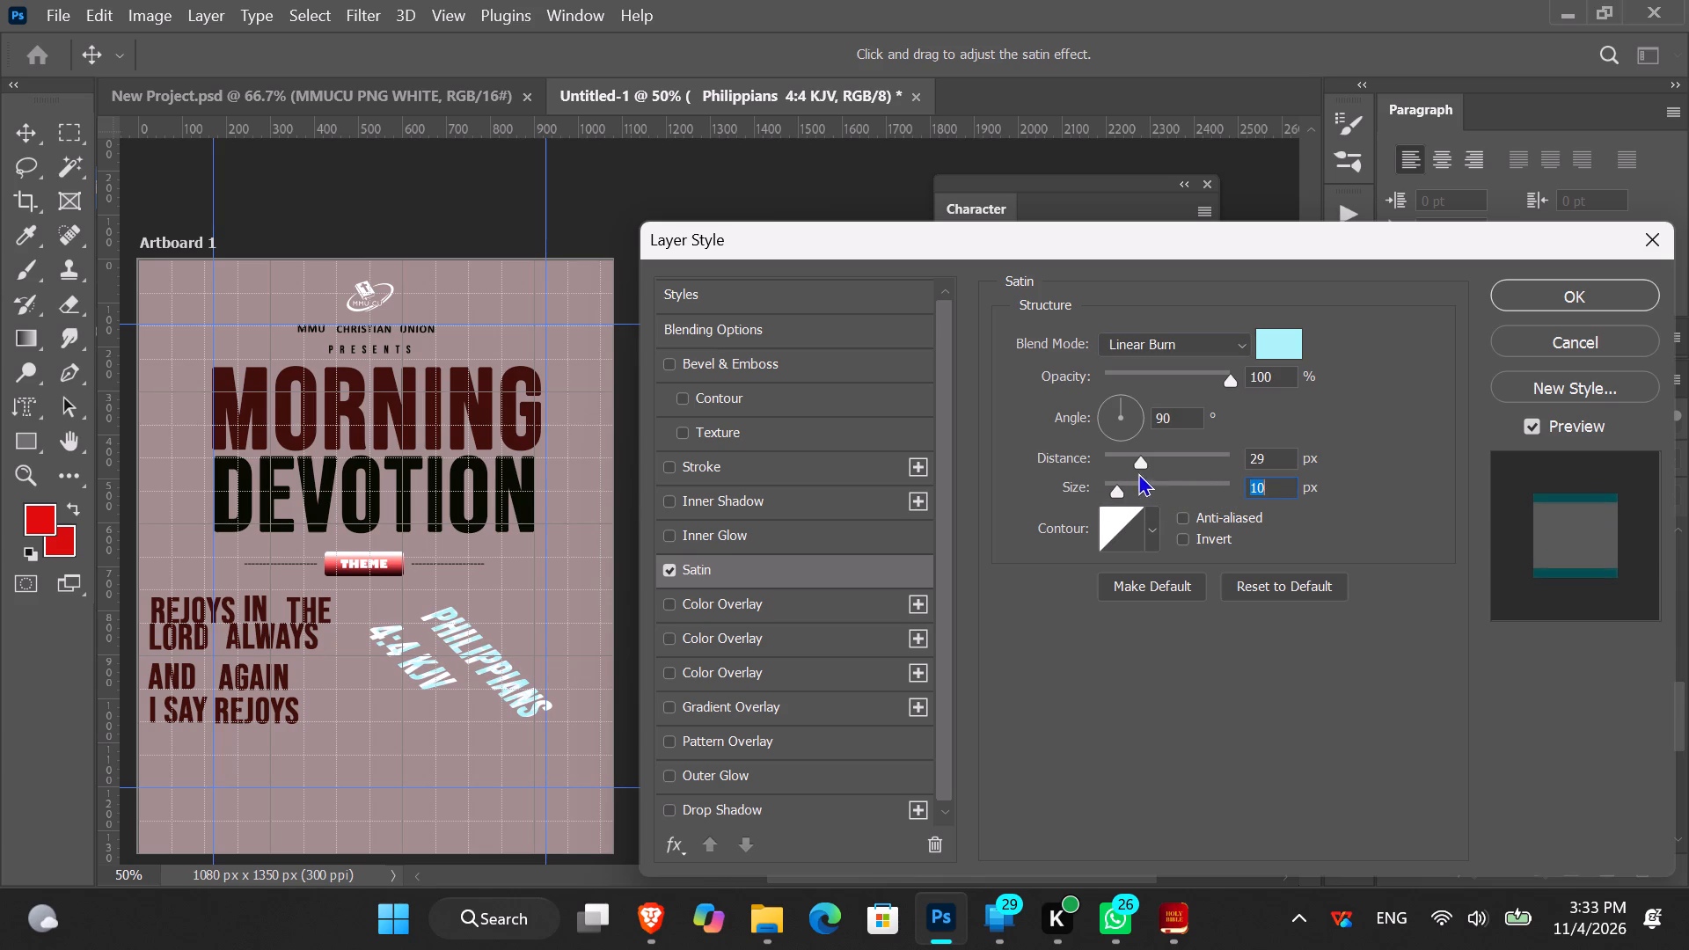
{"action": "left_click_drag", "start_coordinate": [1144, 461], "coordinate": [1165, 461]}
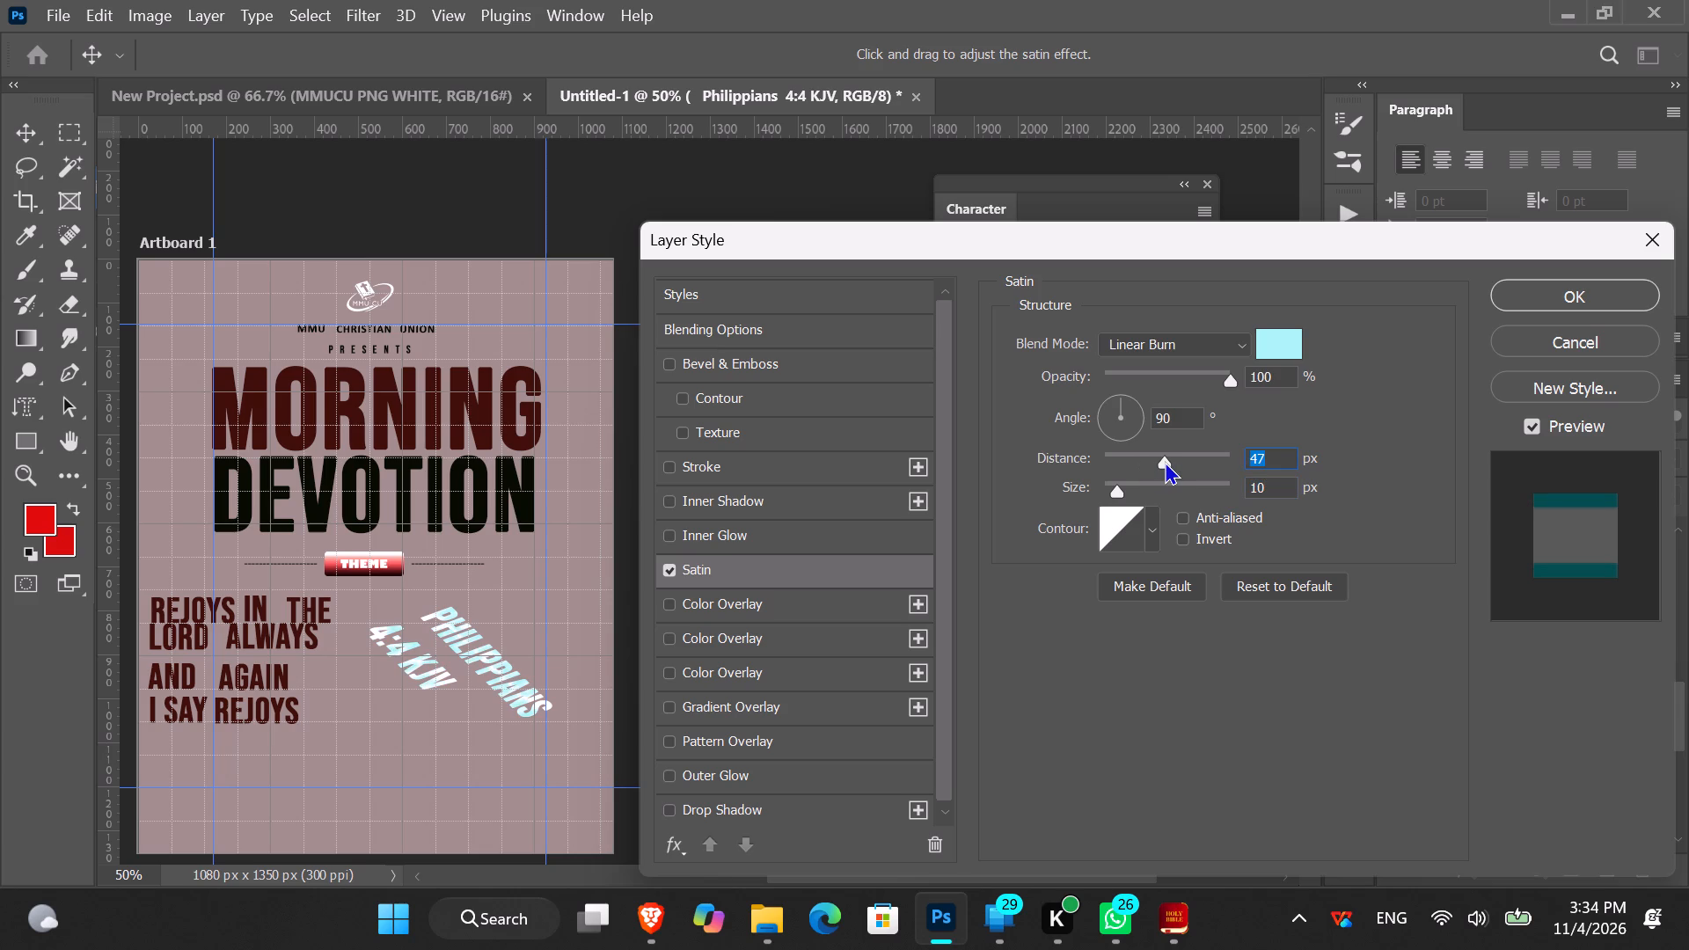
{"action": "left_click", "coordinate": [1122, 466]}
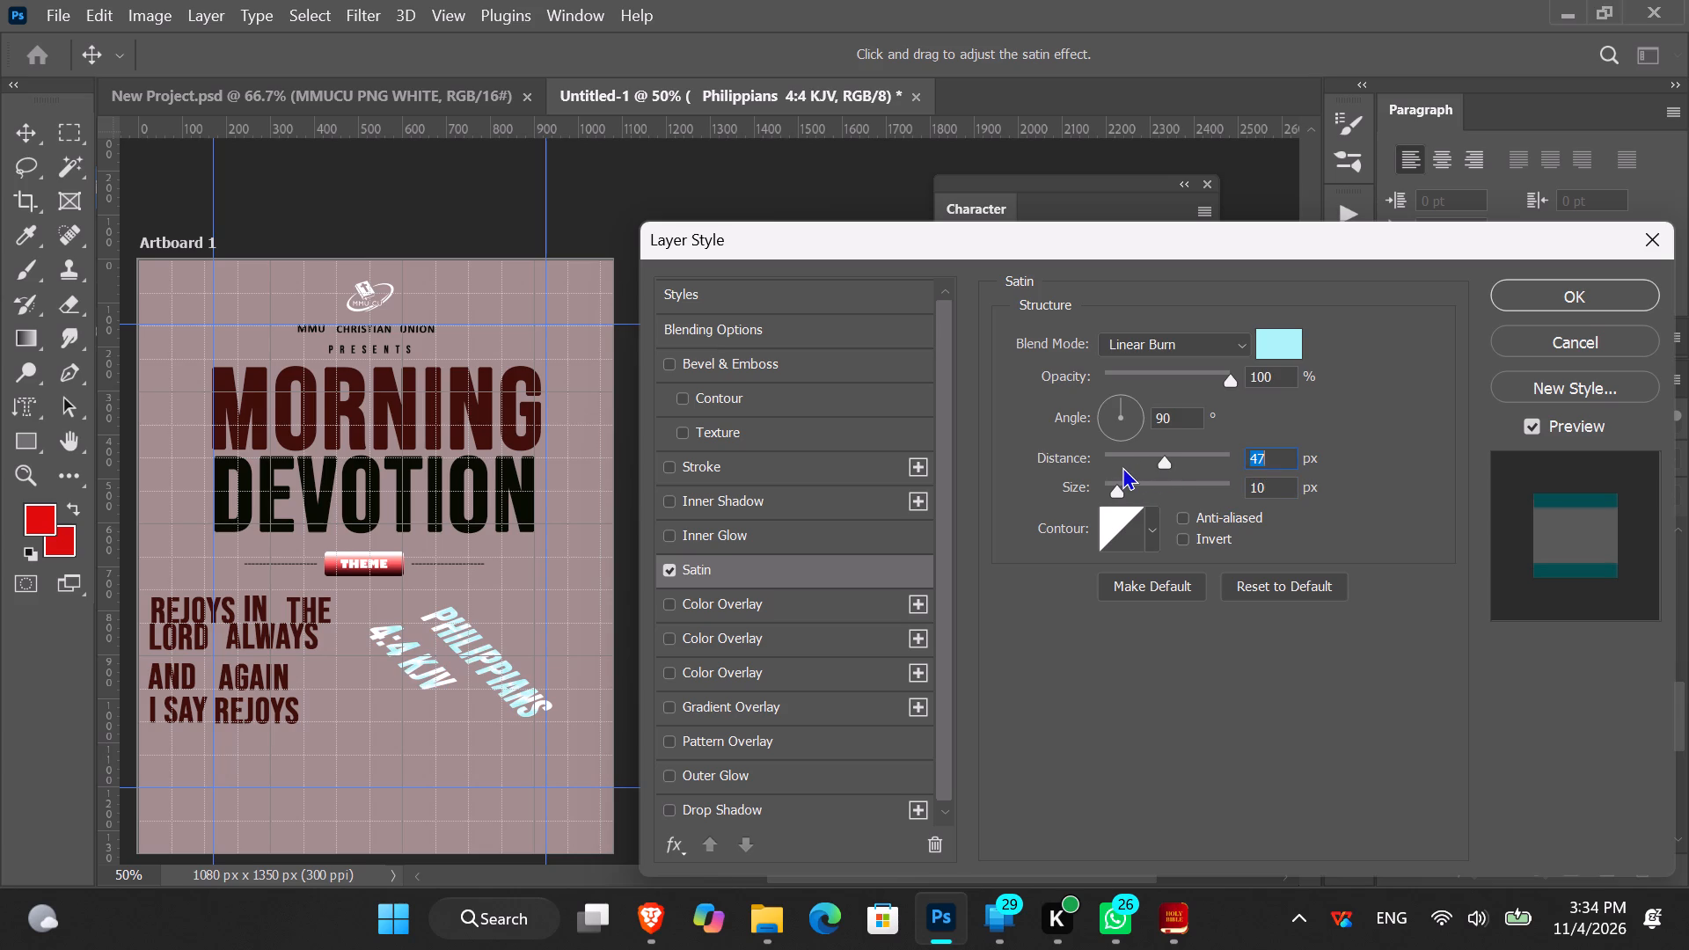
{"action": "double_click", "coordinate": [1132, 458]}
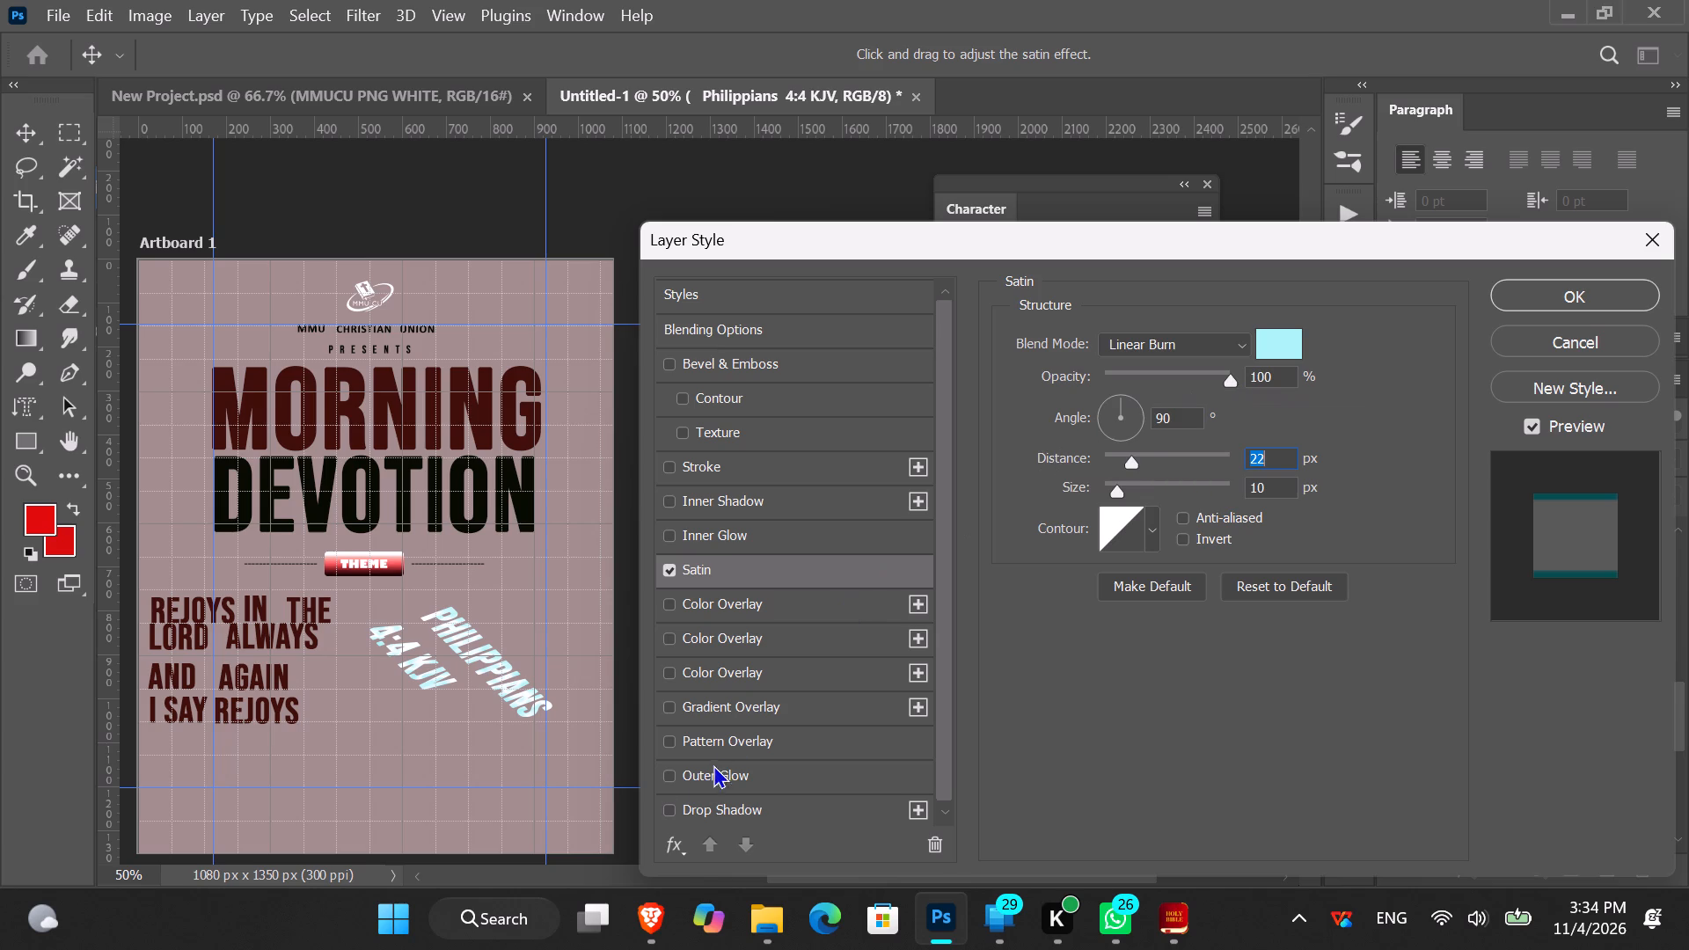
Add an Outer Glow effect to the Philippians 4:4 KJV text and set its solid colour to dark maroon 2b0303.
{"action": "left_click", "coordinate": [663, 776]}
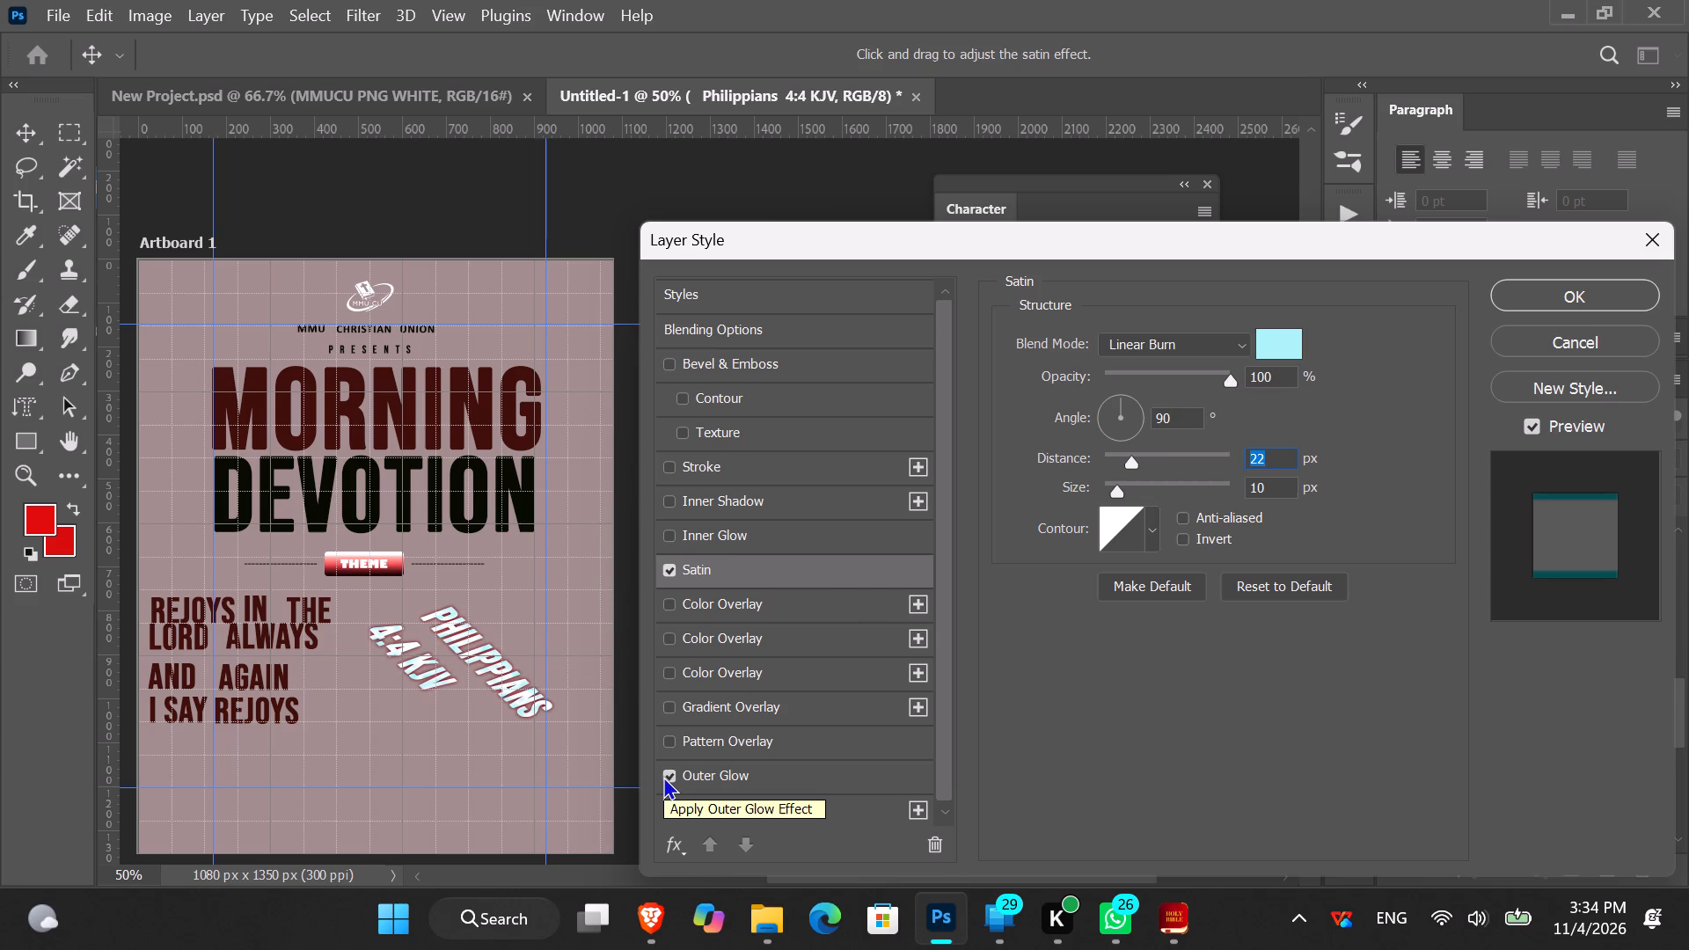
{"action": "double_click", "coordinate": [707, 775]}
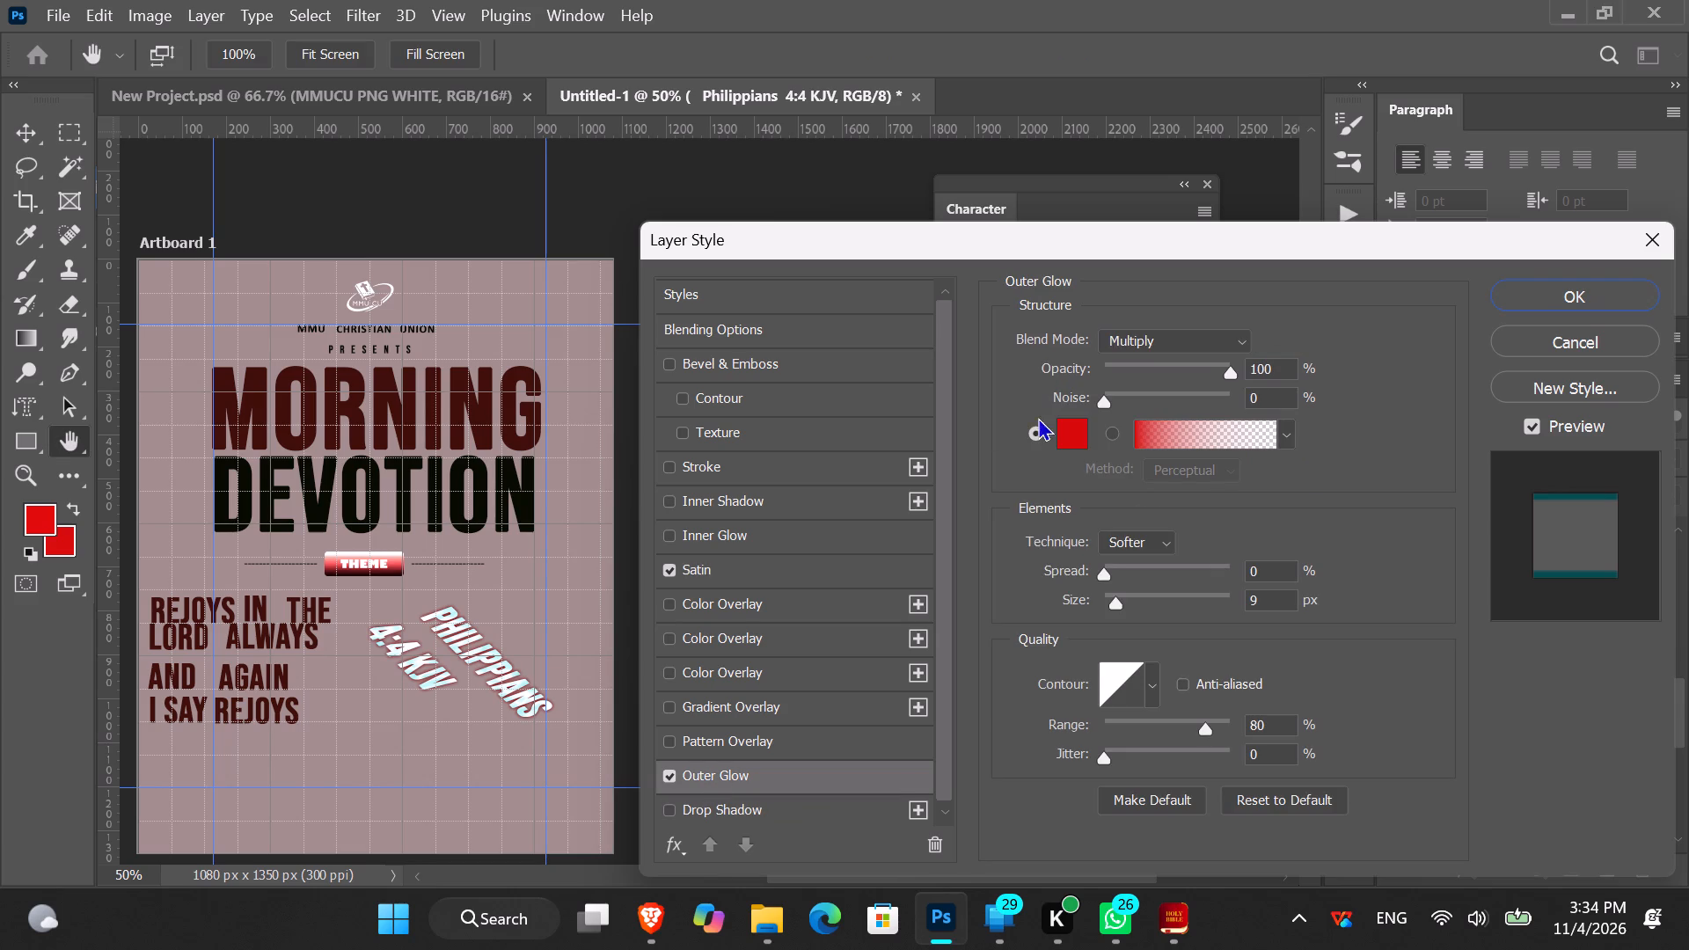
{"action": "left_click", "coordinate": [1035, 433]}
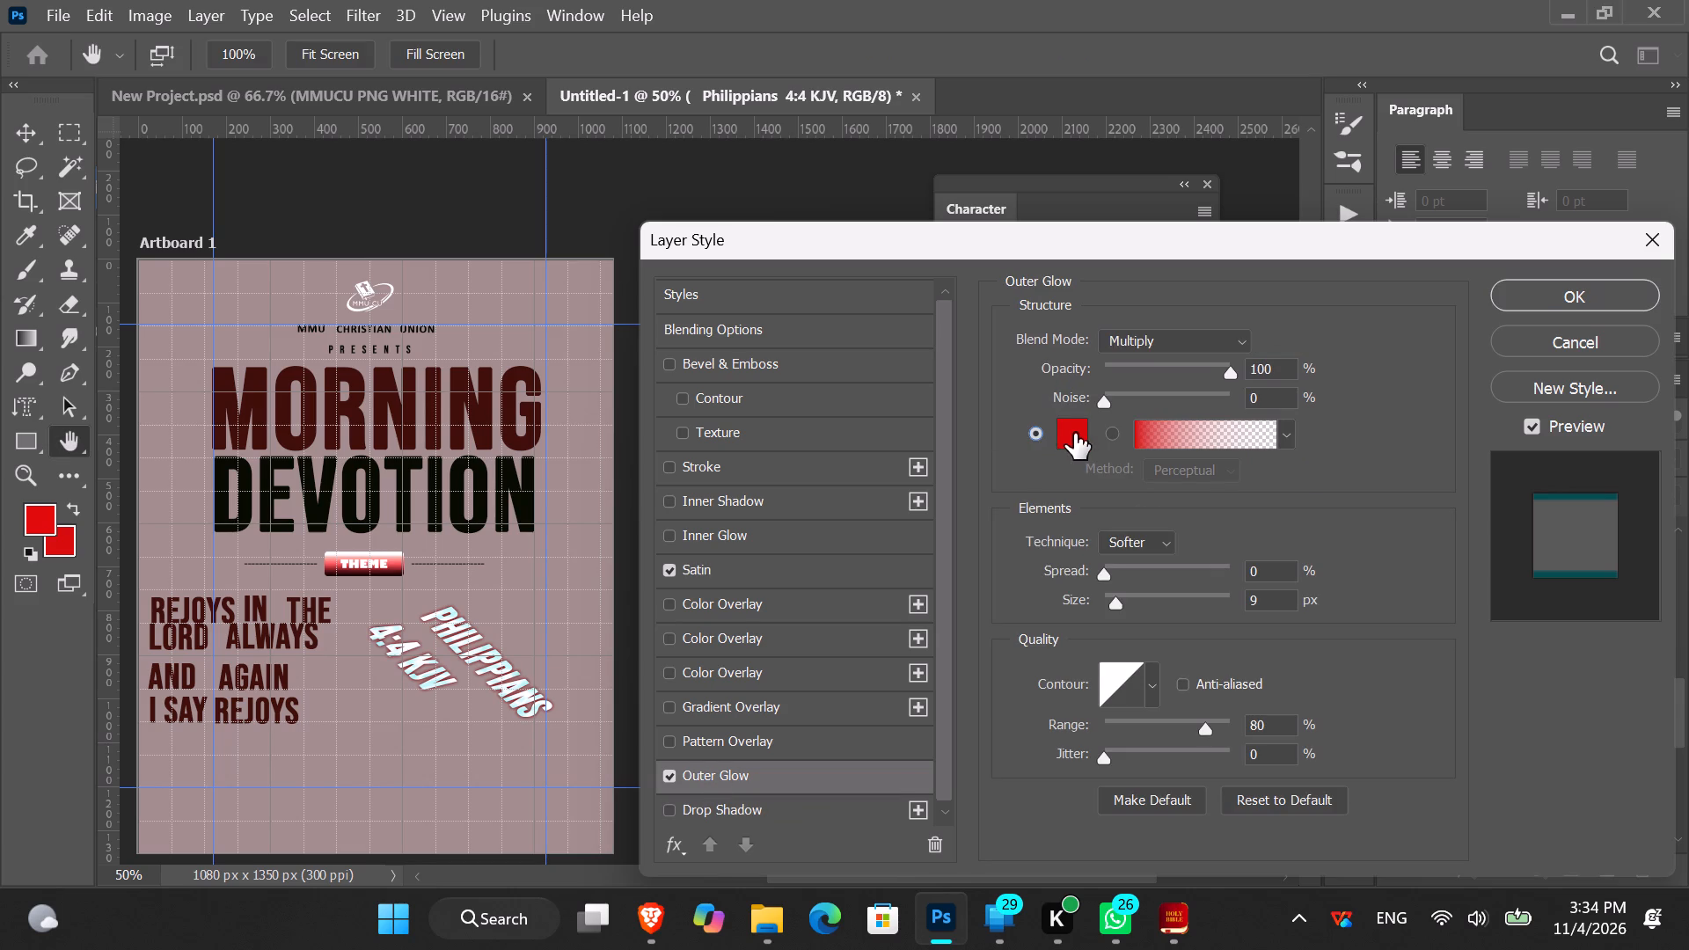
{"action": "left_click", "coordinate": [1074, 433]}
{"action": "left_click", "coordinate": [1025, 572]}
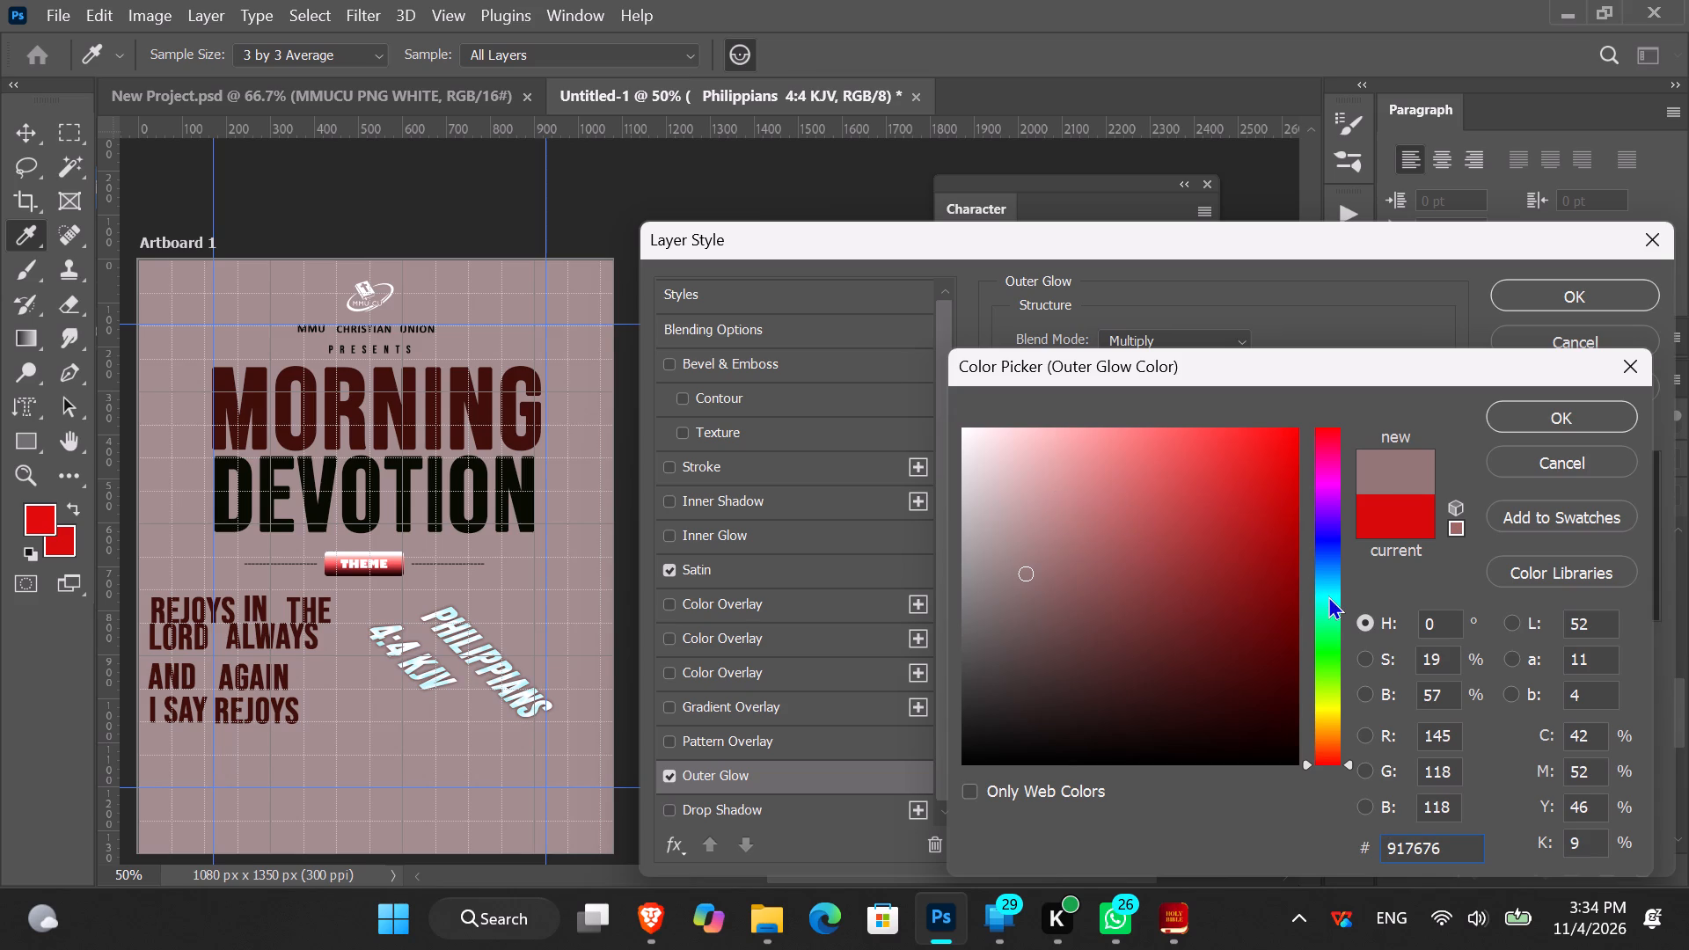
{"action": "left_click", "coordinate": [1275, 706]}
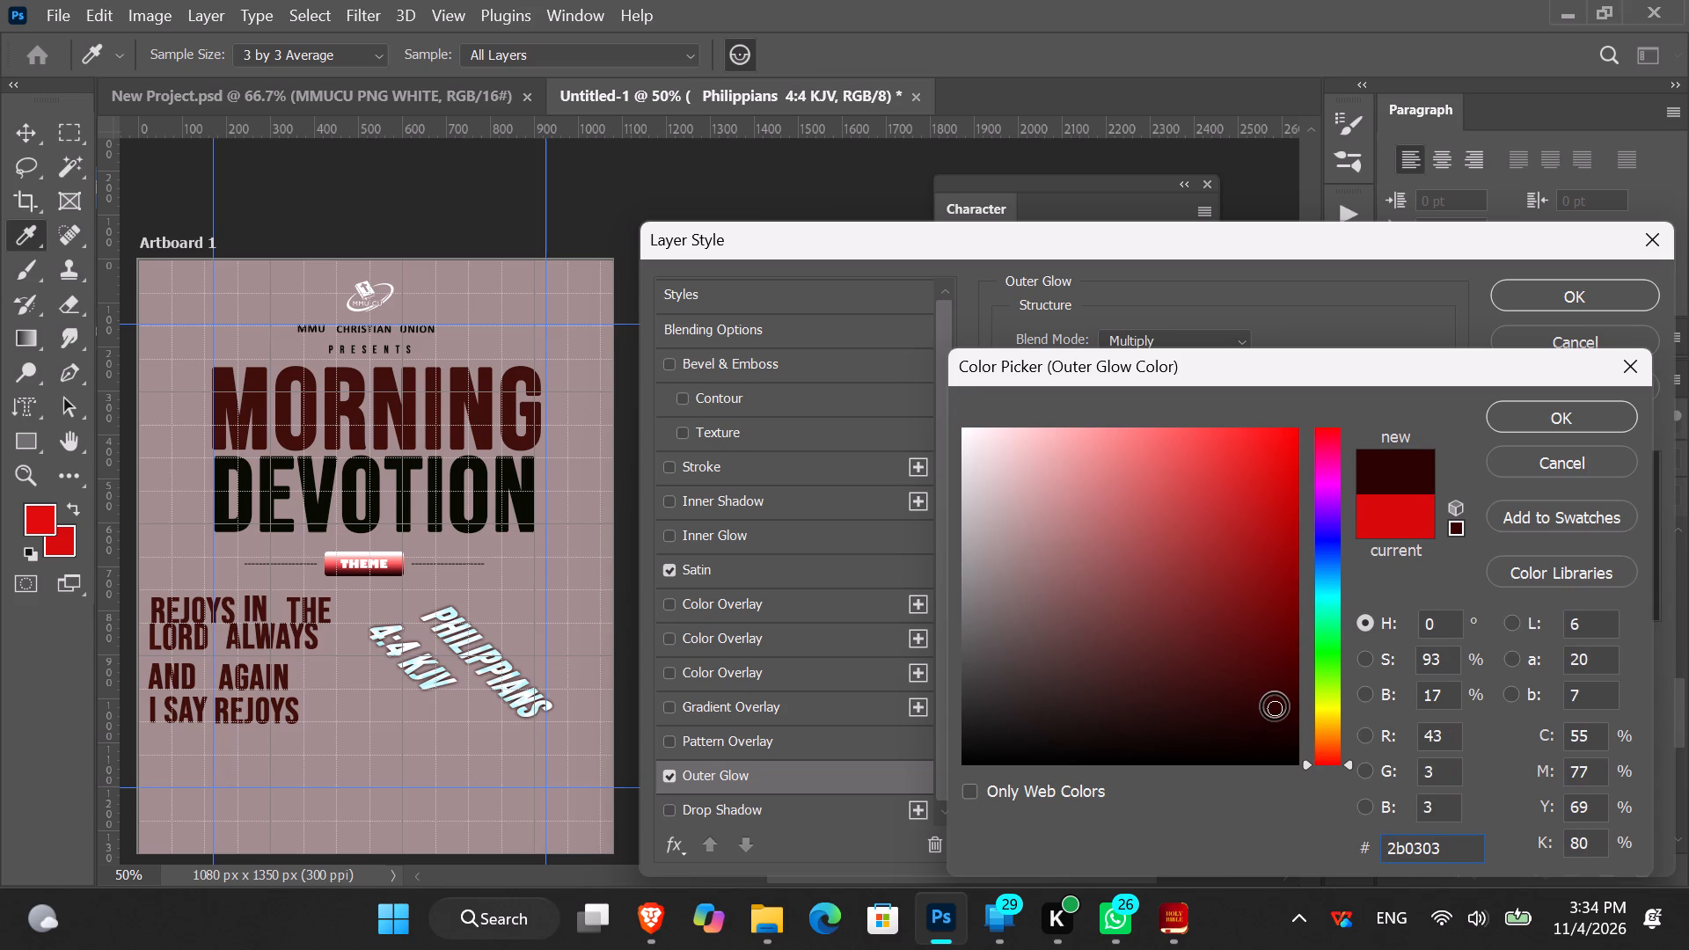
{"action": "left_click", "coordinate": [1547, 412]}
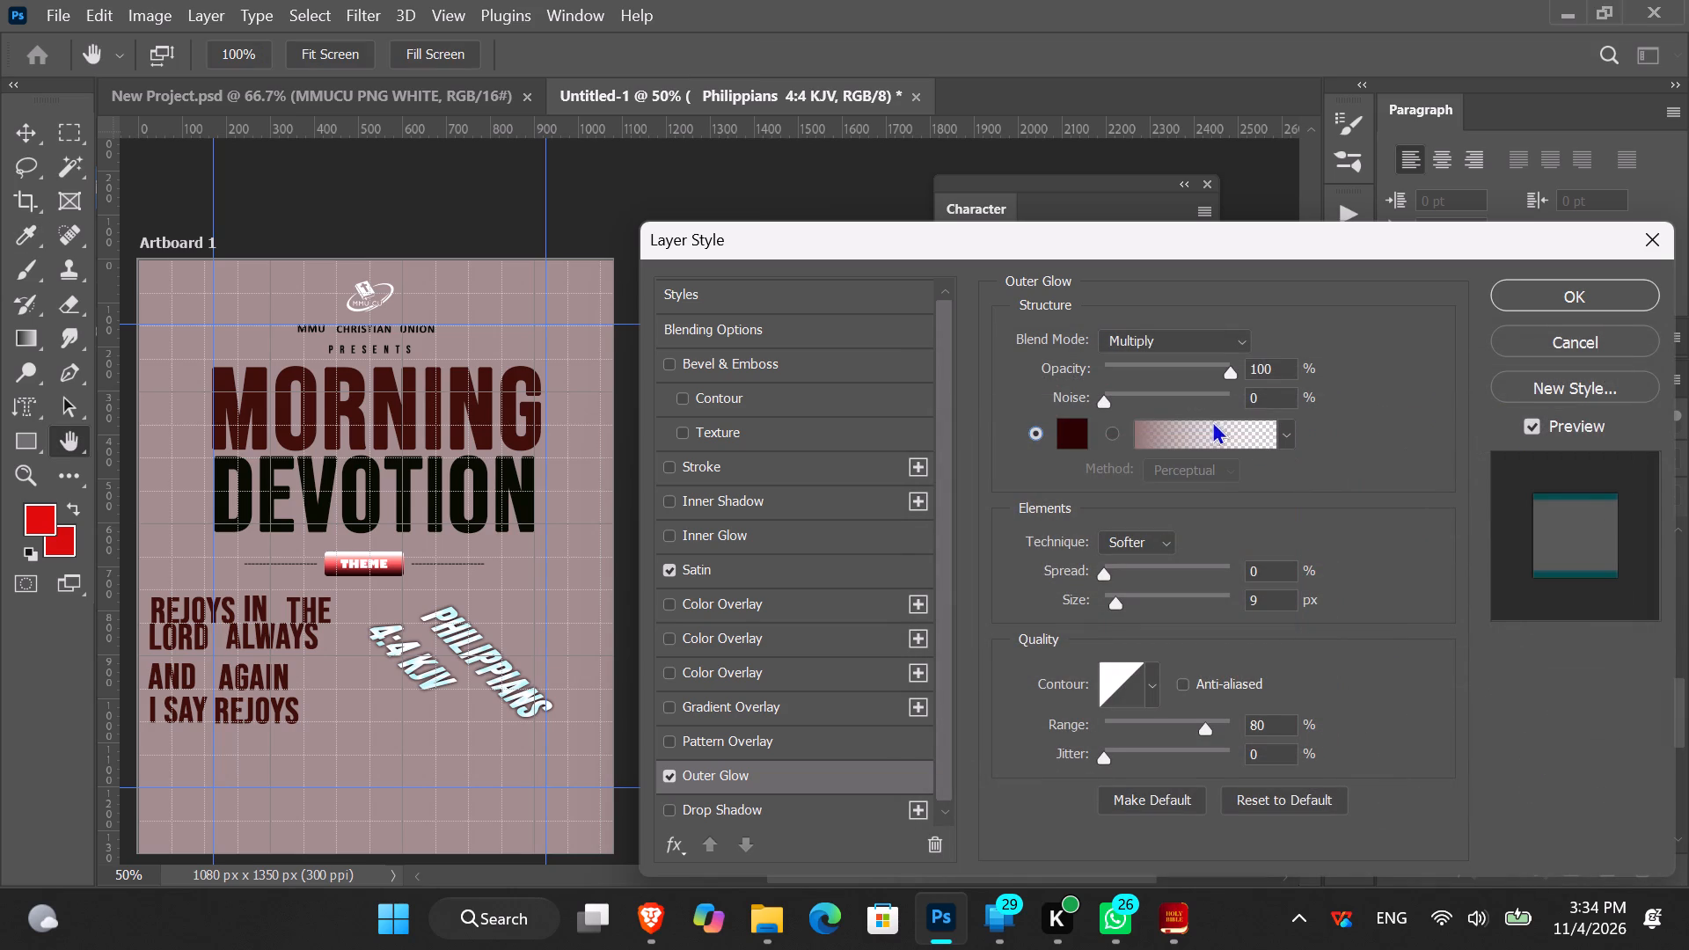
Set the outer glow's noise to 4%, trying stronger noise up to 39% along the way.
{"action": "left_click", "coordinate": [1103, 402]}
{"action": "left_click_drag", "start_coordinate": [1103, 402], "coordinate": [1114, 402]}
{"action": "left_click_drag", "start_coordinate": [1114, 402], "coordinate": [1153, 402]}
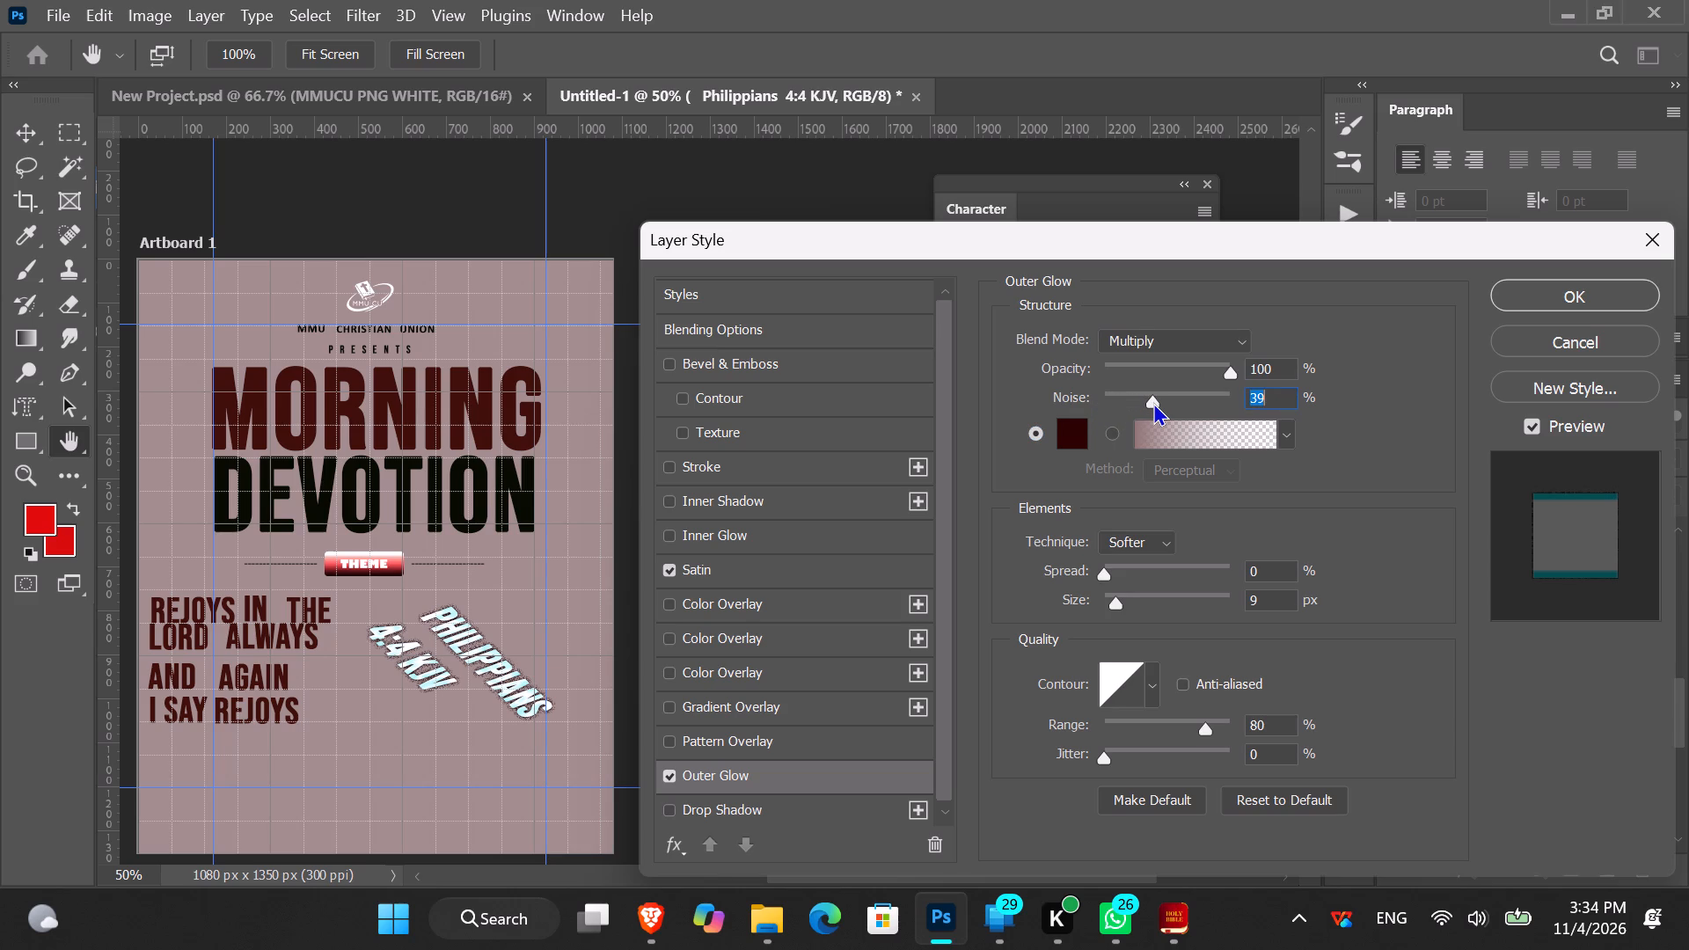
{"action": "left_click_drag", "start_coordinate": [1153, 402], "coordinate": [1125, 403]}
{"action": "left_click_drag", "start_coordinate": [1125, 403], "coordinate": [1110, 403]}
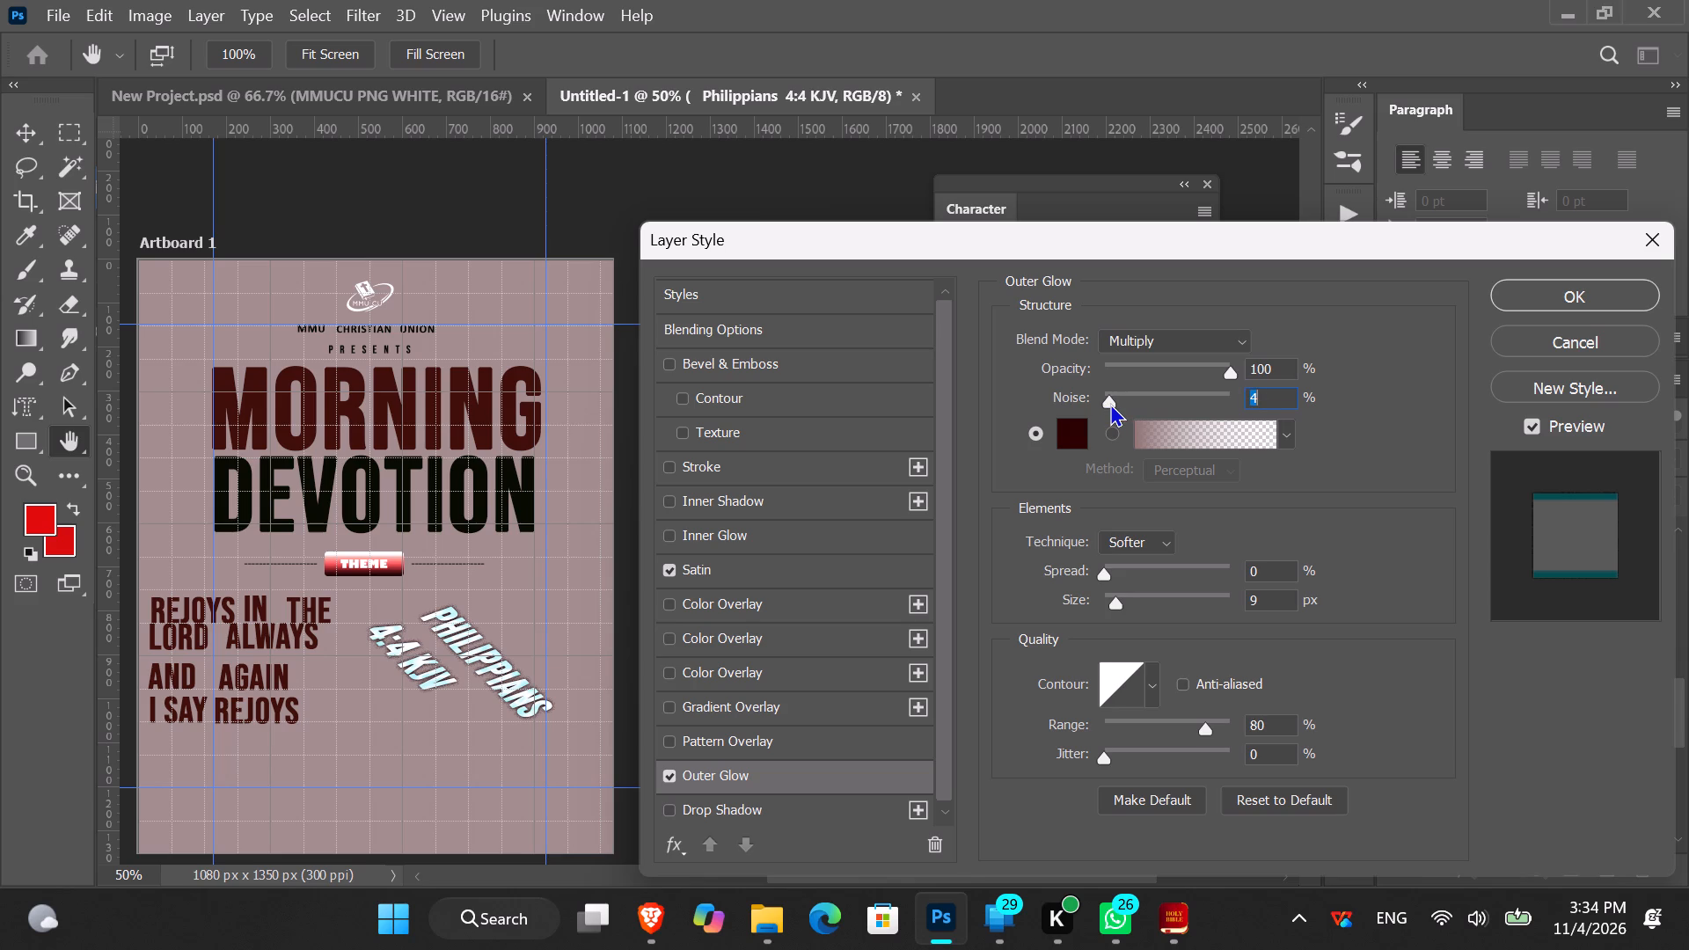
Raise the display brightness in the Windows quick settings and return to the Photoshop layer style settings.
{"action": "left_click", "coordinate": [1434, 914]}
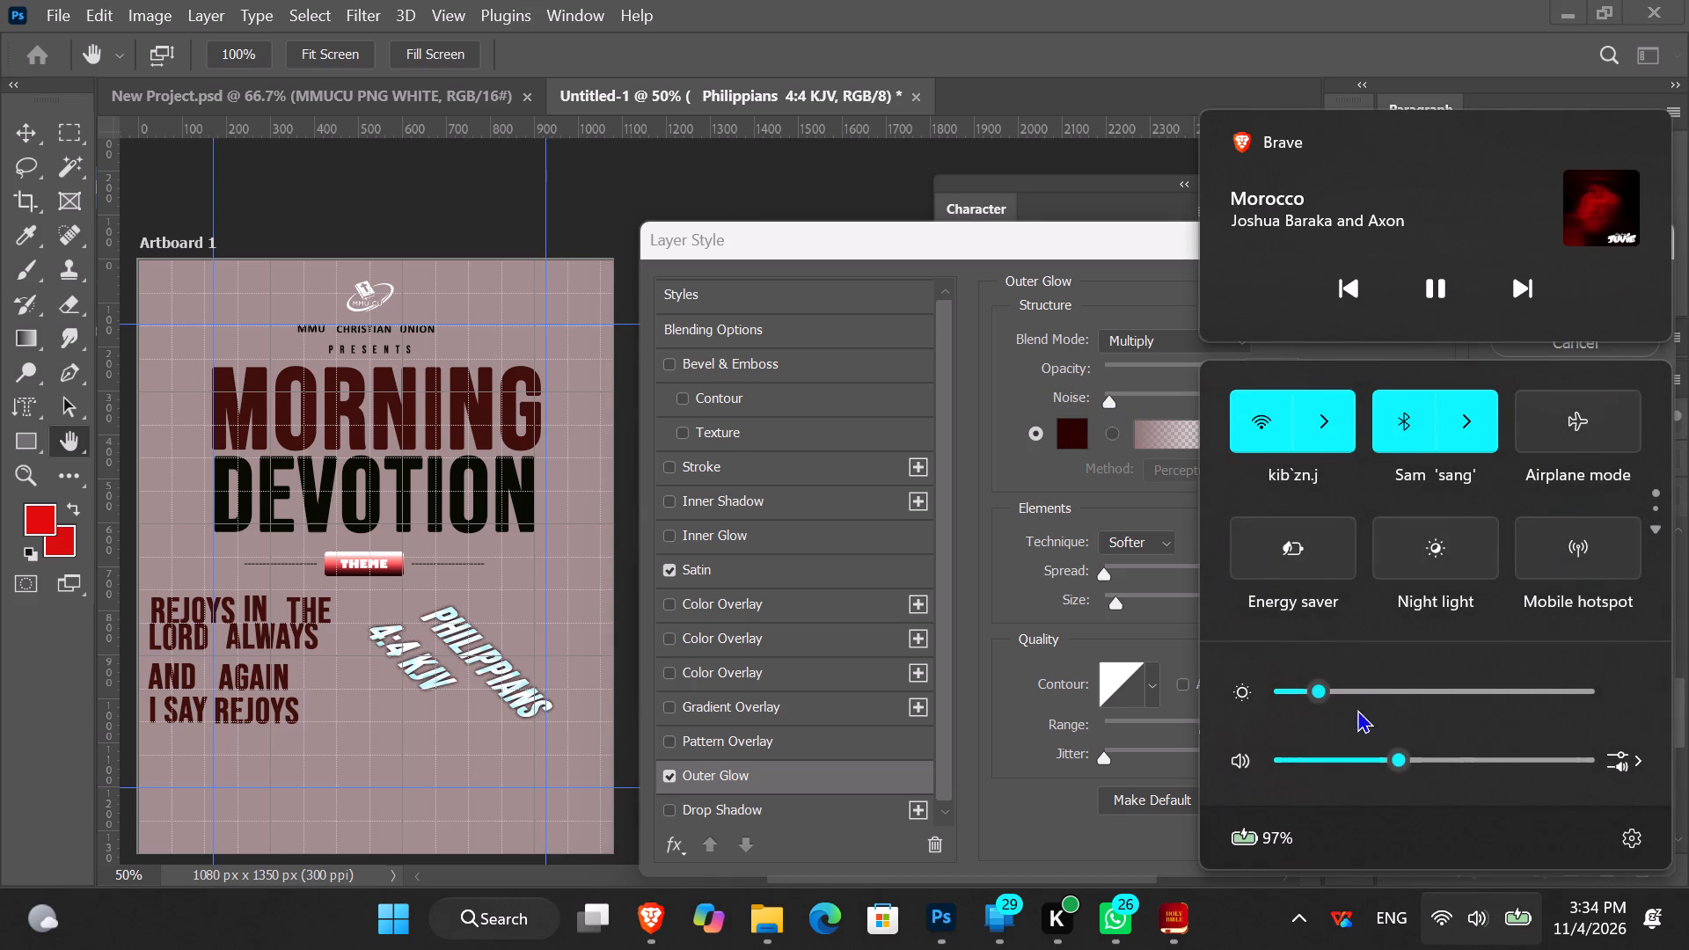
{"action": "left_click", "coordinate": [1349, 693]}
{"action": "left_click", "coordinate": [1374, 692]}
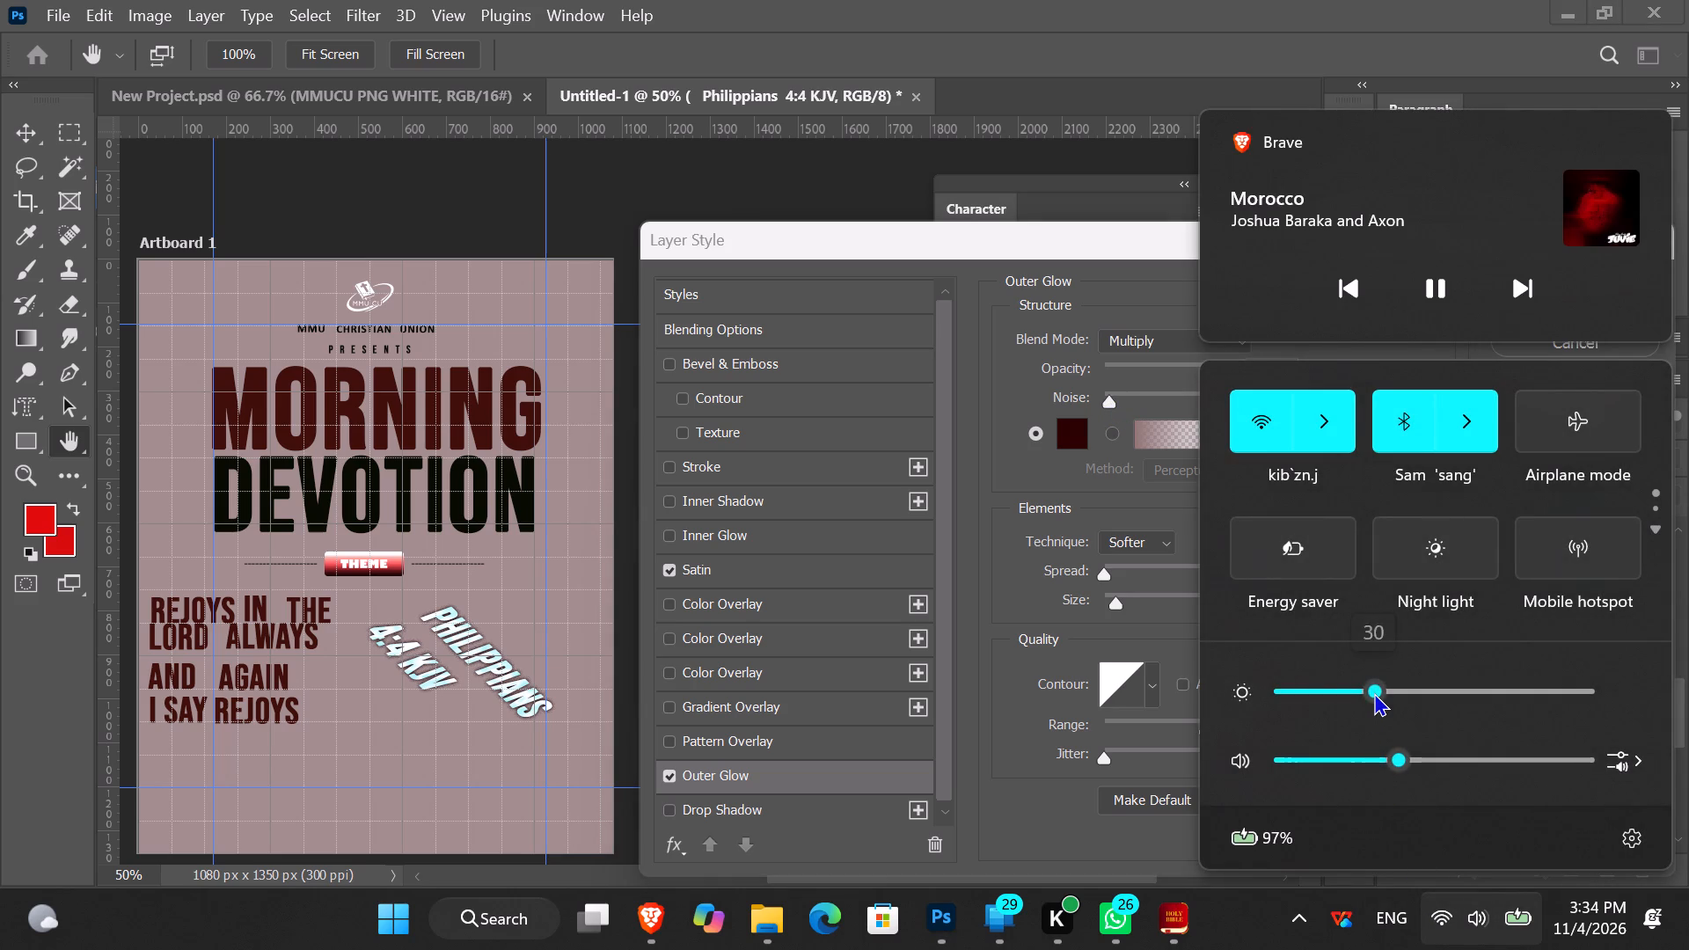
{"action": "left_click", "coordinate": [1086, 201]}
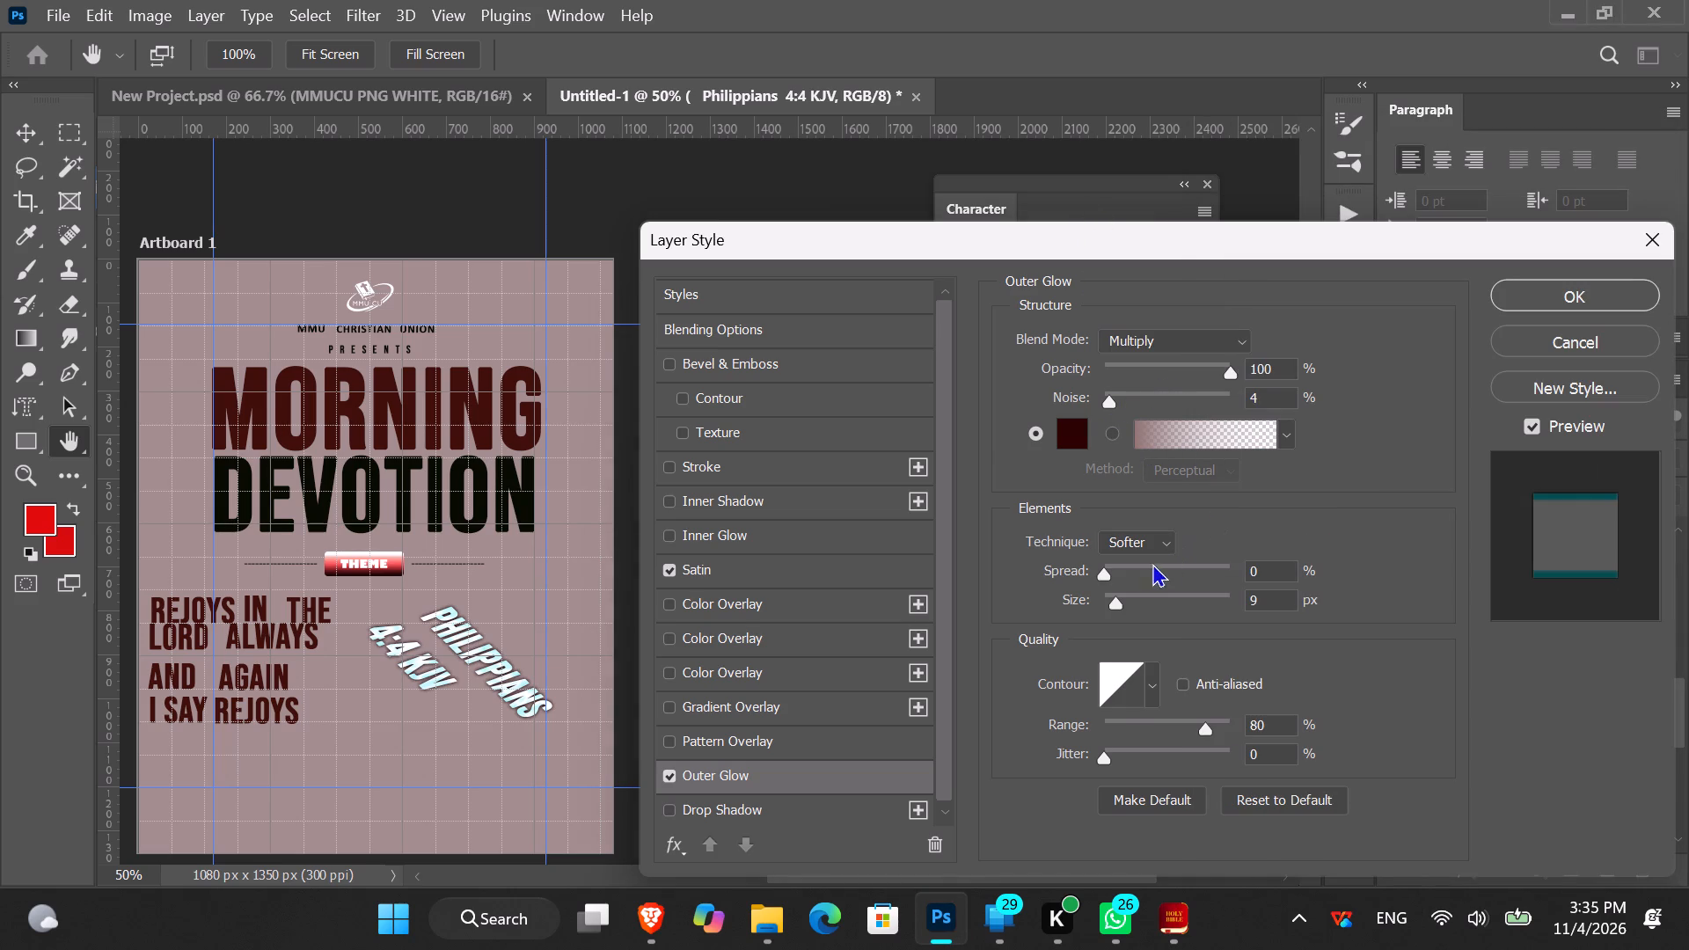
Set the outer glow's spread to 34% and its size to 10 px.
{"action": "left_click_drag", "start_coordinate": [1108, 572], "coordinate": [1137, 572]}
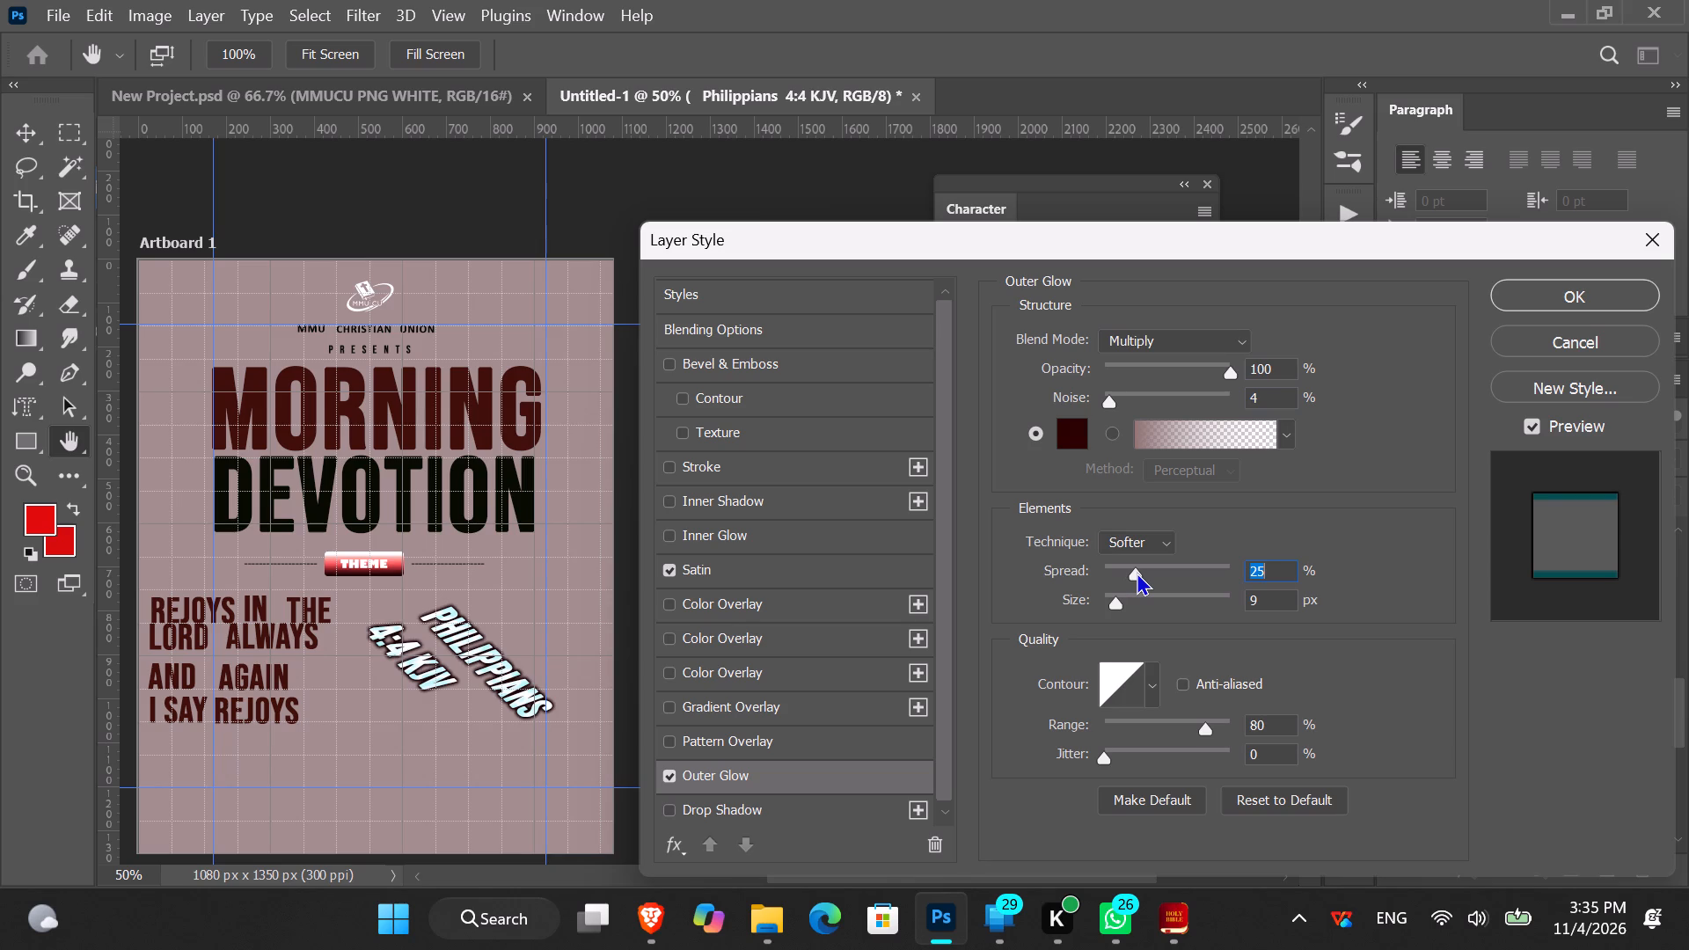
{"action": "left_click_drag", "start_coordinate": [1137, 572], "coordinate": [1148, 574]}
{"action": "left_click", "coordinate": [1115, 608]}
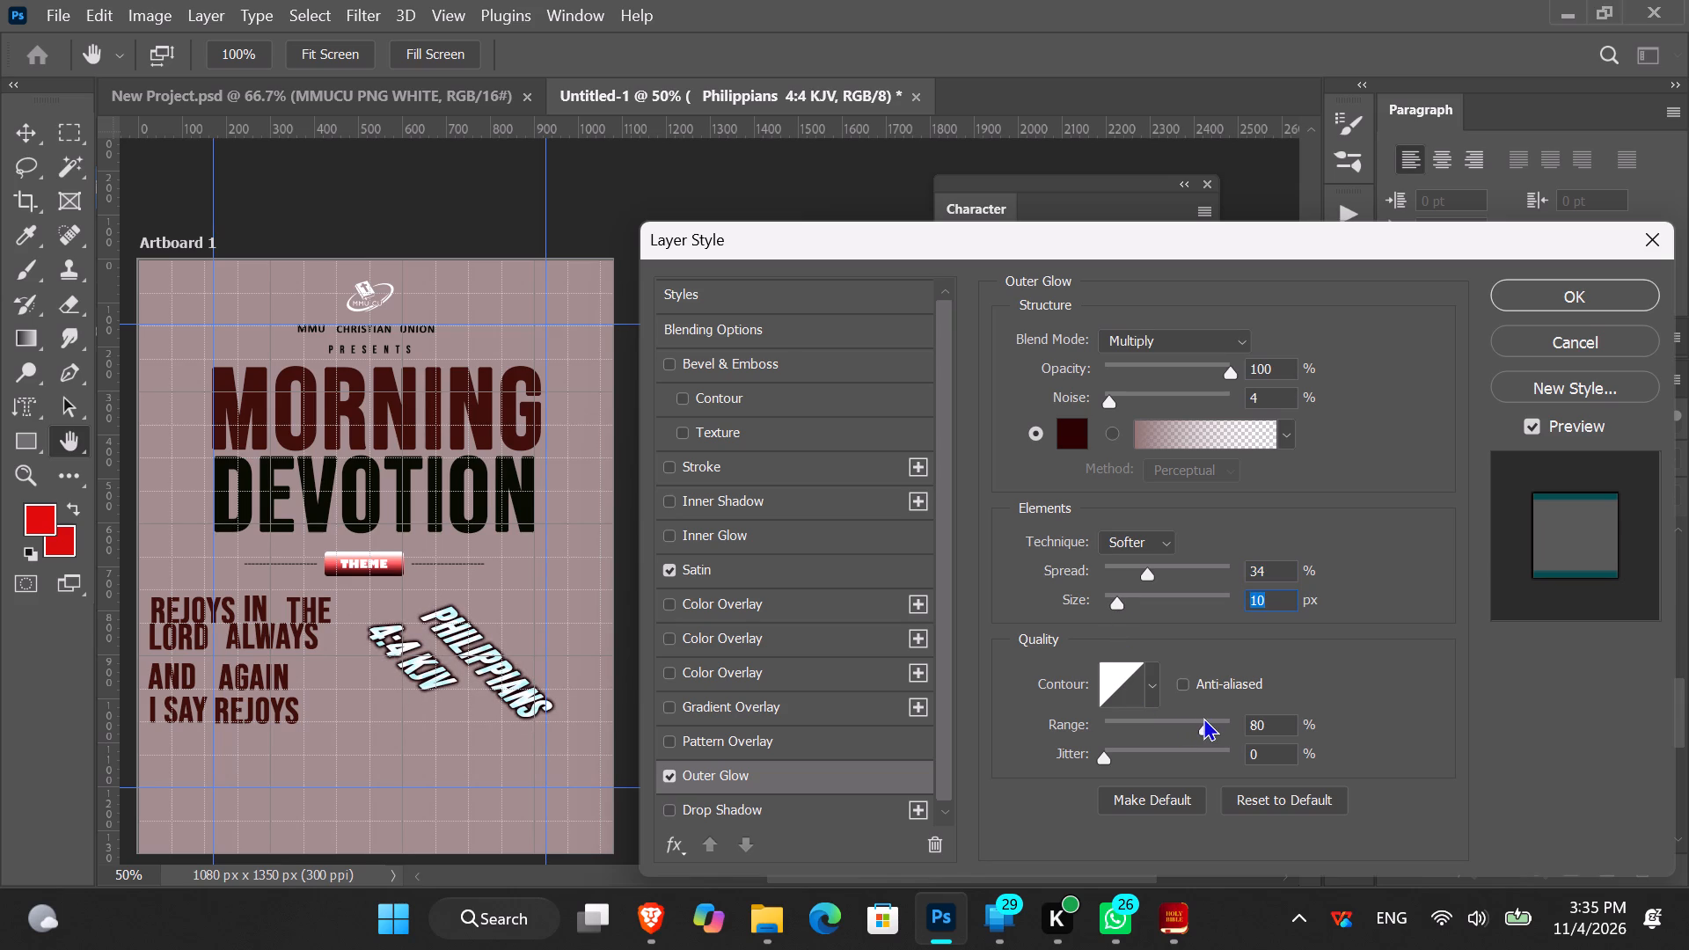
Set the outer glow's range to 65%, trying values as low as 6% along the way.
{"action": "left_click_drag", "start_coordinate": [1203, 717], "coordinate": [1160, 719]}
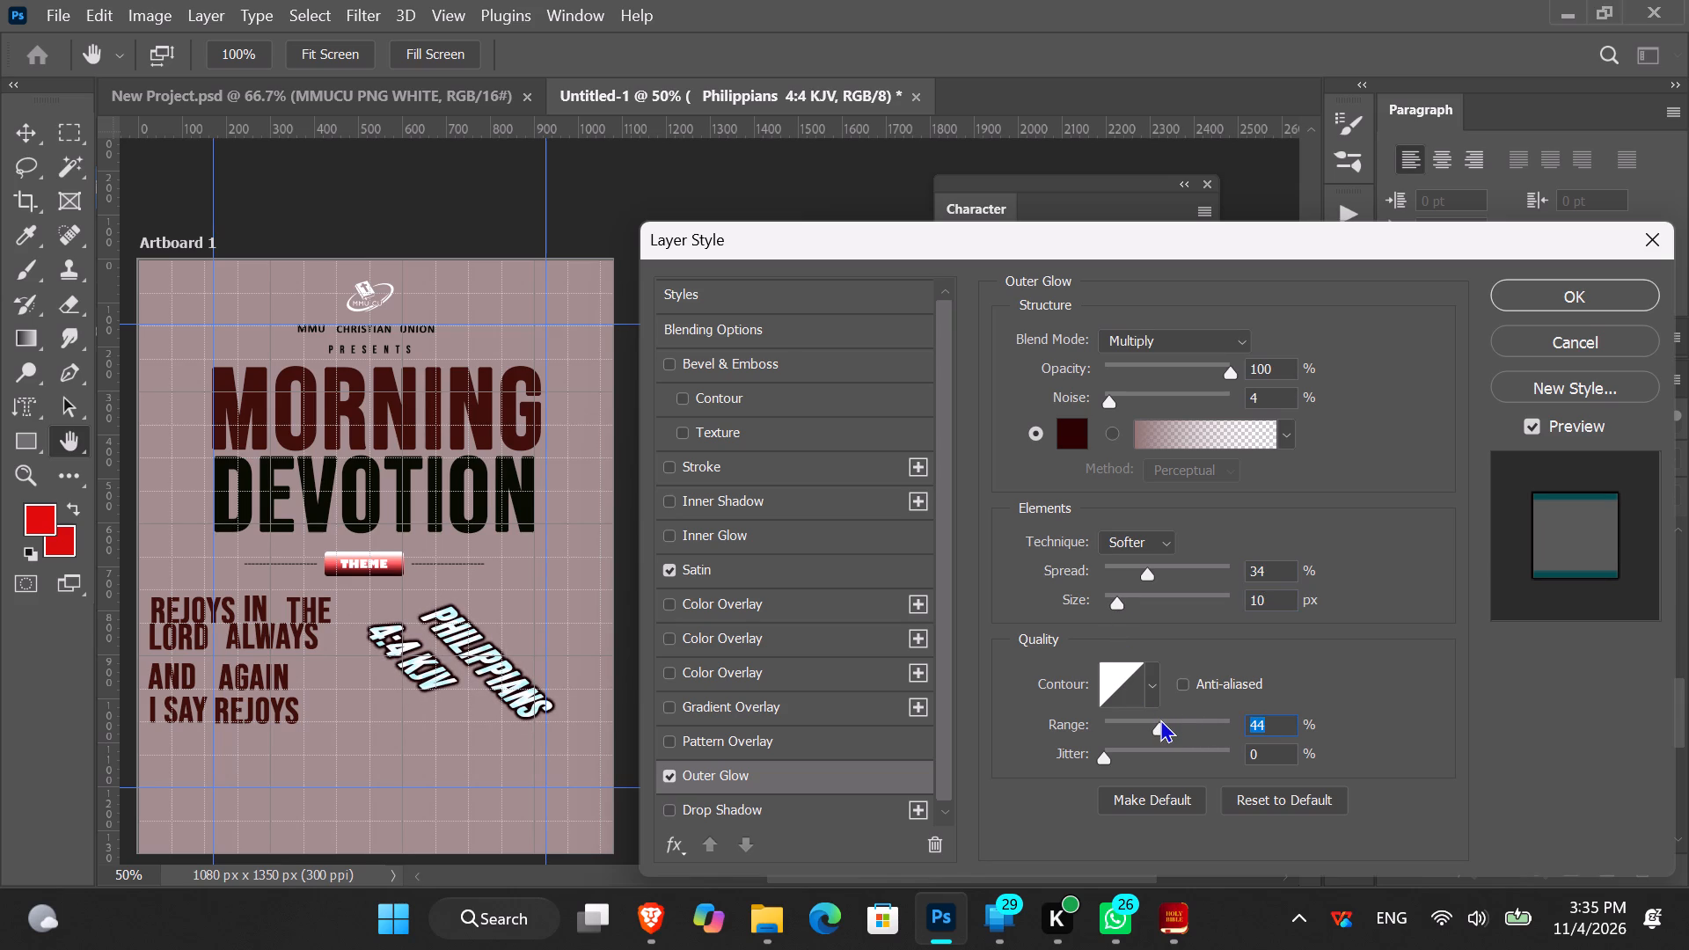
{"action": "left_click_drag", "start_coordinate": [1159, 720], "coordinate": [1111, 720]}
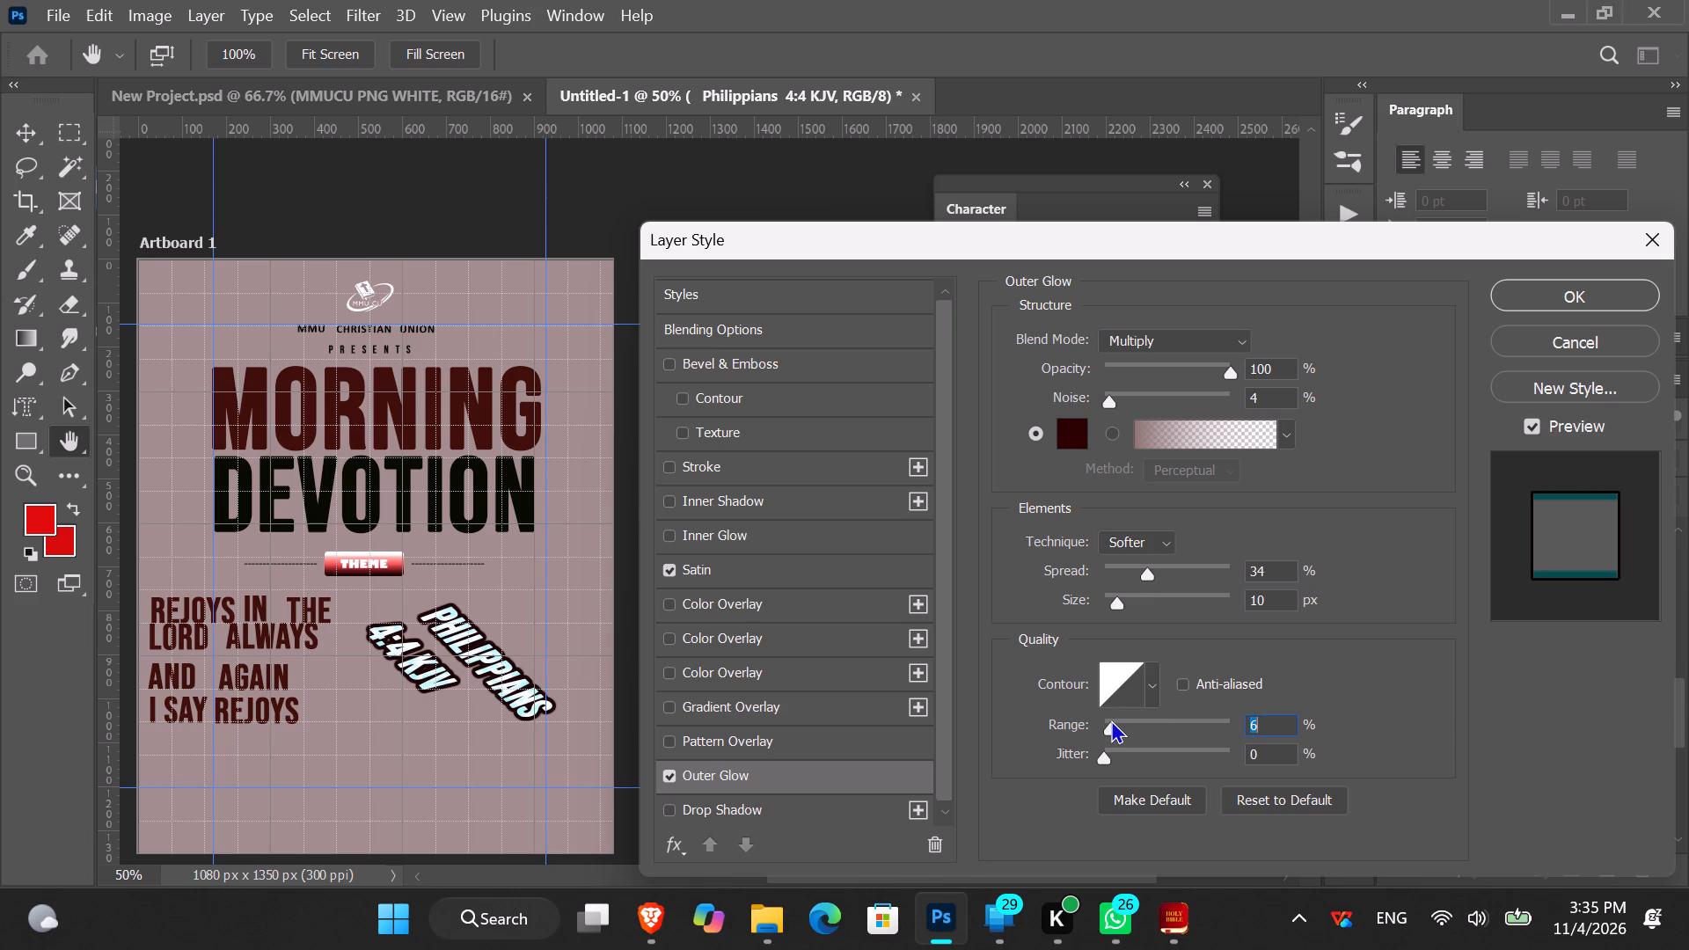
{"action": "left_click_drag", "start_coordinate": [1111, 720], "coordinate": [1154, 723]}
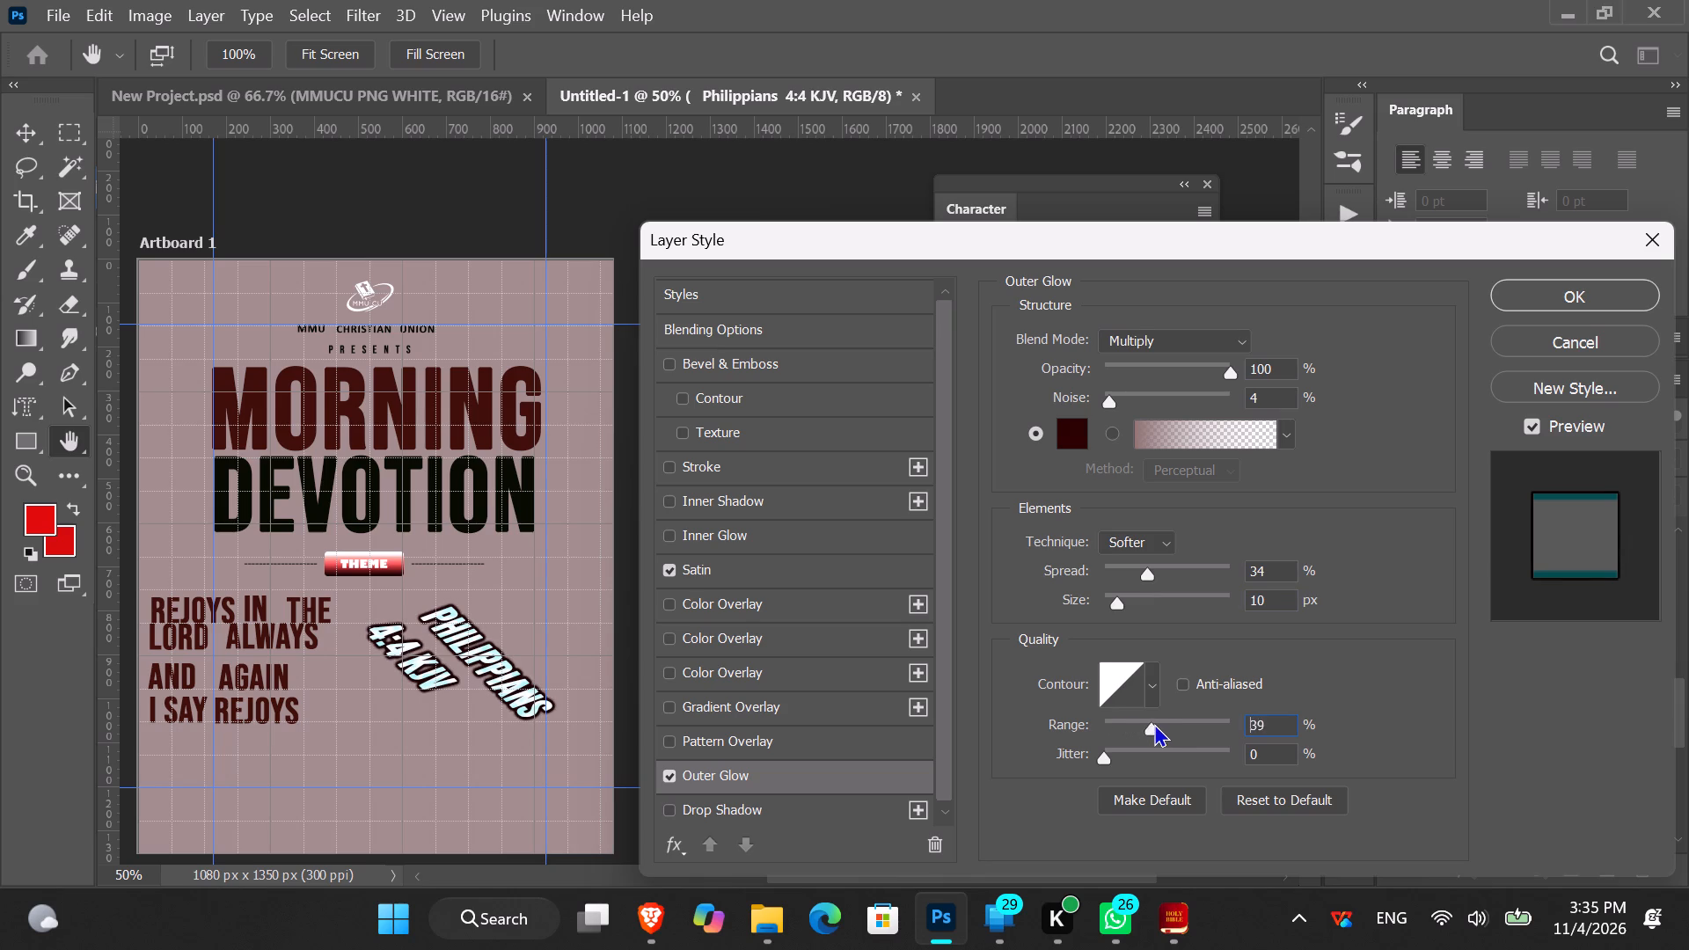
{"action": "left_click_drag", "start_coordinate": [1154, 723], "coordinate": [1191, 740]}
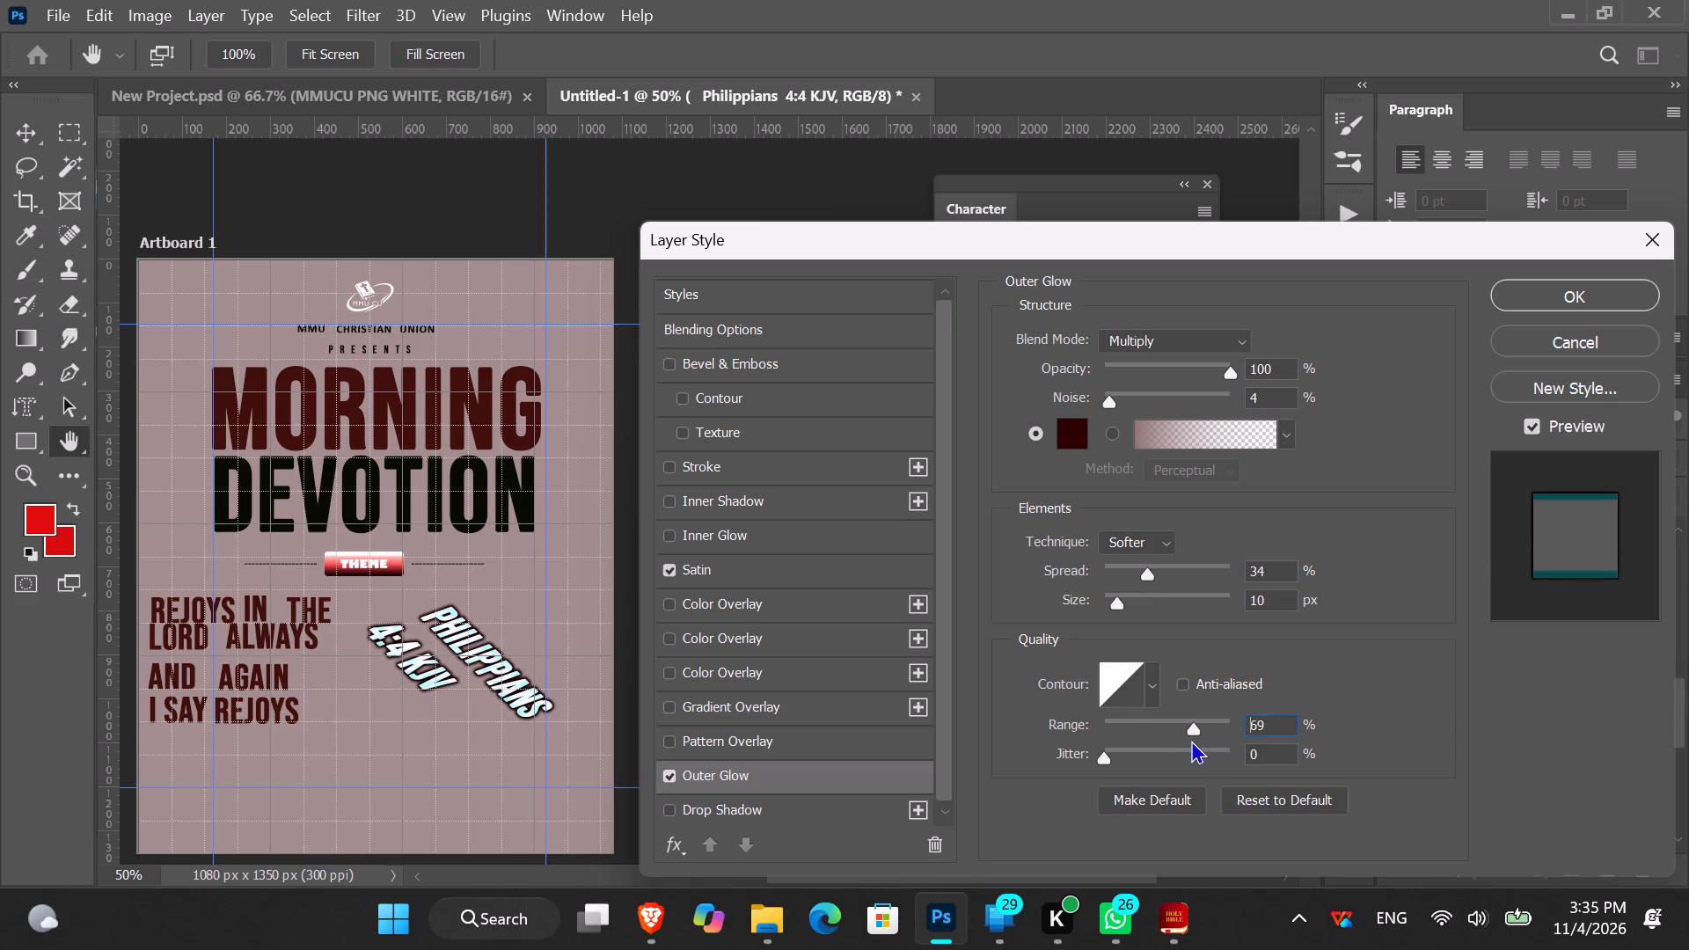
{"action": "left_click_drag", "start_coordinate": [1191, 740], "coordinate": [1187, 742]}
Set the outer glow's jitter to 29% and apply the layer style to the Philippians 4:4 KJV text.
{"action": "left_click_drag", "start_coordinate": [1110, 766], "coordinate": [1099, 764]}
{"action": "left_click_drag", "start_coordinate": [1099, 764], "coordinate": [1106, 757]}
{"action": "left_click_drag", "start_coordinate": [1106, 757], "coordinate": [1131, 759]}
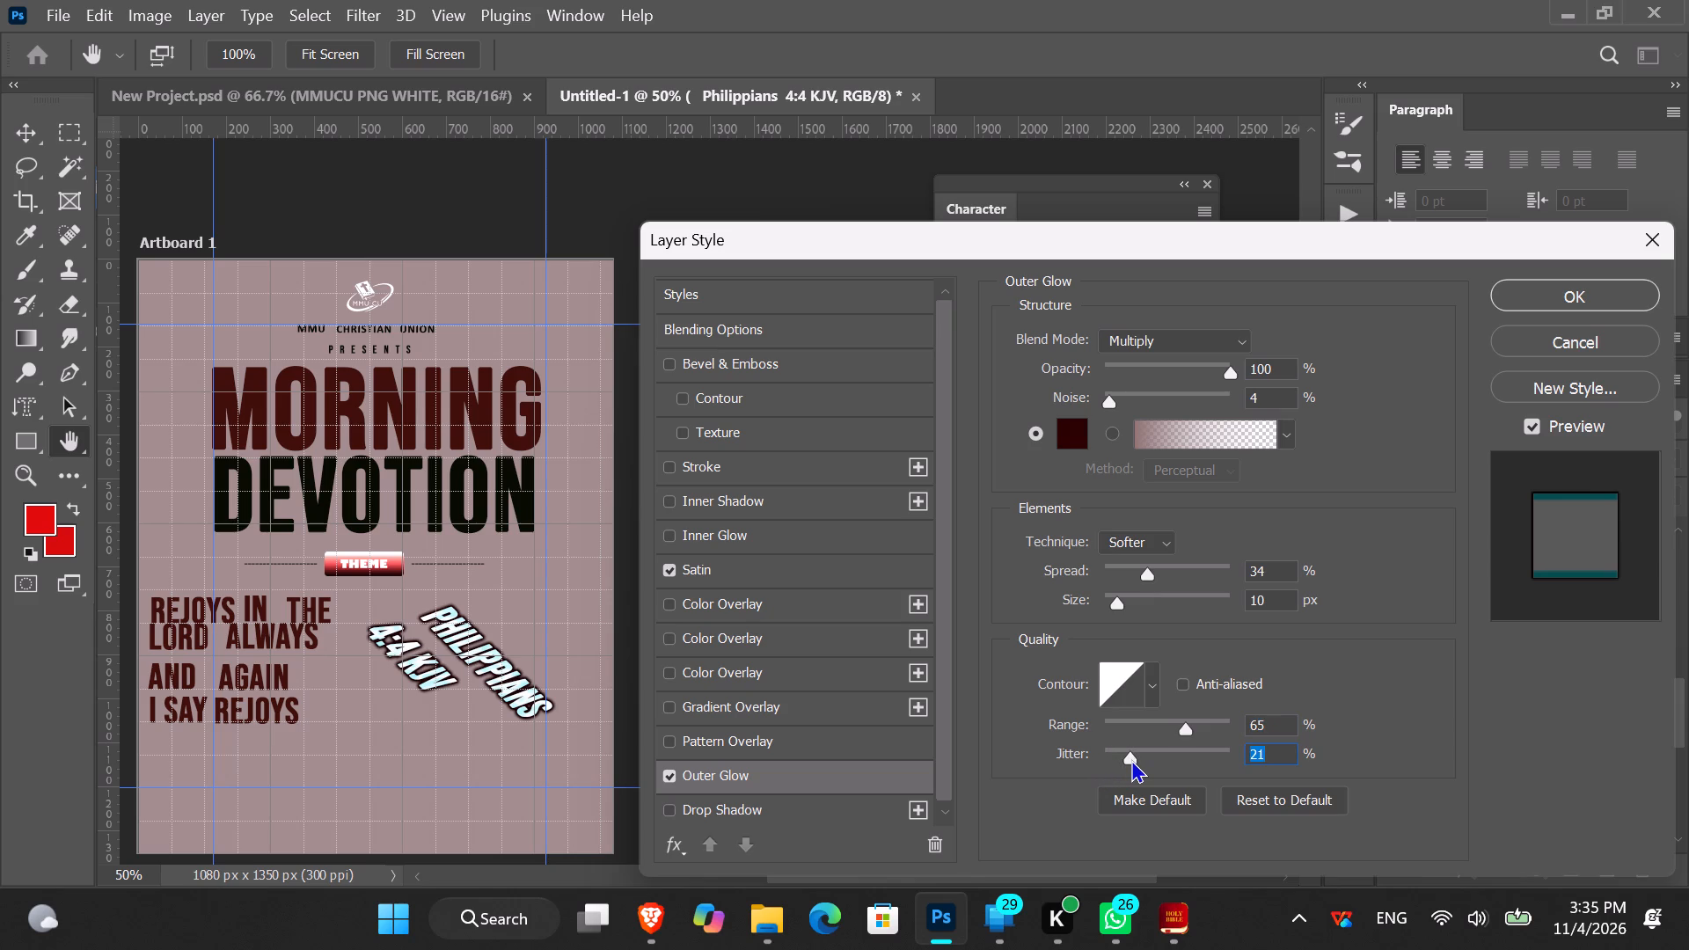
{"action": "left_click_drag", "start_coordinate": [1131, 759], "coordinate": [1159, 760]}
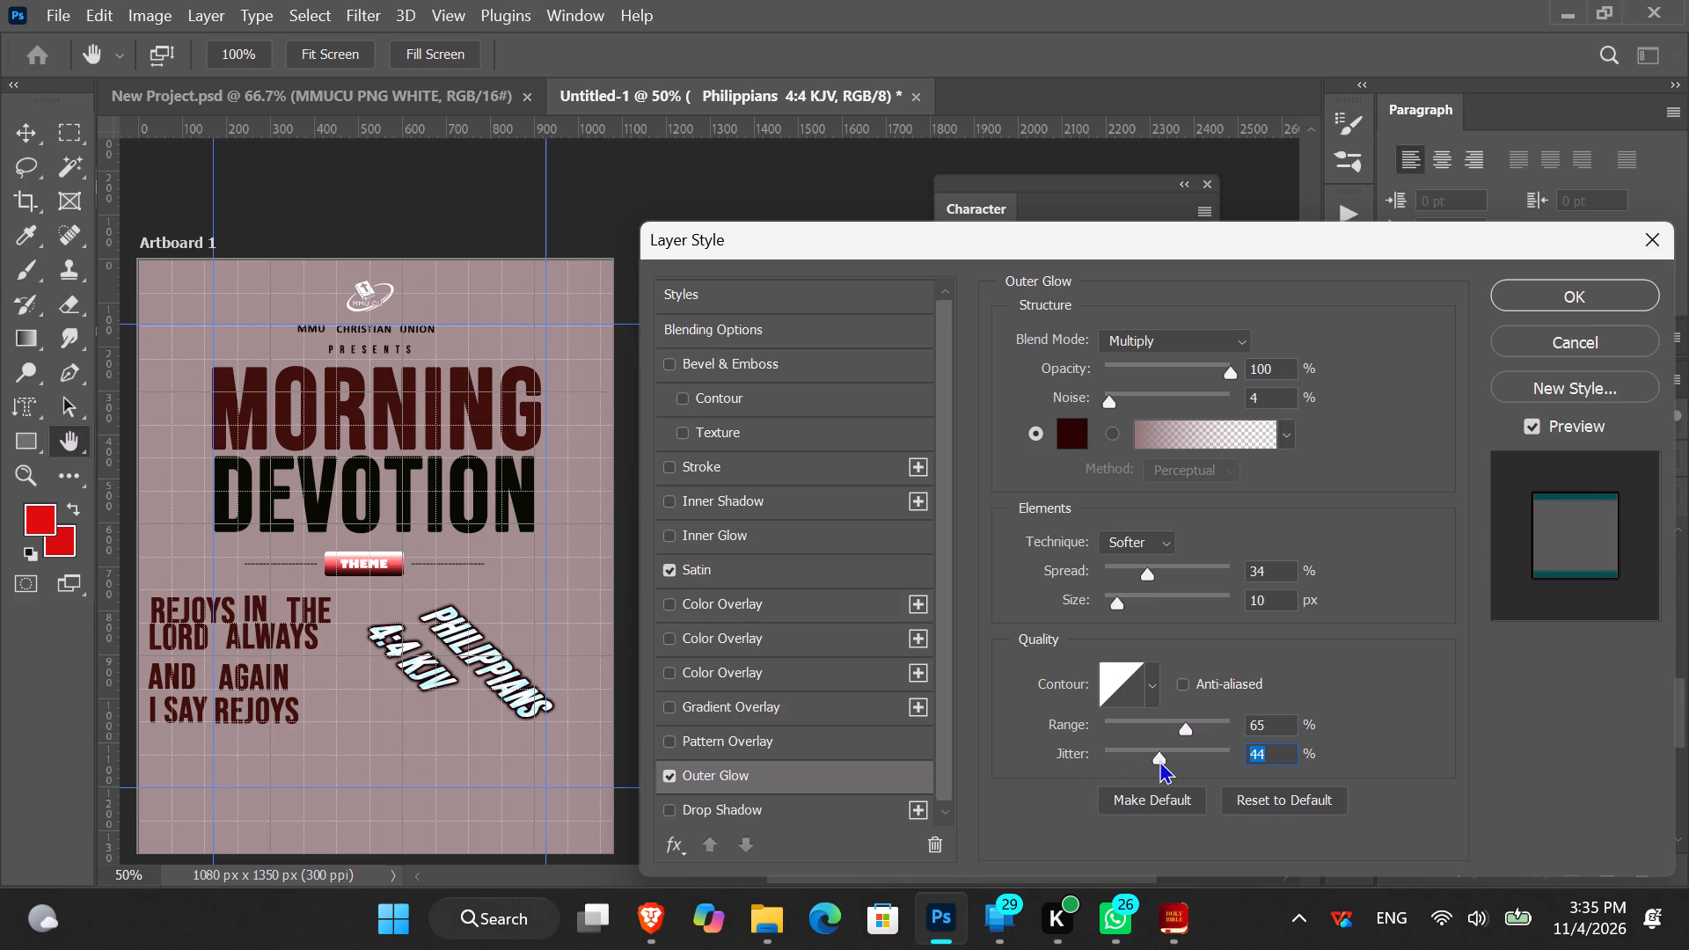
{"action": "left_click", "coordinate": [1159, 760]}
{"action": "left_click_drag", "start_coordinate": [1159, 760], "coordinate": [1142, 761]}
{"action": "left_click", "coordinate": [1556, 291]}
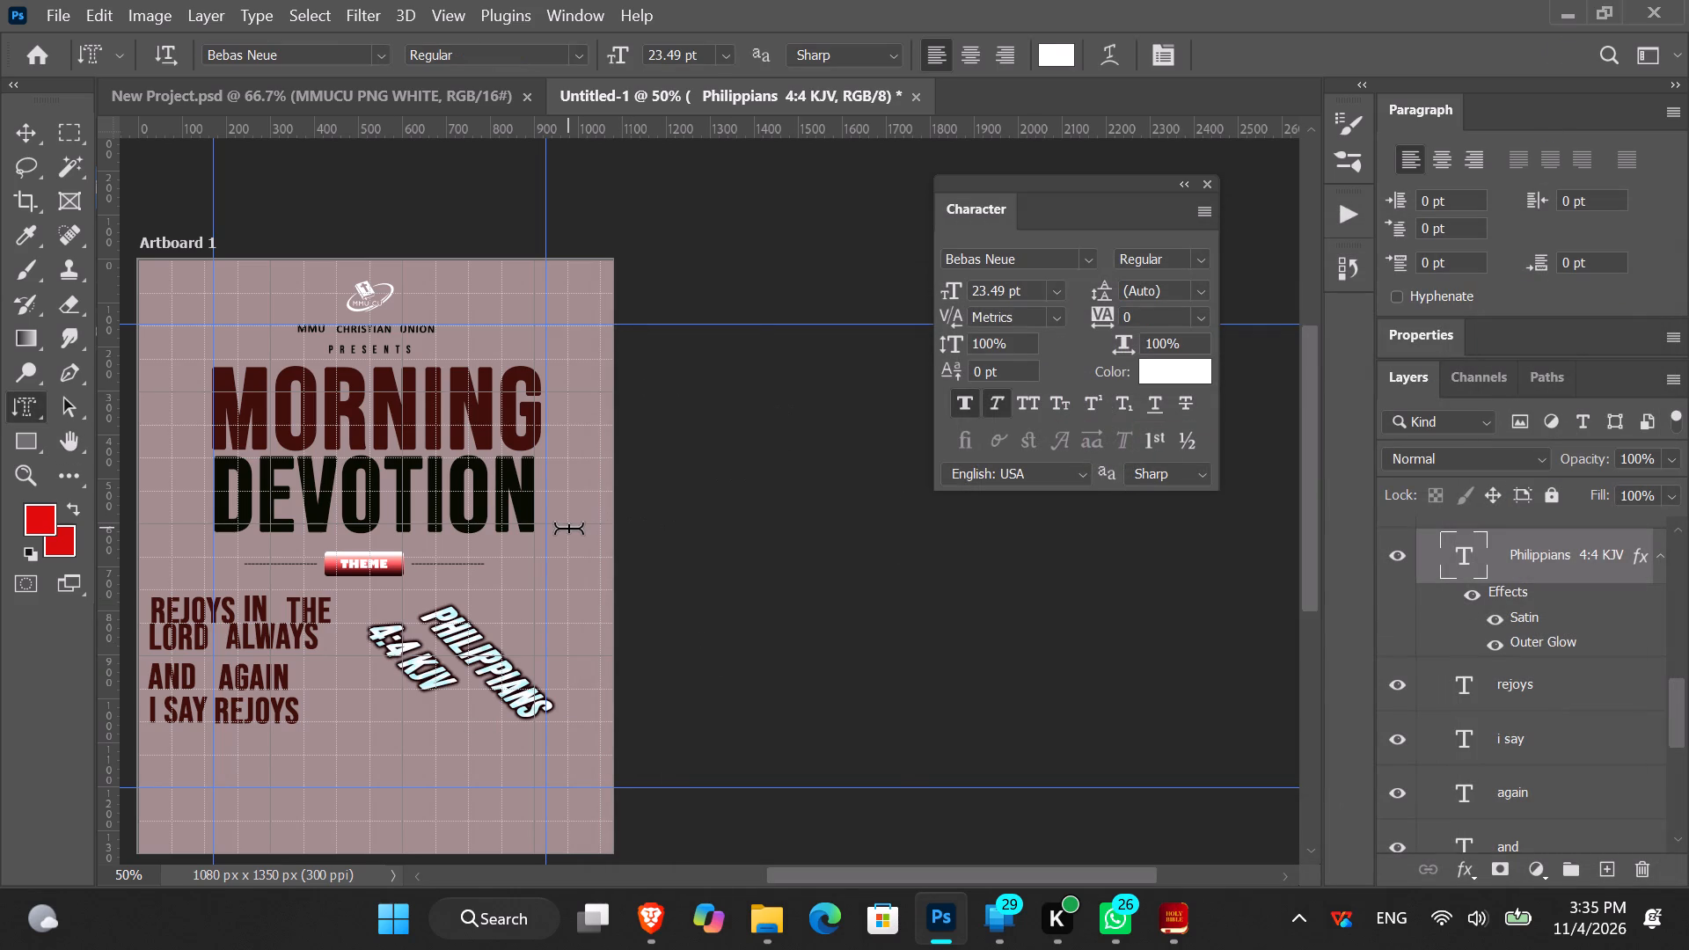
Dock the floating Character panel beside Properties so it no longer covers the artboard.
{"action": "scroll", "coordinate": [568, 528], "scroll_direction": "right", "scroll_amount": 3}
{"action": "scroll", "coordinate": [568, 528], "scroll_direction": "left", "scroll_amount": 1}
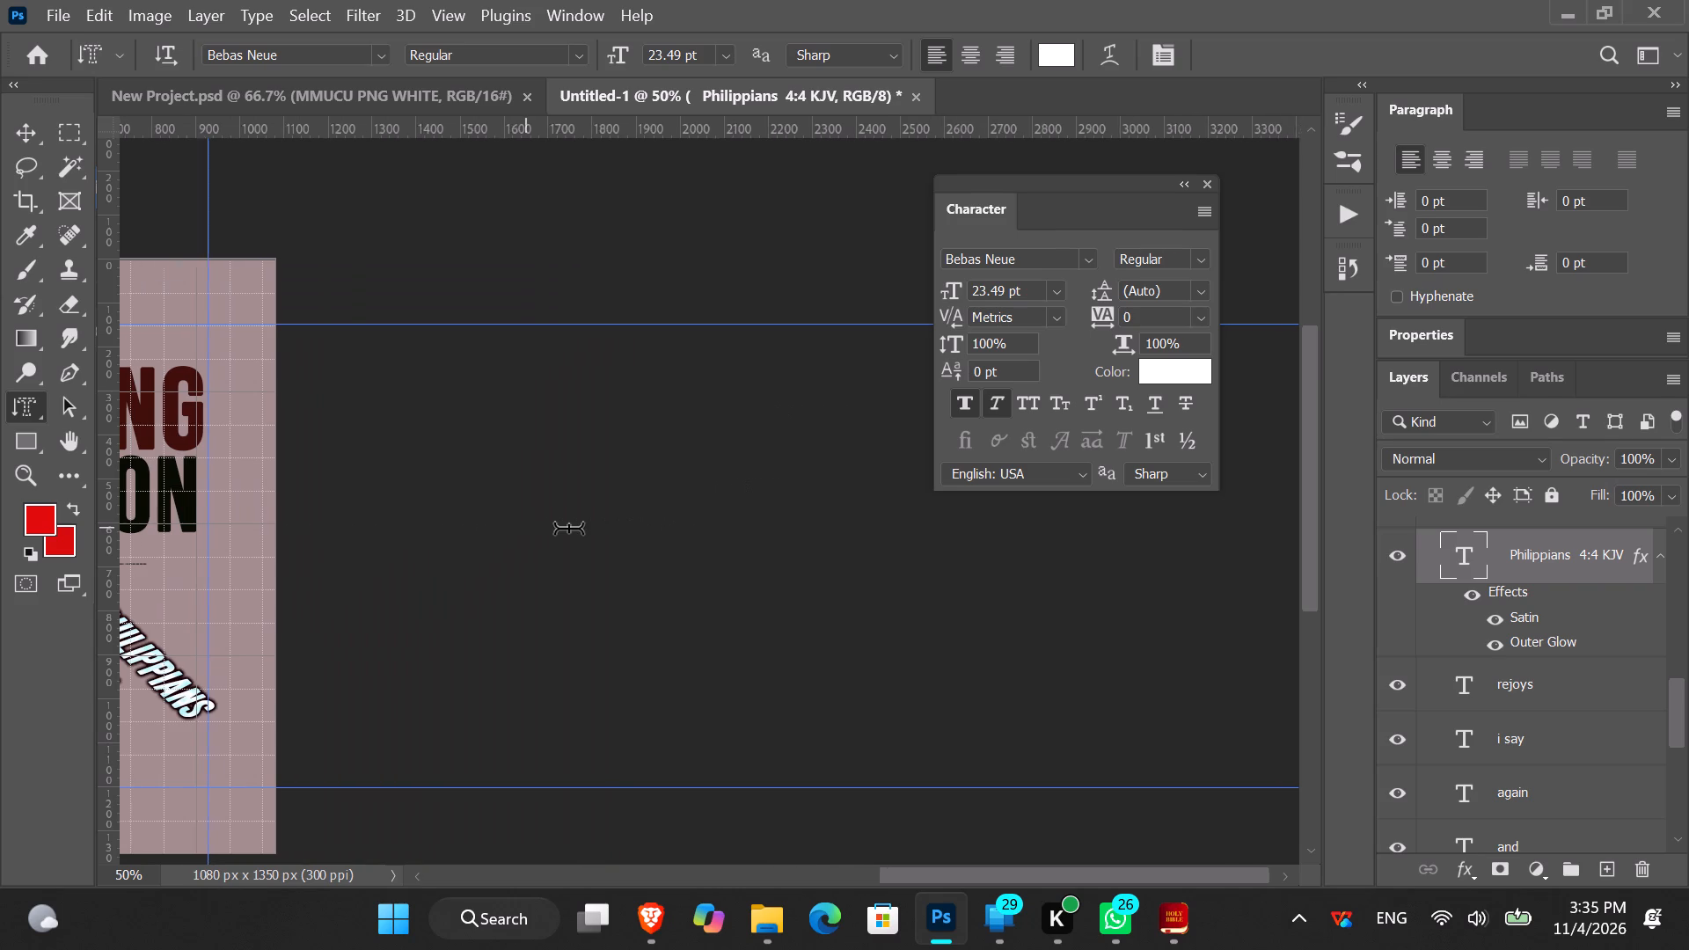
{"action": "scroll", "coordinate": [568, 528], "scroll_direction": "left", "scroll_amount": 1}
{"action": "scroll", "coordinate": [568, 528], "scroll_direction": "up", "scroll_amount": 2}
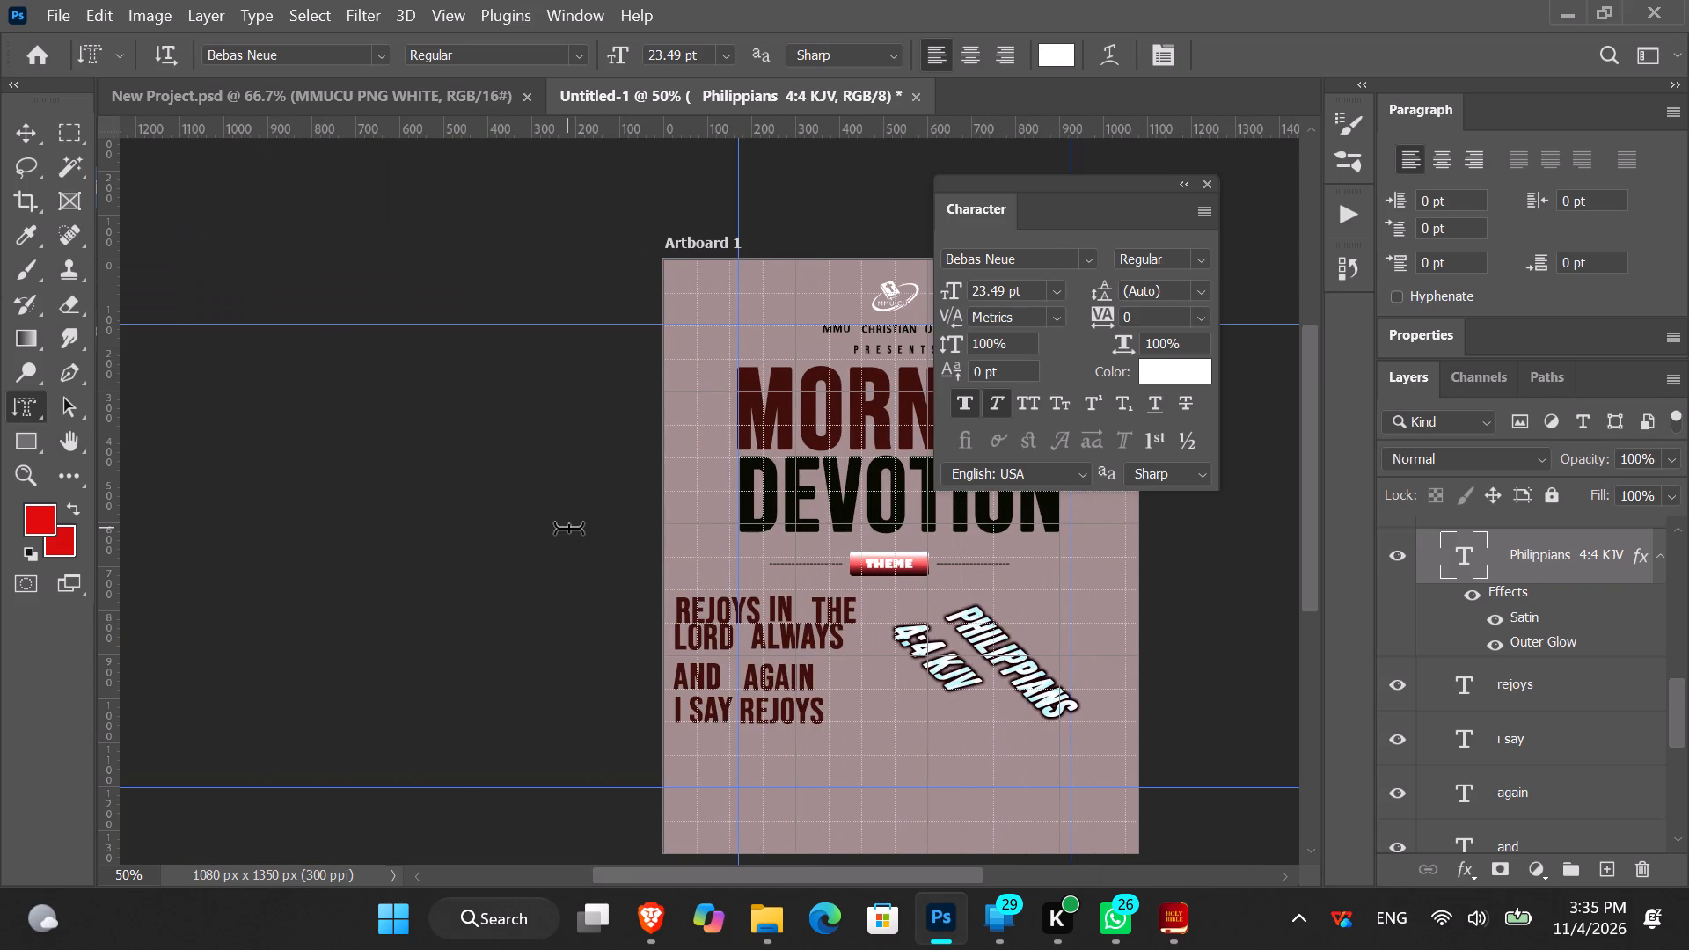
{"action": "scroll", "coordinate": [568, 528], "scroll_direction": "up", "scroll_amount": 1}
{"action": "scroll", "coordinate": [568, 528], "scroll_direction": "right", "scroll_amount": 1}
{"action": "scroll", "coordinate": [568, 528], "scroll_direction": "up", "scroll_amount": 1}
{"action": "scroll", "coordinate": [568, 528], "scroll_direction": "right", "scroll_amount": 1}
{"action": "scroll", "coordinate": [568, 528], "scroll_direction": "up", "scroll_amount": 1}
{"action": "scroll", "coordinate": [568, 528], "scroll_direction": "right", "scroll_amount": 1}
{"action": "left_click_drag", "start_coordinate": [1062, 208], "coordinate": [1675, 348]}
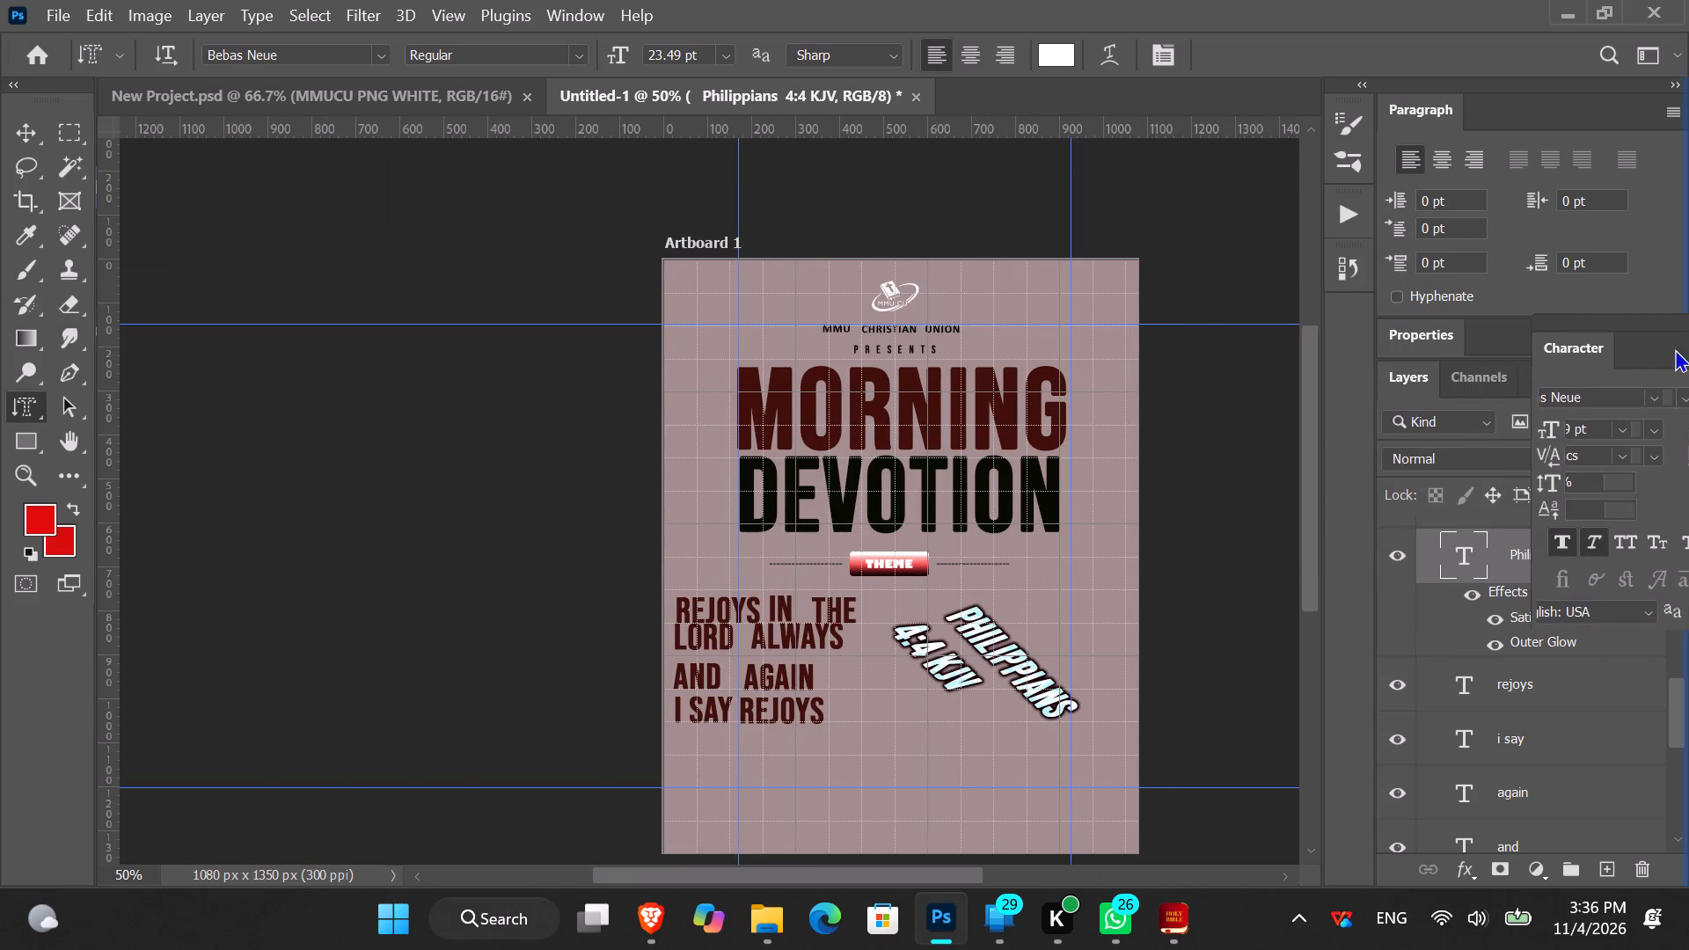
{"action": "left_click_drag", "start_coordinate": [1675, 348], "coordinate": [1608, 337]}
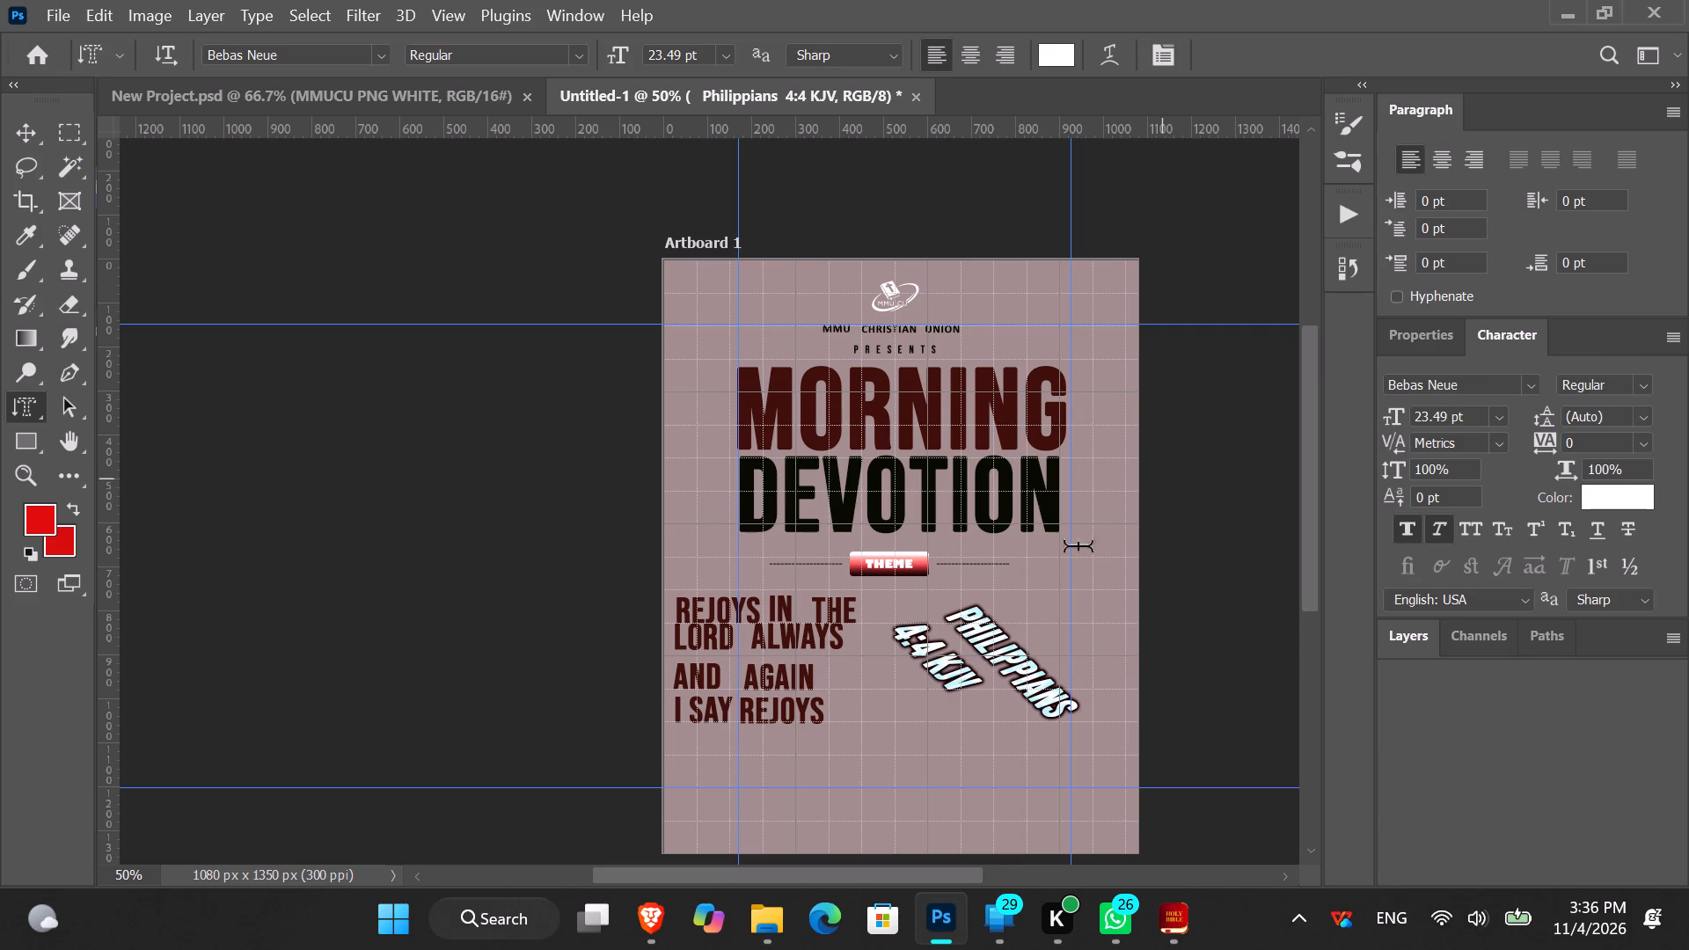
Nudge the word LORD in the verse's second line slightly down, away from REJOYS above it.
{"action": "scroll", "coordinate": [945, 685], "scroll_direction": "down", "scroll_amount": 1}
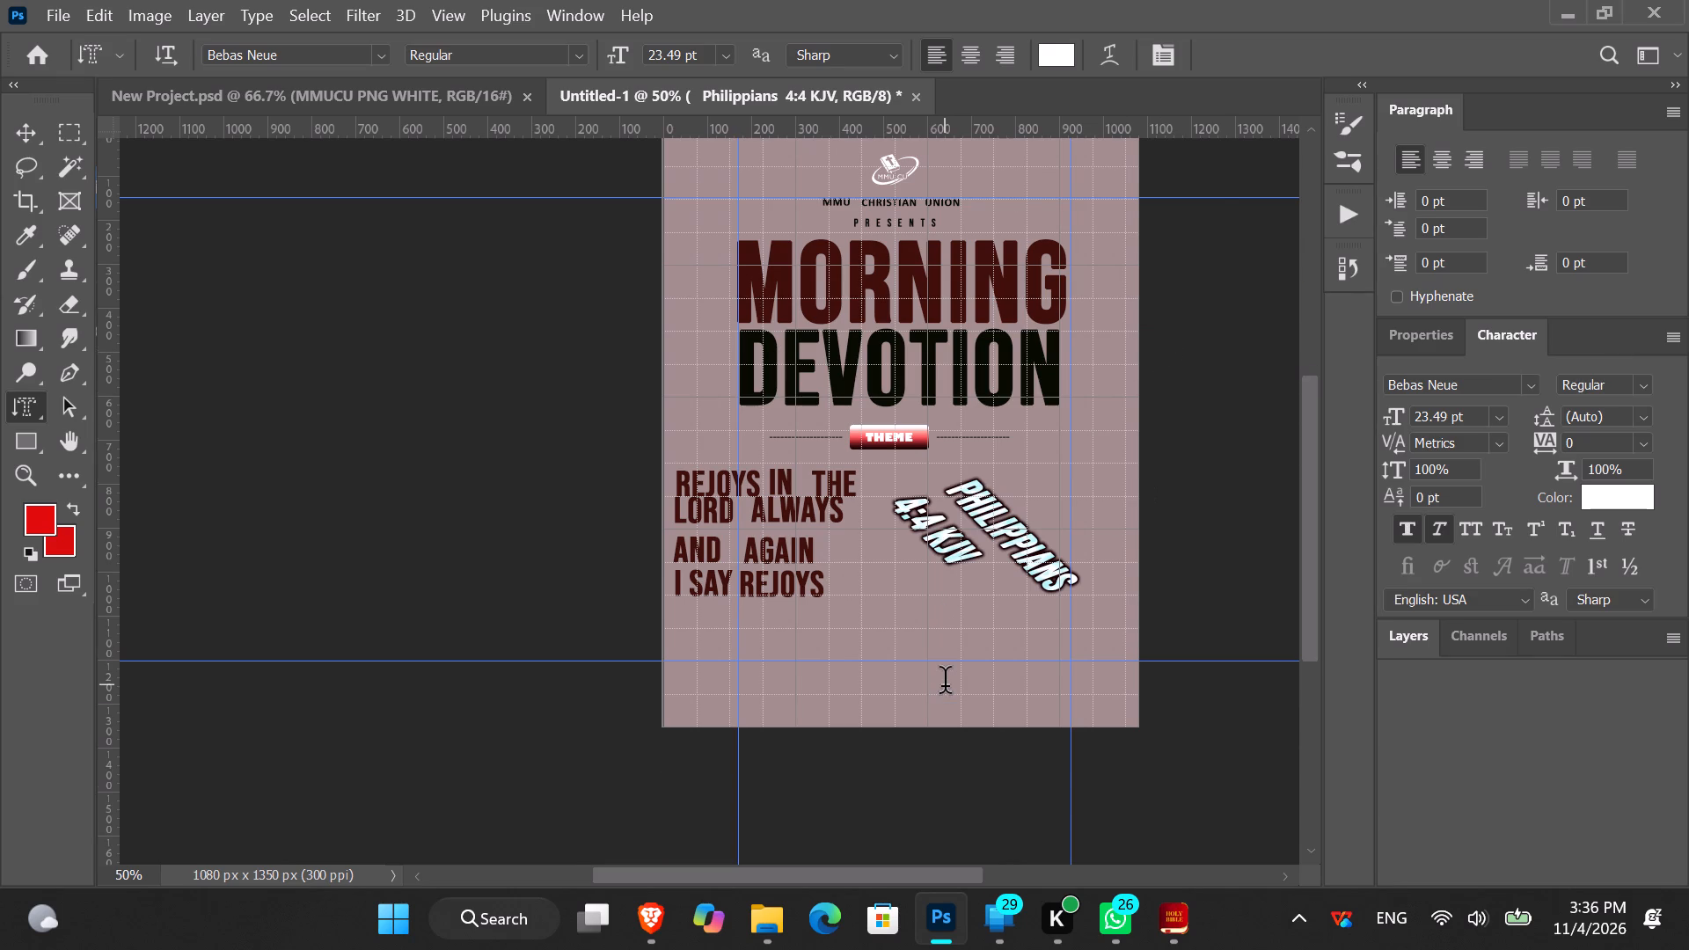
{"action": "scroll", "coordinate": [945, 685], "scroll_direction": "down", "scroll_amount": 1}
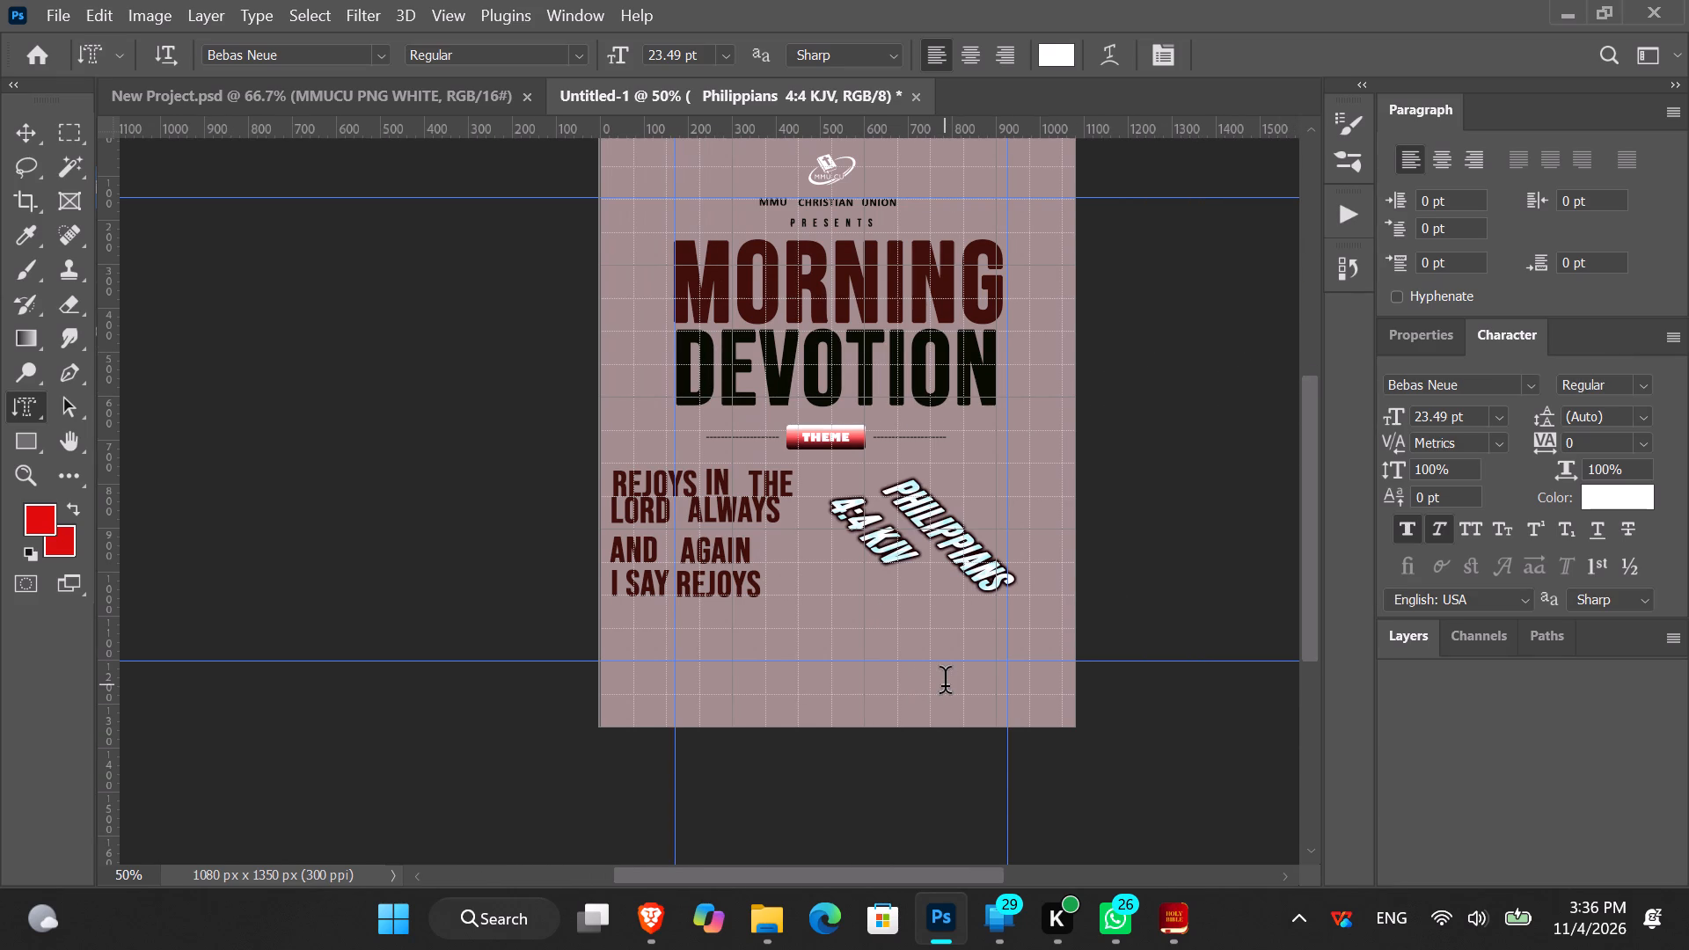
{"action": "scroll", "coordinate": [945, 685], "scroll_direction": "down", "scroll_amount": 1}
{"action": "key", "text": "v"}
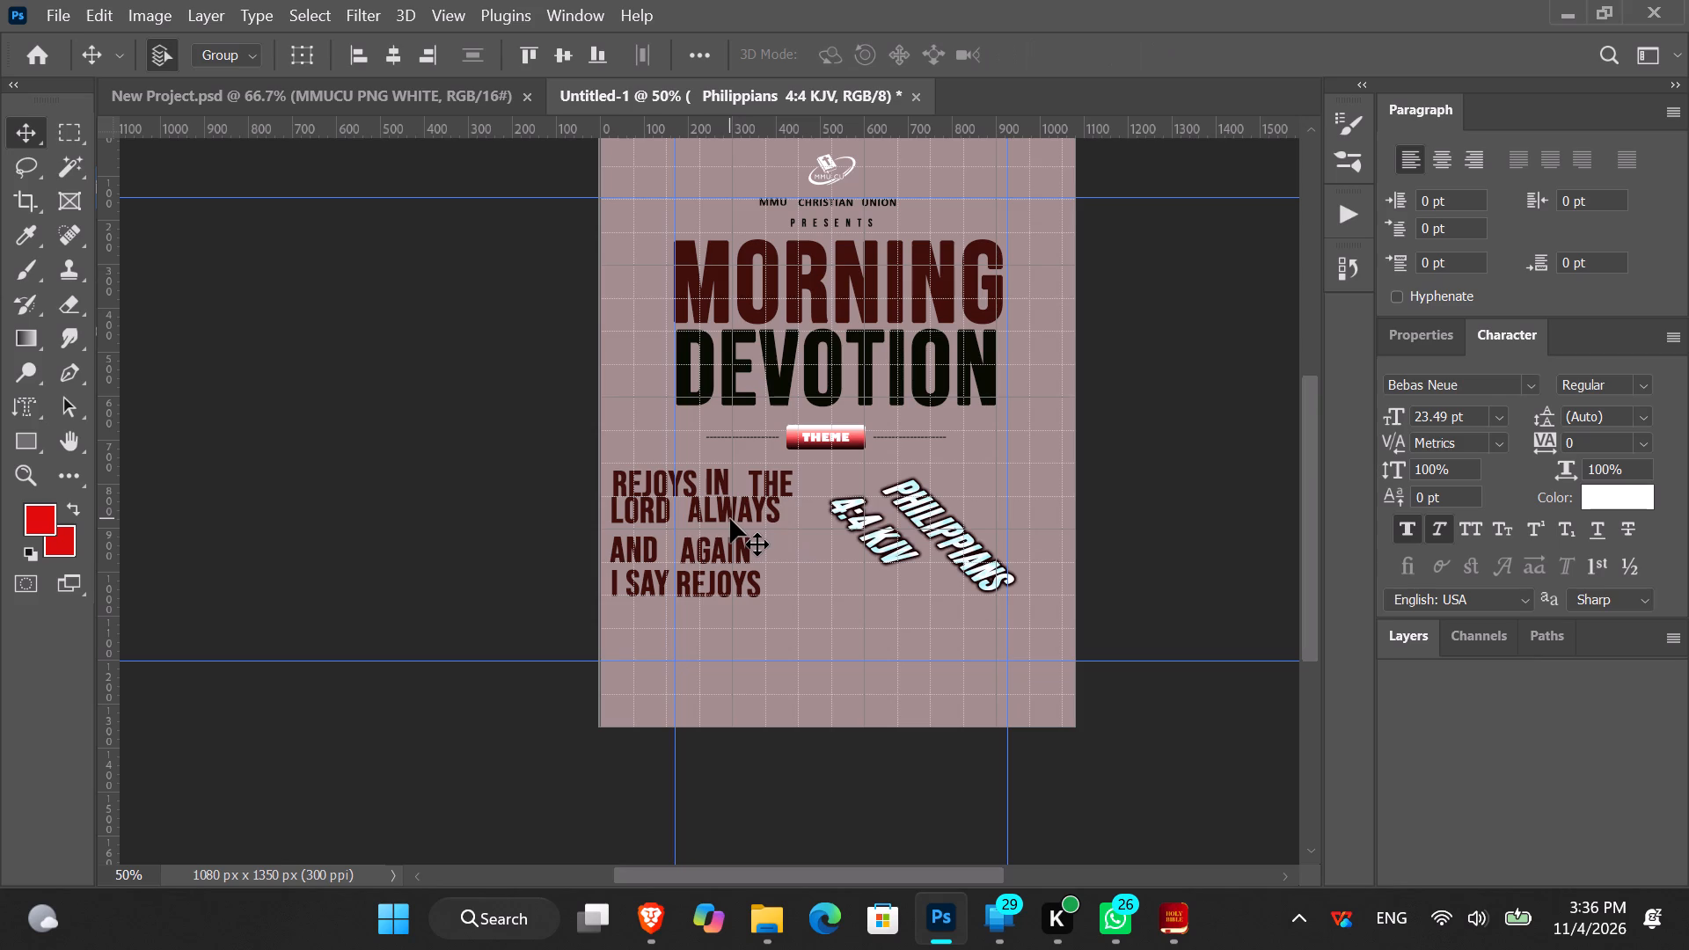
{"action": "left_click", "coordinate": [649, 514]}
{"action": "key", "text": "Down"}
{"action": "key", "text": "Down"}
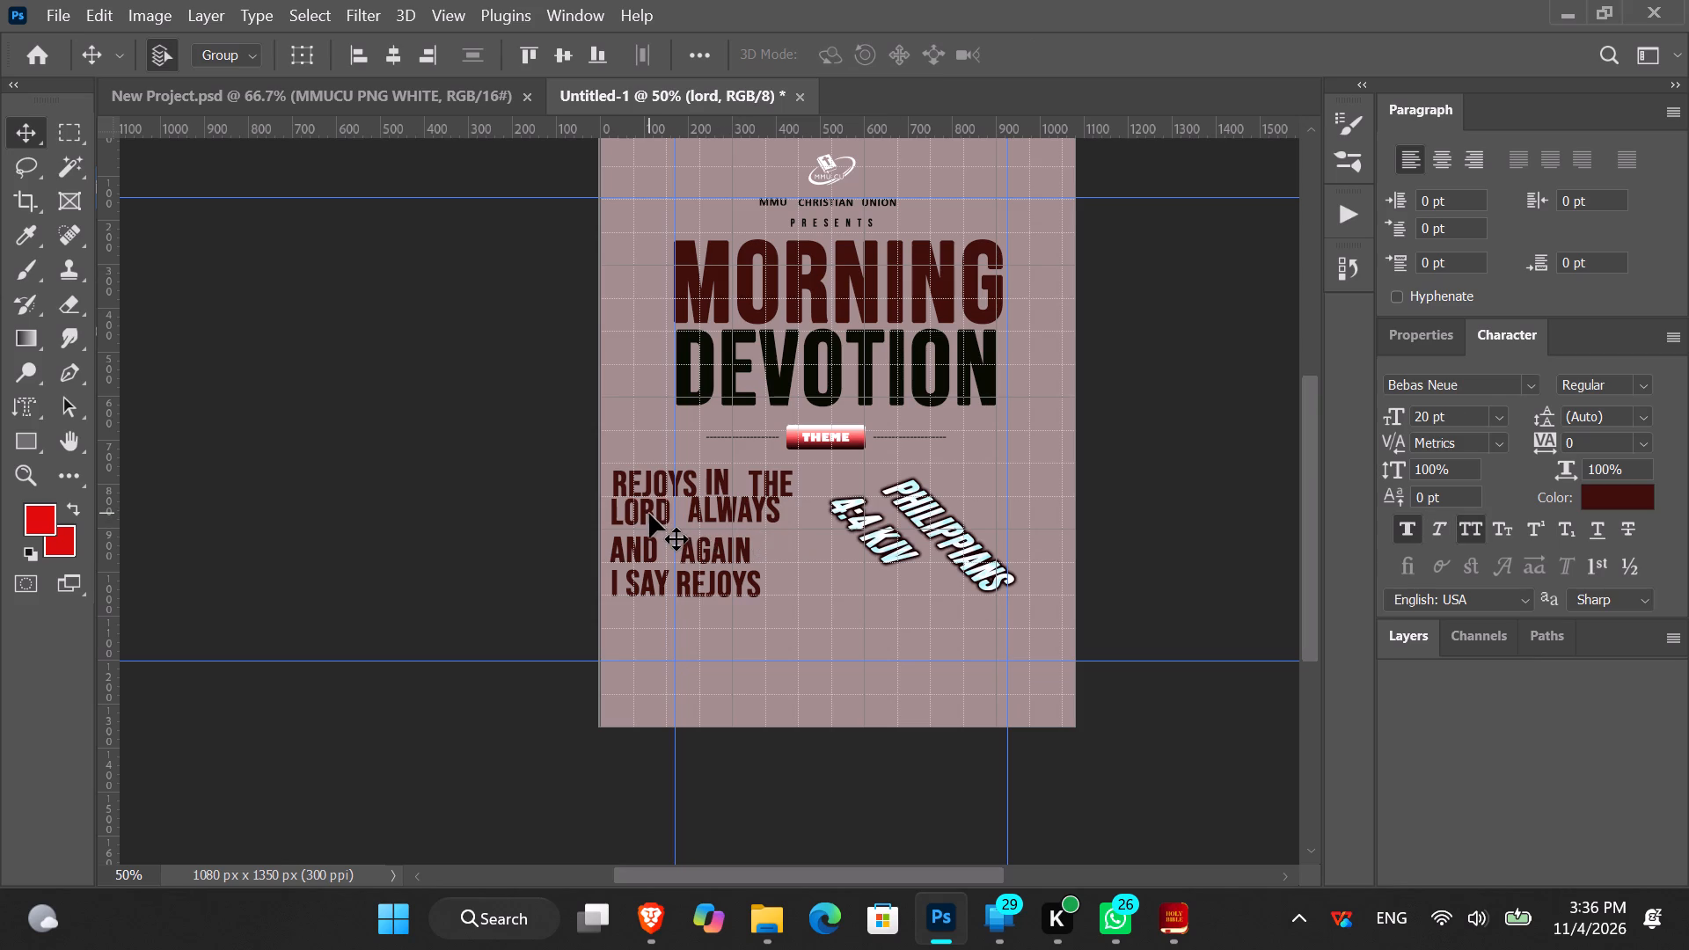
{"action": "key", "text": "Down"}
{"action": "key", "text": "Down"}
Nudge the word ALWAYS slightly down so that it lines up with LORD in the verse's second line.
{"action": "left_click", "coordinate": [713, 517]}
{"action": "key", "text": "Down"}
{"action": "key", "text": "Down"}
{"action": "key", "text": "Down"}
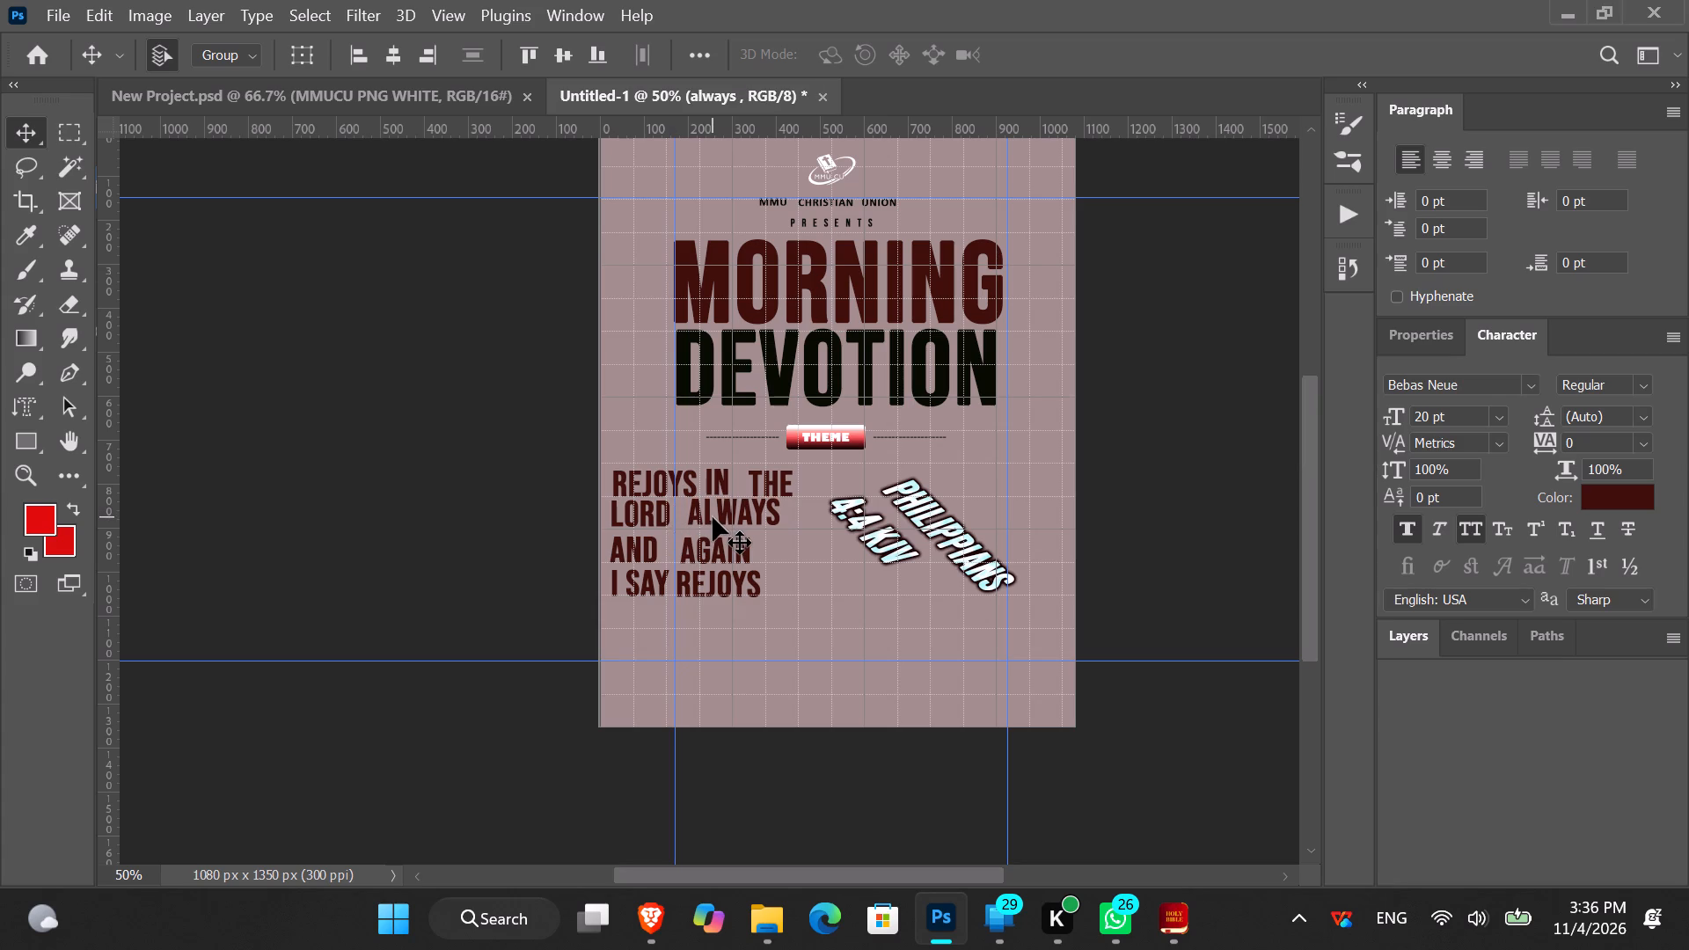
{"action": "key", "text": "Down"}
{"action": "key", "text": "Down"}
{"action": "key", "text": "Down"}
Nudge the word THE in the verse's first line slightly to the right, widening its gap from IN.
{"action": "left_click", "coordinate": [641, 491]}
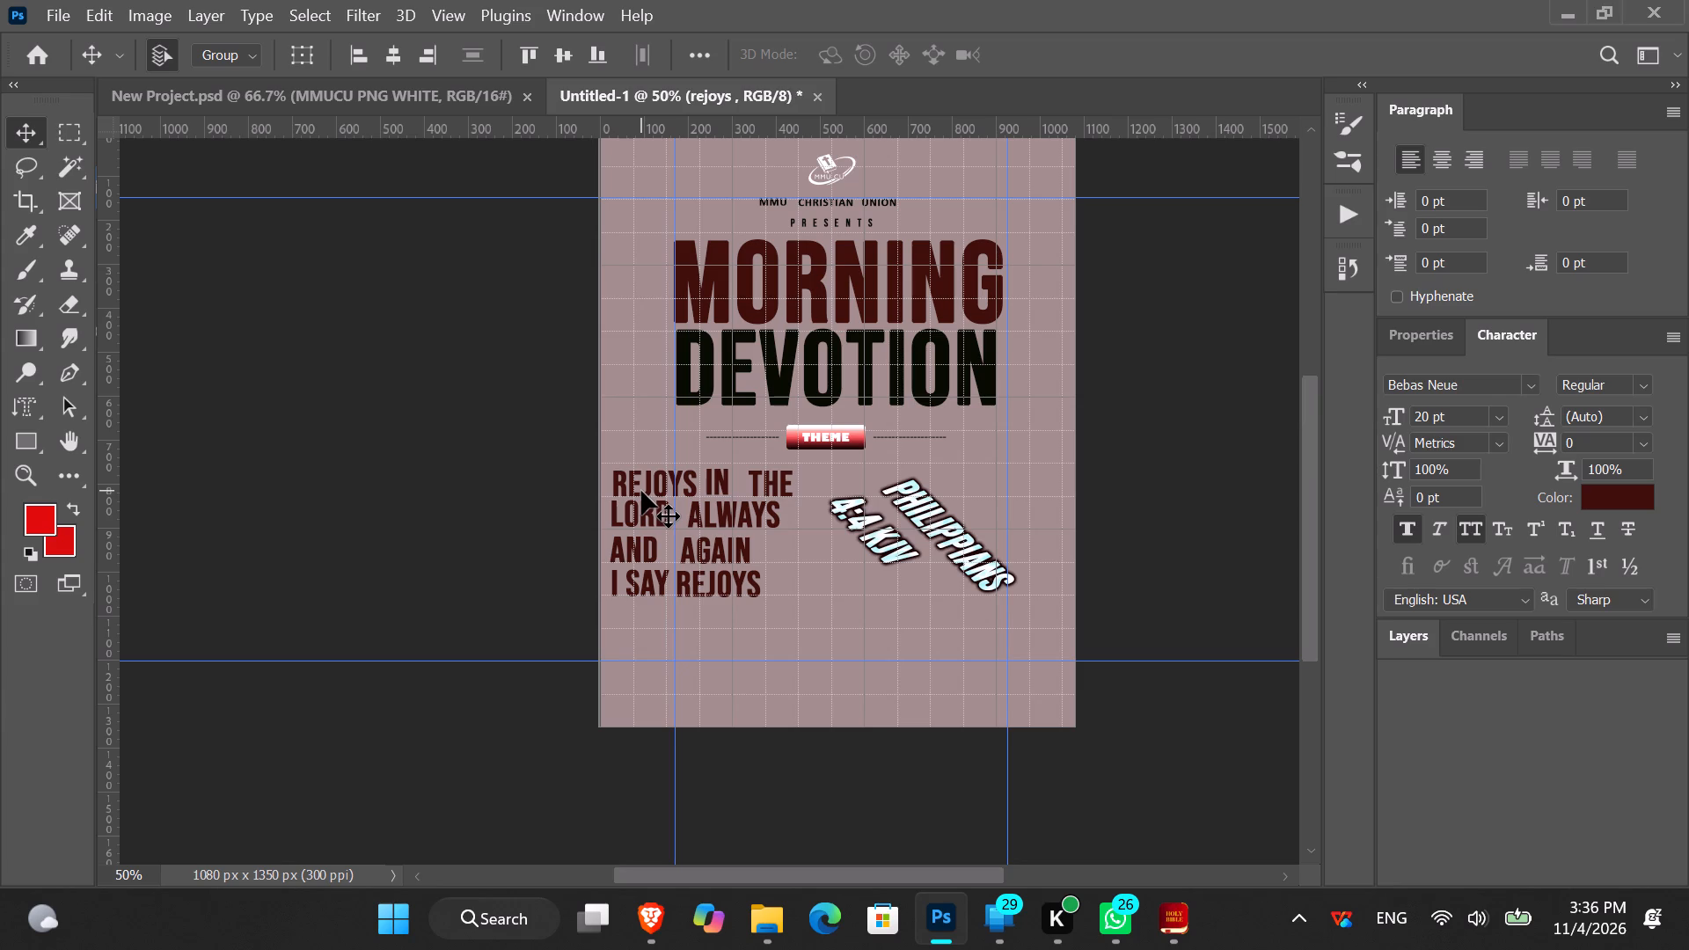
{"action": "left_click", "coordinate": [771, 481]}
{"action": "key", "text": "Right"}
{"action": "key", "text": "Right"}
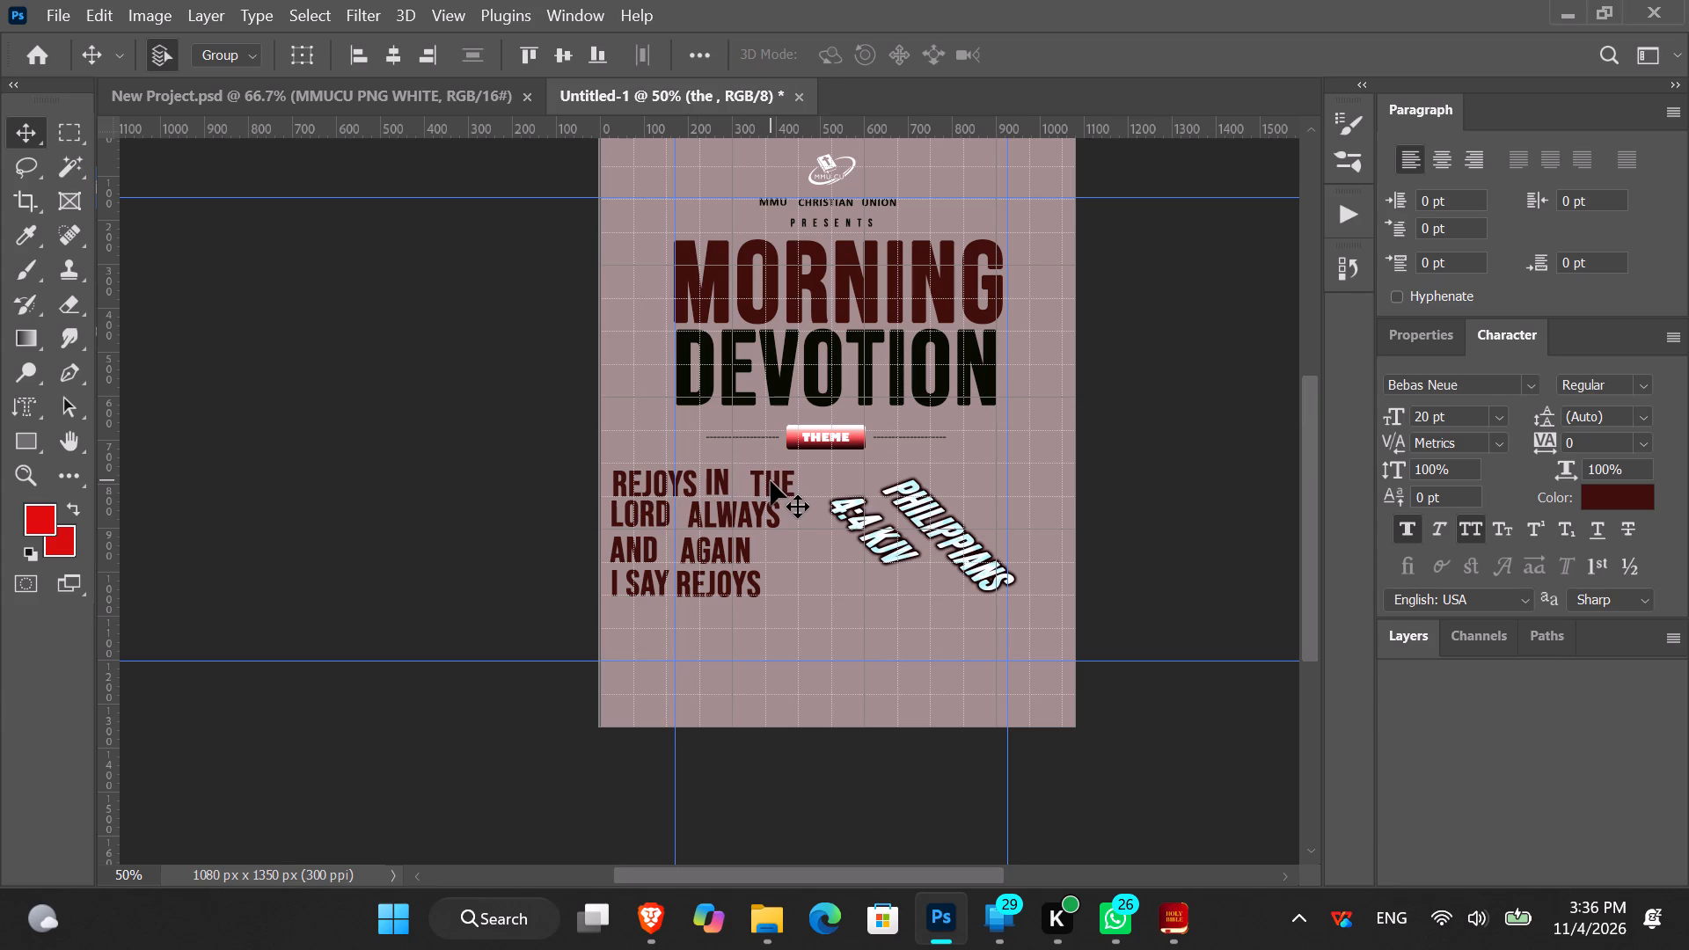
{"action": "key", "text": "Right"}
{"action": "key", "text": "Right"}
{"action": "key", "text": "Right"}
{"action": "key", "text": "Right"}
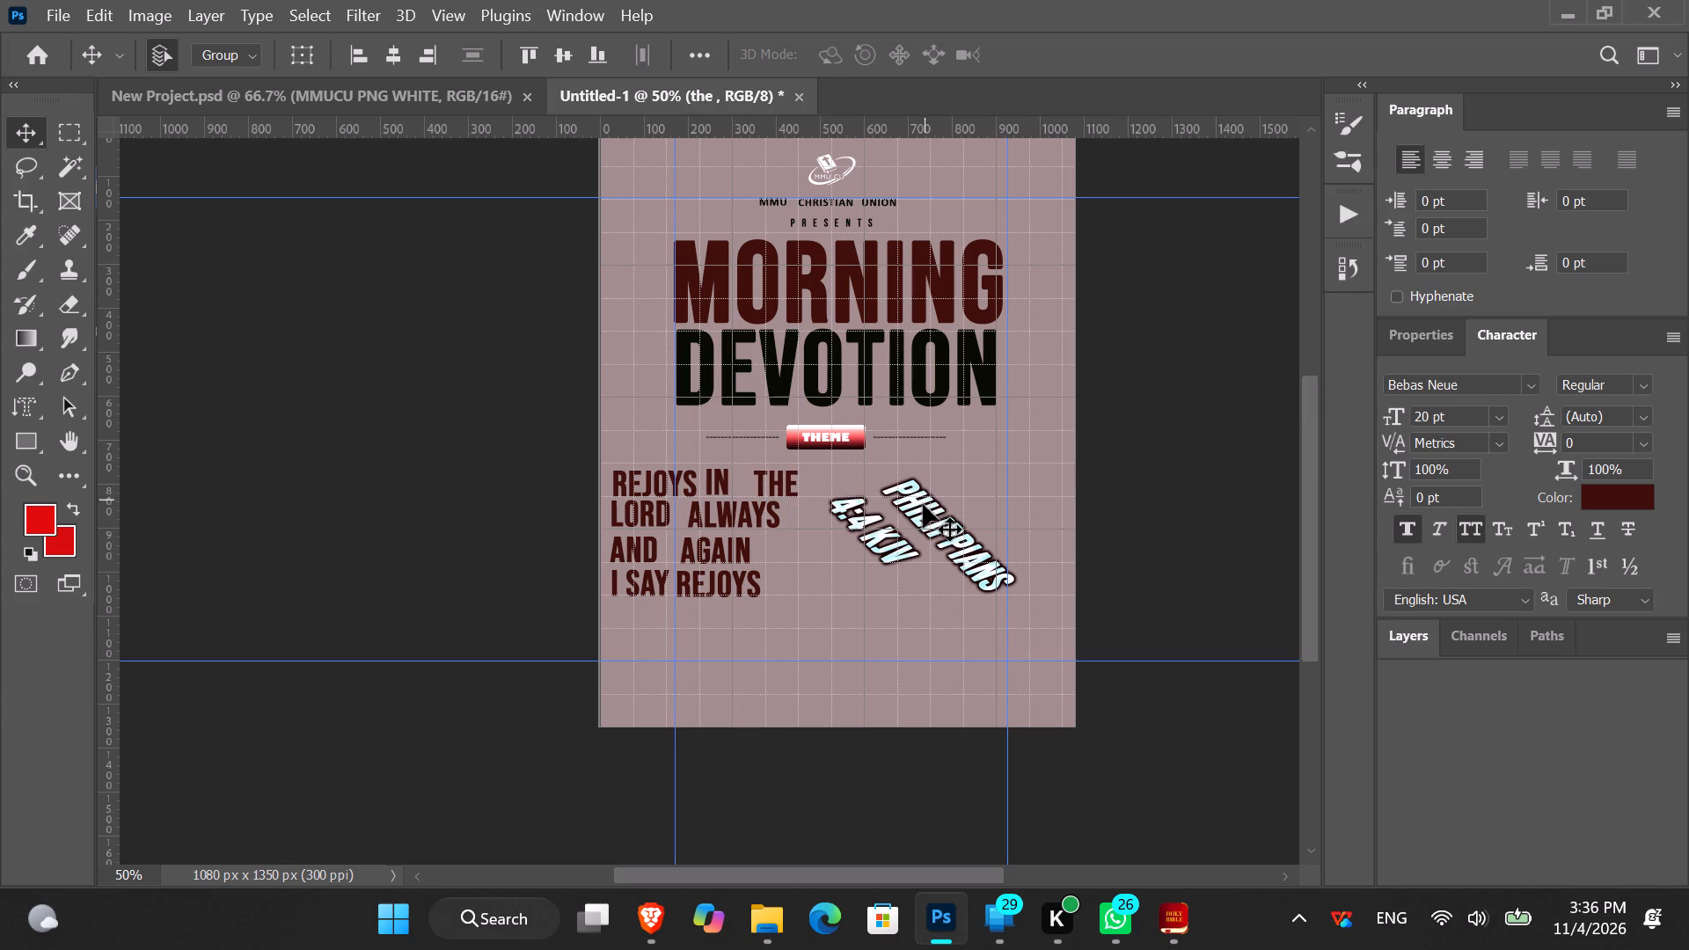
Shift the slanted Philippians 4:4 KJV text right and down, away from the verse, with a small correction back to the left.
{"action": "left_click", "coordinate": [920, 507]}
{"action": "key", "text": "Right"}
{"action": "key", "text": "Right"}
{"action": "key", "text": "Right"}
{"action": "key", "text": "Right"}
{"action": "key", "text": "Right"}
{"action": "key", "text": "Right"}
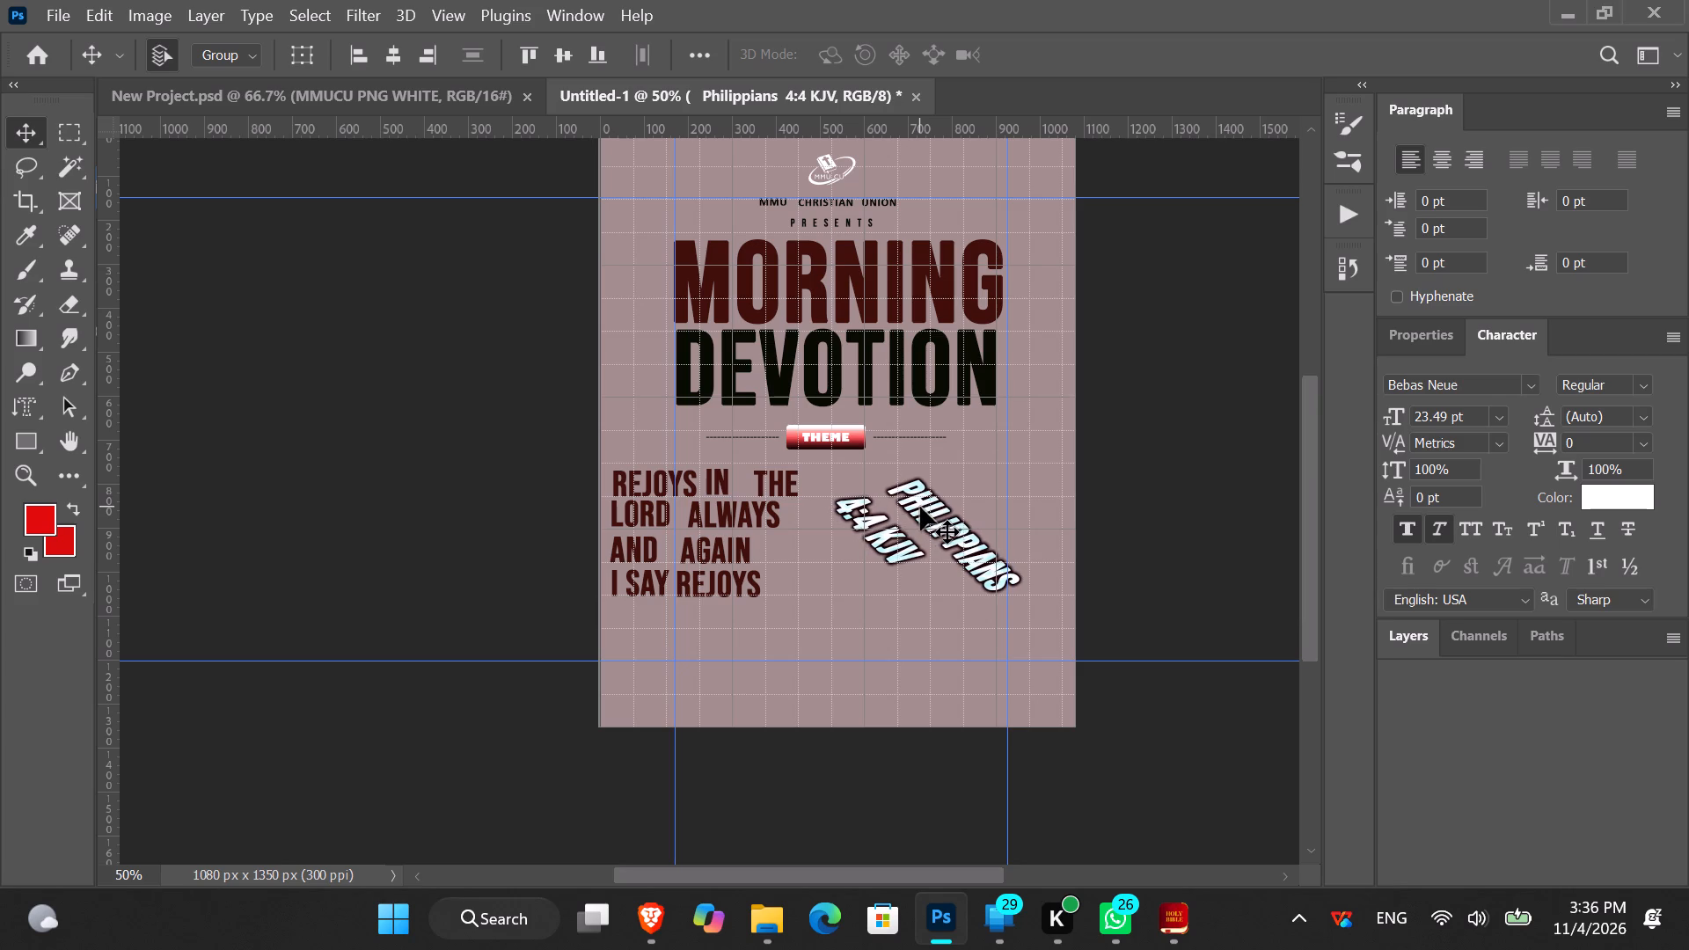
{"action": "key", "text": "Right"}
{"action": "key", "text": "Right"}
{"action": "key", "text": "Right"}
{"action": "key", "text": "Right"}
{"action": "key", "text": "Right"}
{"action": "key", "text": "Right"}
{"action": "key", "text": "Right"}
{"action": "key", "text": "Right"}
{"action": "key", "text": "Right"}
{"action": "key", "text": "Right"}
{"action": "key", "text": "Right"}
{"action": "key", "text": "Right"}
{"action": "key", "text": "Right"}
{"action": "key", "text": "Right"}
{"action": "key", "text": "Right"}
{"action": "key", "text": "Right"}
{"action": "key", "text": "Right"}
{"action": "key", "text": "Right"}
{"action": "key", "text": "Right"}
{"action": "key", "text": "Right"}
{"action": "key", "text": "Down"}
{"action": "key", "text": "Down"}
{"action": "key", "text": "Down"}
{"action": "key", "text": "Down"}
{"action": "key", "text": "Down"}
{"action": "key", "text": "Down"}
{"action": "key", "text": "Down"}
{"action": "key", "text": "Down"}
{"action": "key", "text": "Down"}
{"action": "key", "text": "Down"}
{"action": "key", "text": "Down"}
{"action": "key", "text": "Down"}
{"action": "key", "text": "Down"}
{"action": "key", "text": "Down"}
{"action": "key", "text": "Down"}
{"action": "key", "text": "Down"}
{"action": "key", "text": "Down"}
{"action": "key", "text": "Down"}
{"action": "key", "text": "Down"}
{"action": "key", "text": "Down"}
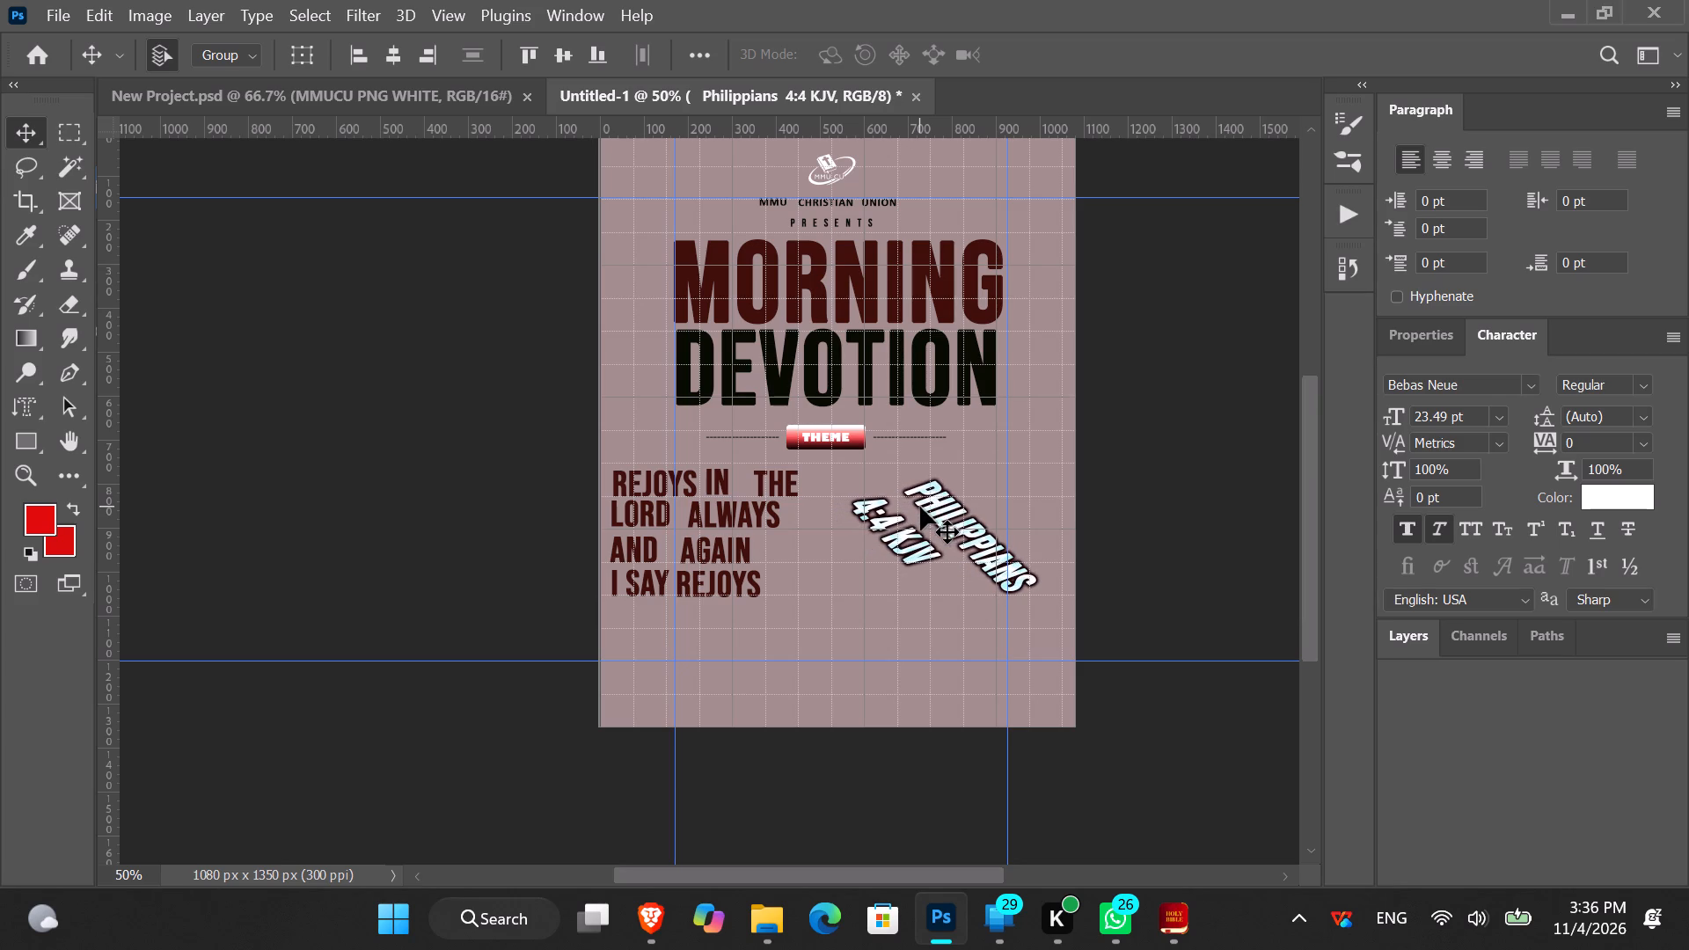
{"action": "key", "text": "Left"}
{"action": "key", "text": "Left"}
{"action": "key", "text": "Left"}
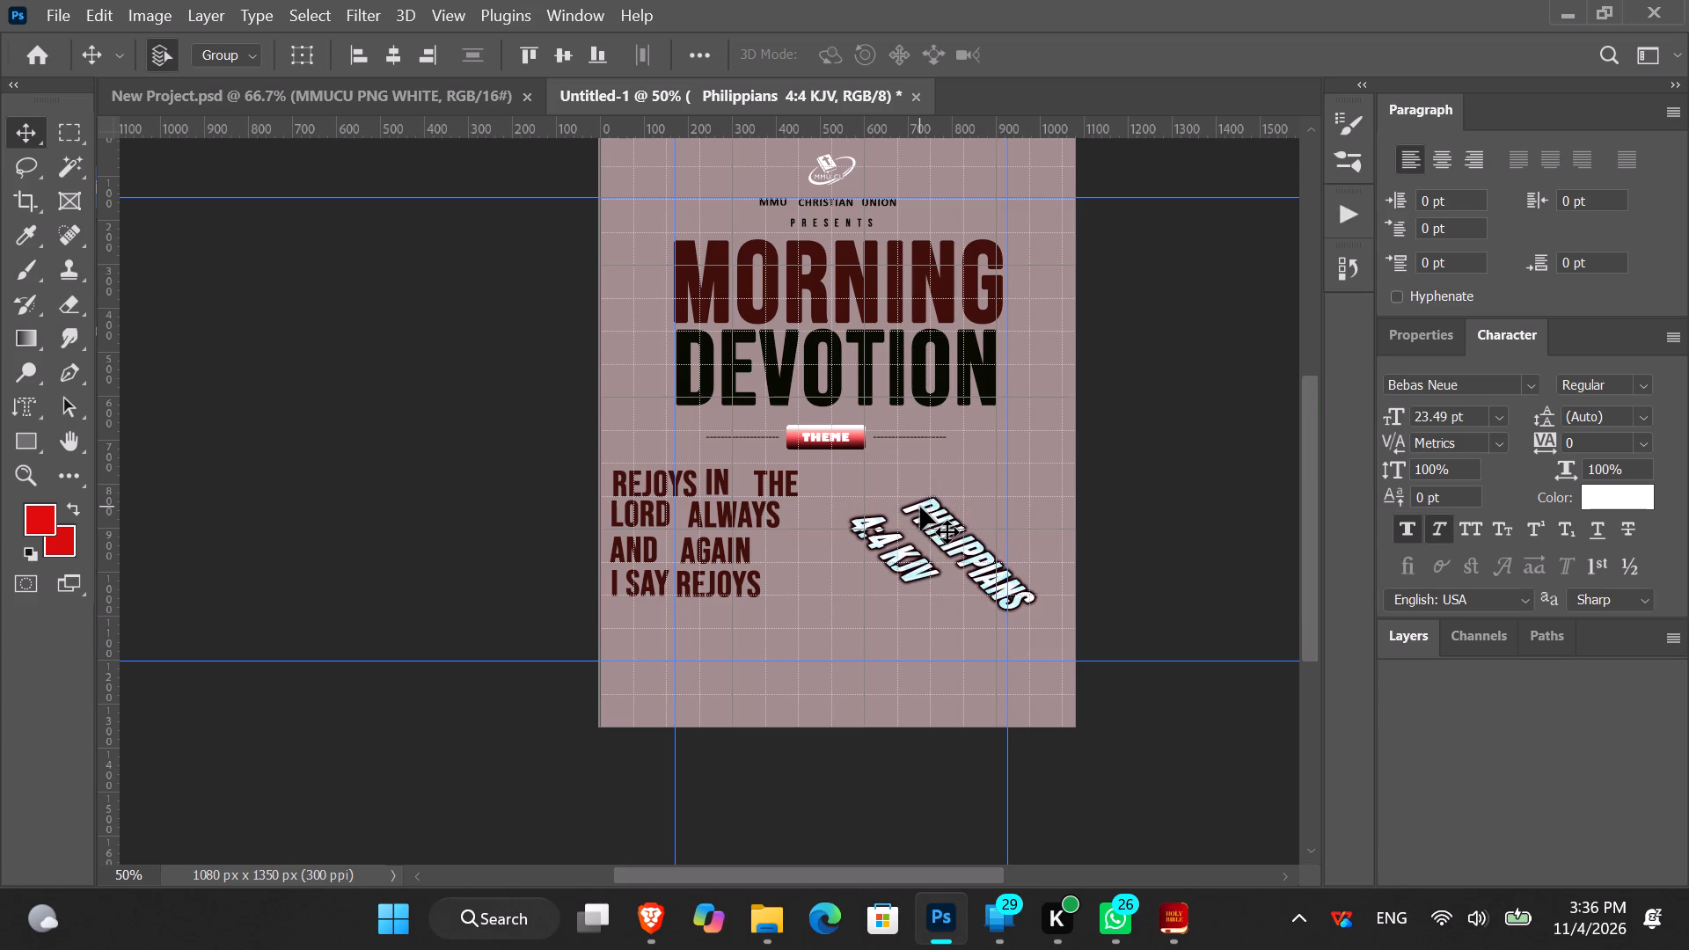
Nudge the word IN in the verse's first line slightly right, away from REJOYS.
{"action": "left_click", "coordinate": [716, 489]}
{"action": "key", "text": "Right"}
{"action": "key", "text": "Right"}
{"action": "key", "text": "Right"}
{"action": "key", "text": "Right"}
{"action": "key", "text": "Right"}
{"action": "key", "text": "Right"}
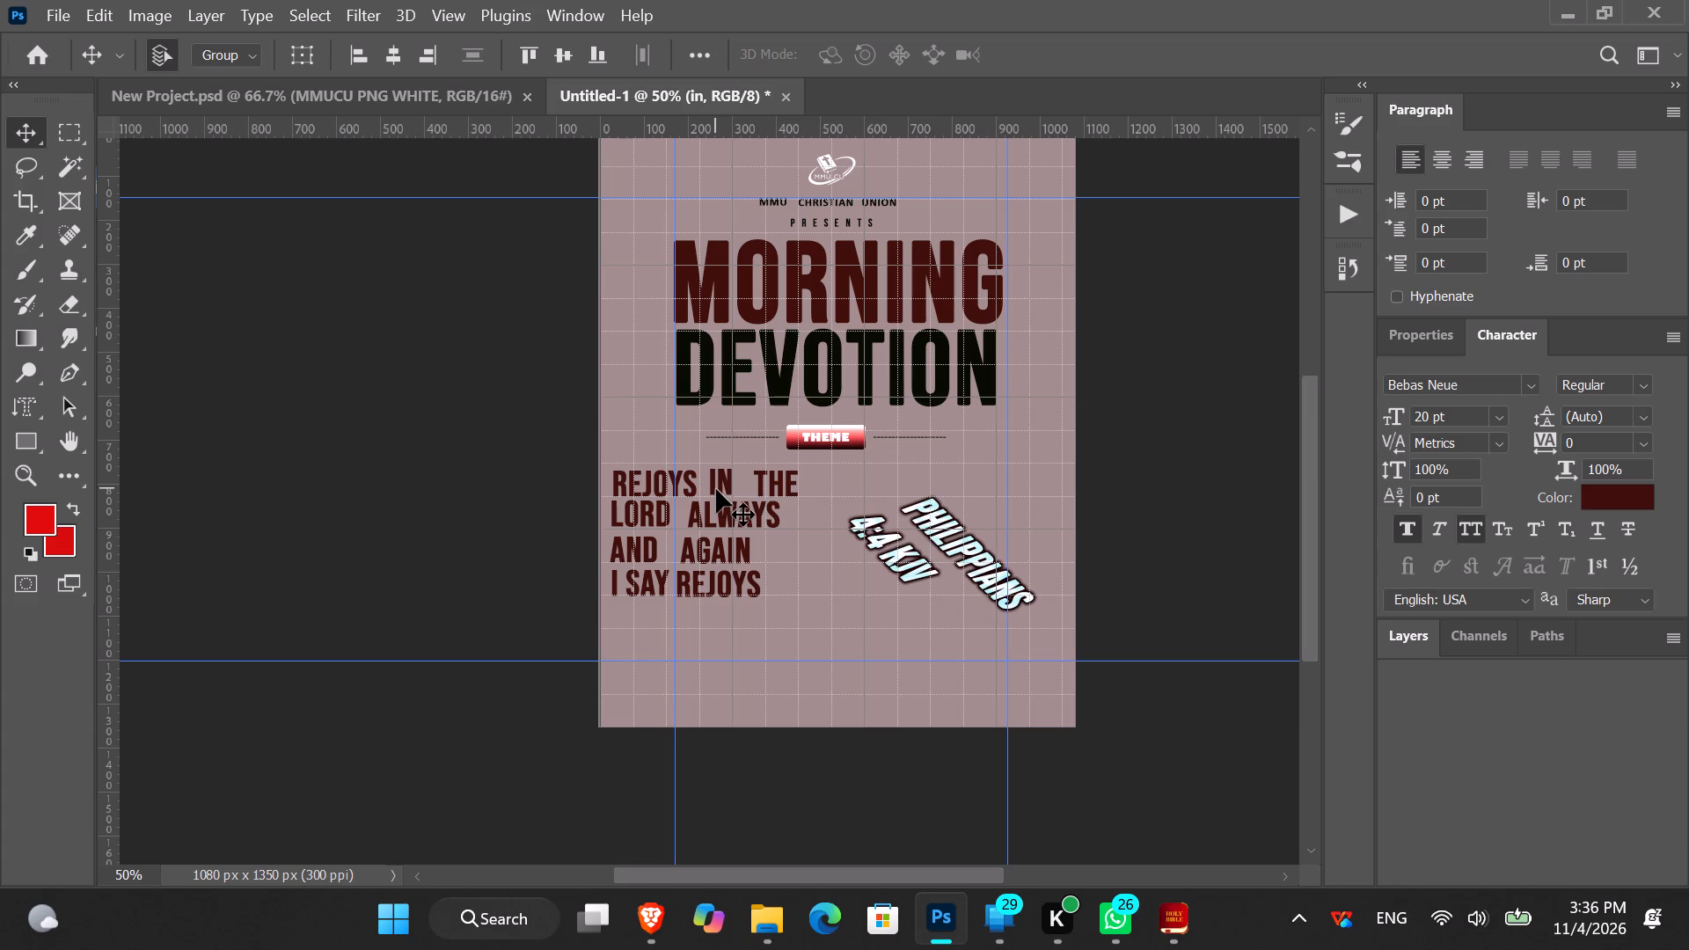
Move the word THE further right along the verse's first line, past the end of ALWAYS below.
{"action": "left_click", "coordinate": [775, 485]}
{"action": "key", "text": "Right"}
{"action": "key", "text": "Right"}
{"action": "key", "text": "Right"}
{"action": "key", "text": "Right"}
{"action": "key", "text": "Right"}
{"action": "key", "text": "Right"}
{"action": "key", "text": "Right"}
{"action": "key", "text": "Right"}
{"action": "key", "text": "Right"}
{"action": "key", "text": "Right"}
{"action": "key", "text": "Right"}
{"action": "key", "text": "Right"}
{"action": "key", "text": "Right"}
{"action": "key", "text": "Right"}
{"action": "key", "text": "Right"}
{"action": "key", "text": "Right"}
{"action": "key", "text": "Right"}
{"action": "key", "text": "Right"}
{"action": "key", "text": "Right"}
{"action": "key", "text": "Right"}
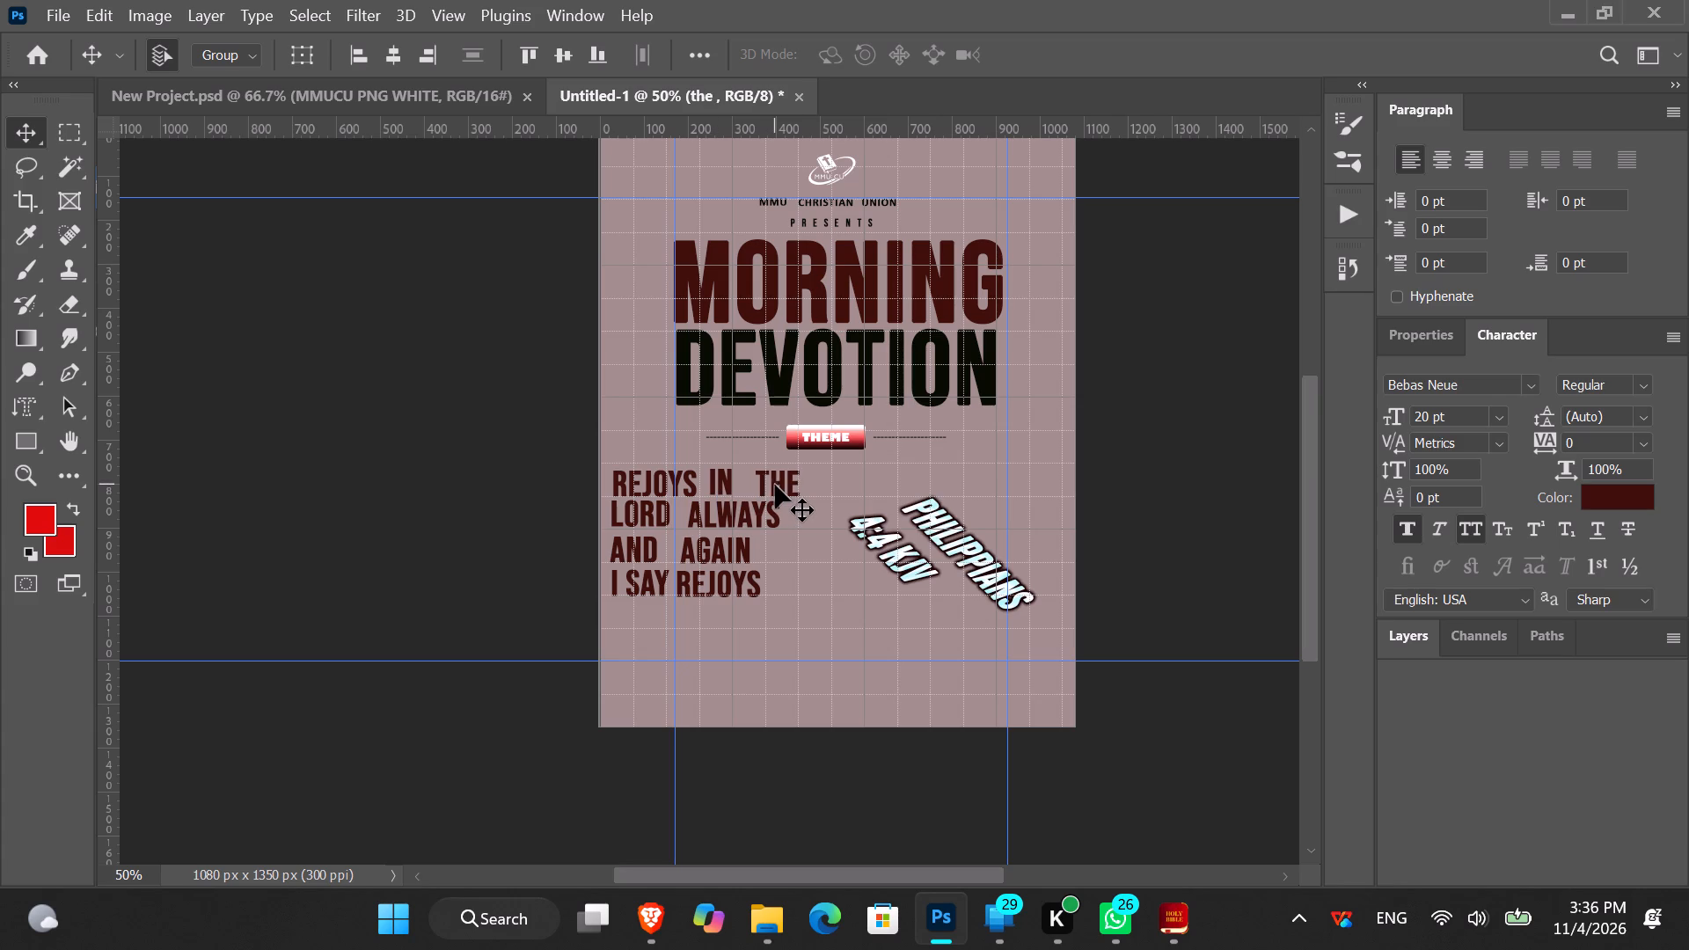
Move the word IN further right along the verse's first line, closing part of the gap before THE.
{"action": "left_click", "coordinate": [717, 486]}
{"action": "key", "text": "Right"}
{"action": "key", "text": "Right"}
{"action": "key", "text": "Right"}
{"action": "key", "text": "Right"}
{"action": "key", "text": "Right"}
{"action": "key", "text": "Right"}
{"action": "key", "text": "Right"}
{"action": "key", "text": "Right"}
{"action": "key", "text": "Right"}
{"action": "key", "text": "Right"}
{"action": "key", "text": "Right"}
{"action": "key", "text": "Right"}
{"action": "key", "text": "Right"}
{"action": "key", "text": "Right"}
{"action": "key", "text": "Right"}
{"action": "key", "text": "Right"}
{"action": "key", "text": "Right"}
{"action": "key", "text": "Right"}
{"action": "key", "text": "Right"}
{"action": "key", "text": "Right"}
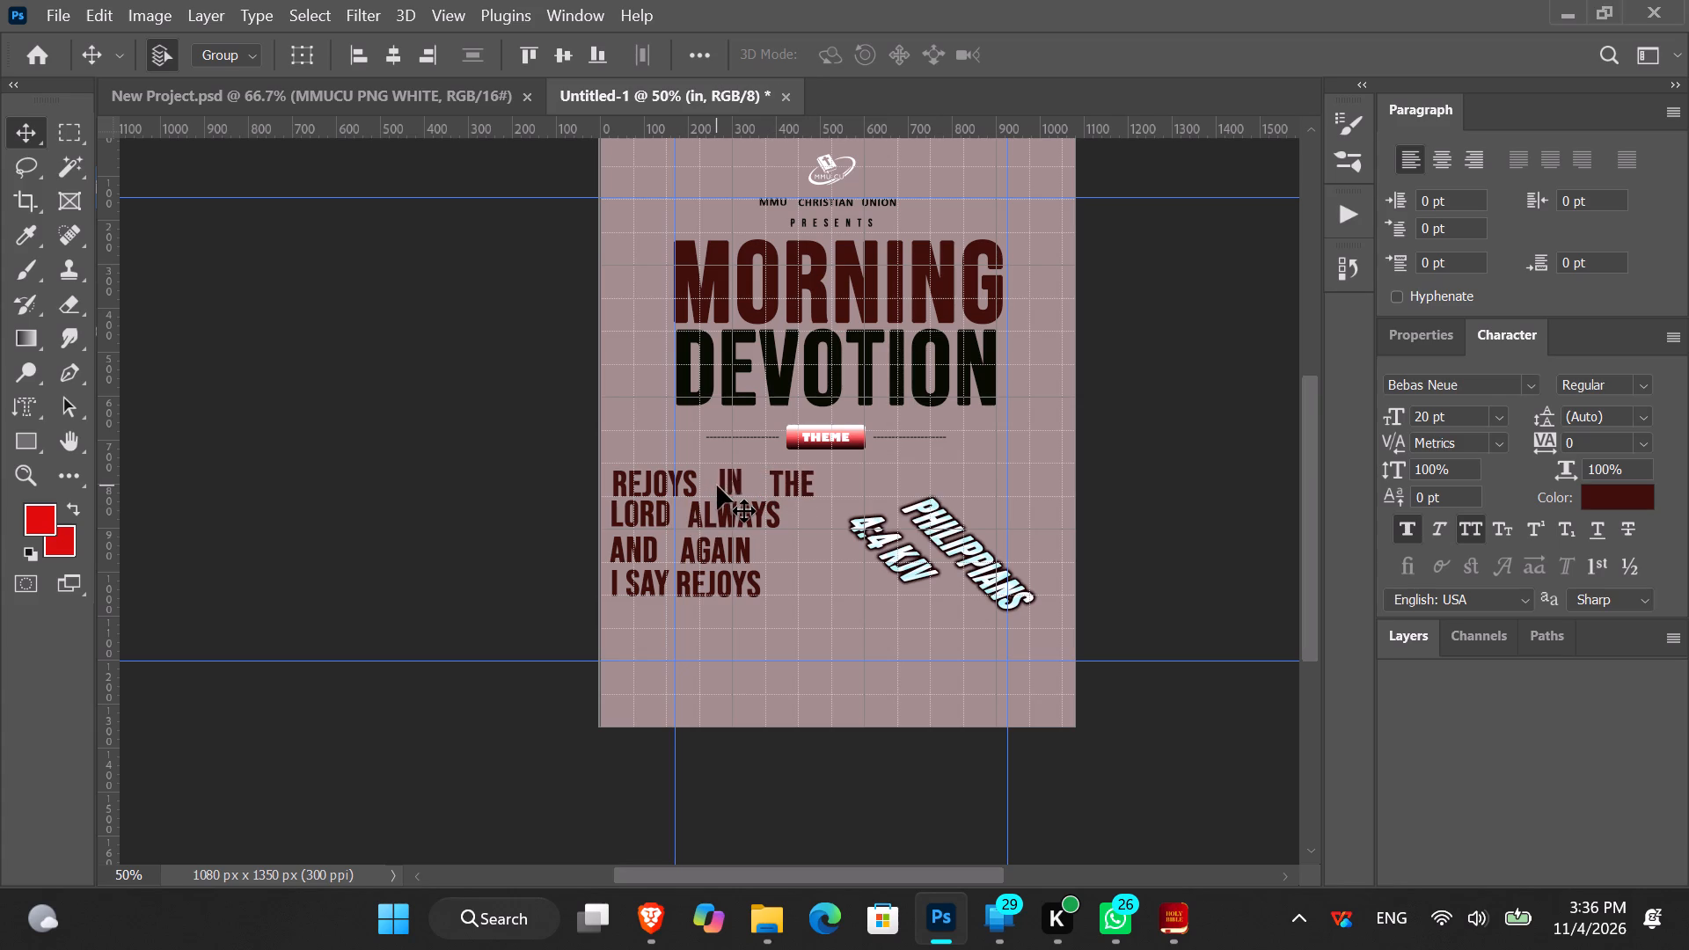
Move the first line's word REJOYS right, close to IN, so that it sits indented from LORD below.
{"action": "left_click", "coordinate": [684, 476]}
{"action": "key", "text": "Right"}
{"action": "key", "text": "Right"}
{"action": "key", "text": "Right"}
{"action": "key", "text": "Right"}
{"action": "key", "text": "Right"}
{"action": "key", "text": "Right"}
{"action": "key", "text": "Right"}
{"action": "key", "text": "Right"}
{"action": "key", "text": "Right"}
{"action": "key", "text": "Right"}
{"action": "key", "text": "Right"}
{"action": "key", "text": "Right"}
{"action": "key", "text": "Right"}
{"action": "key", "text": "Right"}
{"action": "key", "text": "Right"}
{"action": "key", "text": "Right"}
{"action": "key", "text": "Right"}
{"action": "key", "text": "Right"}
{"action": "key", "text": "Right"}
{"action": "key", "text": "Right"}
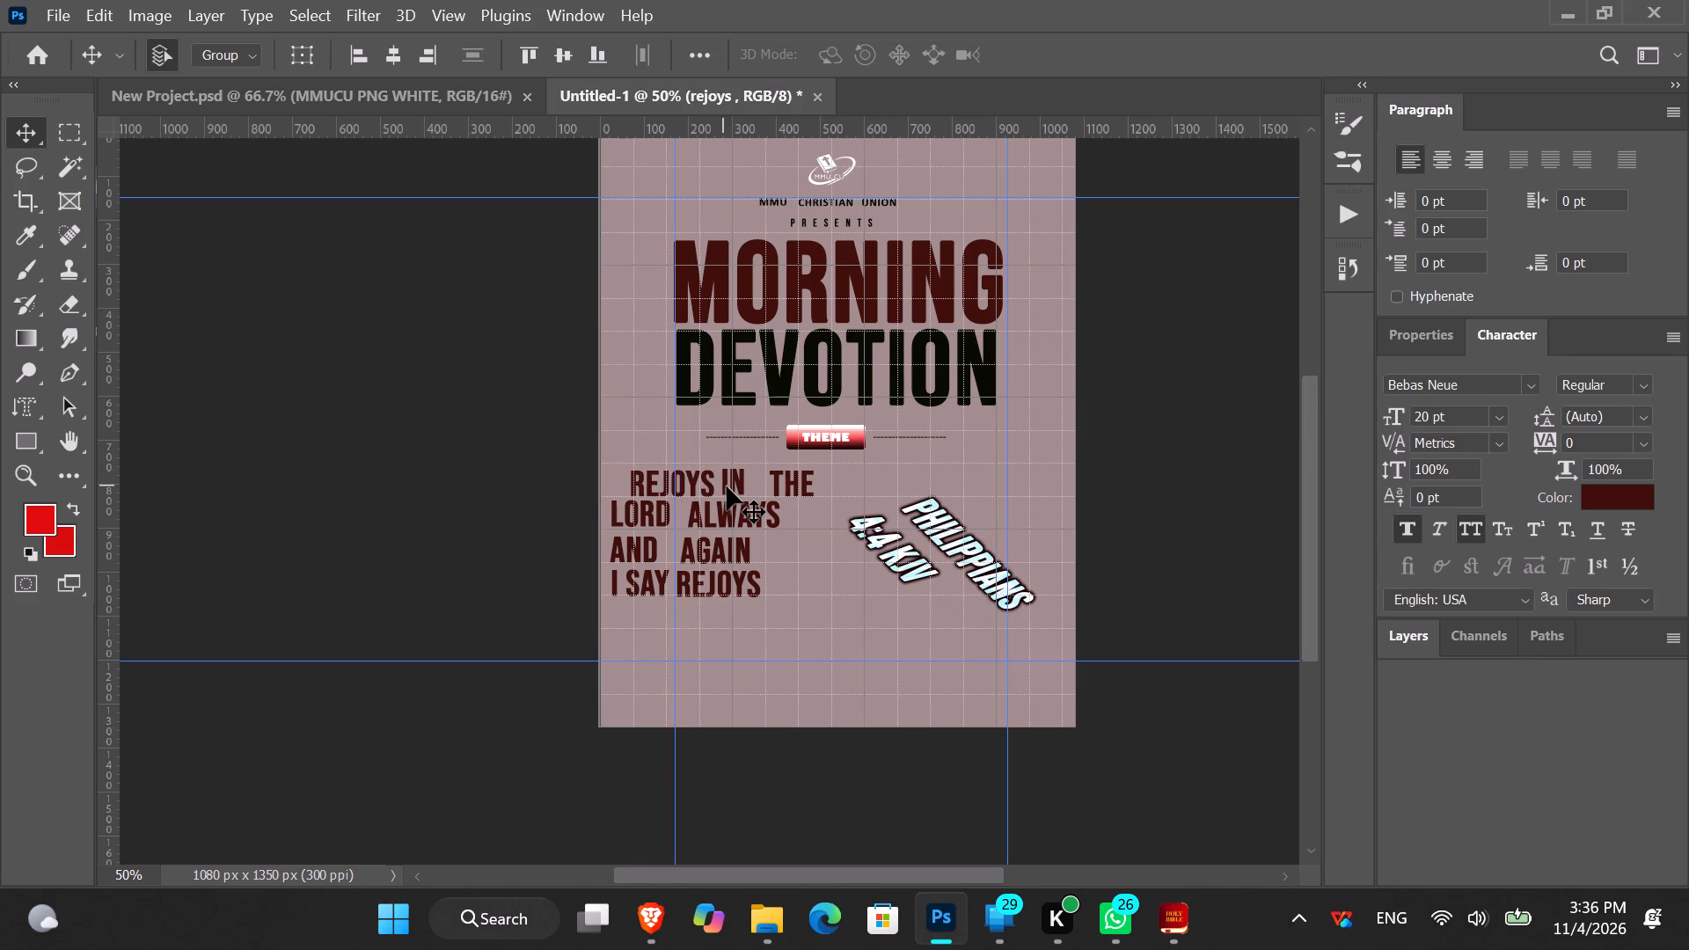
Move the word IN right along the verse's first line so it sits between REJOYS and THE.
{"action": "left_click", "coordinate": [727, 486]}
{"action": "key", "text": "Right"}
{"action": "key", "text": "Right"}
{"action": "key", "text": "Right"}
{"action": "key", "text": "Right"}
{"action": "key", "text": "Right"}
{"action": "key", "text": "Right"}
{"action": "key", "text": "Right"}
{"action": "key", "text": "Right"}
{"action": "key", "text": "Right"}
{"action": "key", "text": "Right"}
{"action": "key", "text": "Right"}
{"action": "key", "text": "Right"}
{"action": "key", "text": "Right"}
{"action": "key", "text": "Right"}
{"action": "key", "text": "Right"}
{"action": "key", "text": "Right"}
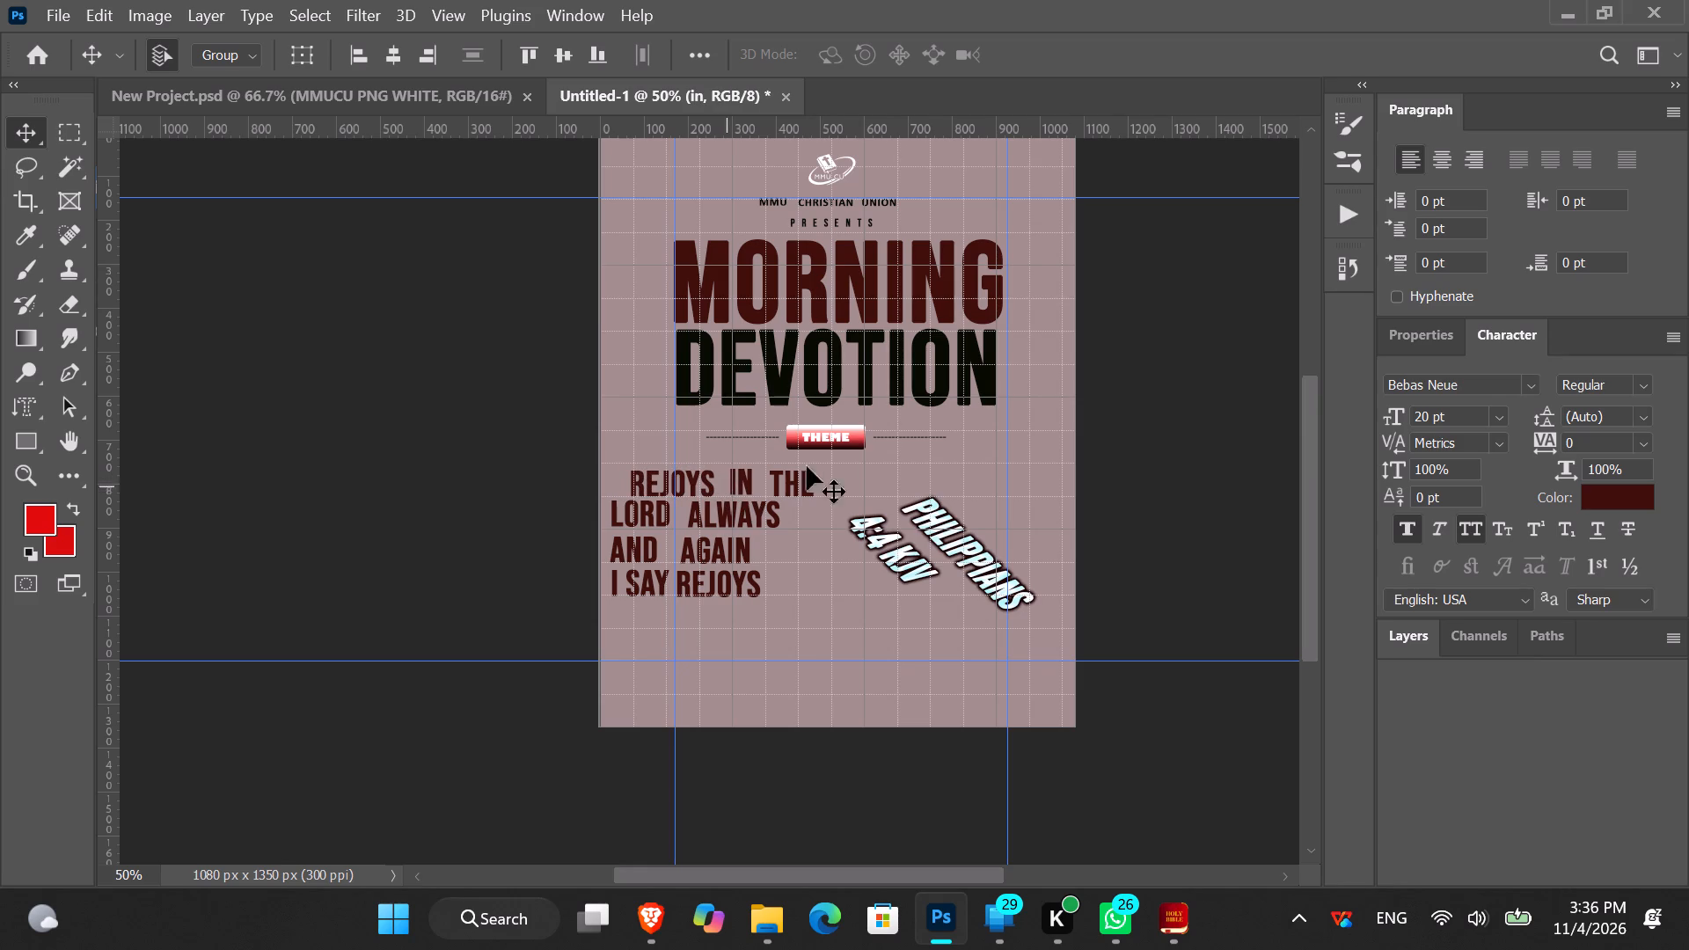
Nudge the first line's word THE slightly right to widen its gap from IN.
{"action": "left_click", "coordinate": [781, 480]}
{"action": "key", "text": "Right"}
{"action": "key", "text": "Right"}
{"action": "key", "text": "Right"}
{"action": "key", "text": "Right"}
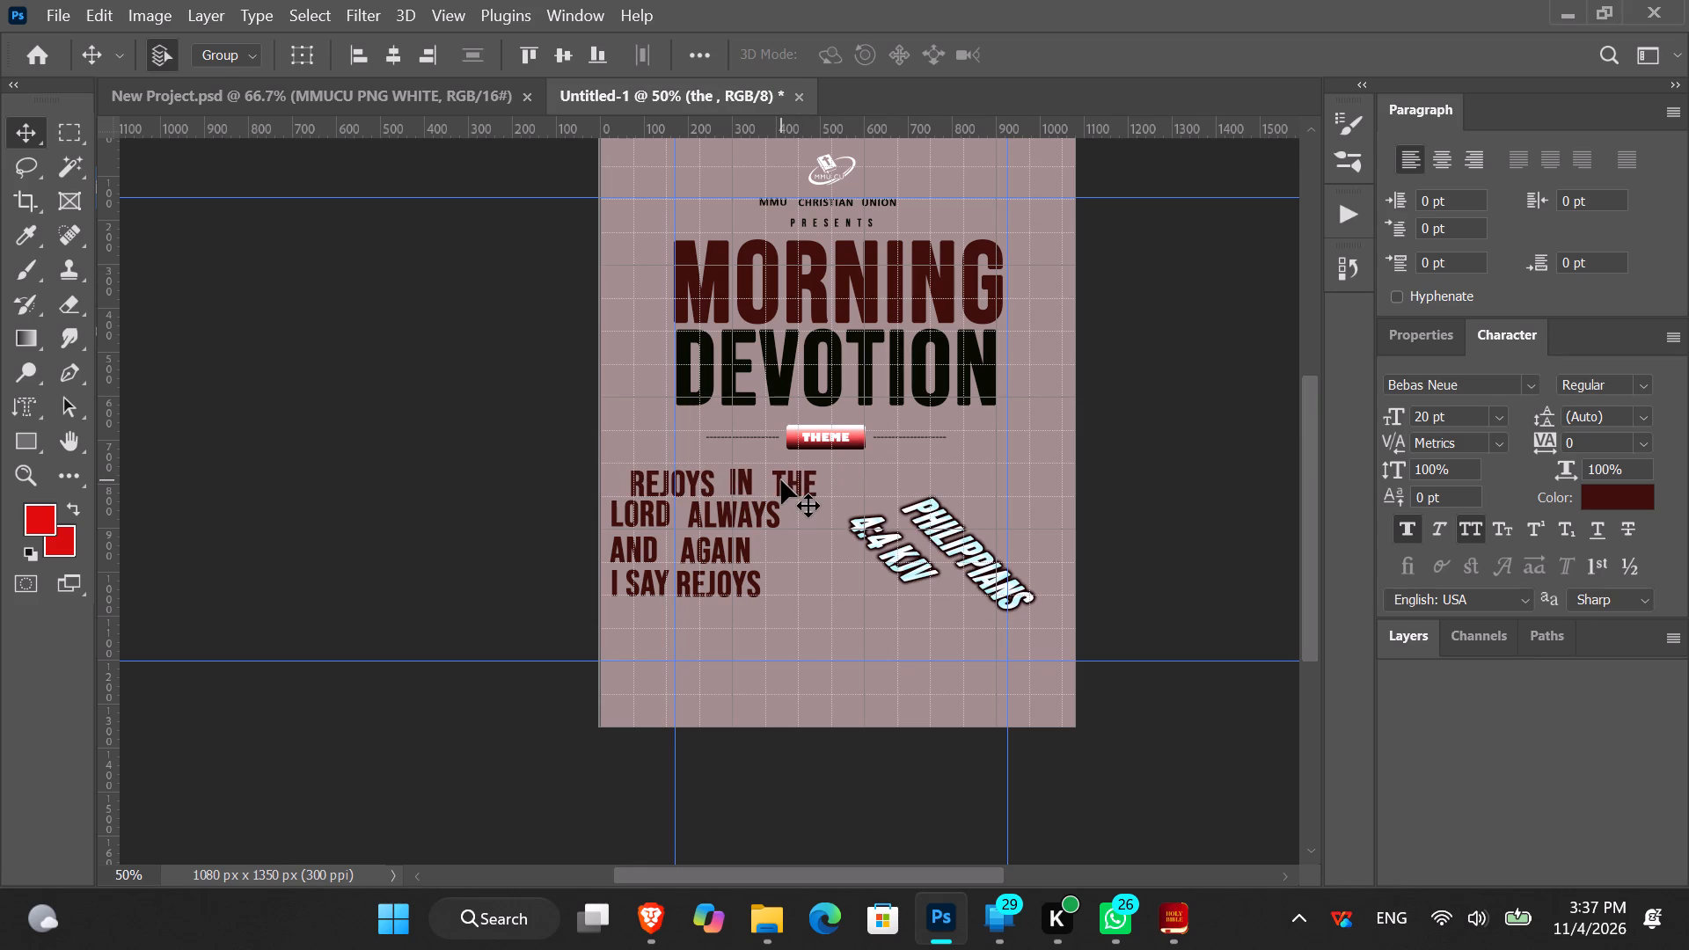
Move the word ALWAYS right along the verse's second line until its end lines up with the end of THE above.
{"action": "left_click", "coordinate": [747, 517]}
{"action": "key", "text": "Right"}
{"action": "key", "text": "Right"}
{"action": "key", "text": "Right"}
{"action": "key", "text": "Right"}
{"action": "key", "text": "Right"}
{"action": "key", "text": "Right"}
{"action": "key", "text": "Right"}
{"action": "key", "text": "Right"}
{"action": "key", "text": "Right"}
{"action": "key", "text": "Right"}
{"action": "key", "text": "Right"}
{"action": "key", "text": "Right"}
{"action": "key", "text": "Right"}
{"action": "key", "text": "Right"}
{"action": "key", "text": "Right"}
{"action": "key", "text": "Right"}
{"action": "key", "text": "Right"}
{"action": "key", "text": "Right"}
{"action": "key", "text": "Right"}
{"action": "key", "text": "Right"}
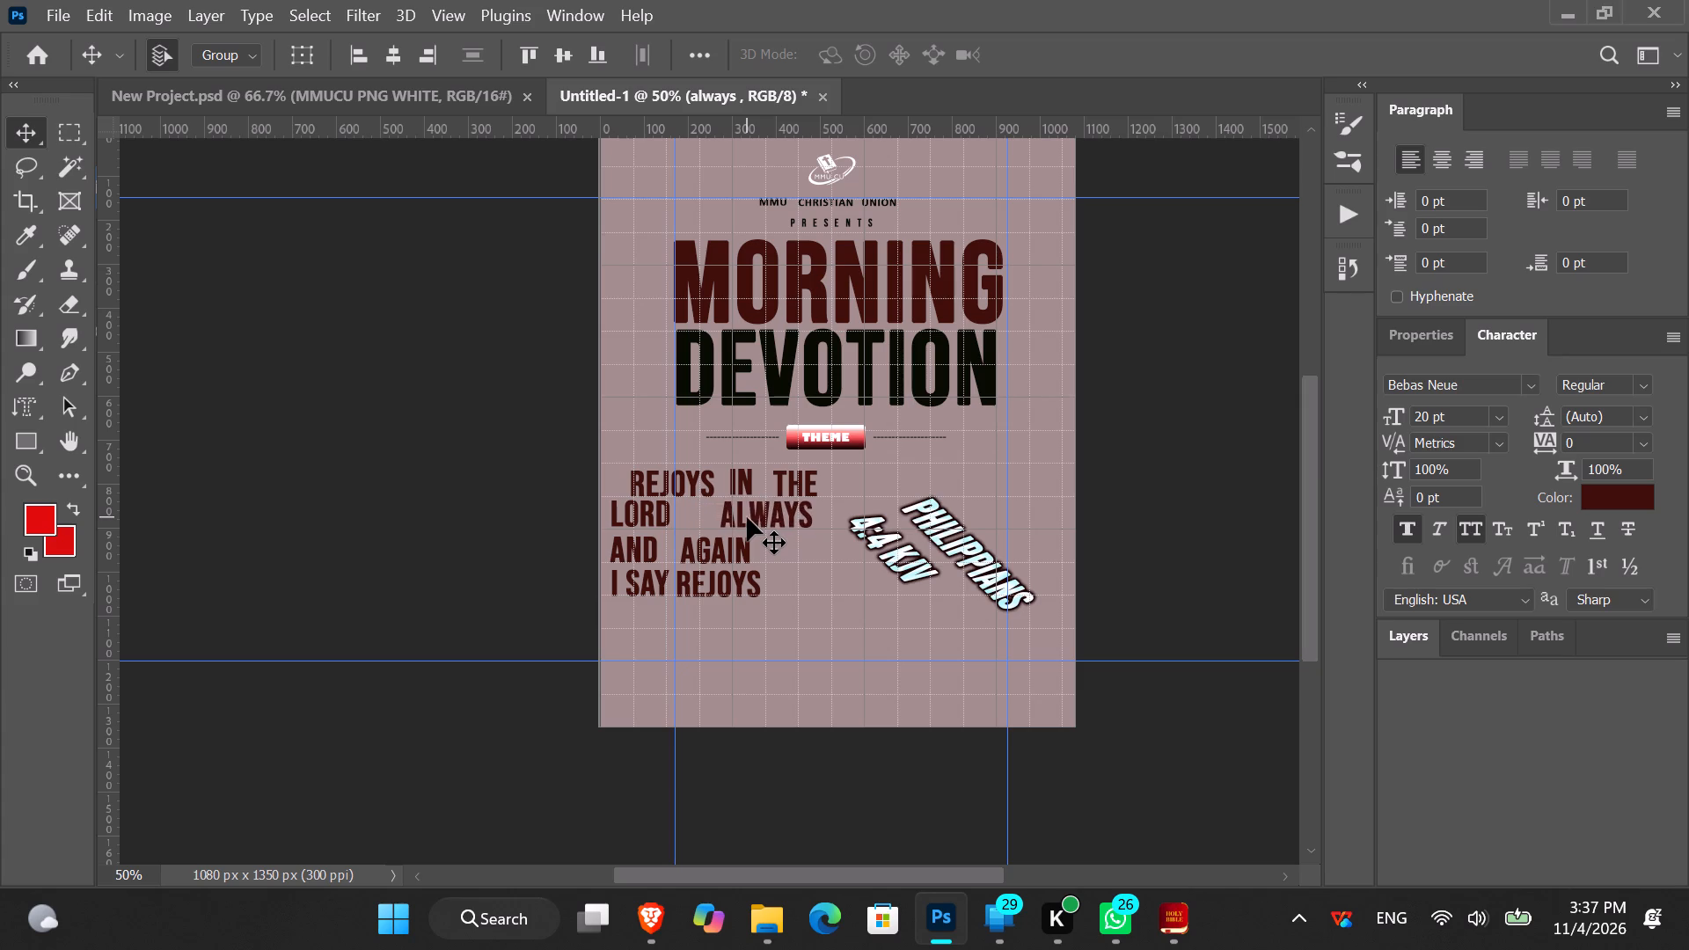
{"action": "key", "text": "Right"}
{"action": "key", "text": "Right"}
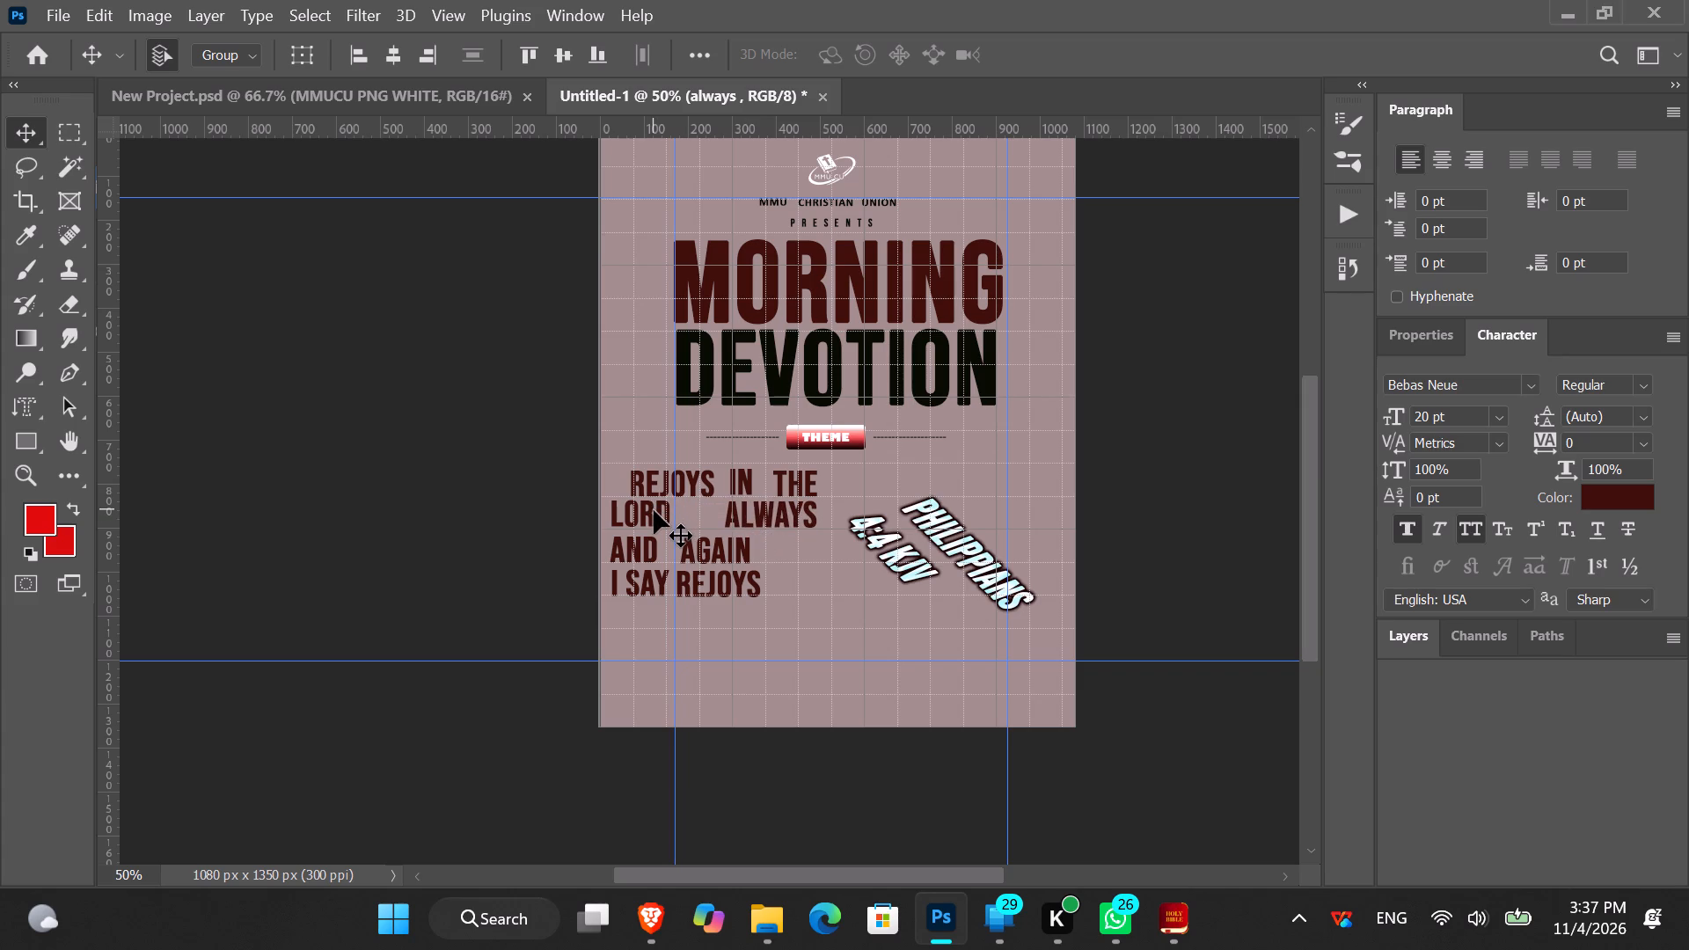
Move the word LORD right along the verse's second line until its start lines up beneath REJOYS.
{"action": "left_click", "coordinate": [654, 510]}
{"action": "key", "text": "Right"}
{"action": "key", "text": "Right"}
{"action": "key", "text": "Right"}
{"action": "key", "text": "Right"}
{"action": "key", "text": "Right"}
{"action": "key", "text": "Right"}
{"action": "key", "text": "Right"}
{"action": "key", "text": "Right"}
{"action": "key", "text": "Right"}
{"action": "key", "text": "Right"}
{"action": "key", "text": "Right"}
{"action": "key", "text": "Right"}
{"action": "key", "text": "Right"}
{"action": "key", "text": "Right"}
{"action": "key", "text": "Right"}
{"action": "key", "text": "Right"}
{"action": "key", "text": "Right"}
{"action": "key", "text": "Right"}
{"action": "key", "text": "Right"}
{"action": "key", "text": "Right"}
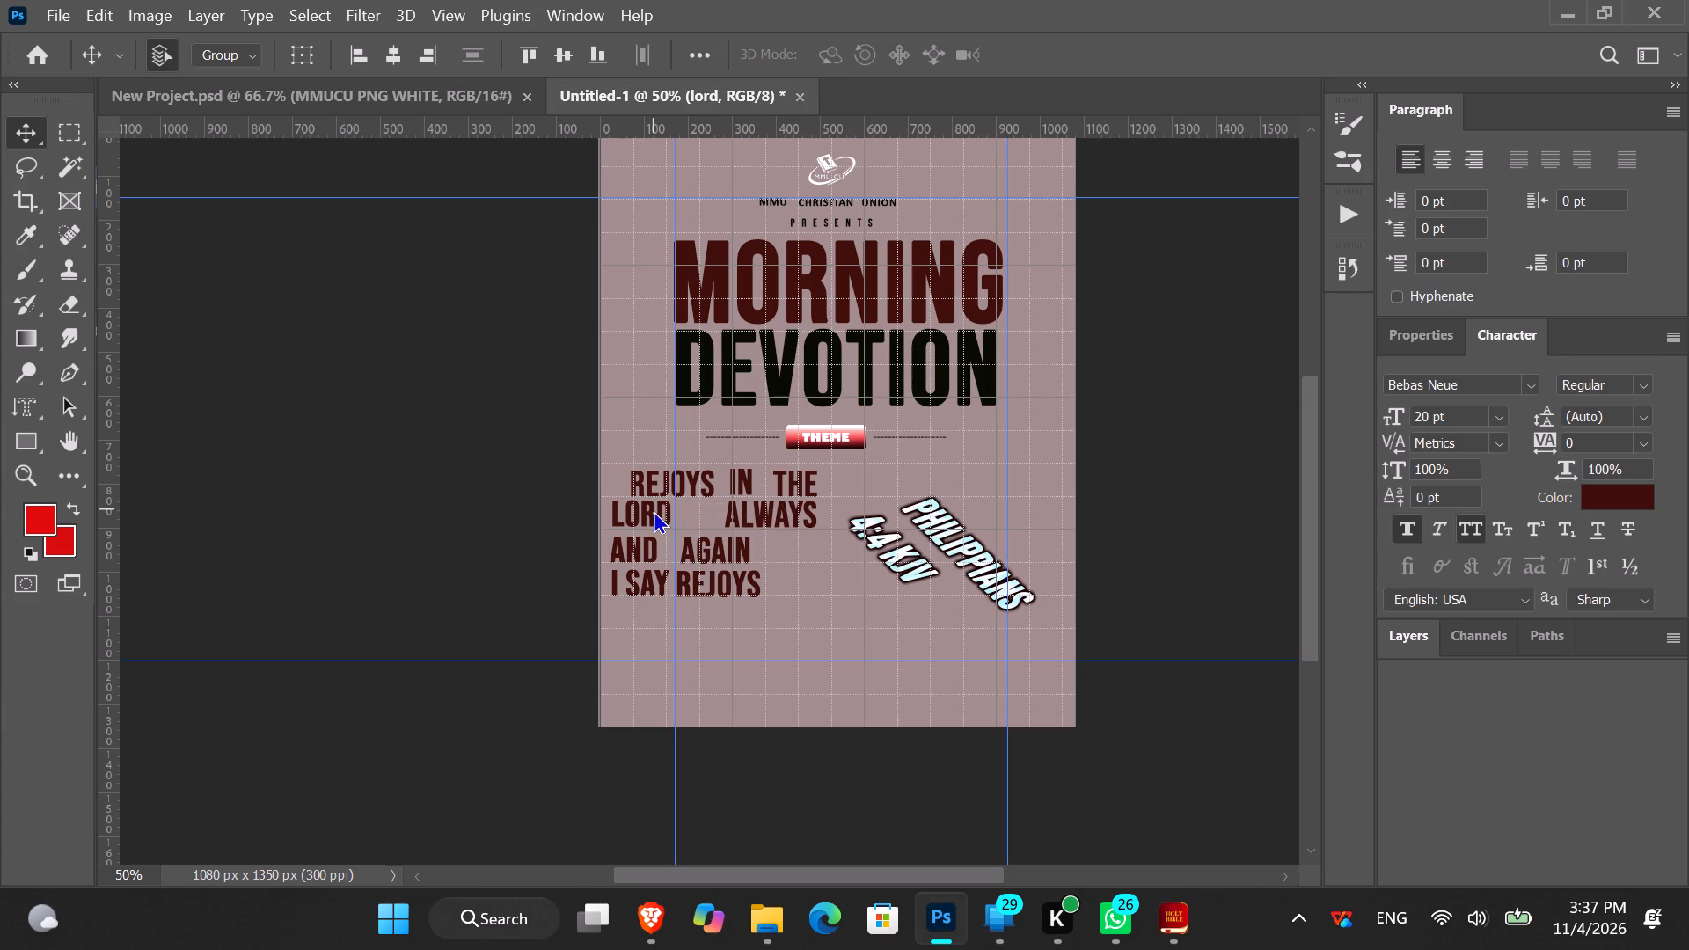
{"action": "key", "text": "Right"}
Fine-tune LORD's height and left edge so it sits level with ALWAYS and directly beneath REJOYS.
{"action": "key", "text": "Up"}
{"action": "key", "text": "Up"}
{"action": "key", "text": "Up"}
{"action": "key", "text": "Up"}
{"action": "key", "text": "Up"}
{"action": "key", "text": "Up"}
{"action": "key", "text": "Up"}
{"action": "key", "text": "Up"}
{"action": "key", "text": "Up"}
{"action": "key", "text": "Up"}
{"action": "key", "text": "Up"}
{"action": "key", "text": "Up"}
{"action": "key", "text": "Up"}
{"action": "key", "text": "Up"}
{"action": "key", "text": "Up"}
{"action": "key", "text": "Up"}
{"action": "key", "text": "Up"}
{"action": "key", "text": "Up"}
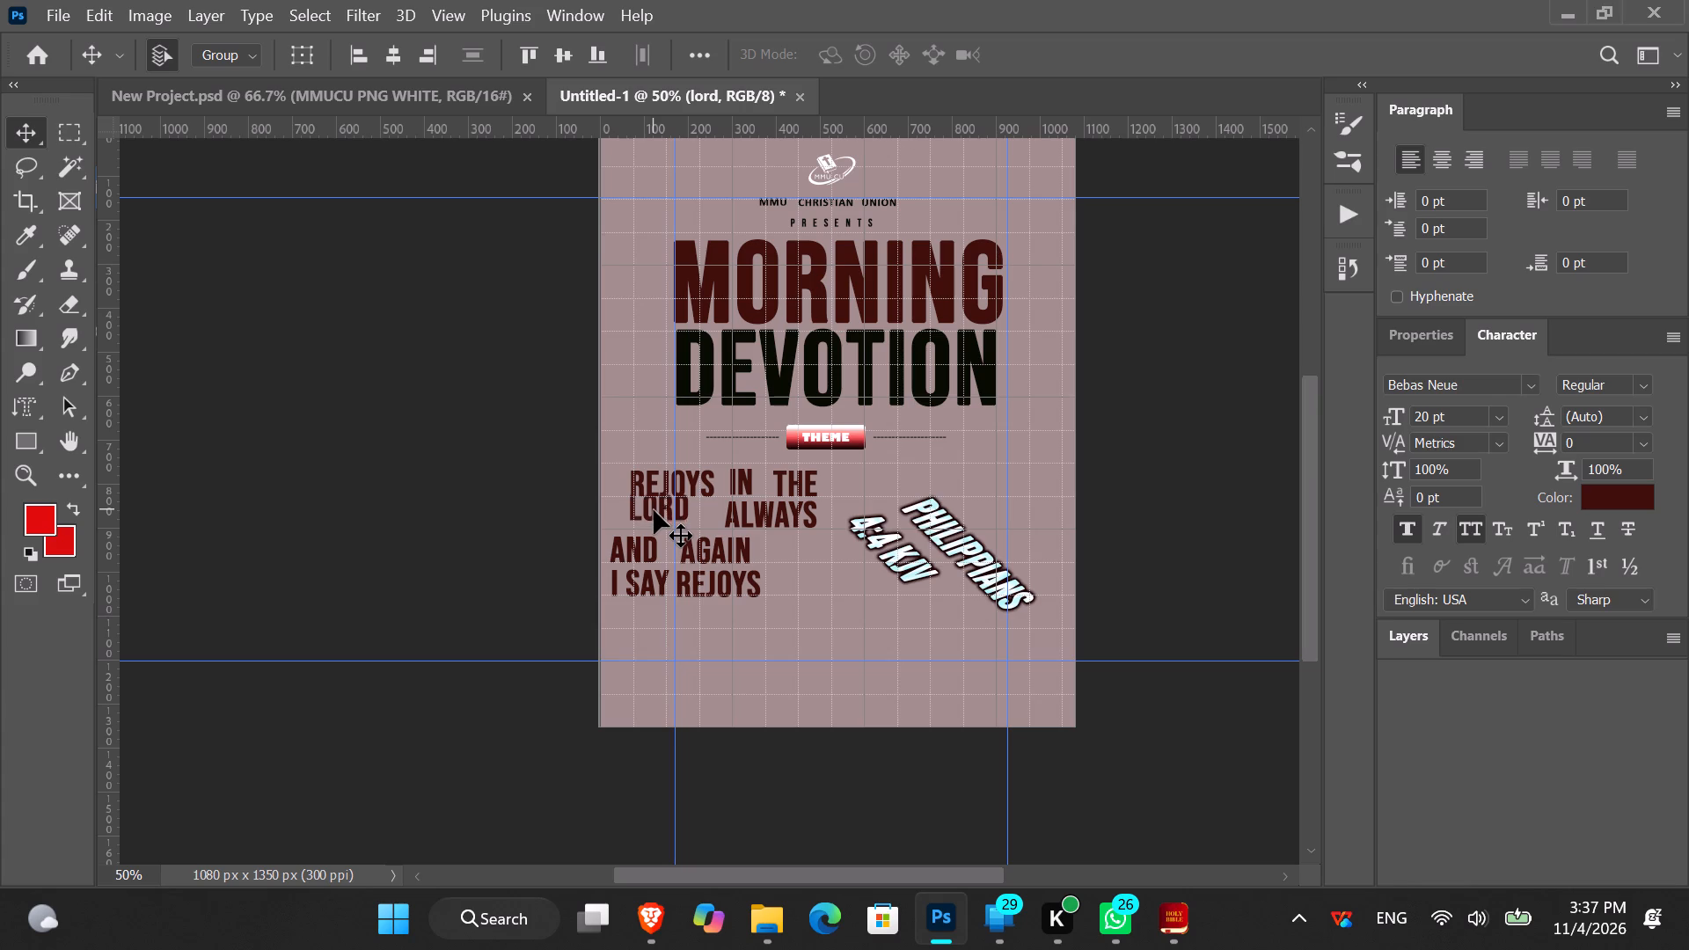
{"action": "key", "text": "Down"}
{"action": "key", "text": "Right"}
{"action": "key", "text": "Down"}
{"action": "key", "text": "Down"}
{"action": "key", "text": "Down"}
{"action": "key", "text": "Down"}
{"action": "key", "text": "Down"}
{"action": "key", "text": "Down"}
{"action": "key", "text": "Down"}
{"action": "key", "text": "Down"}
{"action": "key", "text": "Down"}
{"action": "key", "text": "Down"}
{"action": "key", "text": "Down"}
{"action": "key", "text": "Down"}
{"action": "key", "text": "Down"}
{"action": "key", "text": "Down"}
Move the word AGAIN right along the verse's third line so its start sits roughly beneath the start of ALWAYS.
{"action": "left_click", "coordinate": [720, 551]}
{"action": "key", "text": "Right"}
{"action": "key", "text": "Right"}
{"action": "key", "text": "Right"}
{"action": "key", "text": "Right"}
{"action": "key", "text": "Right"}
{"action": "key", "text": "Right"}
{"action": "key", "text": "Right"}
{"action": "key", "text": "Right"}
{"action": "key", "text": "Right"}
{"action": "key", "text": "Right"}
{"action": "key", "text": "Right"}
{"action": "key", "text": "Right"}
{"action": "key", "text": "Right"}
{"action": "key", "text": "Right"}
{"action": "key", "text": "Right"}
{"action": "key", "text": "Right"}
{"action": "key", "text": "Right"}
{"action": "key", "text": "Right"}
{"action": "key", "text": "Right"}
{"action": "key", "text": "Right"}
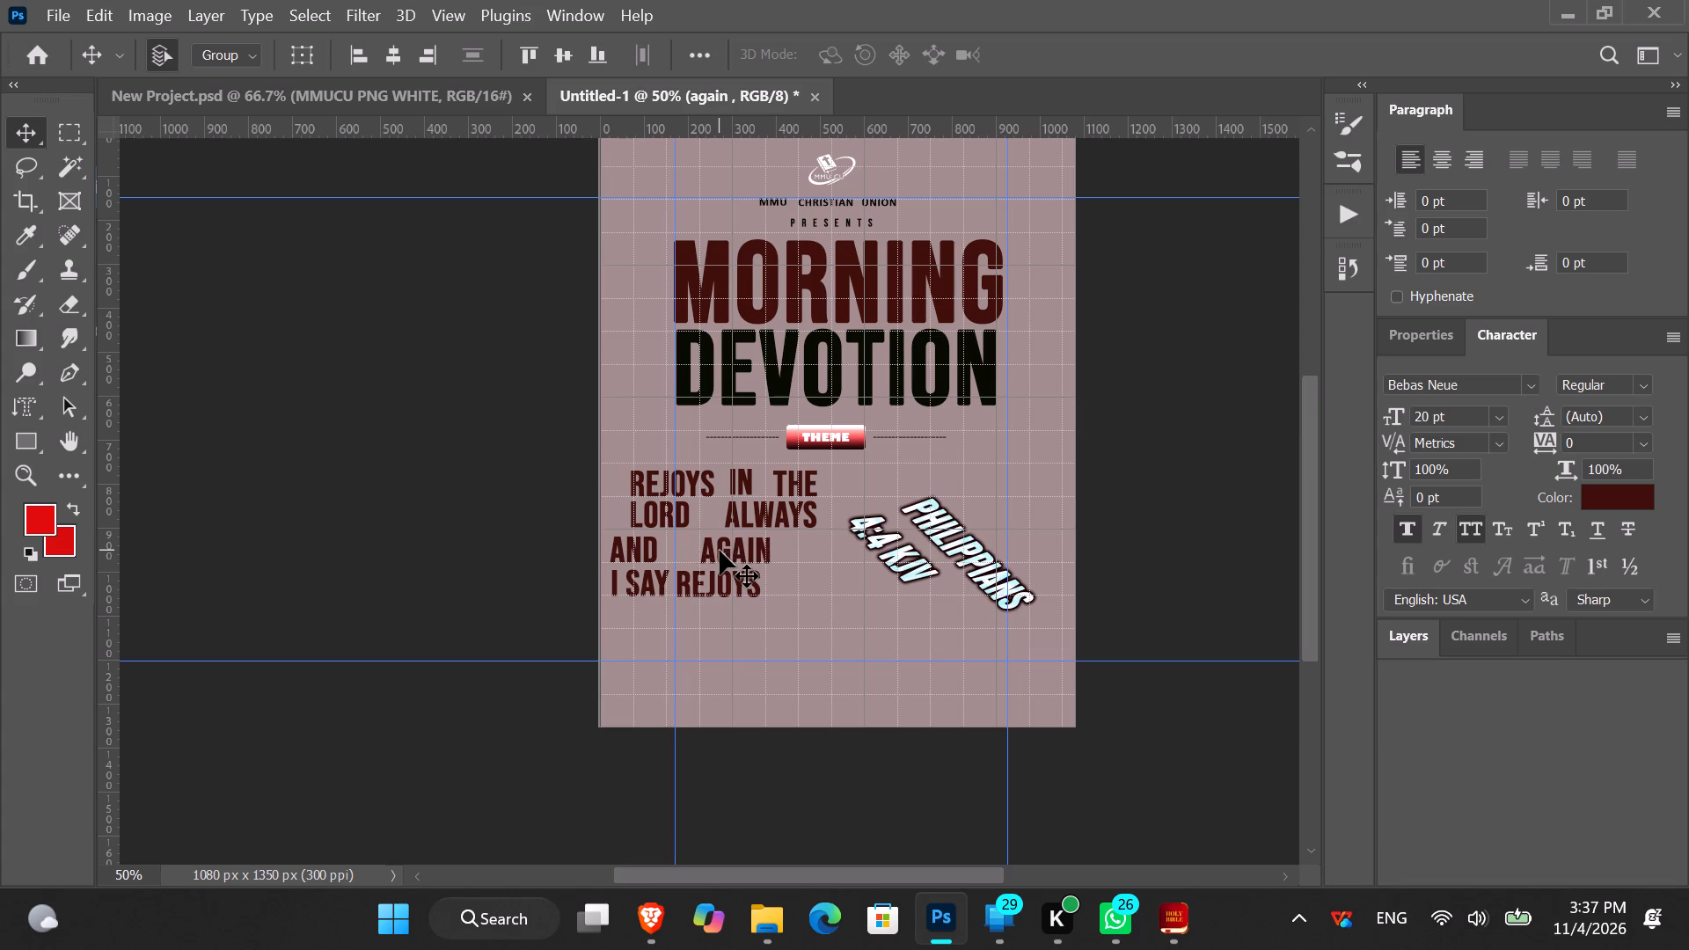
{"action": "key", "text": "Right"}
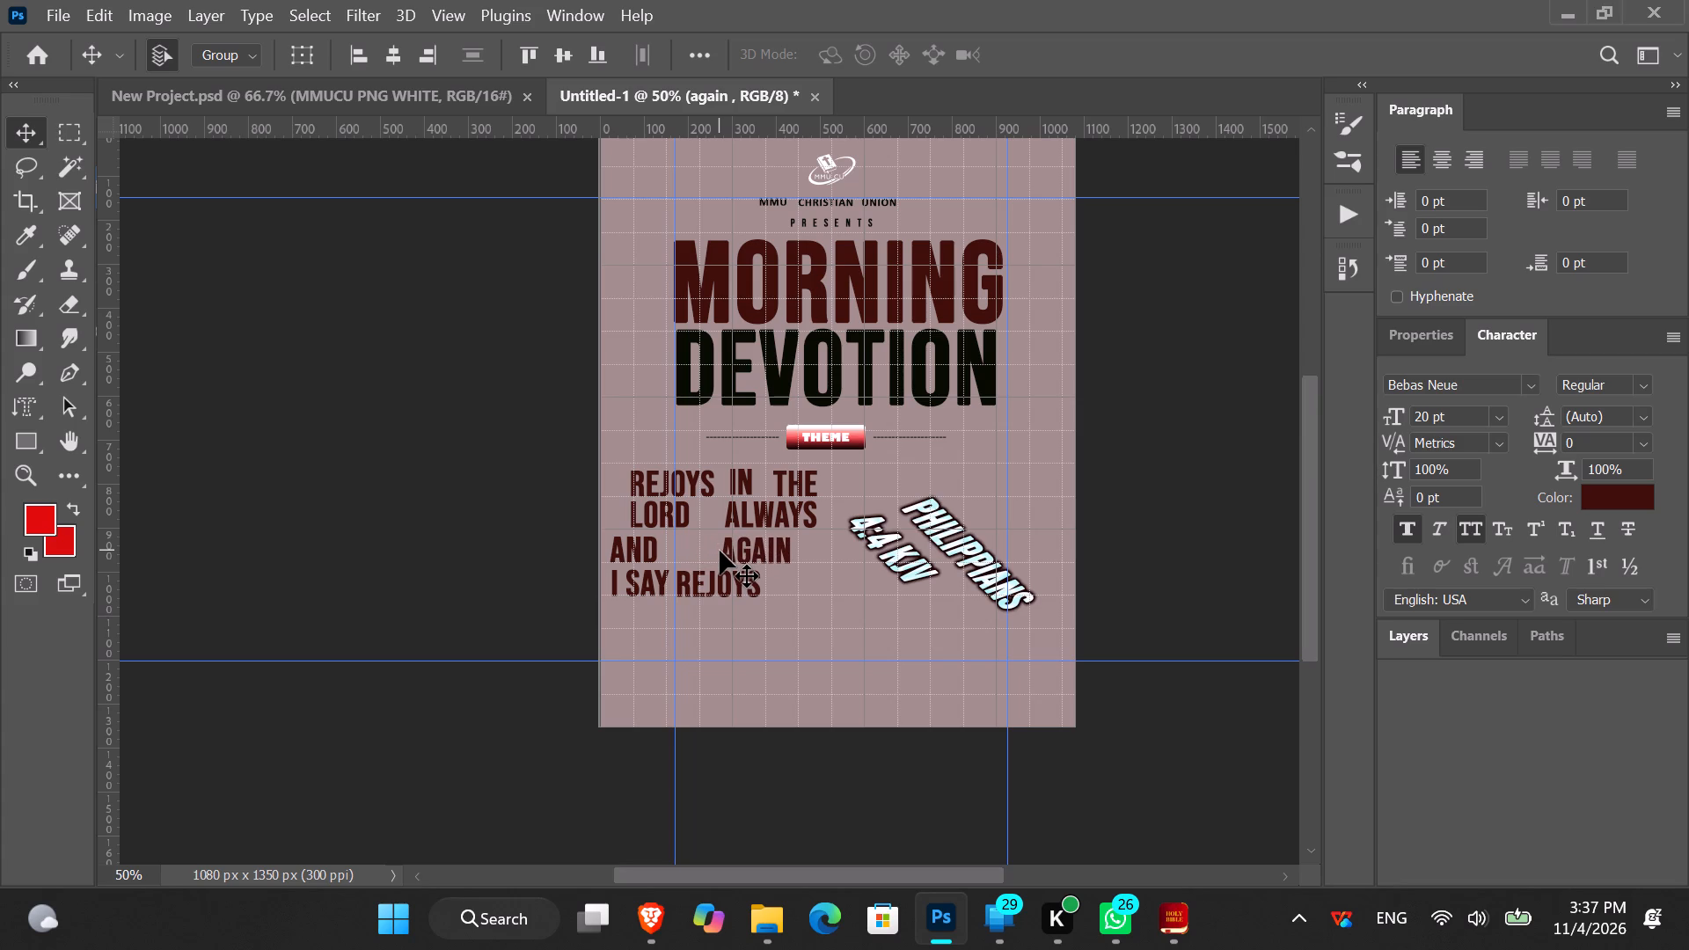
Move the word AND right along the verse's third line towards the left edge of LORD above.
{"action": "left_click", "coordinate": [651, 544]}
{"action": "key", "text": "Right"}
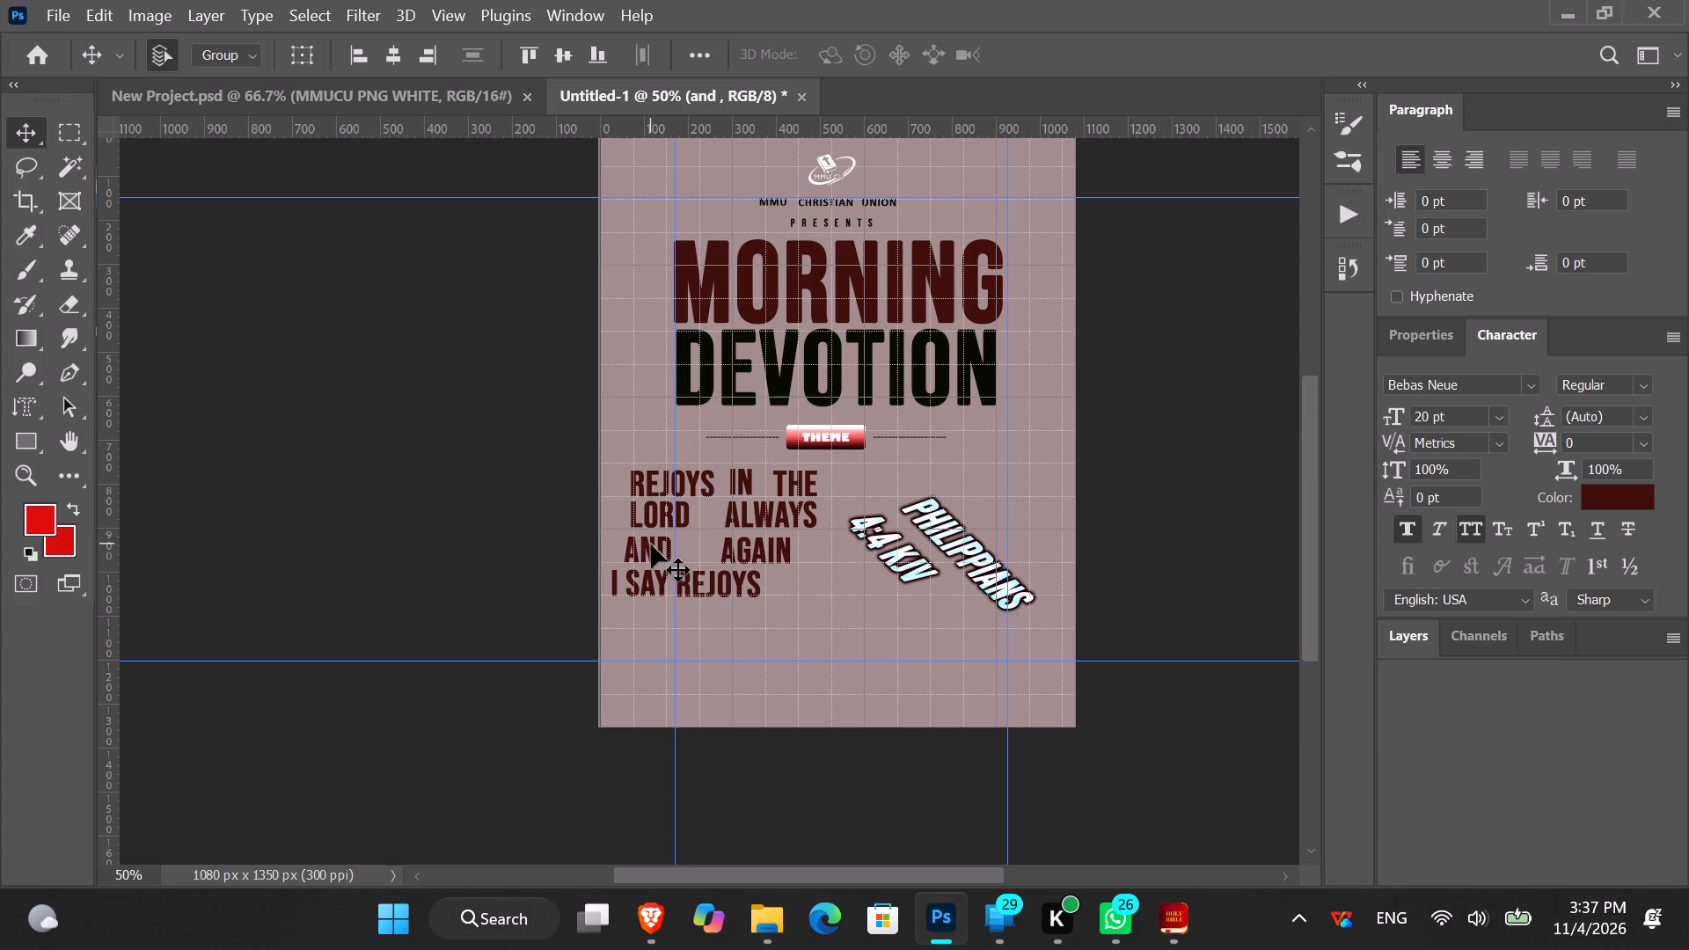
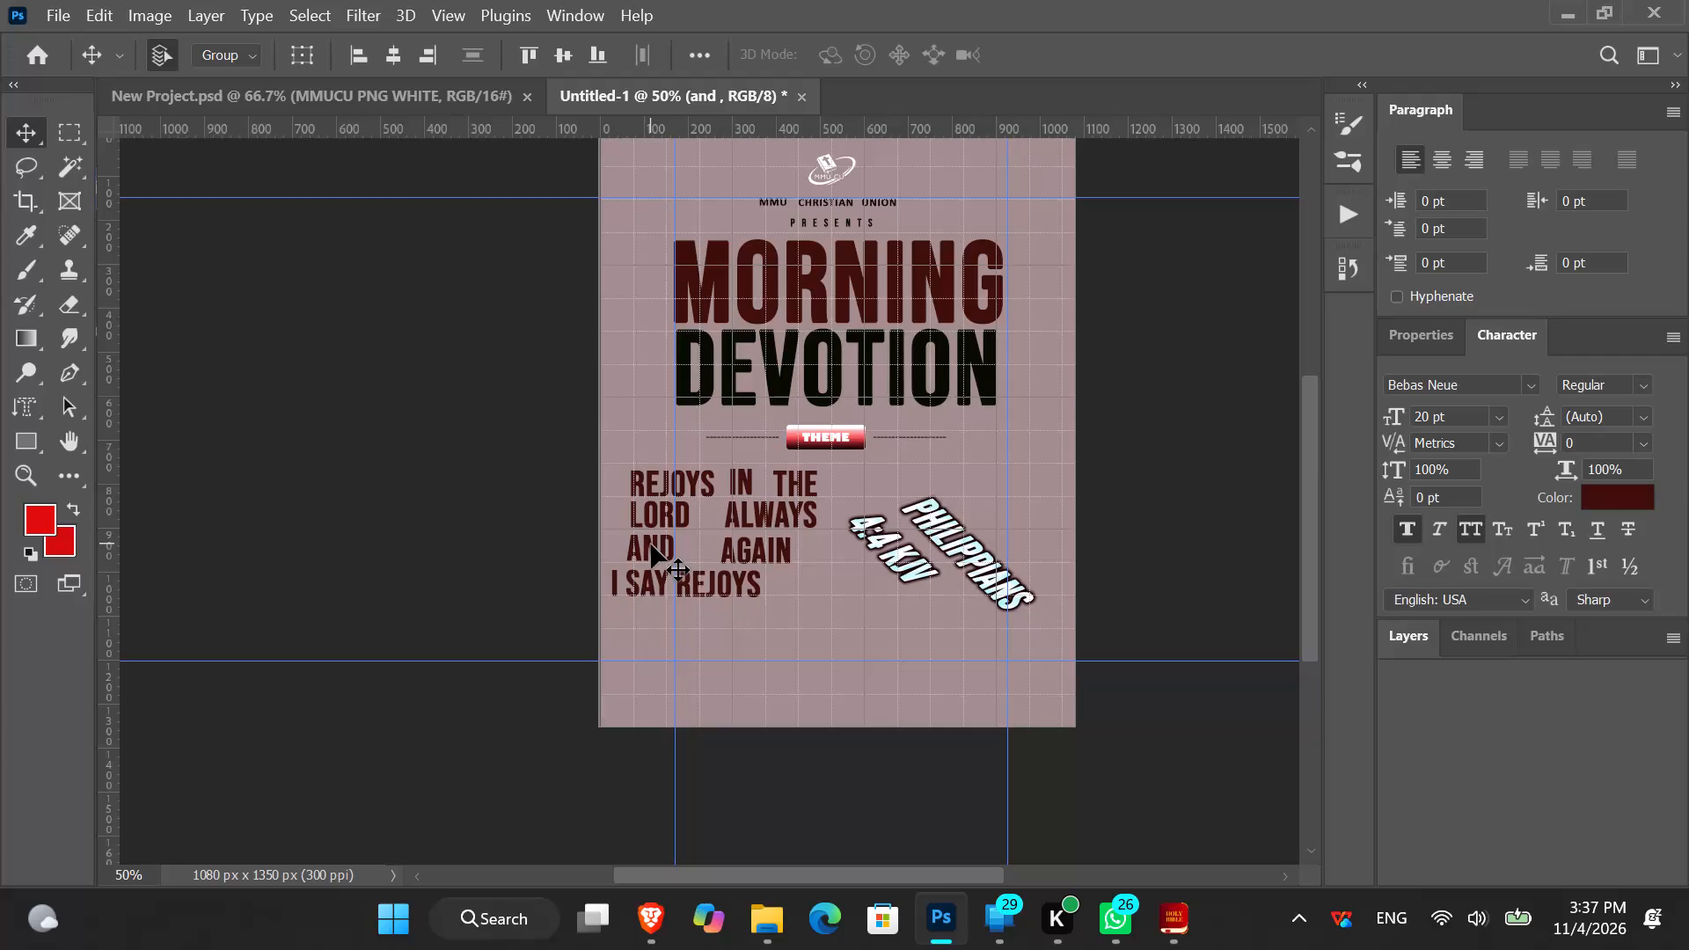
Fine-tune the height of the word AND so it sits slightly closer beneath LORD on the verse's third line.
{"action": "key", "text": "Down"}
{"action": "key", "text": "Down"}
{"action": "key", "text": "Down"}
{"action": "key", "text": "Down"}
{"action": "key", "text": "Down"}
{"action": "key", "text": "Down"}
{"action": "key", "text": "Down"}
{"action": "key", "text": "Down"}
{"action": "key", "text": "Down"}
{"action": "key", "text": "Down"}
Move the words I SAY right along the verse's fourth line until their start lines up beneath AND.
{"action": "left_click", "coordinate": [641, 582]}
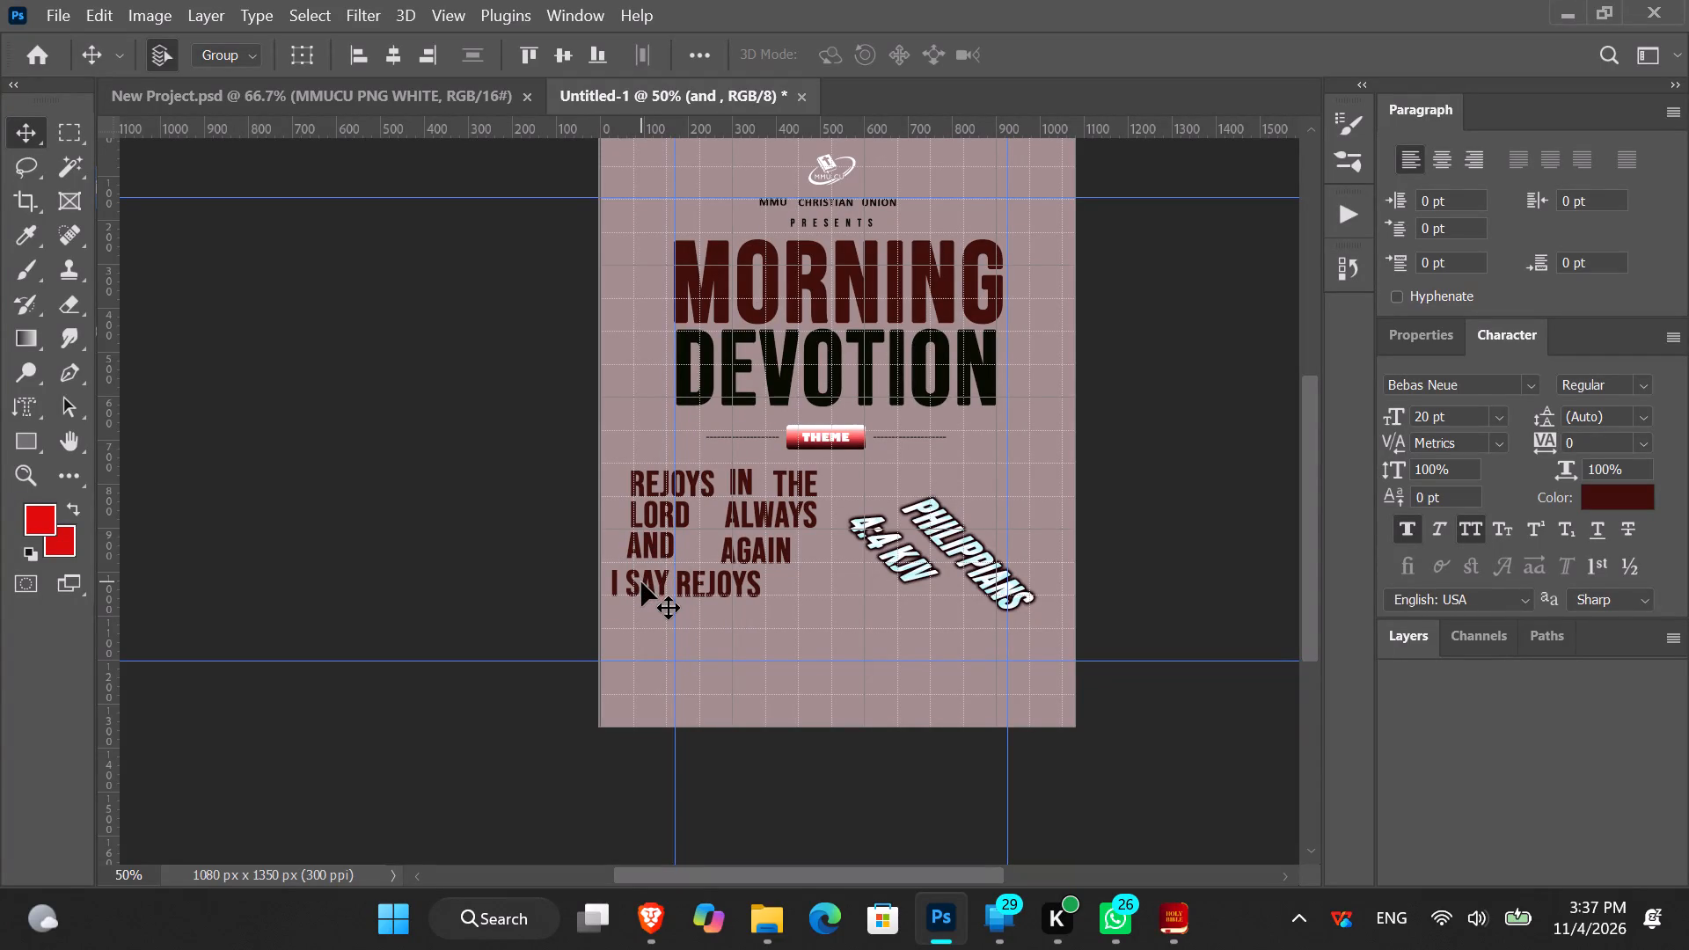
{"action": "key", "text": "Right"}
{"action": "key", "text": "Right"}
{"action": "key", "text": "Right"}
{"action": "key", "text": "Right"}
{"action": "key", "text": "Right"}
{"action": "key", "text": "Right"}
{"action": "key", "text": "Right"}
{"action": "key", "text": "Right"}
{"action": "key", "text": "Right"}
{"action": "key", "text": "Right"}
{"action": "key", "text": "Right"}
{"action": "key", "text": "Right"}
{"action": "key", "text": "Right"}
{"action": "key", "text": "Right"}
{"action": "key", "text": "Right"}
{"action": "key", "text": "Right"}
{"action": "key", "text": "Right"}
{"action": "key", "text": "Right"}
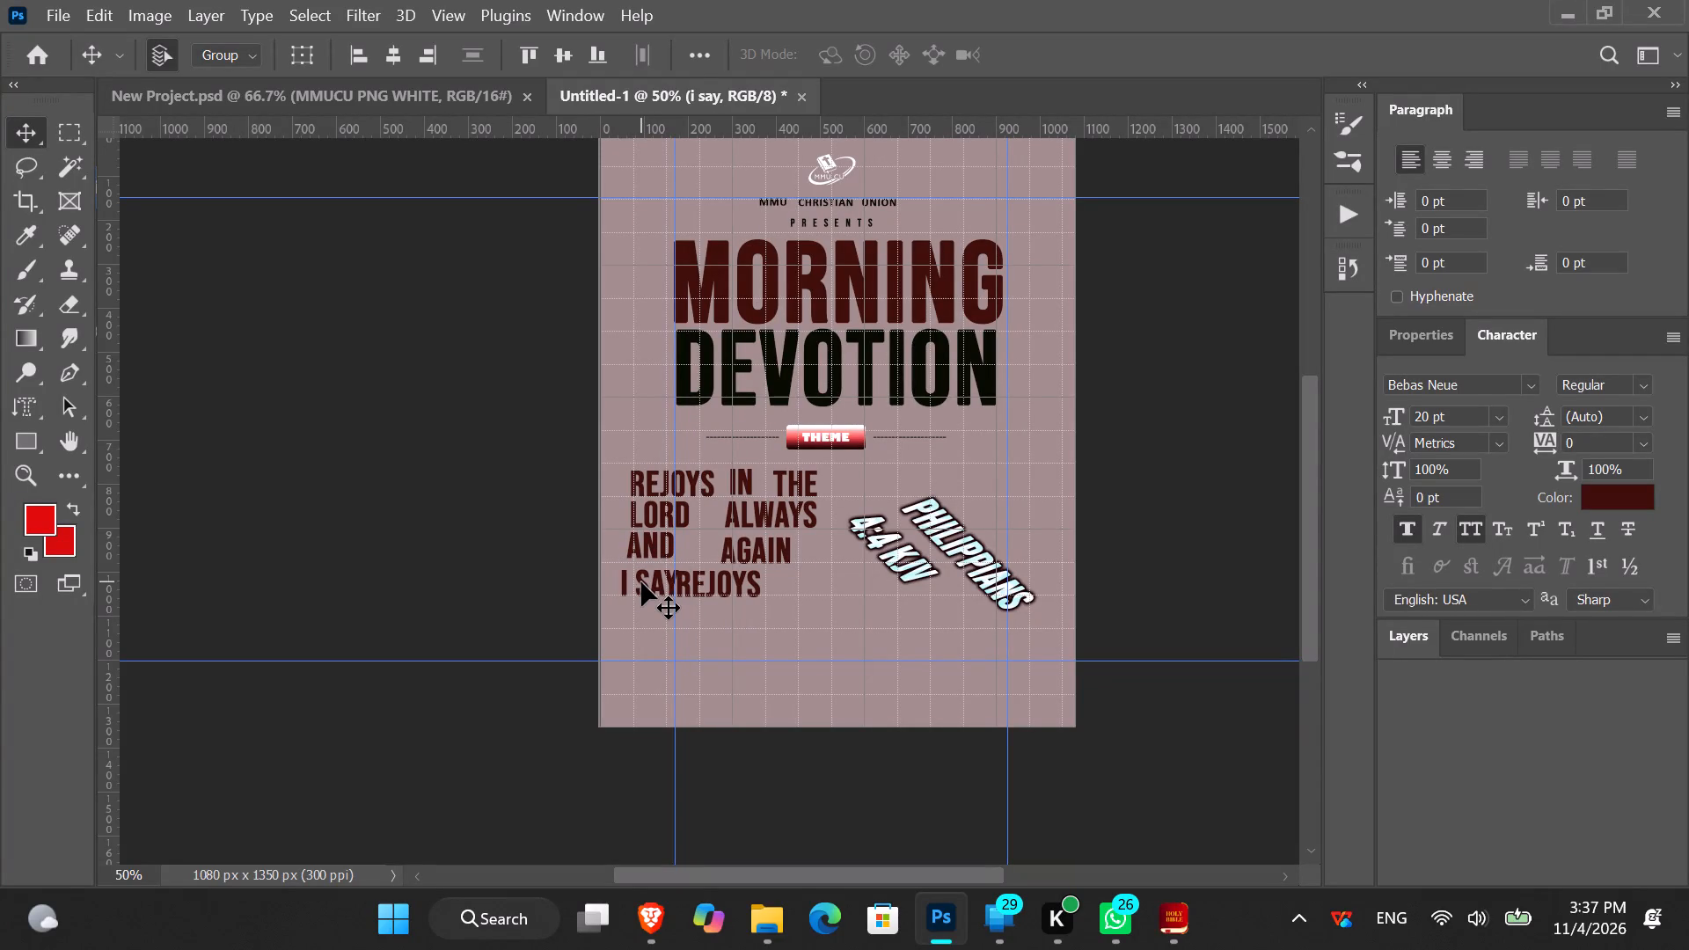
{"action": "key", "text": "Right"}
{"action": "key", "text": "Right"}
{"action": "key", "text": "Right"}
{"action": "key", "text": "Right"}
{"action": "key", "text": "Right"}
Fine-tune the height of I SAY so it sits slightly higher beneath AND, with a clear gap between the lines.
{"action": "key", "text": "Up"}
{"action": "key", "text": "Up"}
{"action": "key", "text": "Up"}
{"action": "key", "text": "Up"}
{"action": "key", "text": "Up"}
{"action": "key", "text": "Up"}
{"action": "key", "text": "Up"}
{"action": "key", "text": "Up"}
{"action": "key", "text": "Up"}
{"action": "key", "text": "Up"}
{"action": "key", "text": "Up"}
{"action": "key", "text": "Up"}
{"action": "key", "text": "Up"}
{"action": "key", "text": "Up"}
{"action": "key", "text": "Up"}
{"action": "key", "text": "Up"}
{"action": "key", "text": "Up"}
{"action": "key", "text": "Up"}
{"action": "key", "text": "Up"}
{"action": "key", "text": "Up"}
{"action": "key", "text": "Down"}
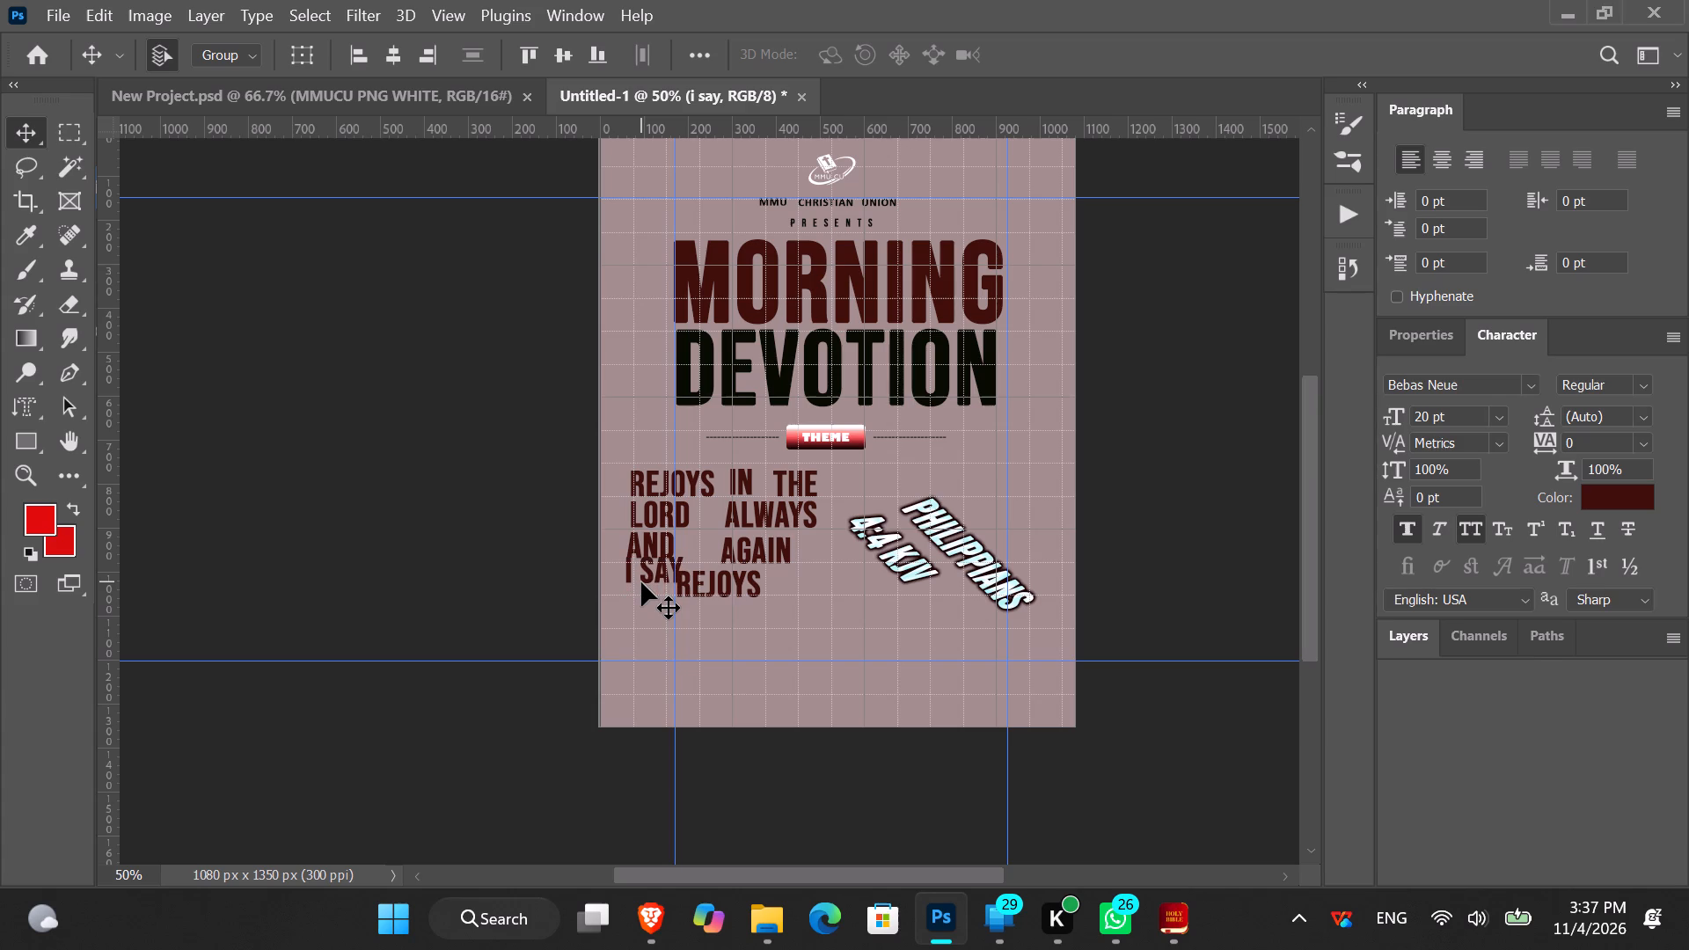
{"action": "key", "text": "Right"}
{"action": "key", "text": "Down"}
{"action": "key", "text": "Down"}
{"action": "key", "text": "Down"}
{"action": "key", "text": "Down"}
{"action": "key", "text": "Down"}
{"action": "key", "text": "Down"}
{"action": "key", "text": "Down"}
{"action": "key", "text": "Down"}
{"action": "key", "text": "Down"}
{"action": "key", "text": "Down"}
{"action": "key", "text": "Down"}
{"action": "key", "text": "Down"}
{"action": "key", "text": "Down"}
{"action": "key", "text": "Down"}
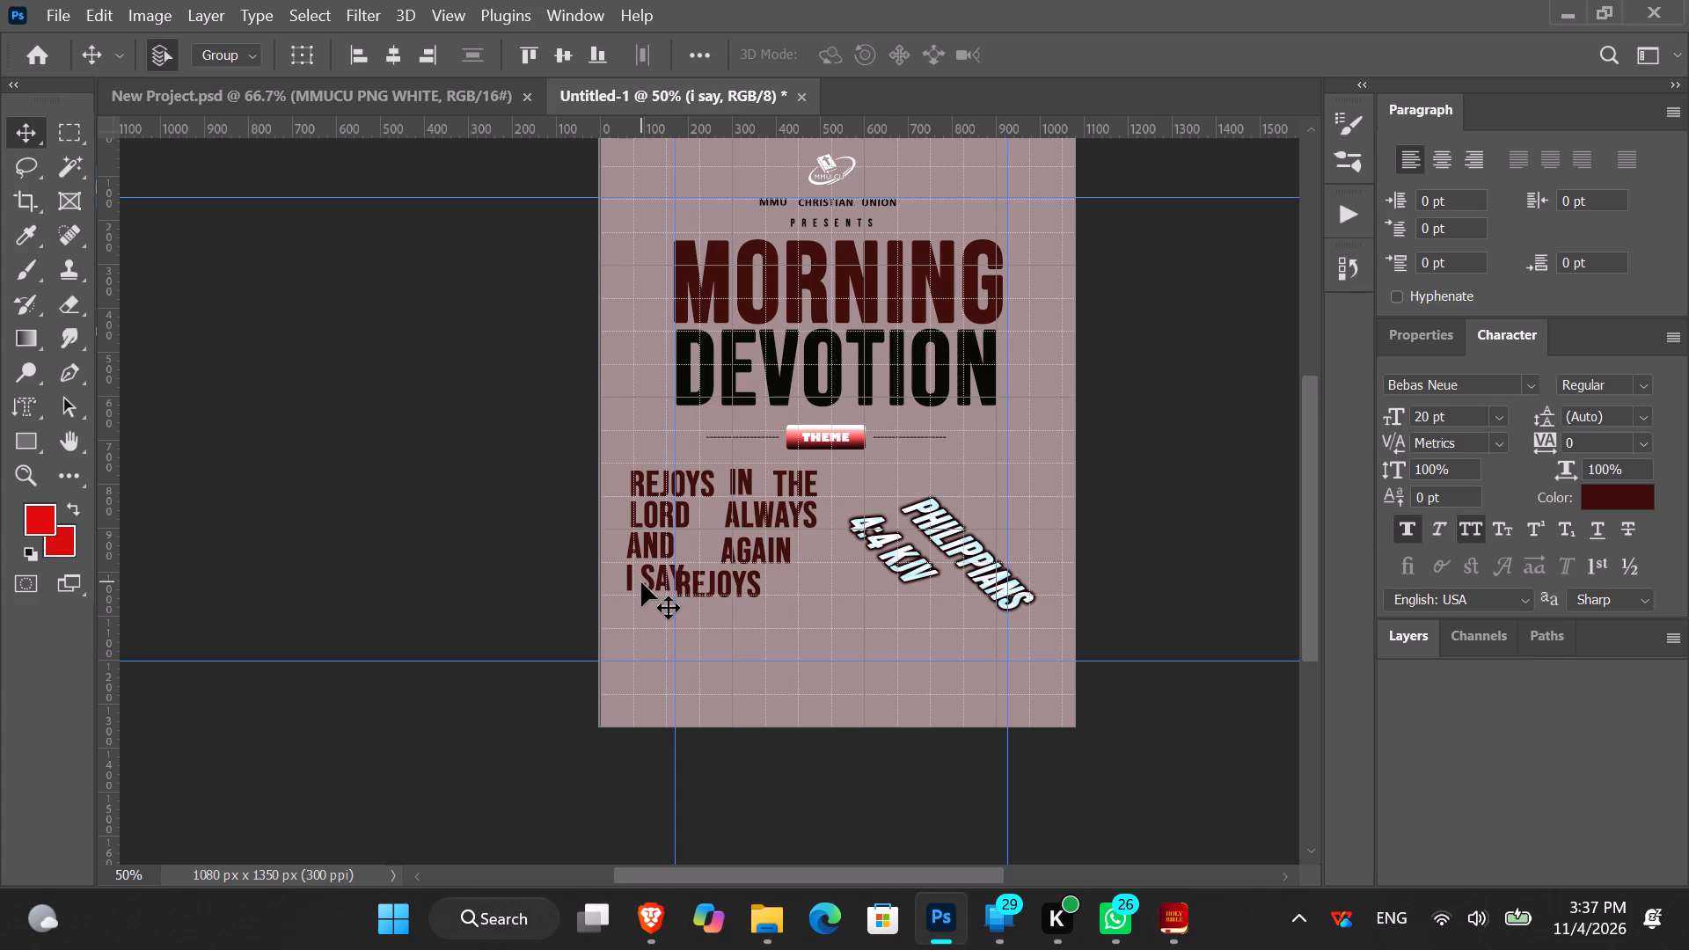
{"action": "key", "text": "Down"}
{"action": "key", "text": "Down"}
{"action": "key", "text": "Down"}
{"action": "key", "text": "Down"}
Move the fourth line's word REJOYS right, away from I SAY, until its start sits roughly beneath the start of AGAIN.
{"action": "left_click", "coordinate": [728, 584]}
{"action": "key", "text": "Right"}
{"action": "key", "text": "Right"}
{"action": "key", "text": "Right"}
{"action": "key", "text": "Right"}
{"action": "key", "text": "Right"}
{"action": "key", "text": "Right"}
{"action": "key", "text": "Right"}
{"action": "key", "text": "Right"}
{"action": "key", "text": "Right"}
{"action": "key", "text": "Right"}
{"action": "key", "text": "Right"}
{"action": "key", "text": "Right"}
{"action": "key", "text": "Right"}
{"action": "key", "text": "Right"}
{"action": "key", "text": "Right"}
{"action": "key", "text": "Right"}
{"action": "key", "text": "Right"}
{"action": "key", "text": "Right"}
{"action": "key", "text": "Right"}
{"action": "key", "text": "Right"}
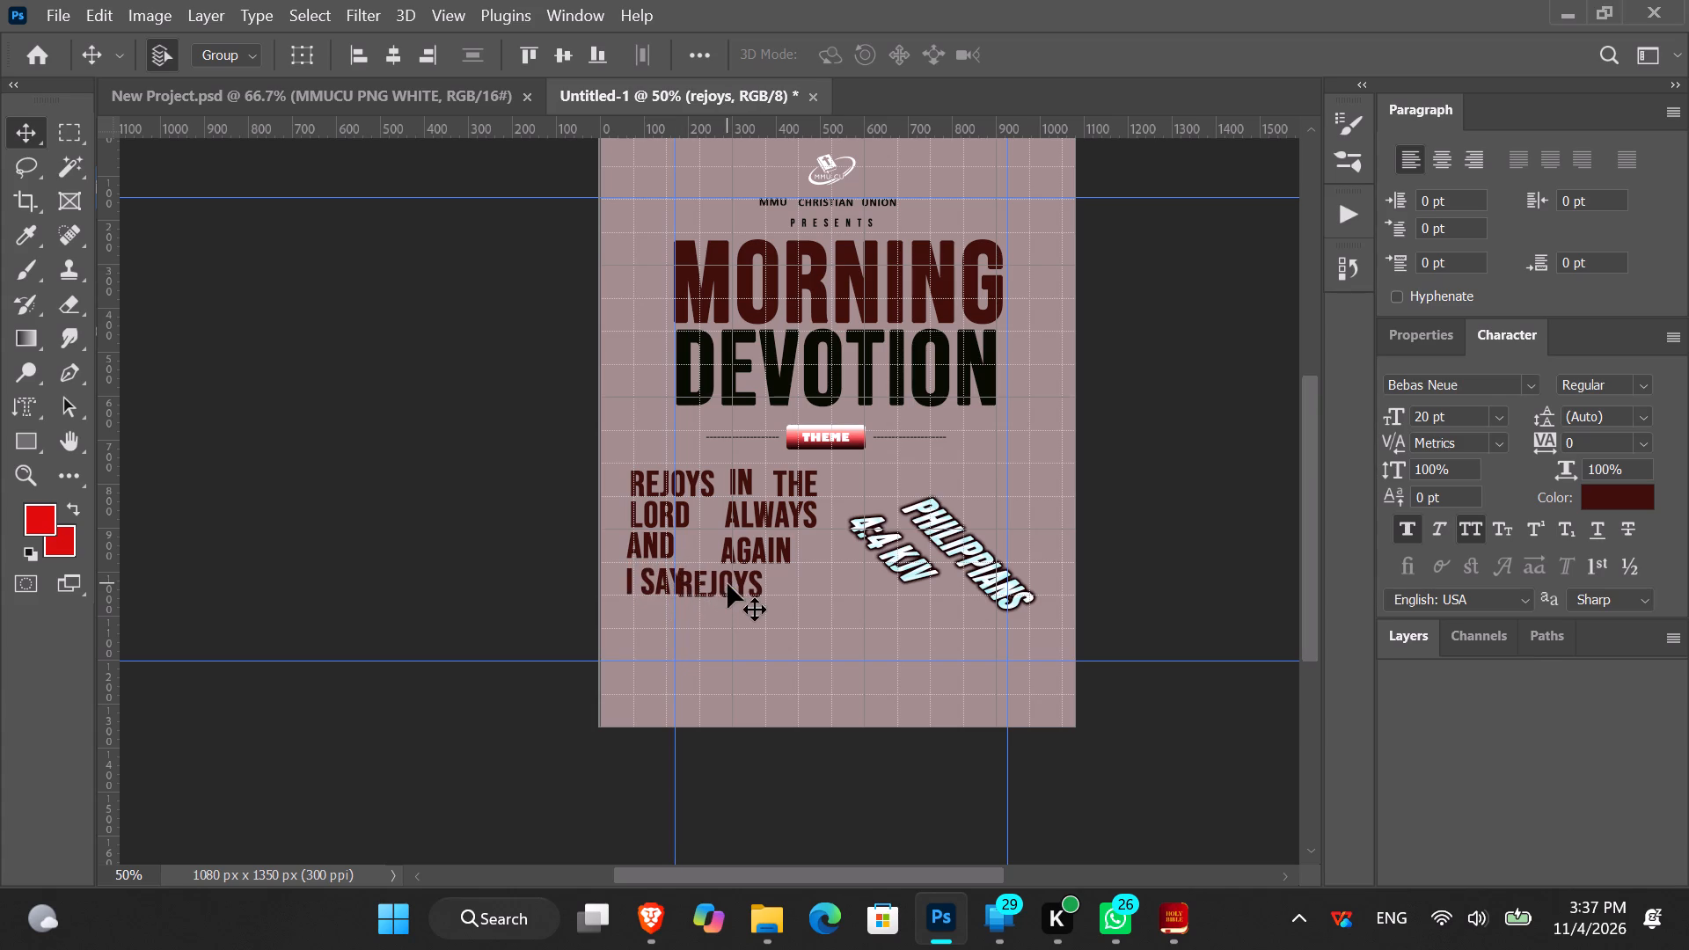
{"action": "key", "text": "Right"}
{"action": "key", "text": "Right"}
{"action": "key", "text": "Right"}
{"action": "key", "text": "Right"}
{"action": "key", "text": "Right"}
{"action": "key", "text": "Right"}
{"action": "key", "text": "Right"}
{"action": "key", "text": "Right"}
{"action": "key", "text": "Right"}
{"action": "key", "text": "Right"}
{"action": "key", "text": "Right"}
{"action": "key", "text": "Right"}
{"action": "key", "text": "Right"}
{"action": "key", "text": "Right"}
{"action": "key", "text": "Right"}
{"action": "key", "text": "Right"}
{"action": "key", "text": "Right"}
{"action": "key", "text": "Right"}
{"action": "key", "text": "Right"}
{"action": "key", "text": "Right"}
{"action": "key", "text": "Right"}
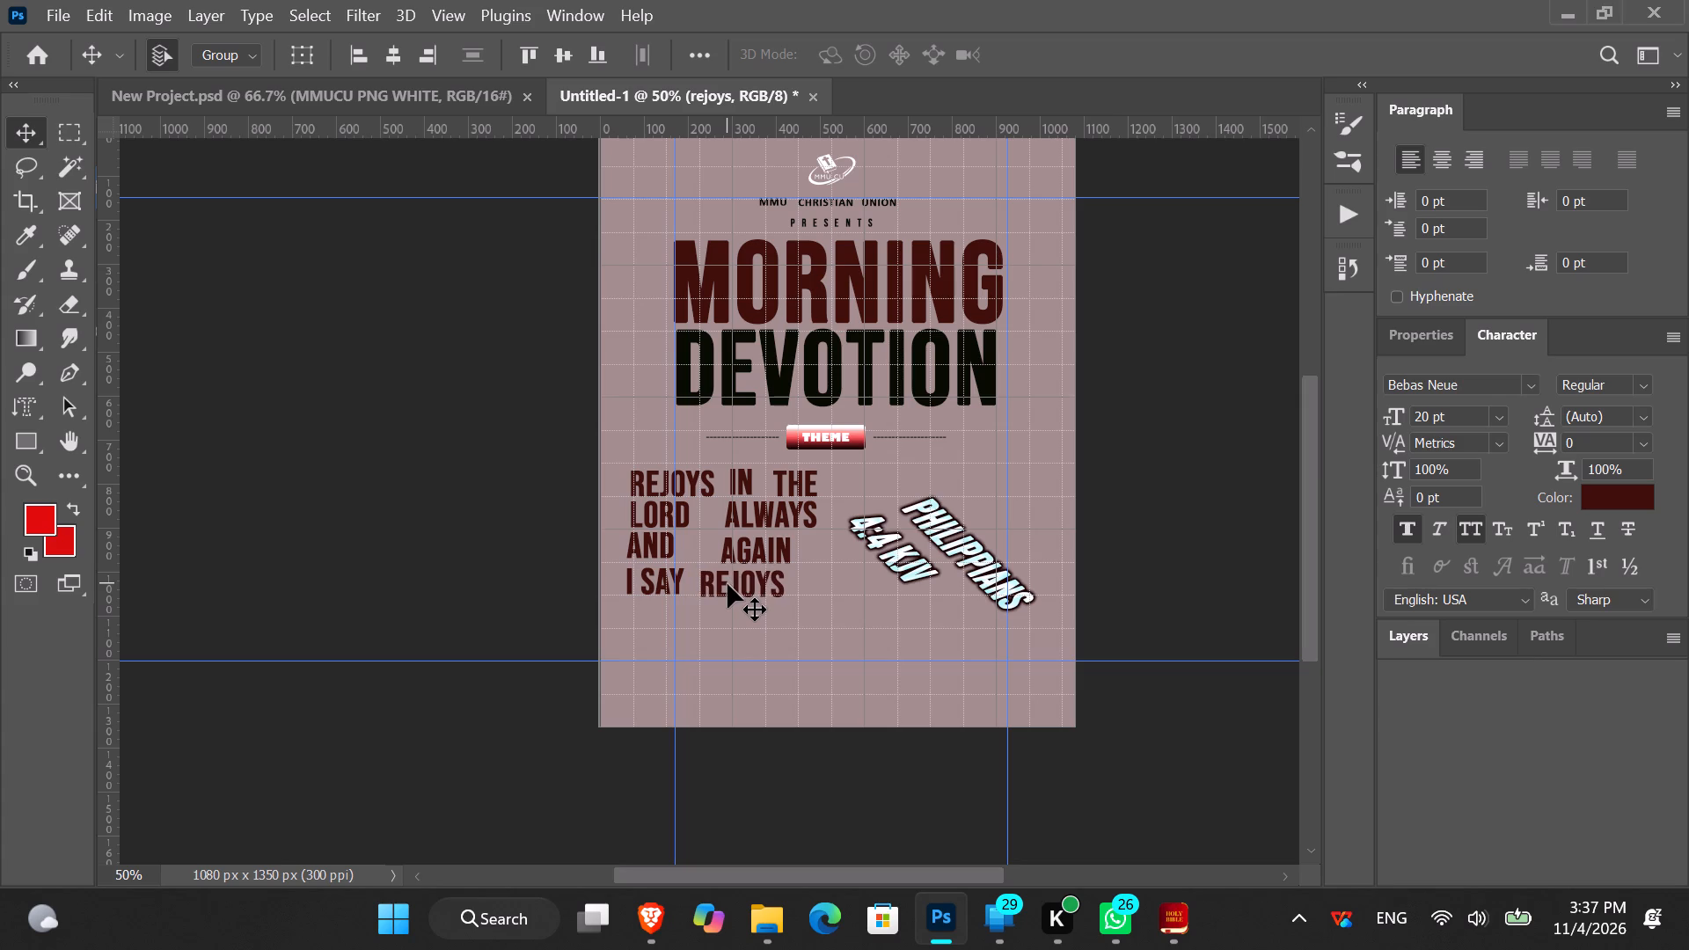
{"action": "key", "text": "Right"}
Fine-tune the lower REJOYS's height and left edge so it sits level with I SAY and directly beneath AGAIN.
{"action": "key", "text": "Down"}
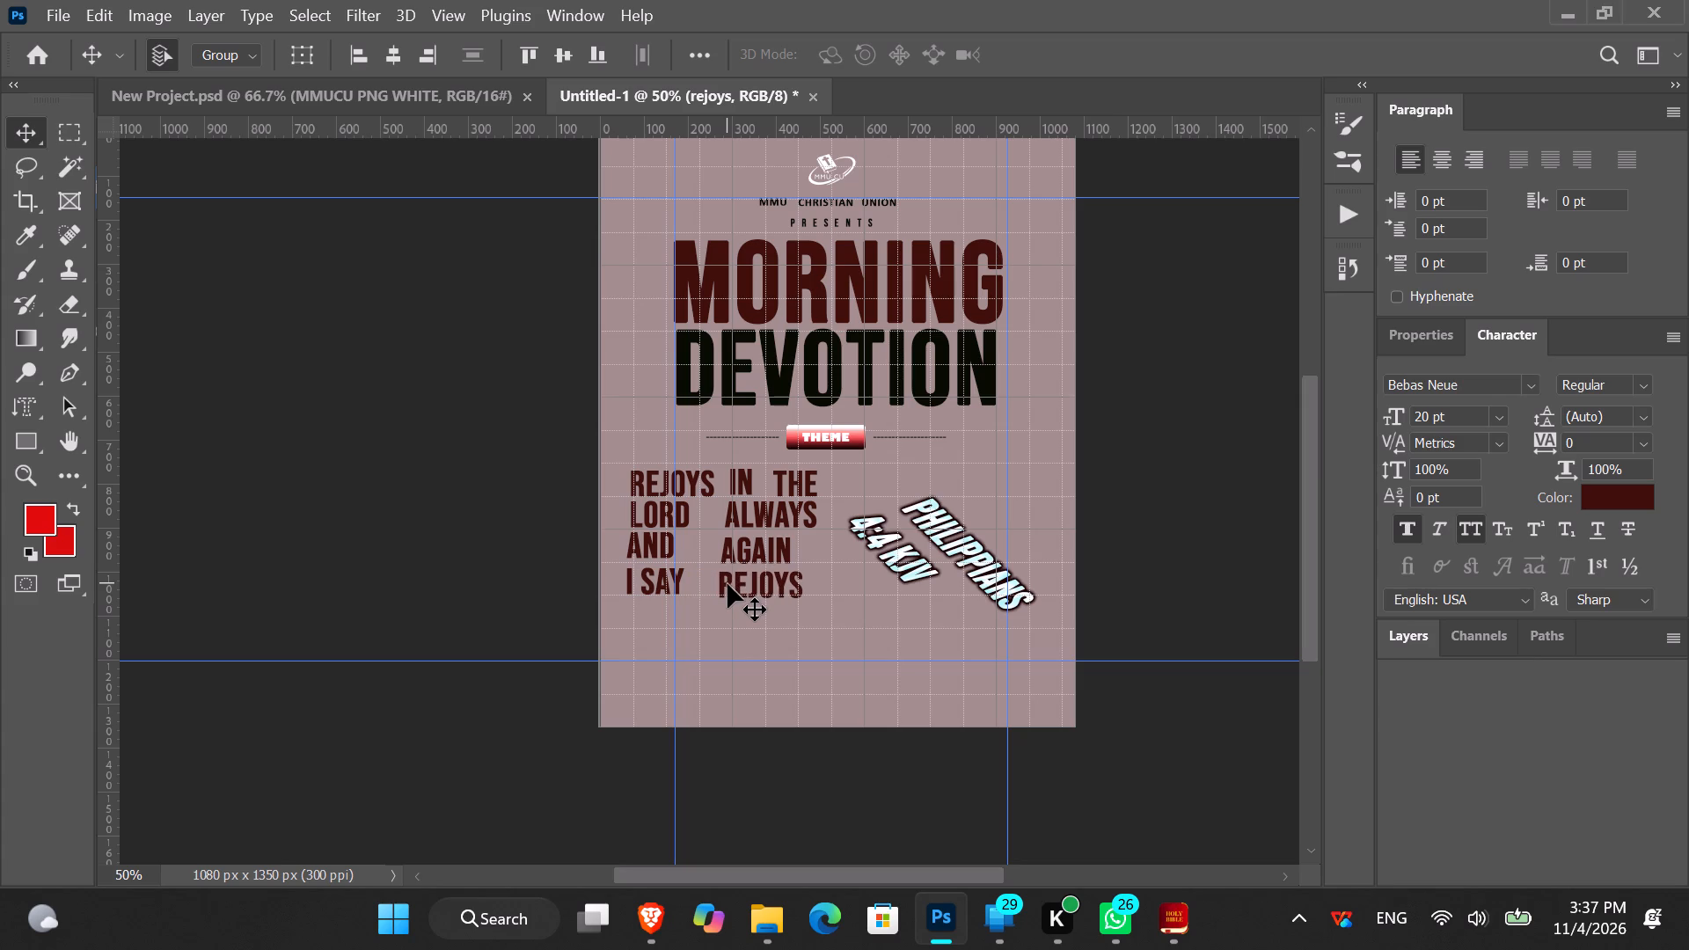
{"action": "key", "text": "Up"}
{"action": "key", "text": "Up"}
{"action": "key", "text": "Up"}
{"action": "key", "text": "Up"}
{"action": "key", "text": "Up"}
{"action": "key", "text": "Up"}
{"action": "key", "text": "Up"}
{"action": "key", "text": "Up"}
{"action": "key", "text": "Up"}
{"action": "key", "text": "Up"}
{"action": "key", "text": "Up"}
{"action": "key", "text": "Up"}
{"action": "key", "text": "Up"}
{"action": "key", "text": "Up"}
{"action": "key", "text": "Up"}
{"action": "key", "text": "Up"}
{"action": "key", "text": "Up"}
{"action": "key", "text": "Up"}
{"action": "key", "text": "Up"}
{"action": "key", "text": "Up"}
{"action": "key", "text": "Down"}
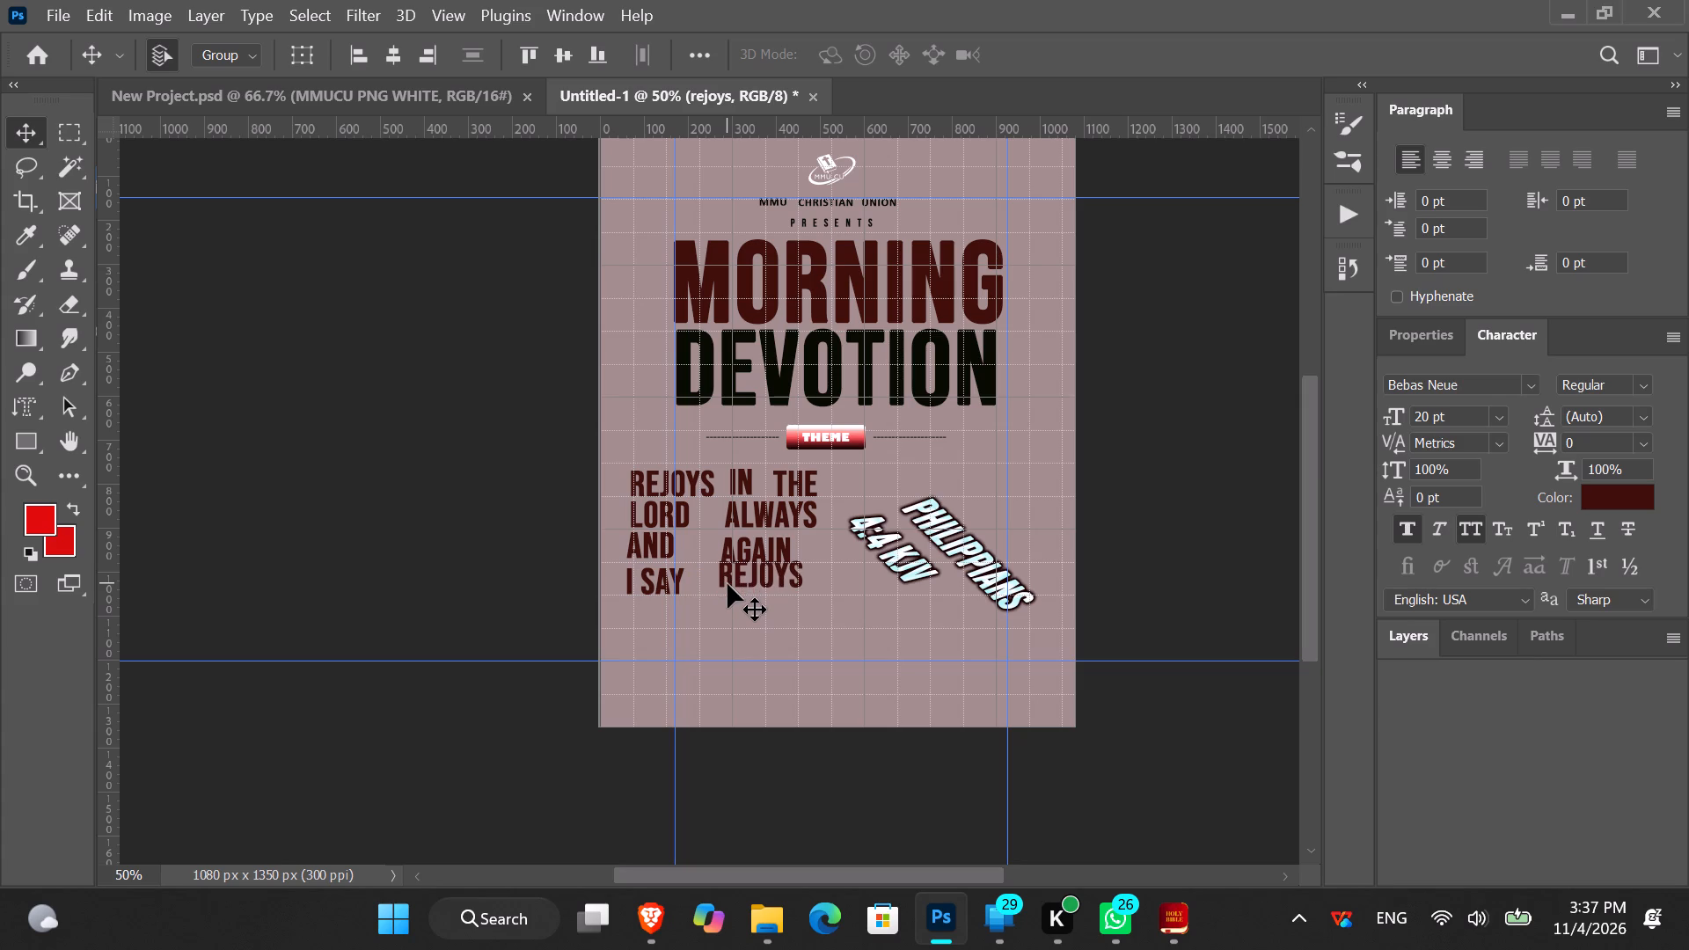
{"action": "key", "text": "Right"}
{"action": "key", "text": "Right"}
{"action": "key", "text": "Down"}
{"action": "key", "text": "Down"}
{"action": "key", "text": "Down"}
{"action": "key", "text": "Down"}
{"action": "key", "text": "Down"}
{"action": "key", "text": "Down"}
{"action": "key", "text": "Down"}
{"action": "key", "text": "Down"}
{"action": "key", "text": "Down"}
{"action": "key", "text": "Down"}
{"action": "key", "text": "Down"}
{"action": "key", "text": "Down"}
{"action": "key", "text": "Down"}
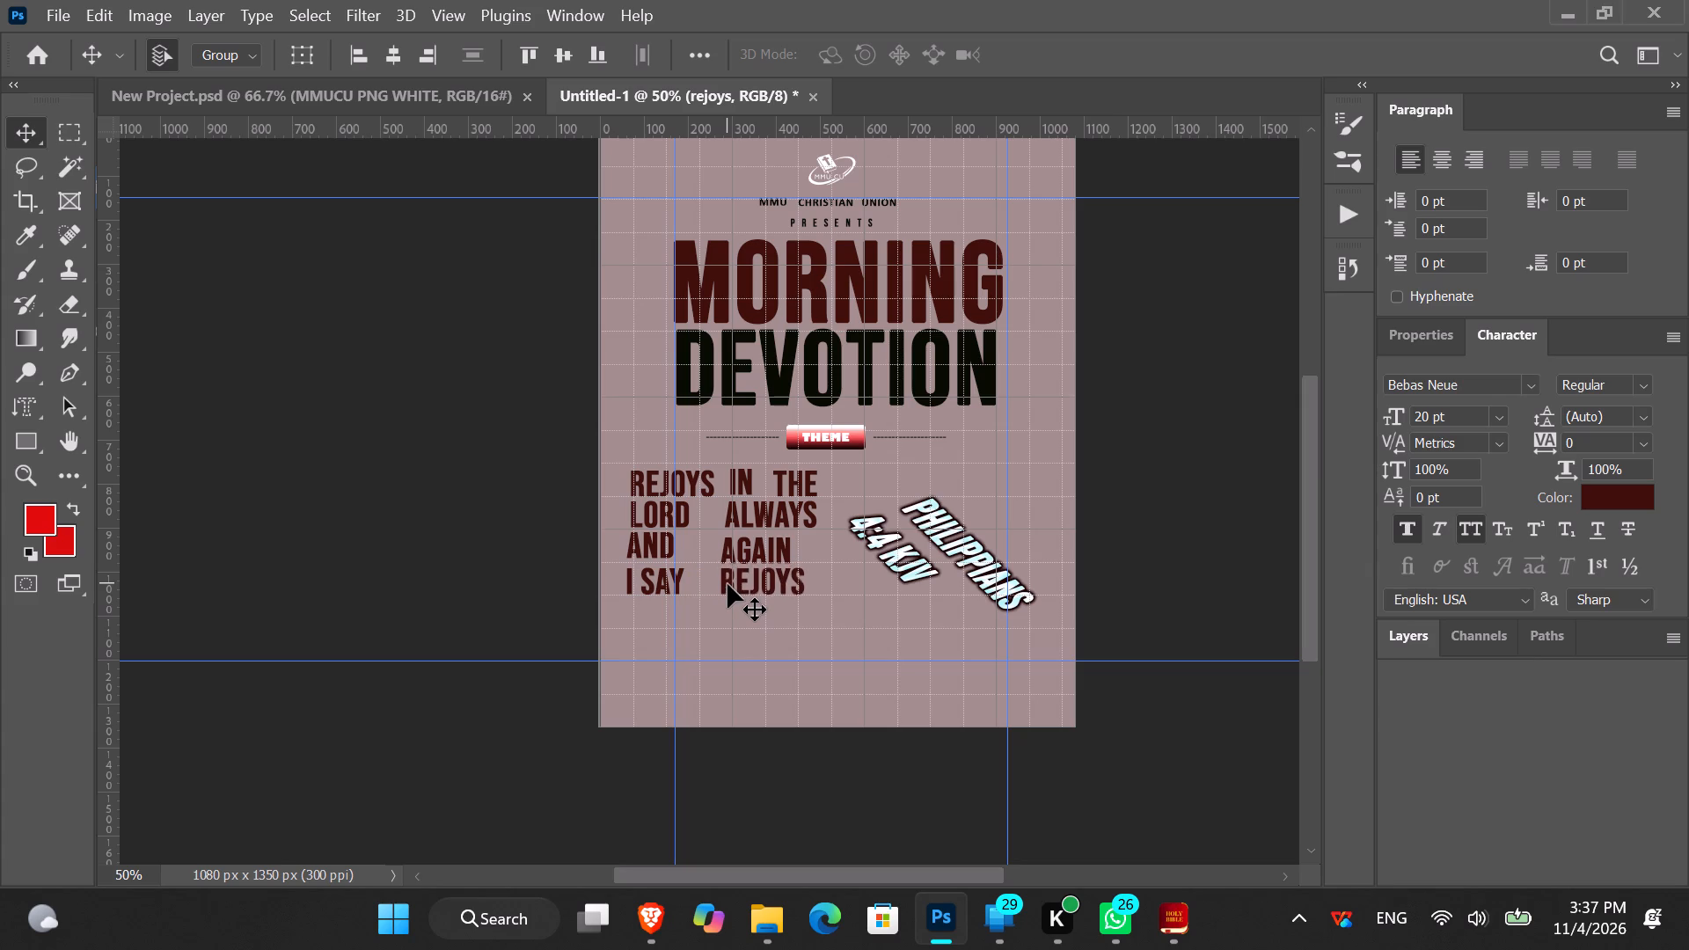
{"action": "key", "text": "Left"}
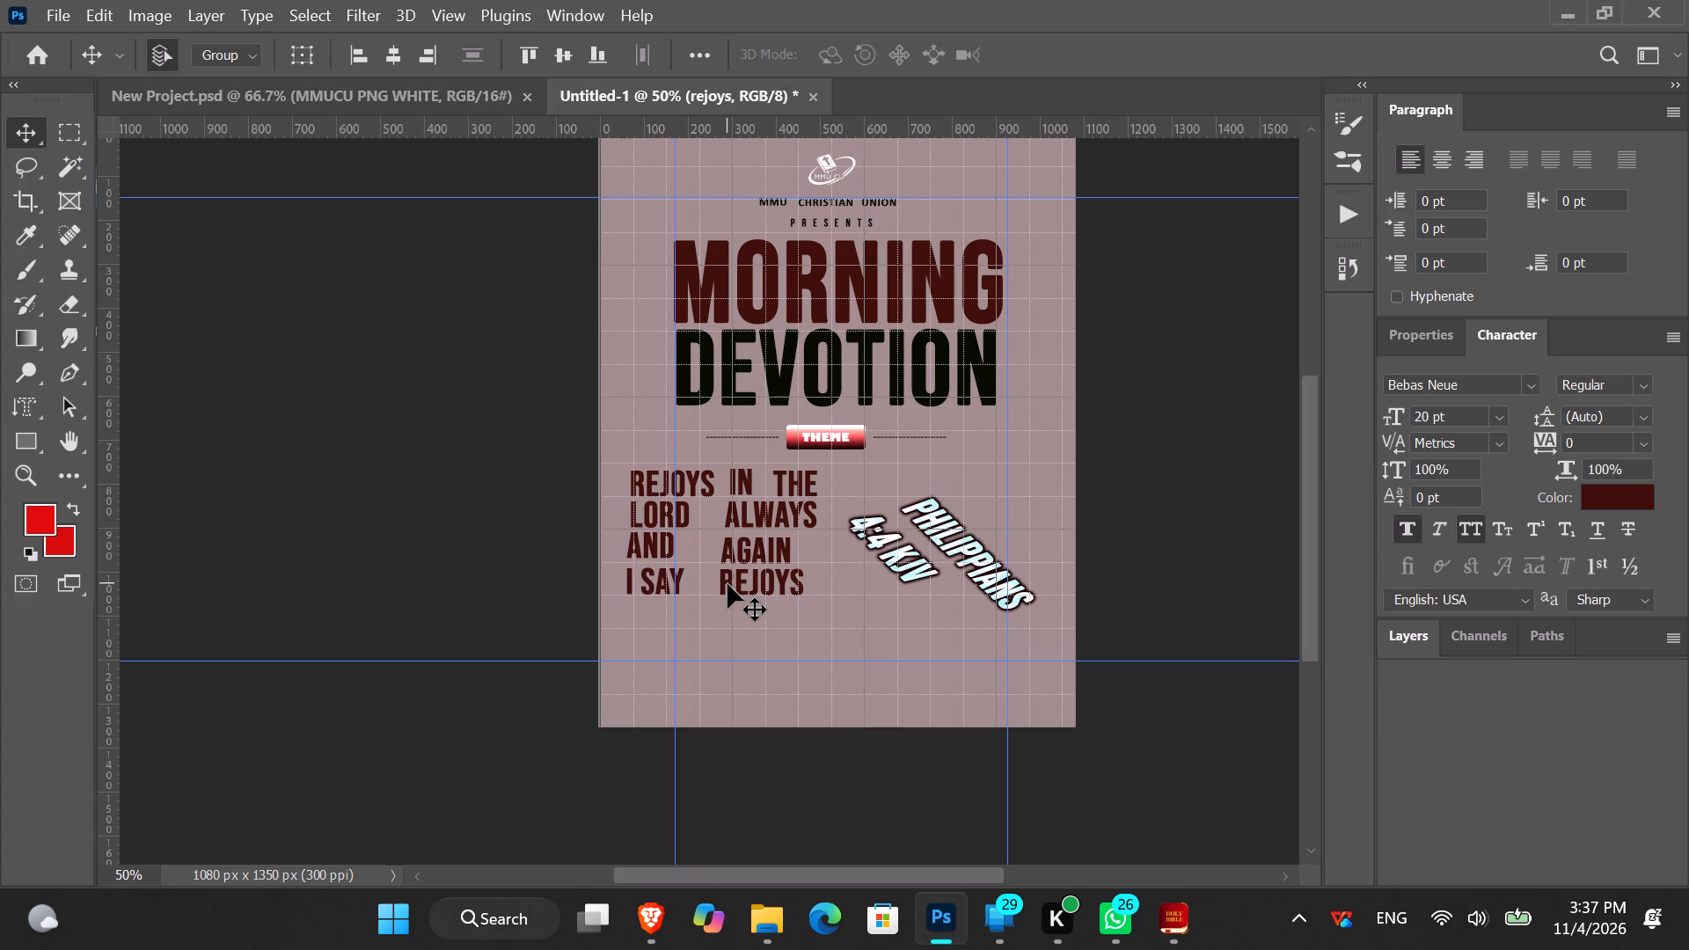